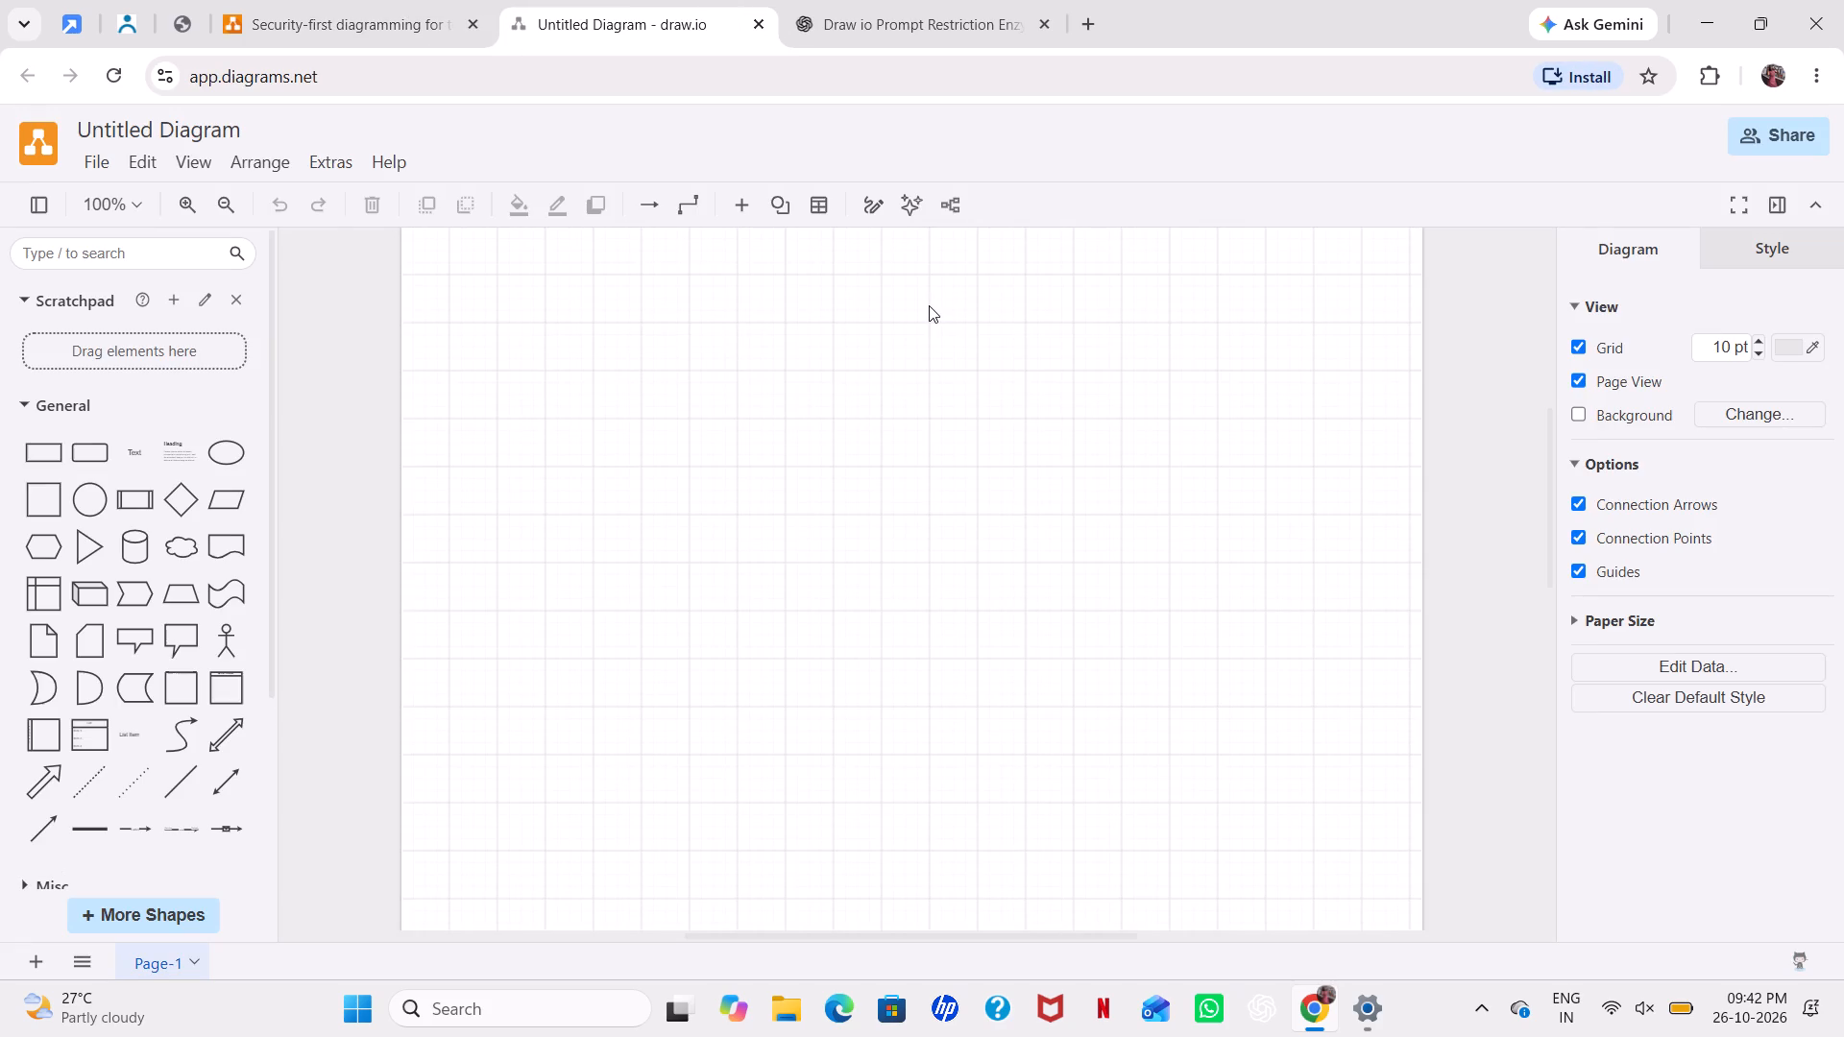
Open draw.io's Generate chat, paste the copied Restriction Enzymes concept map prompt as the diagram description and submit it.
click(917, 211)
click(574, 680)
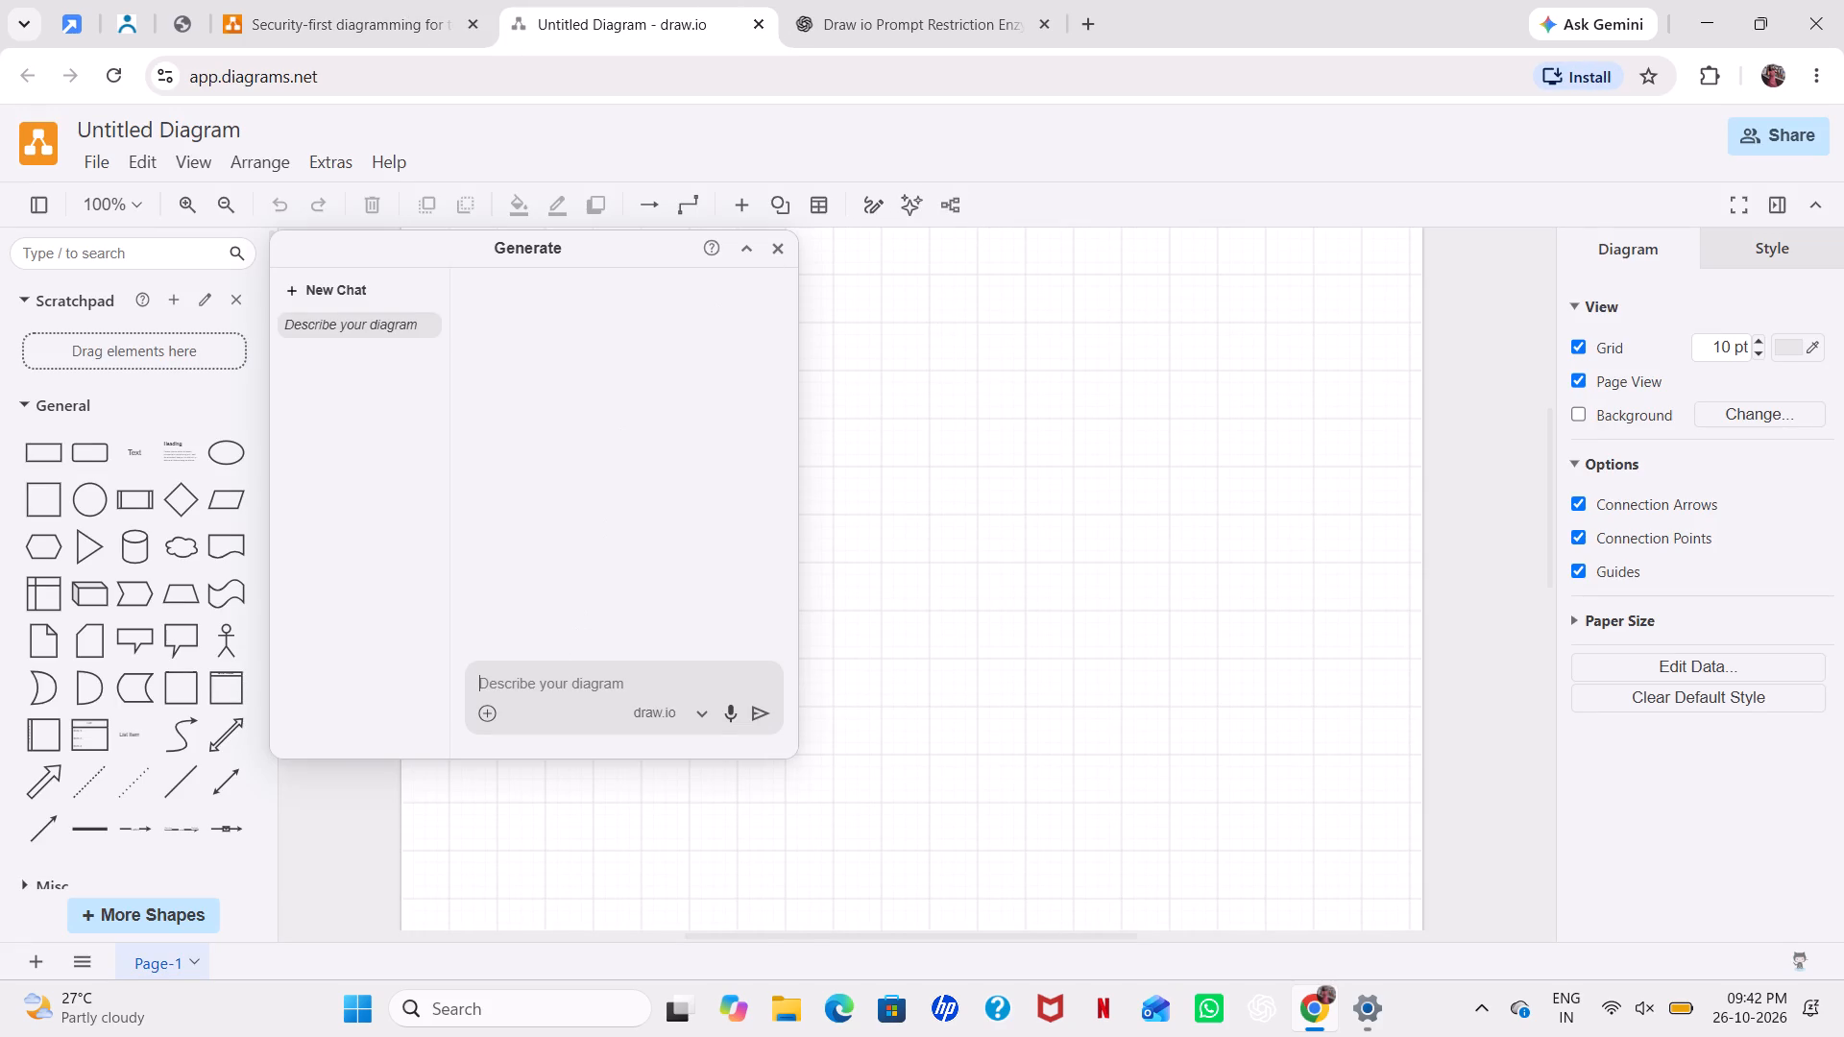
key(ctrl+v)
key(Return)
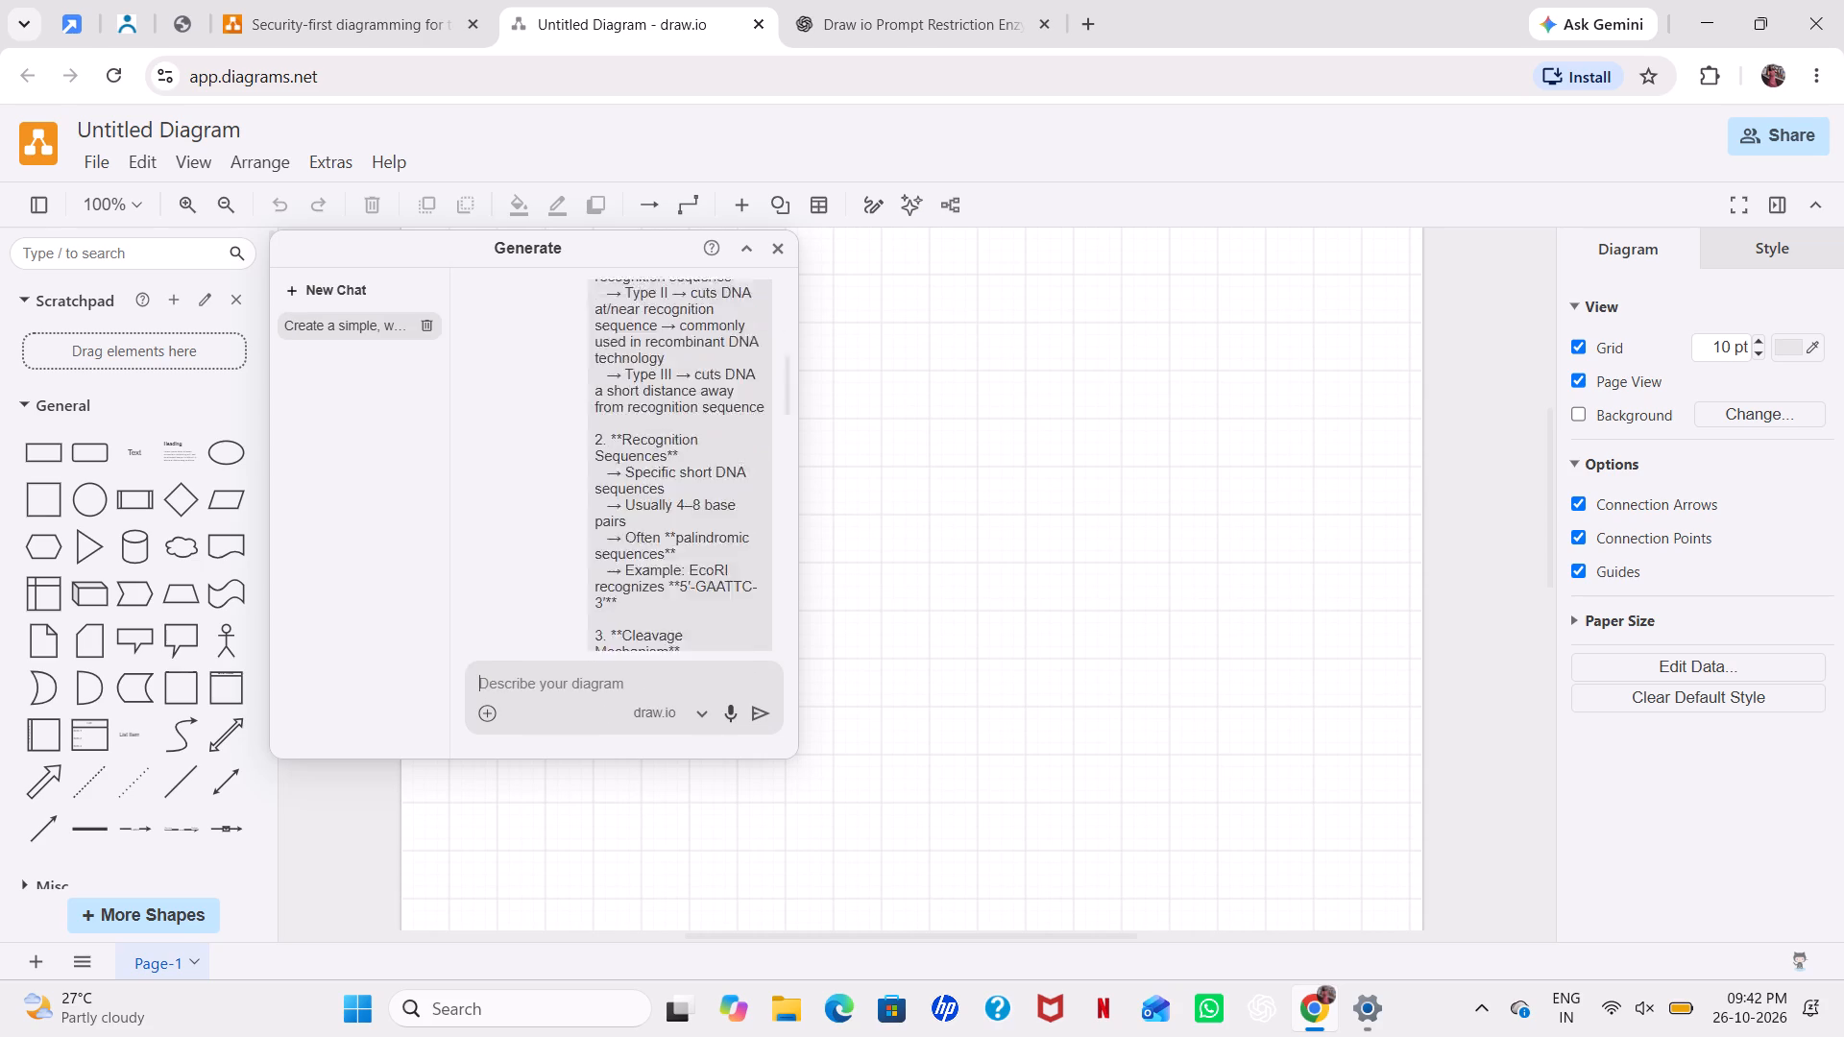
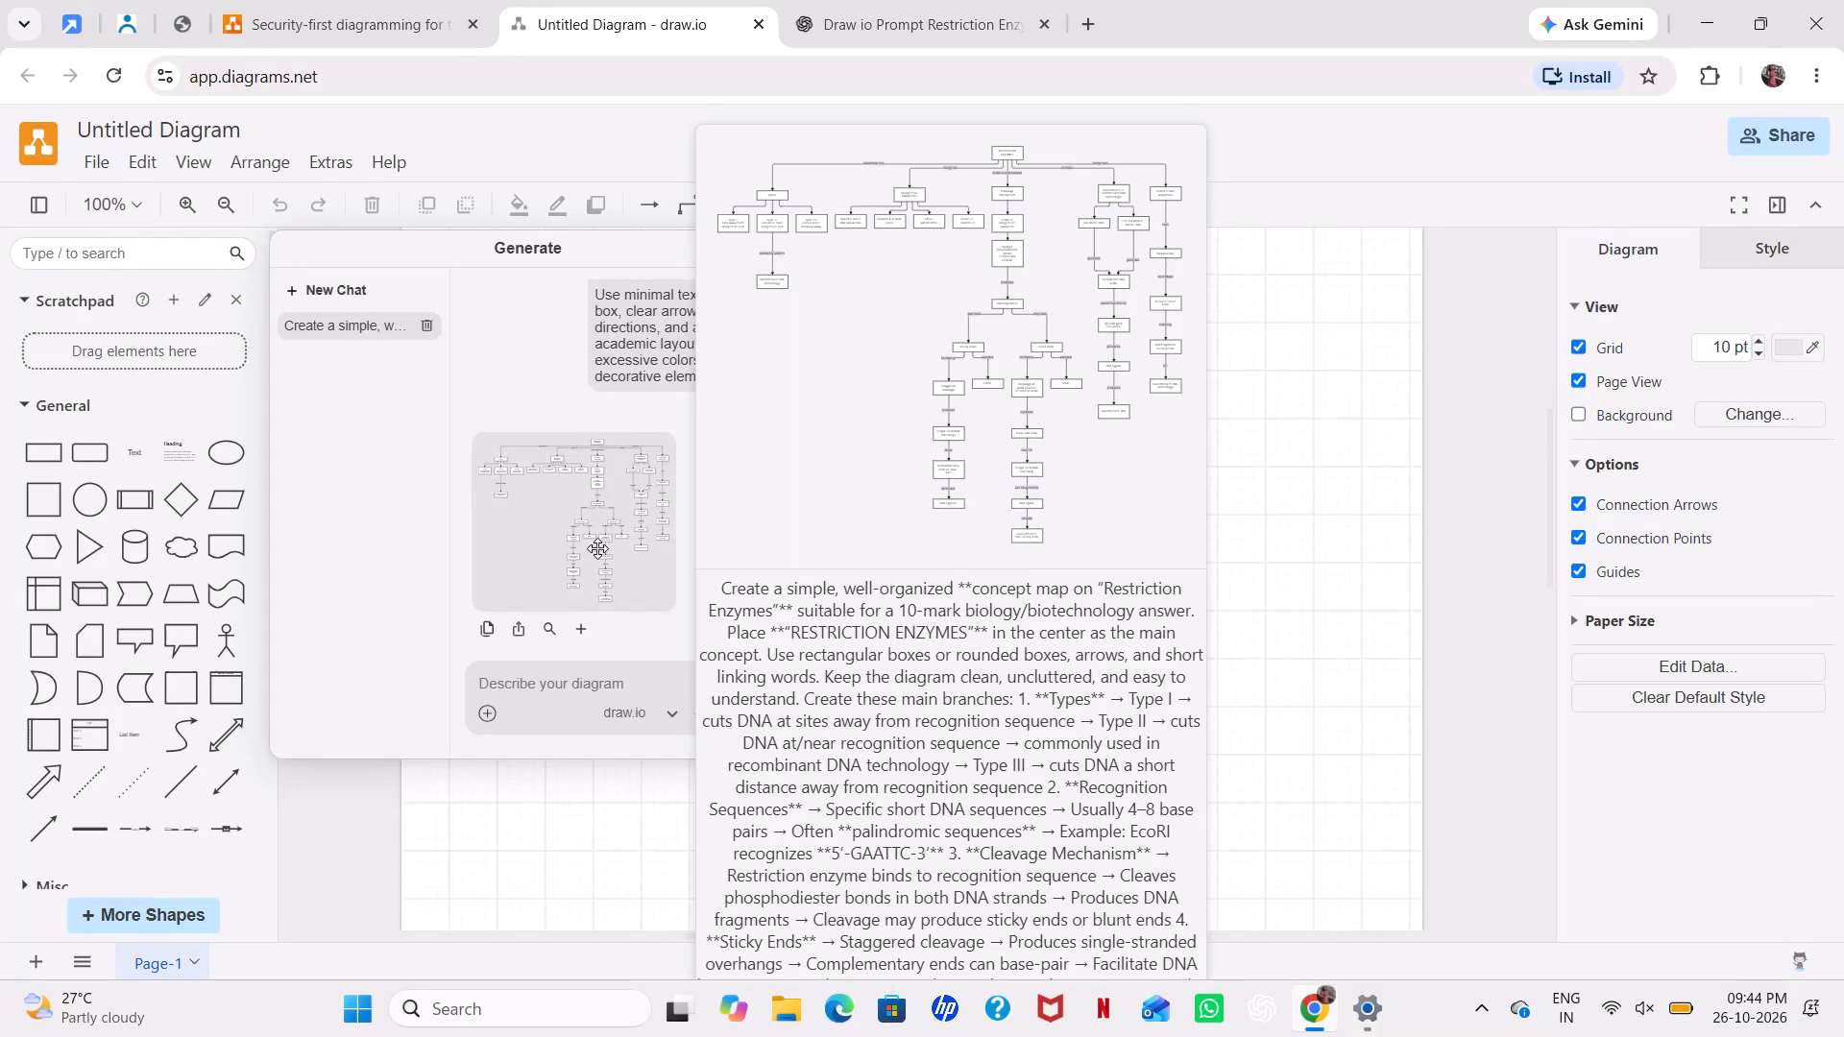
Insert the generated Restriction Enzymes concept map into the blank diagram and close the Generate chat.
click(638, 531)
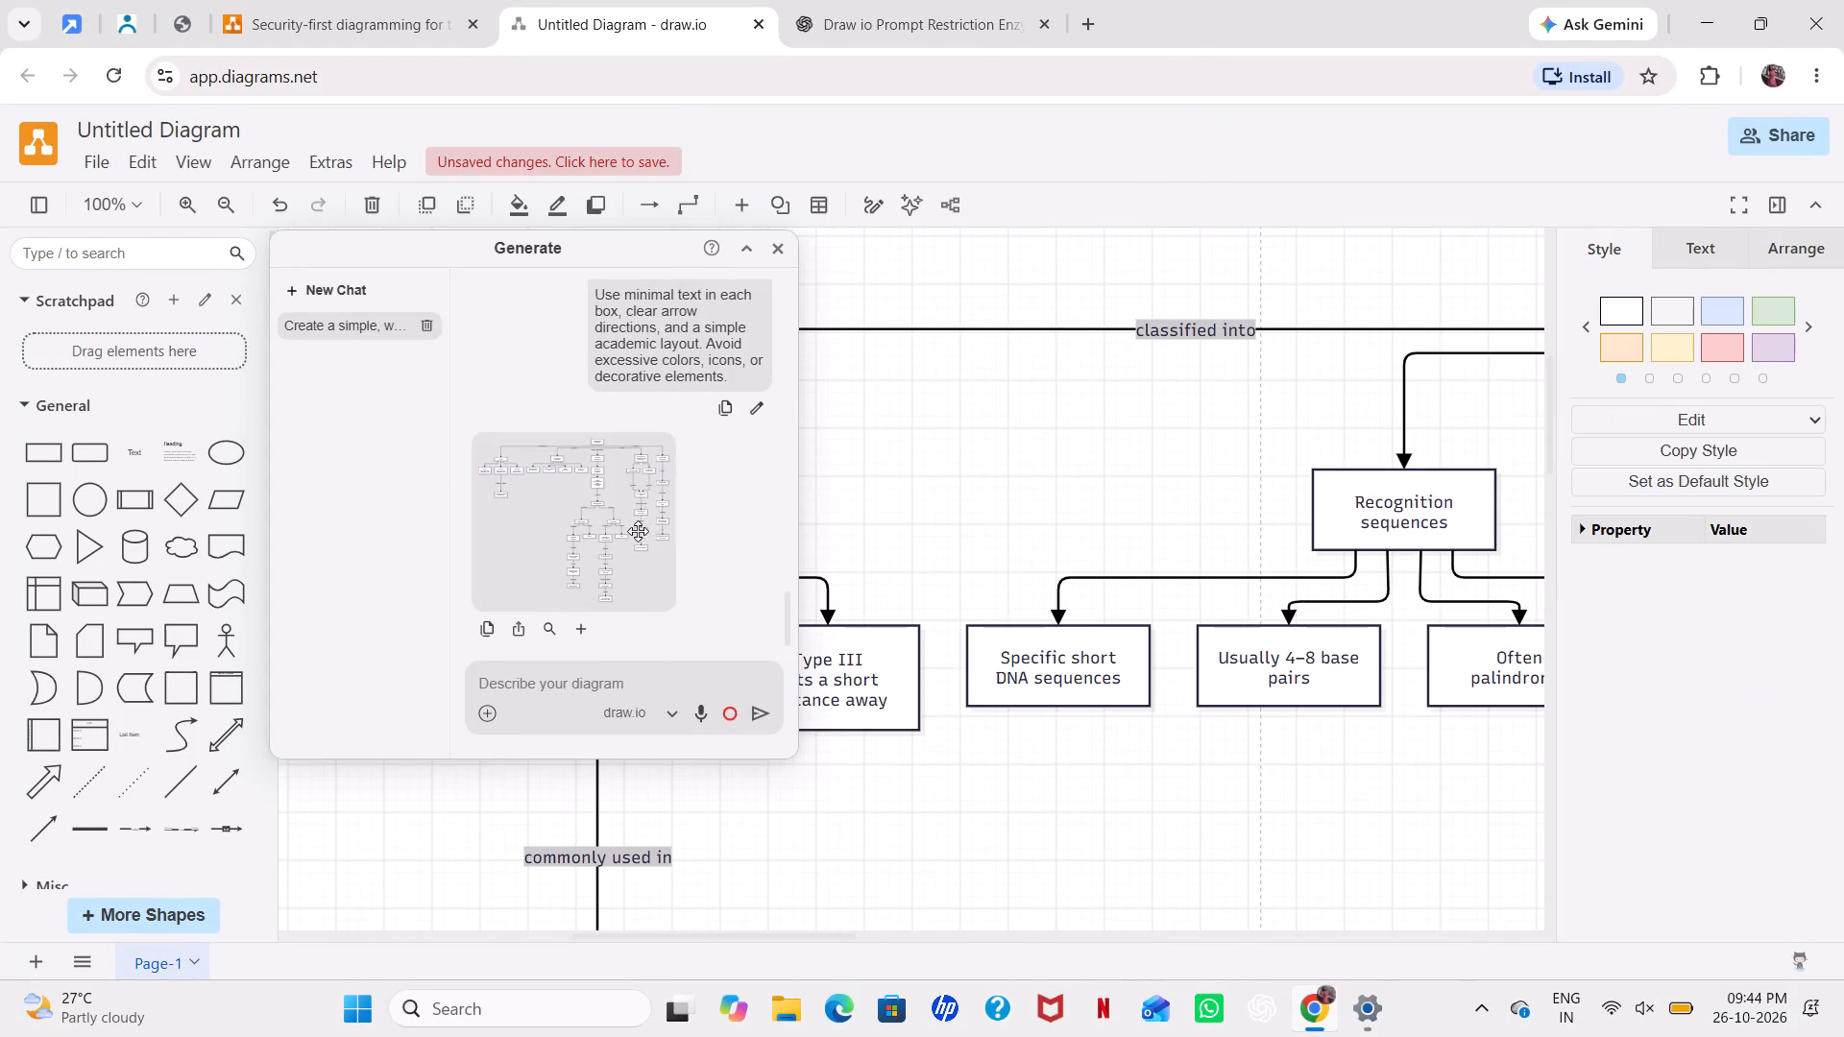
click(777, 248)
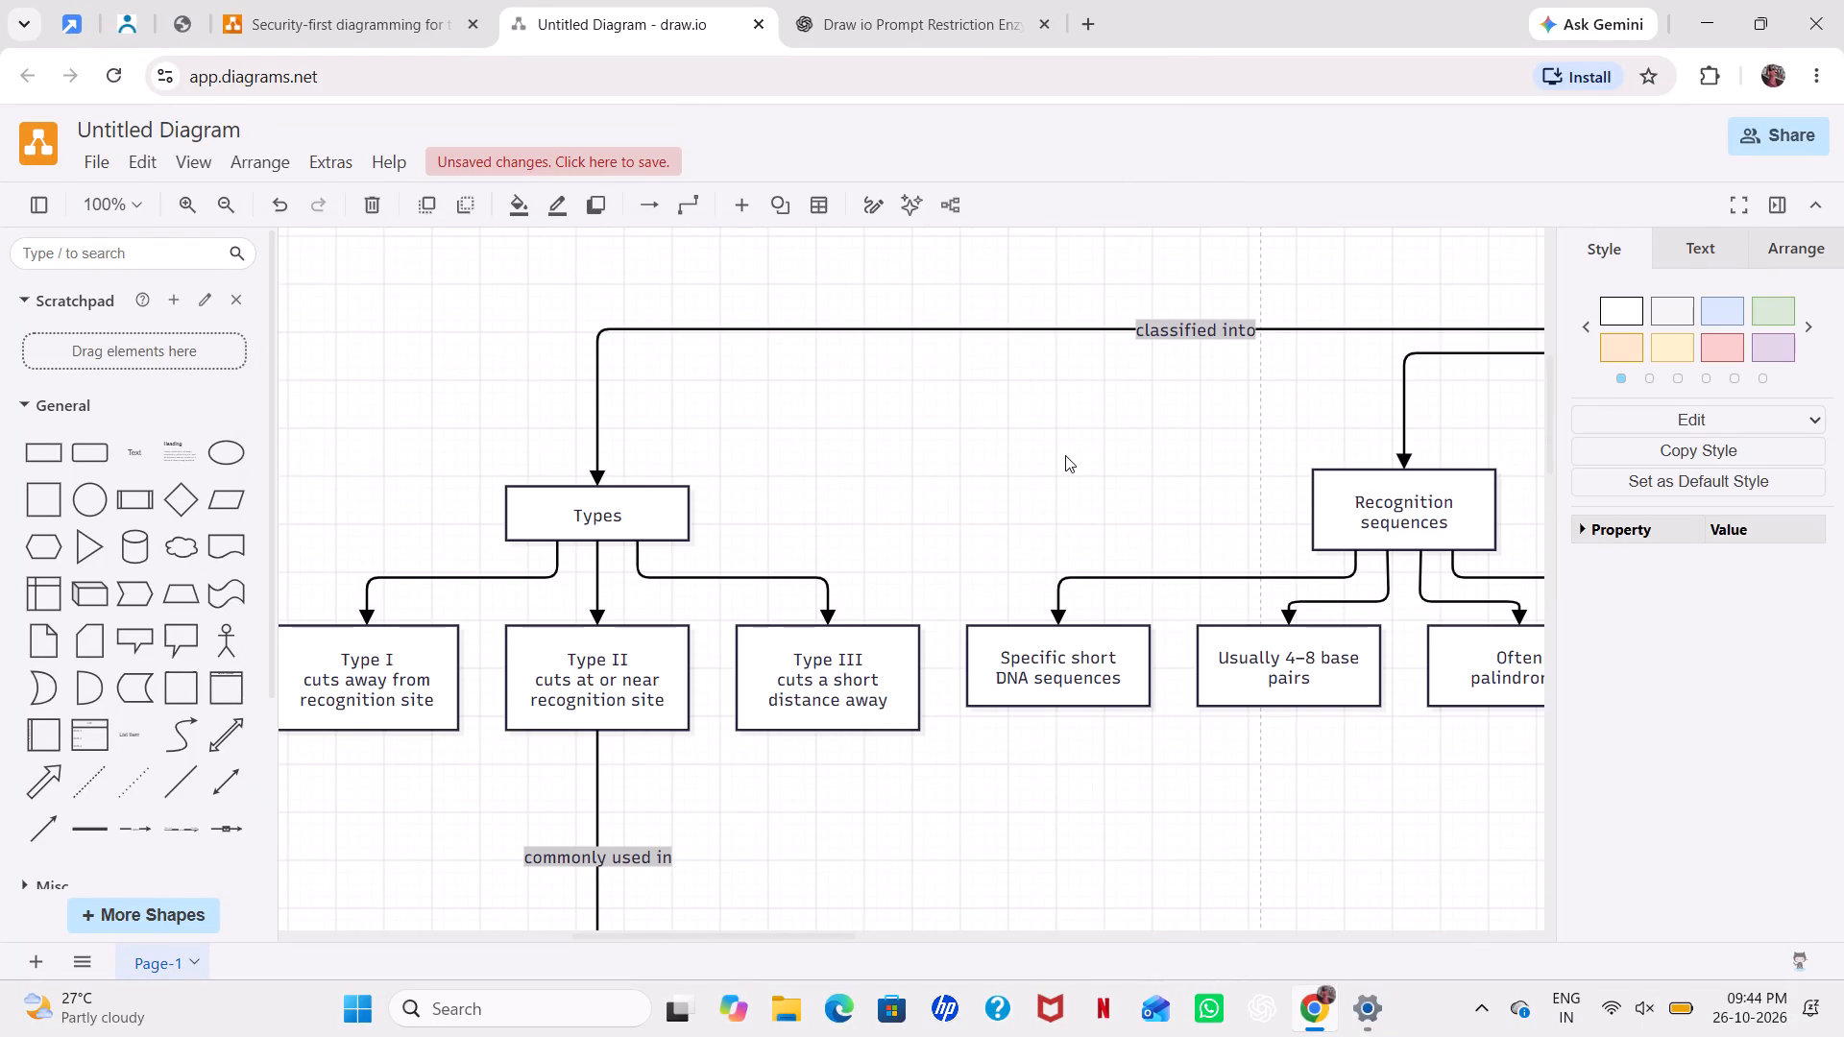
Examine the whole inserted concept map, from the RESTRICTION ENZYMES box through every branch down to the lowest boxes.
scroll(1065, 455, left, 2)
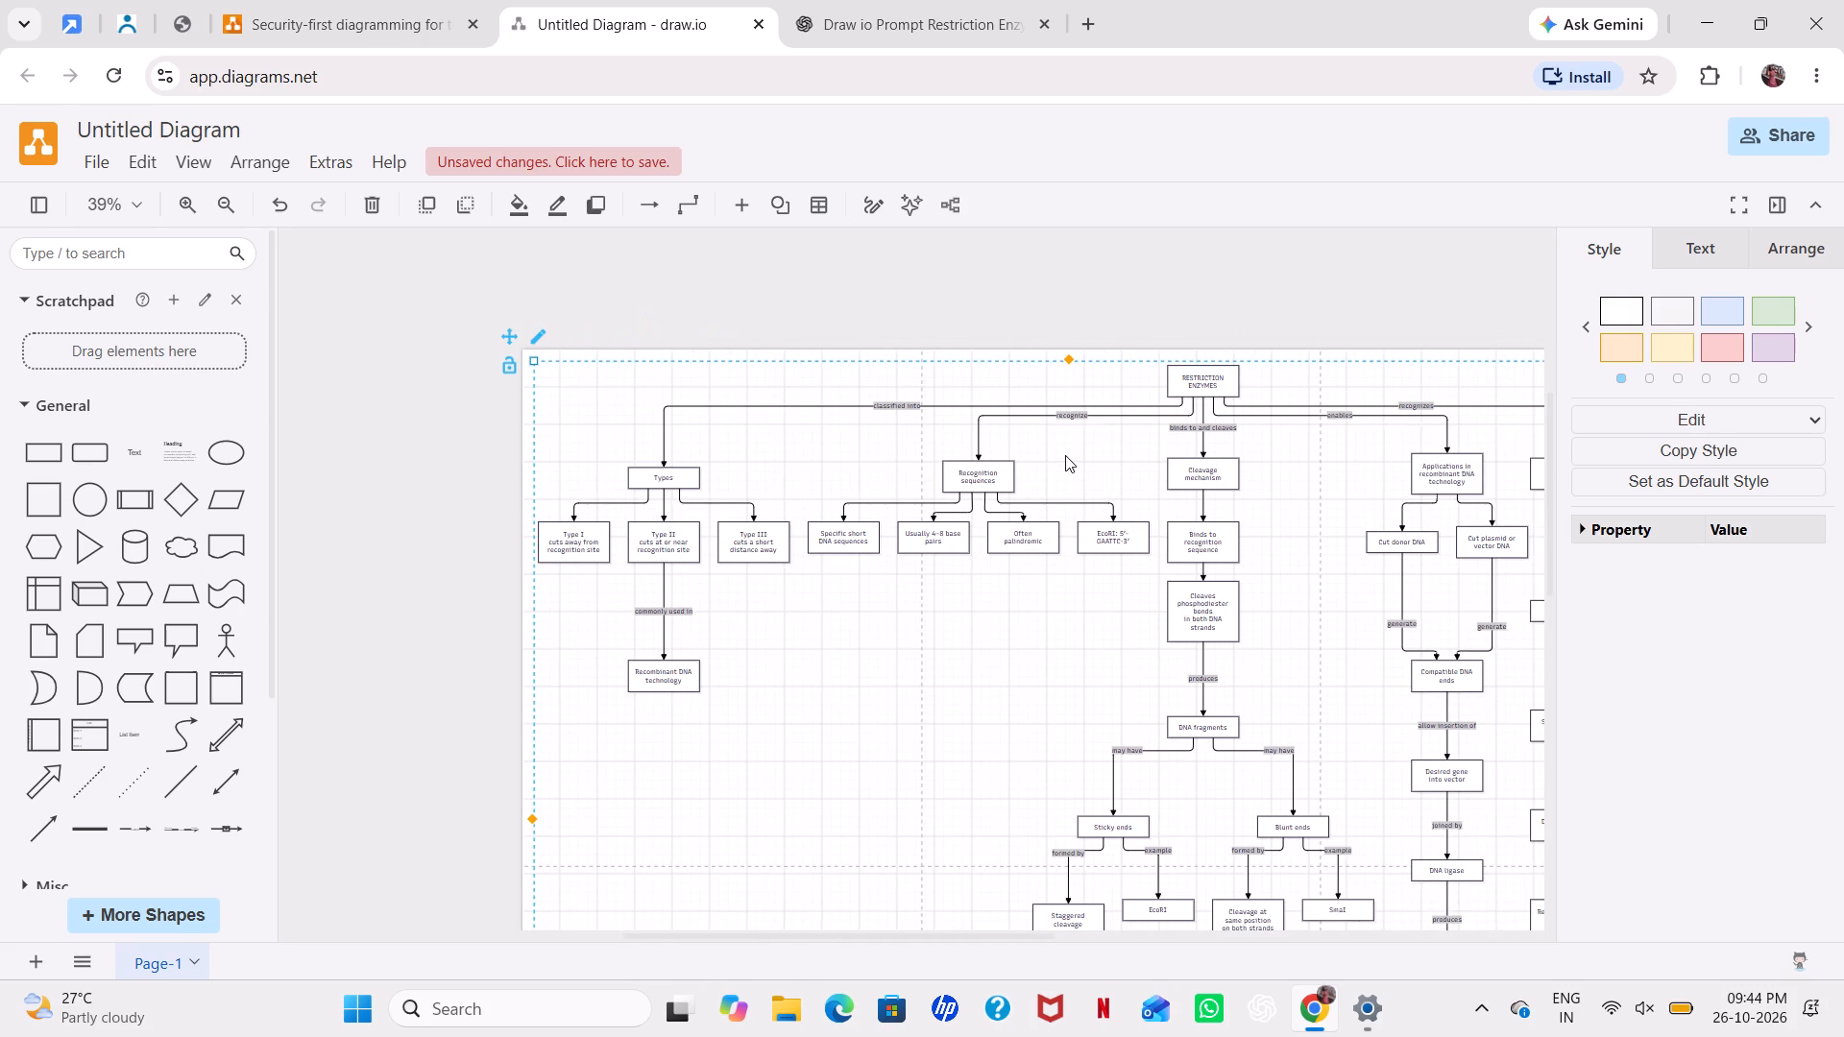
scroll(1065, 455, left, 2)
scroll(1065, 455, down, 2)
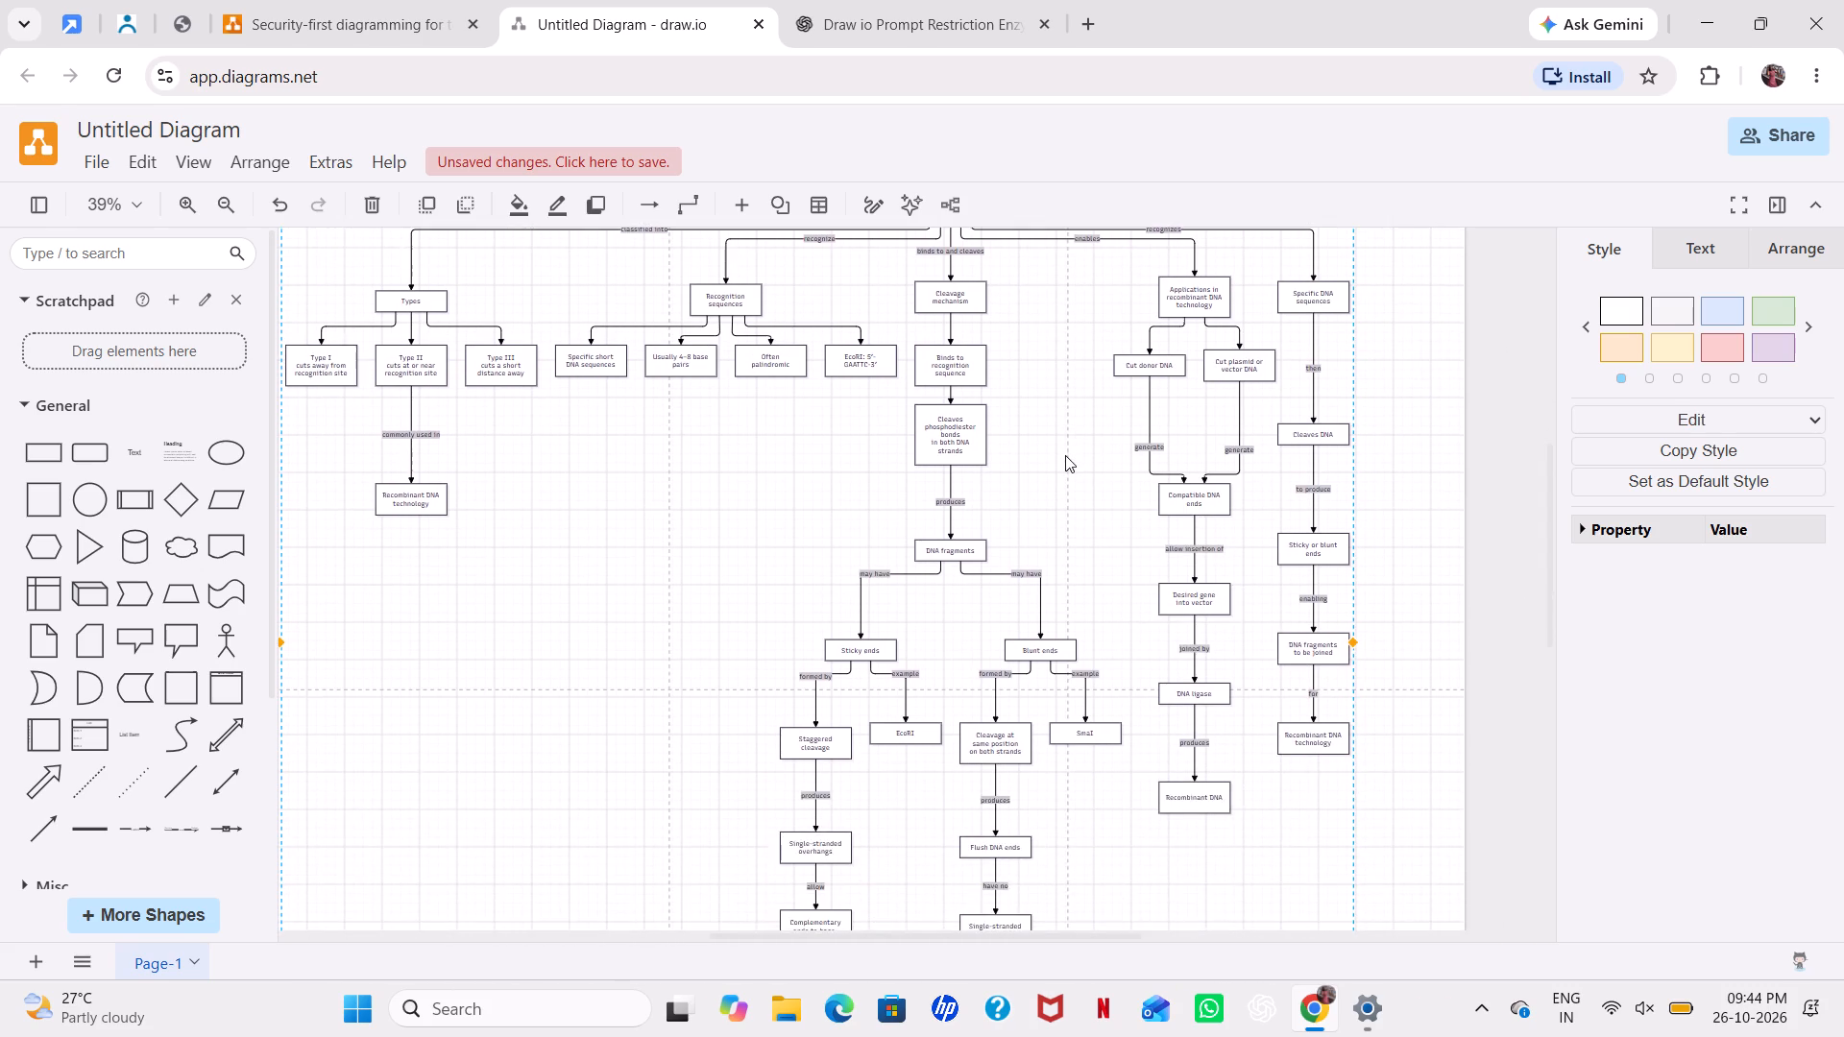
scroll(1065, 455, down, 1)
scroll(1065, 455, up, 1)
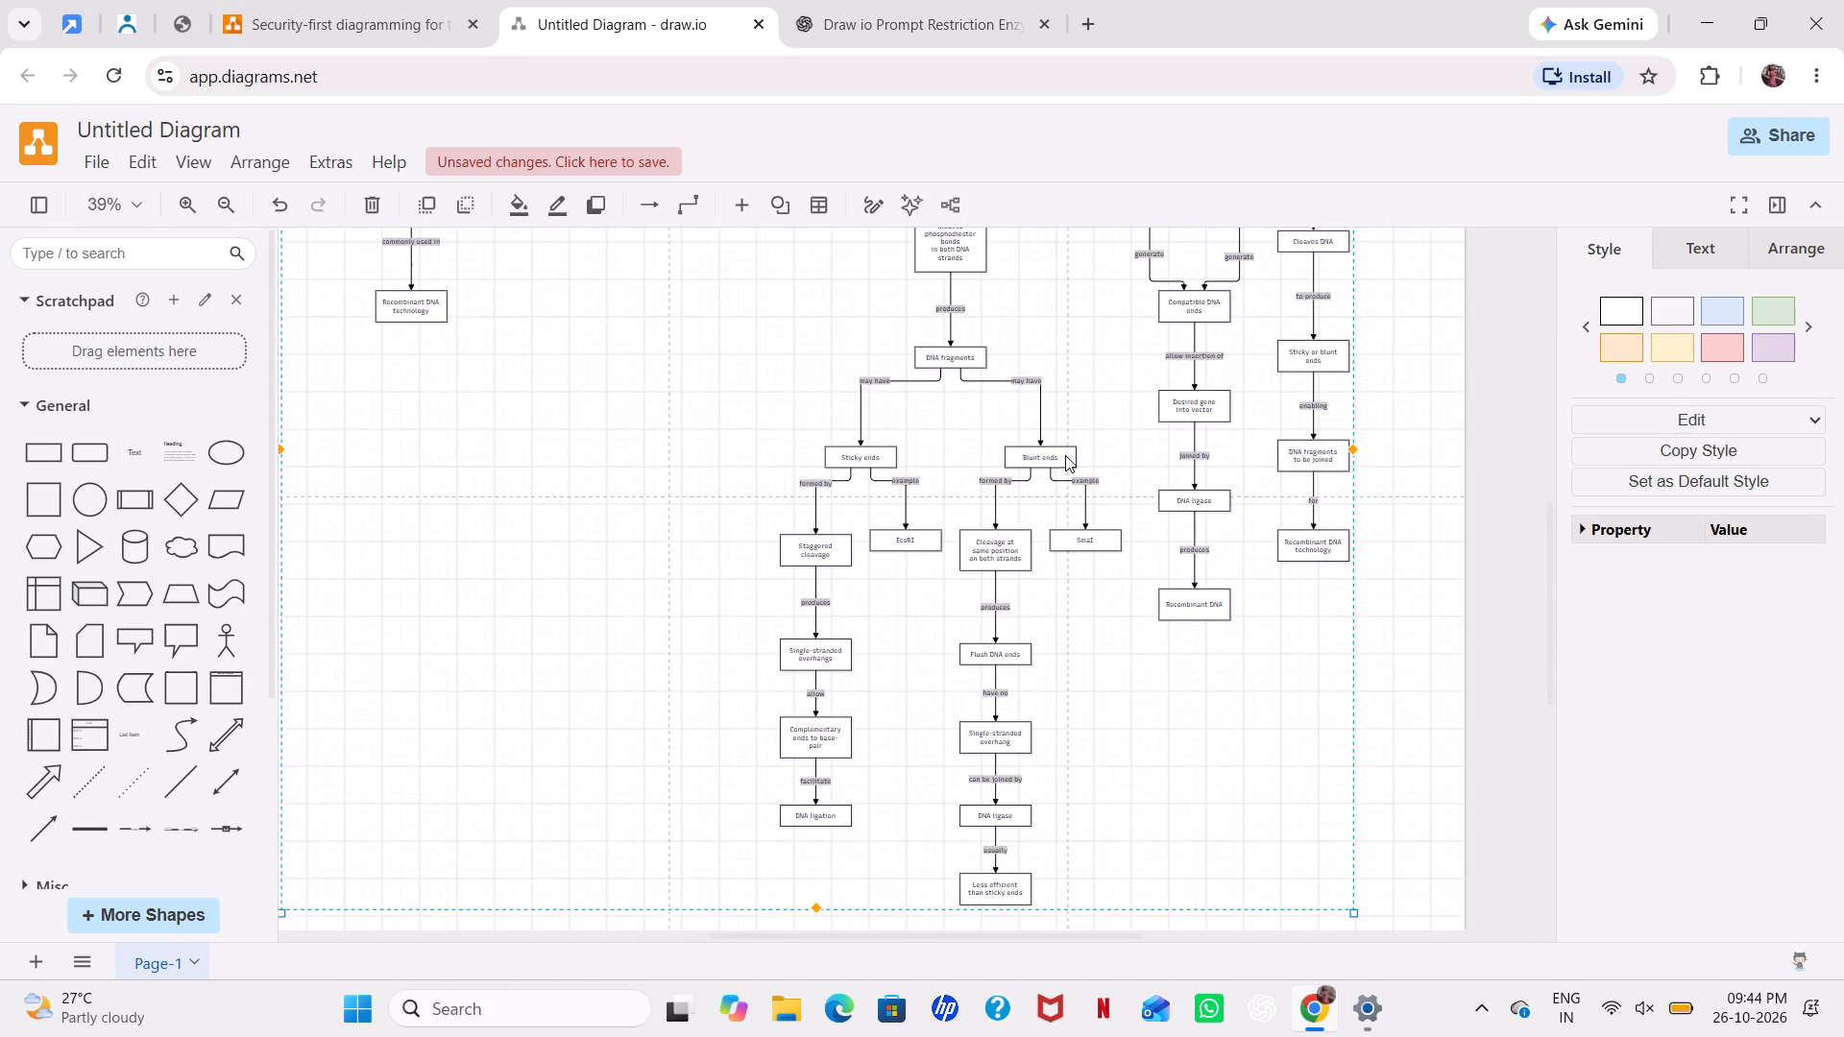
scroll(1065, 455, up, 2)
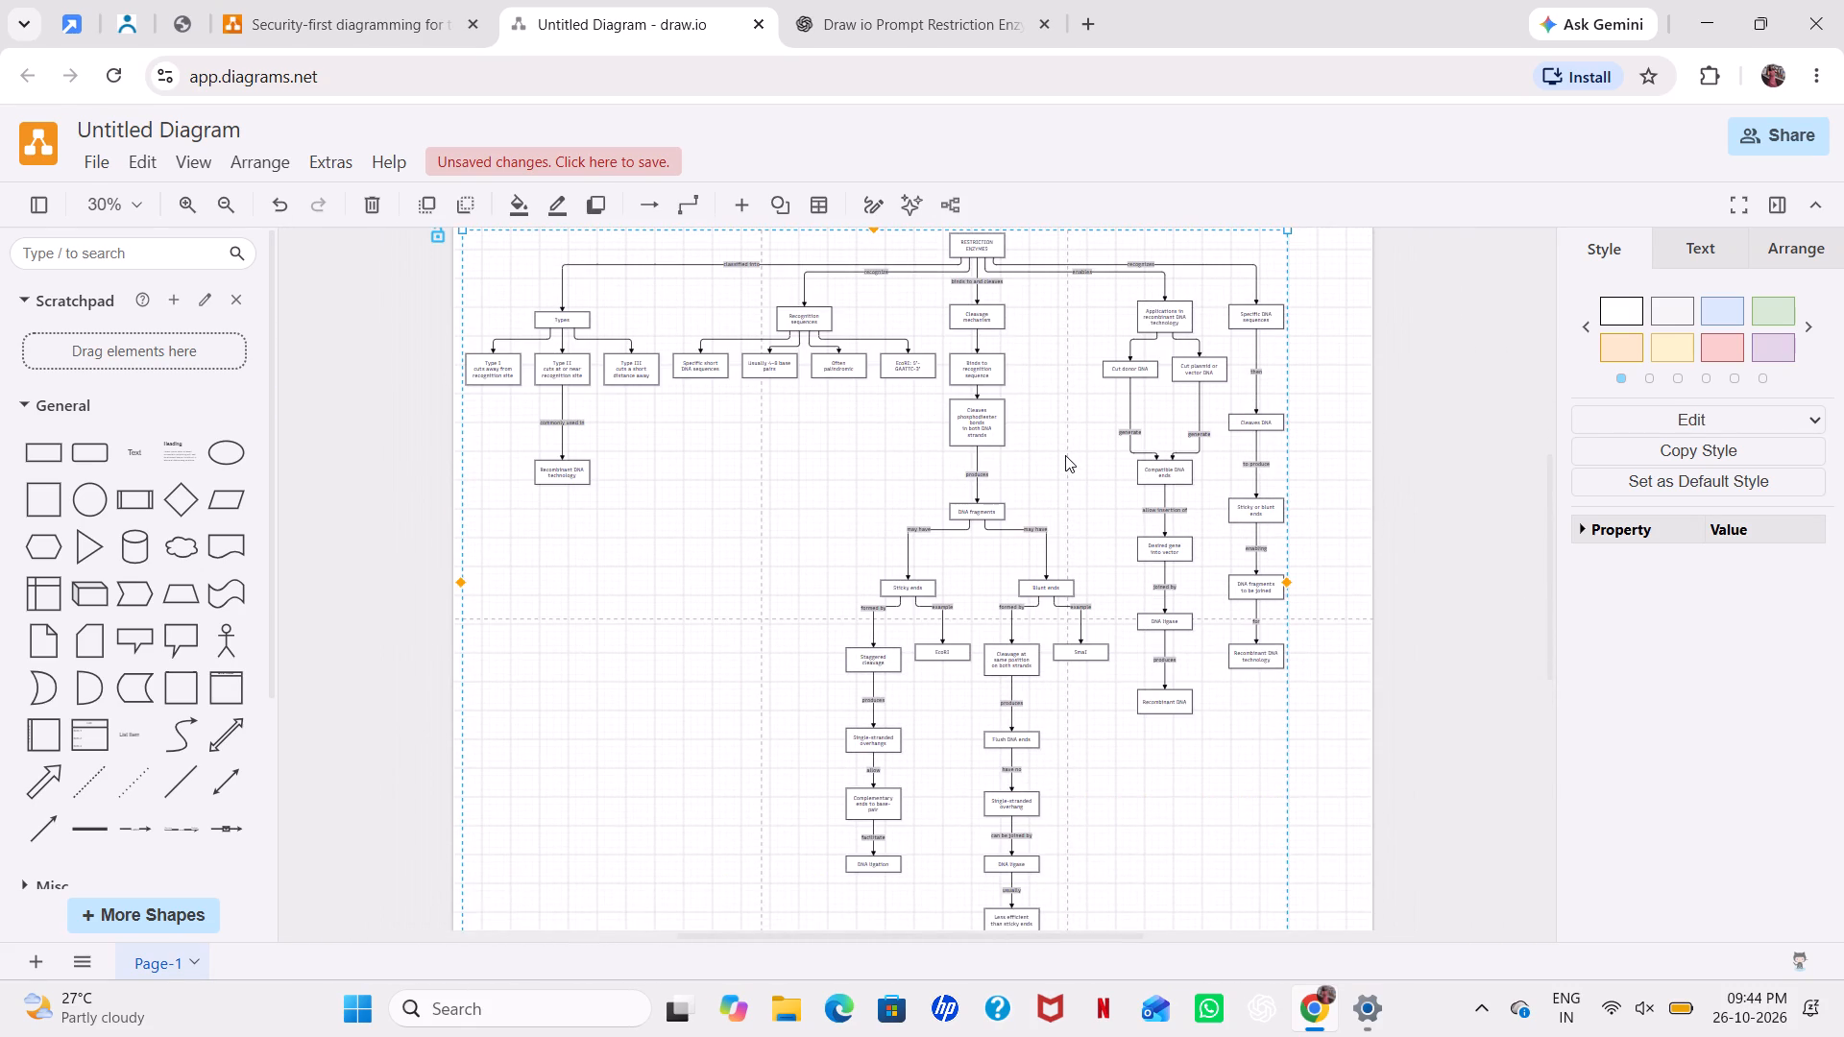
scroll(1065, 455, up, 2)
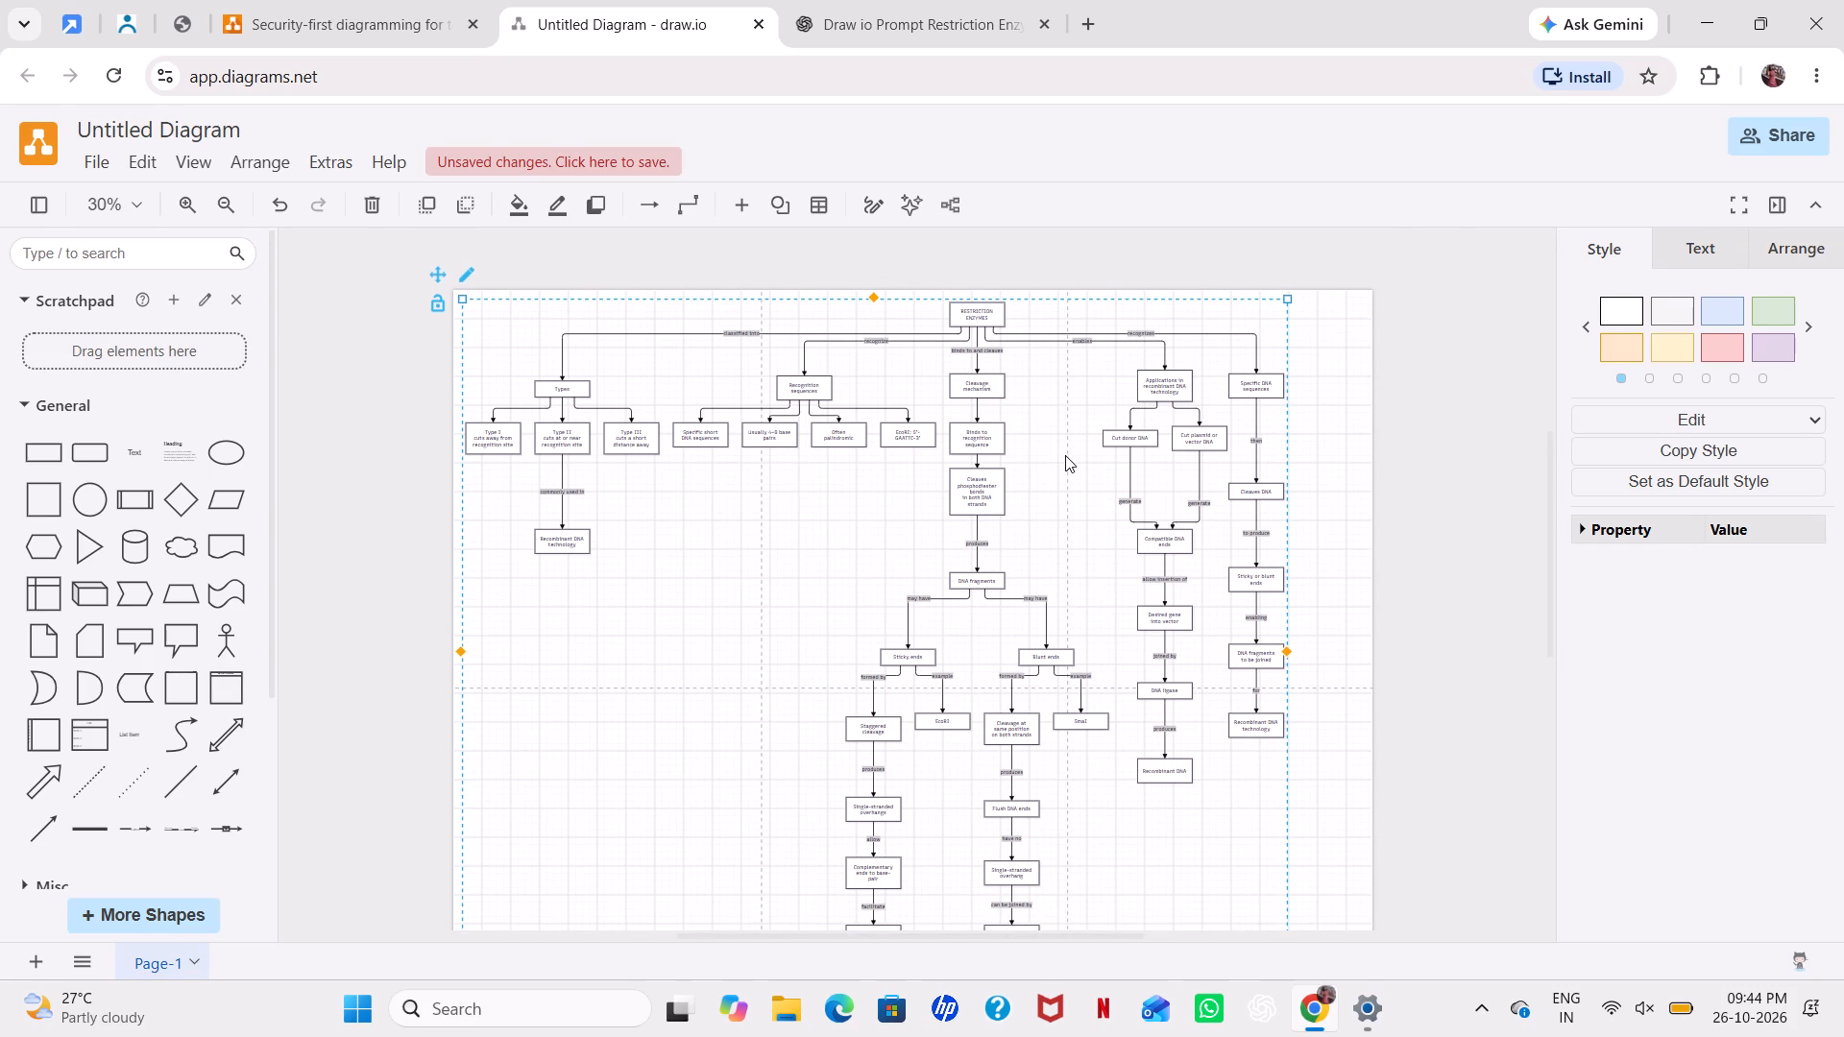
scroll(1065, 455, up, 1)
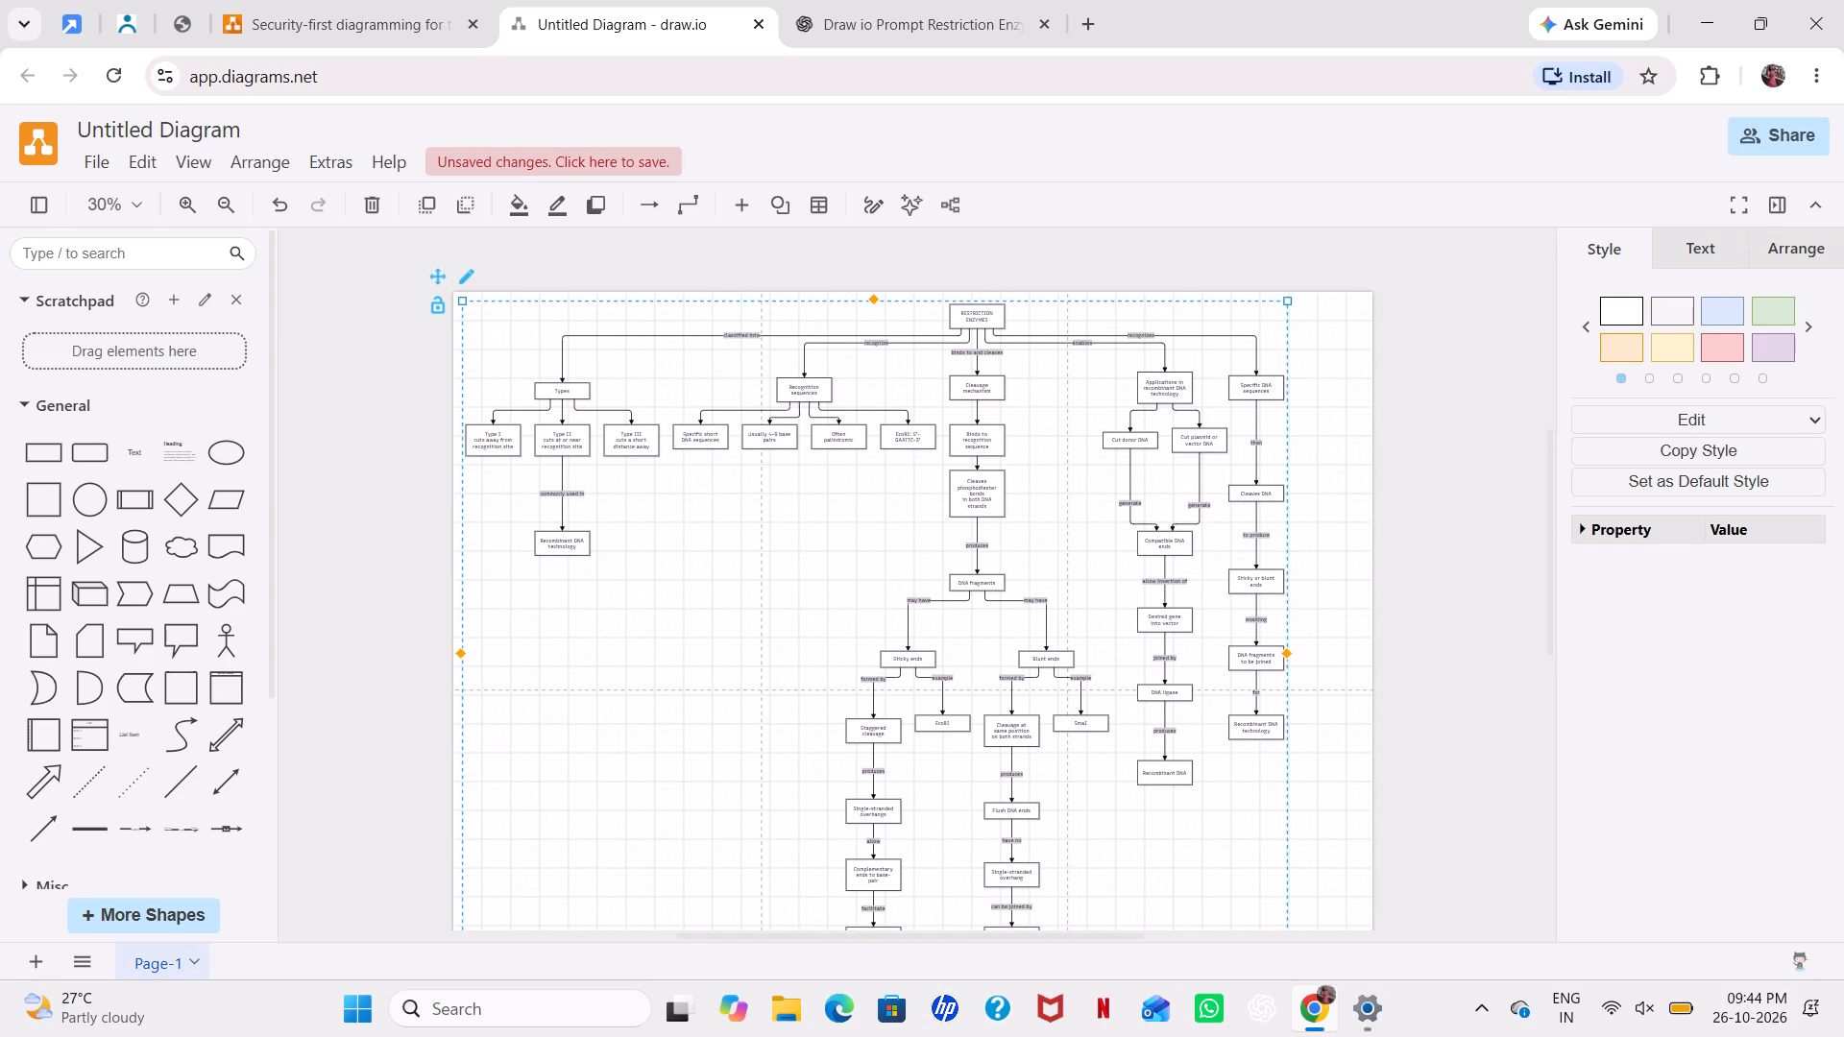
Widen the concept map's container on the side of the Specific DNA sequences branch, nearly to the page edge.
drag(1287, 656, 1348, 652)
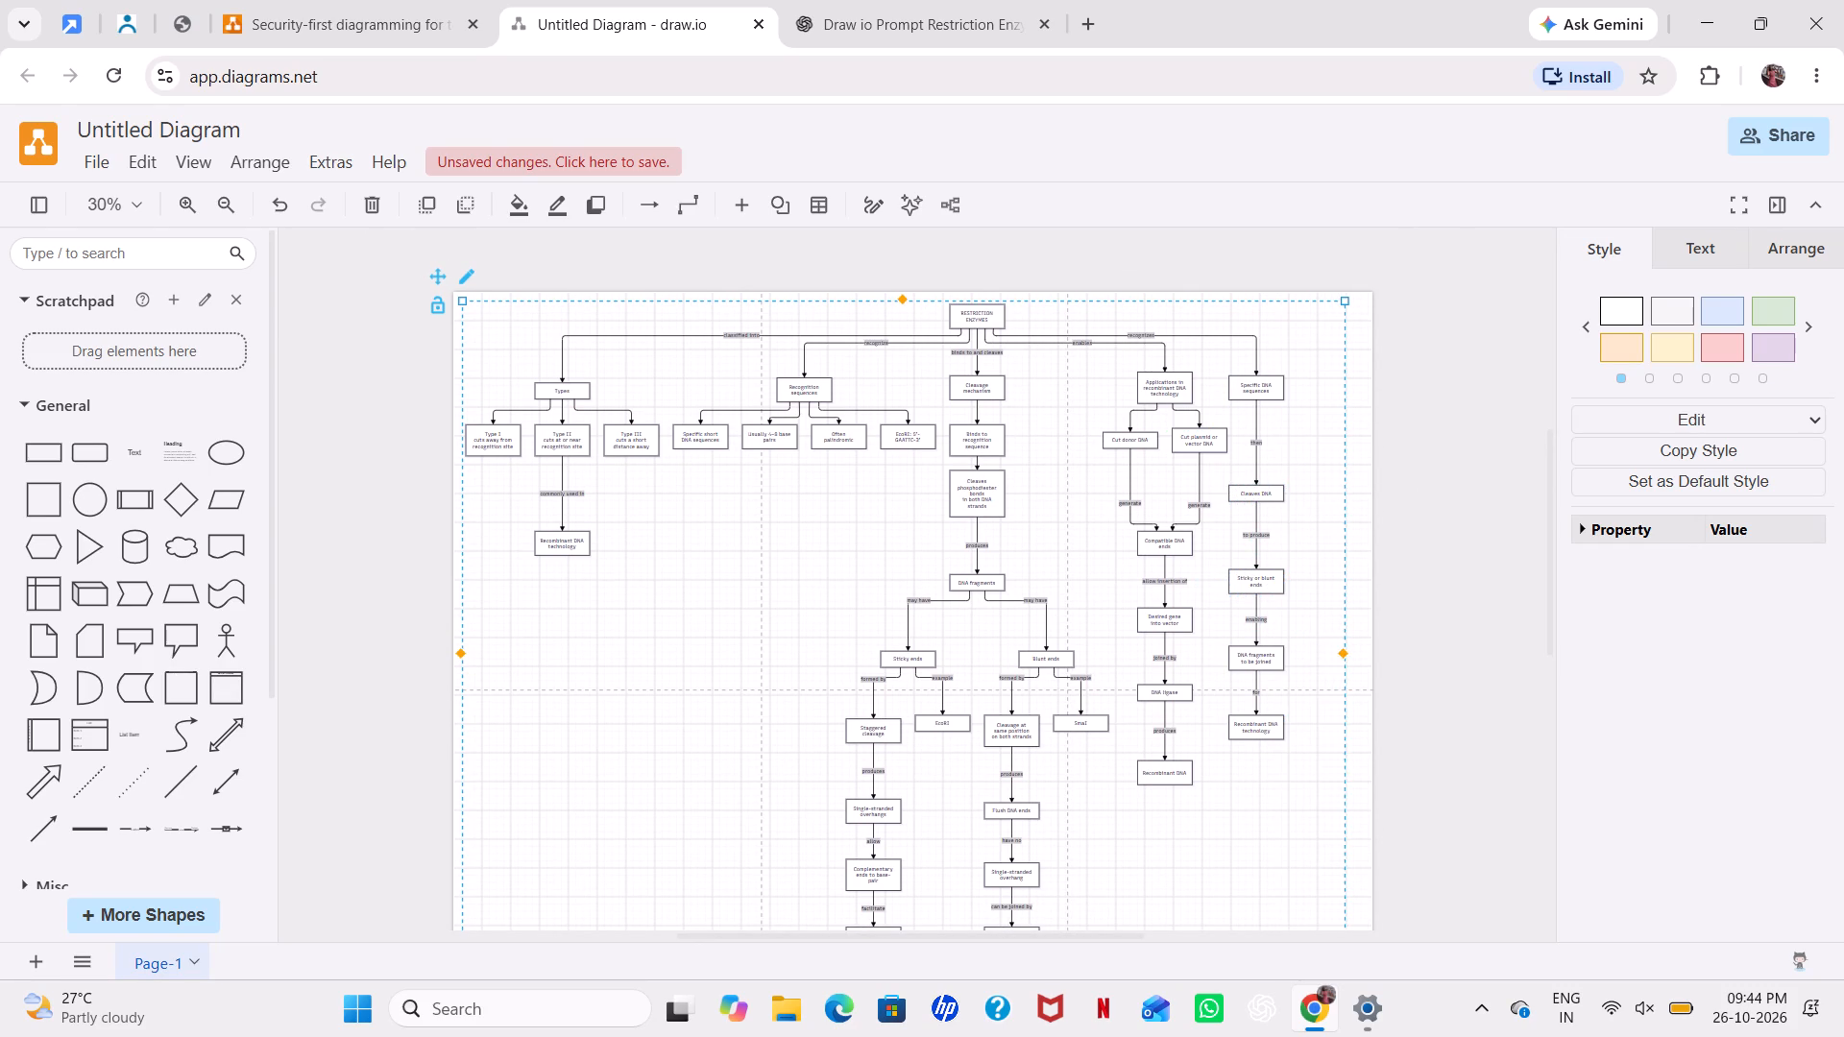
drag(1348, 652, 1355, 652)
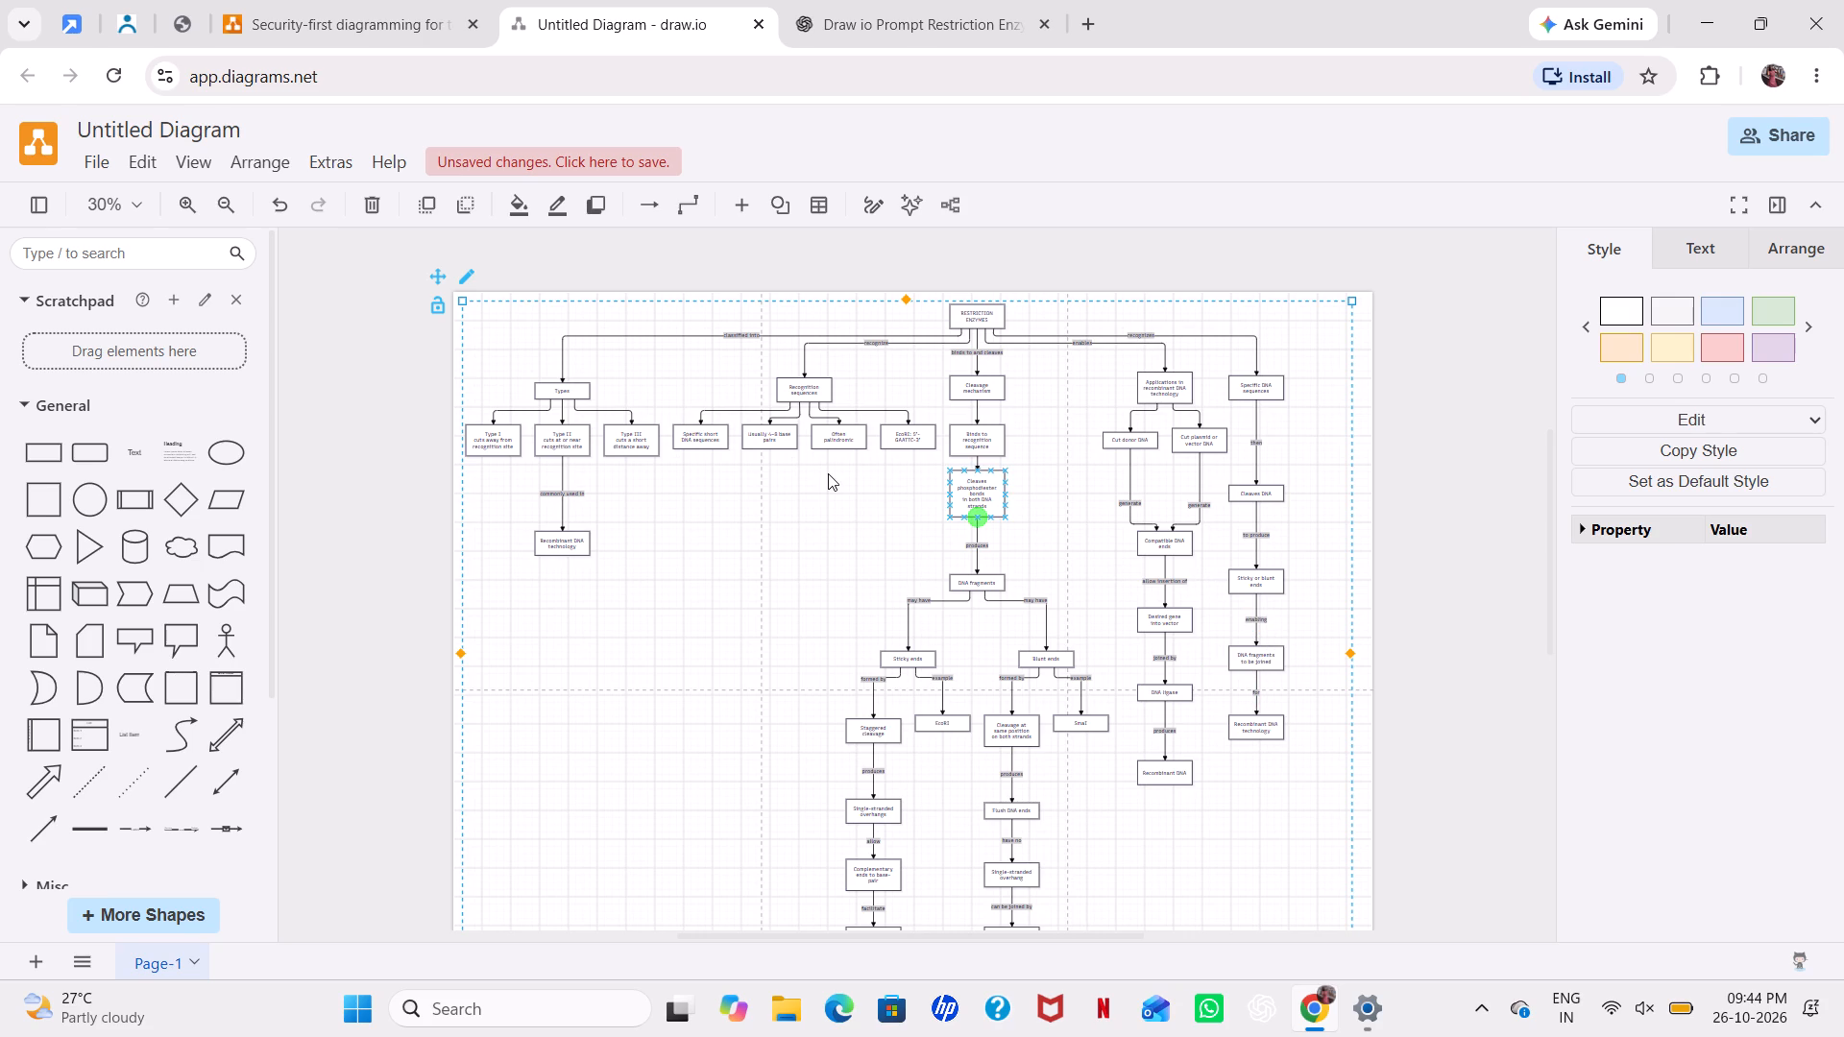
click(568, 539)
click(280, 196)
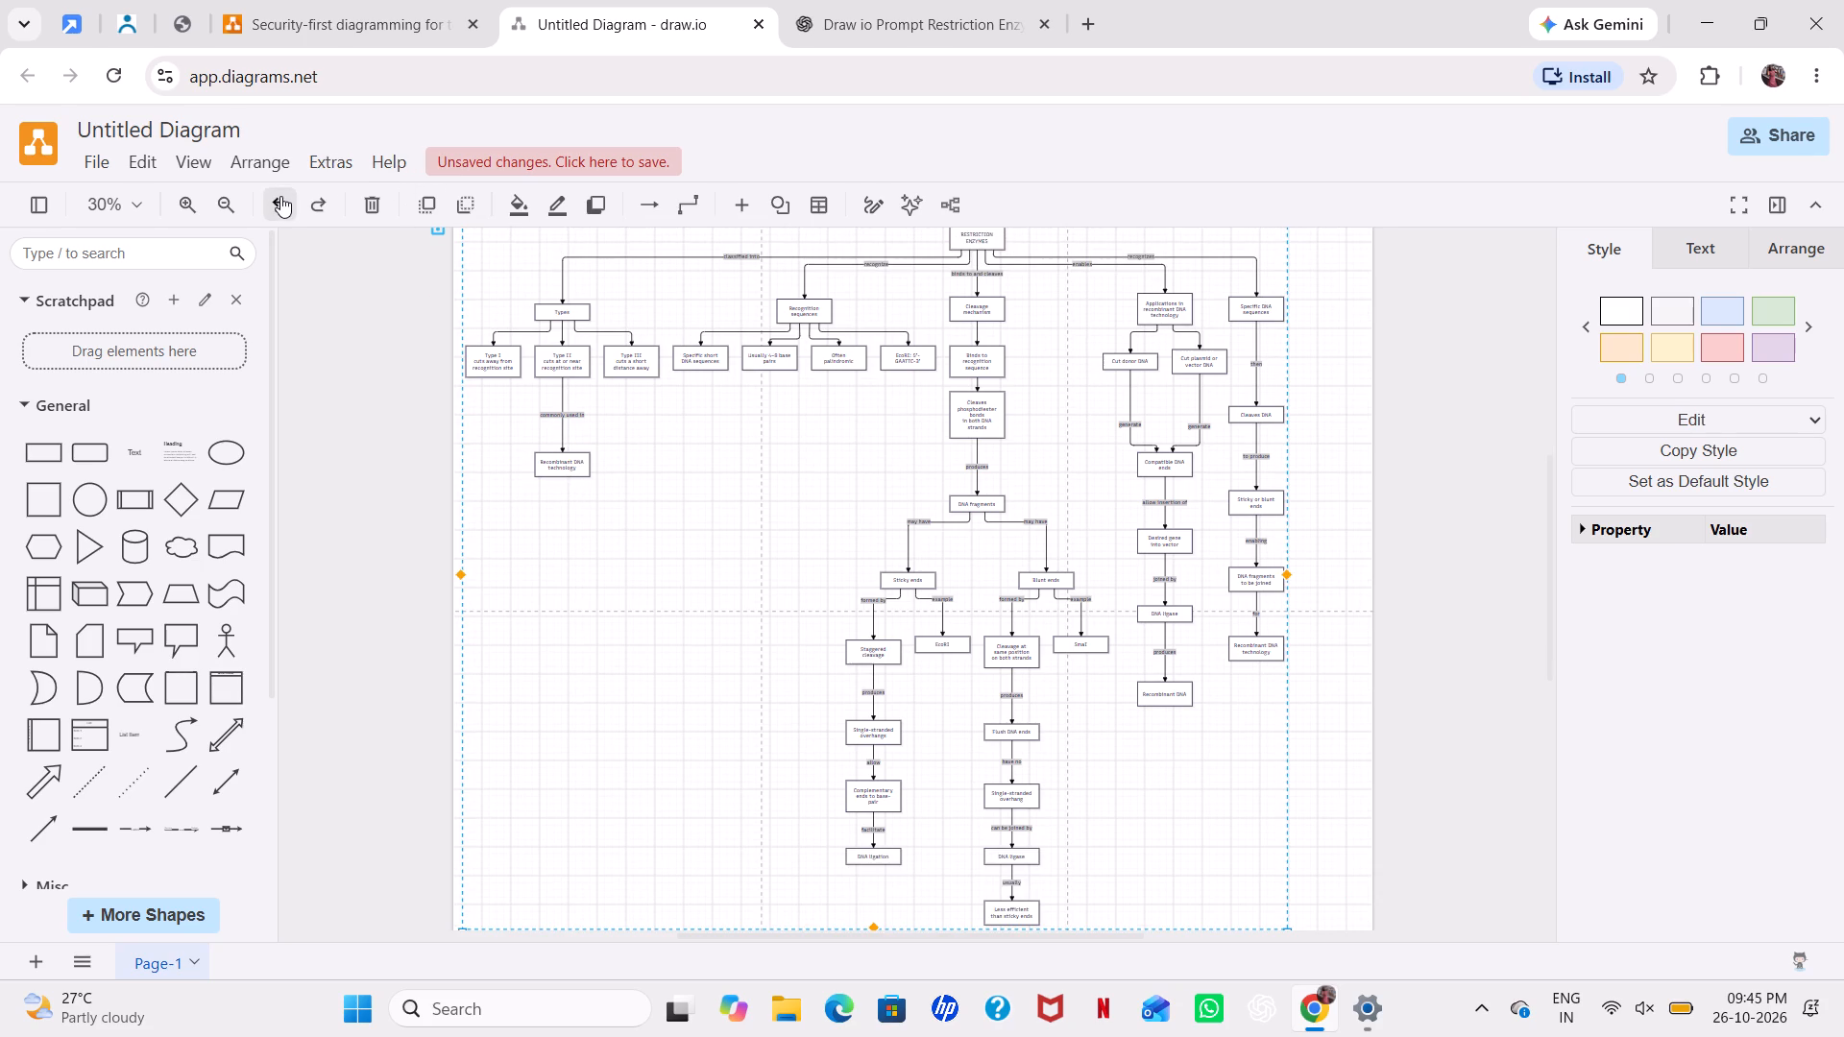
click(325, 199)
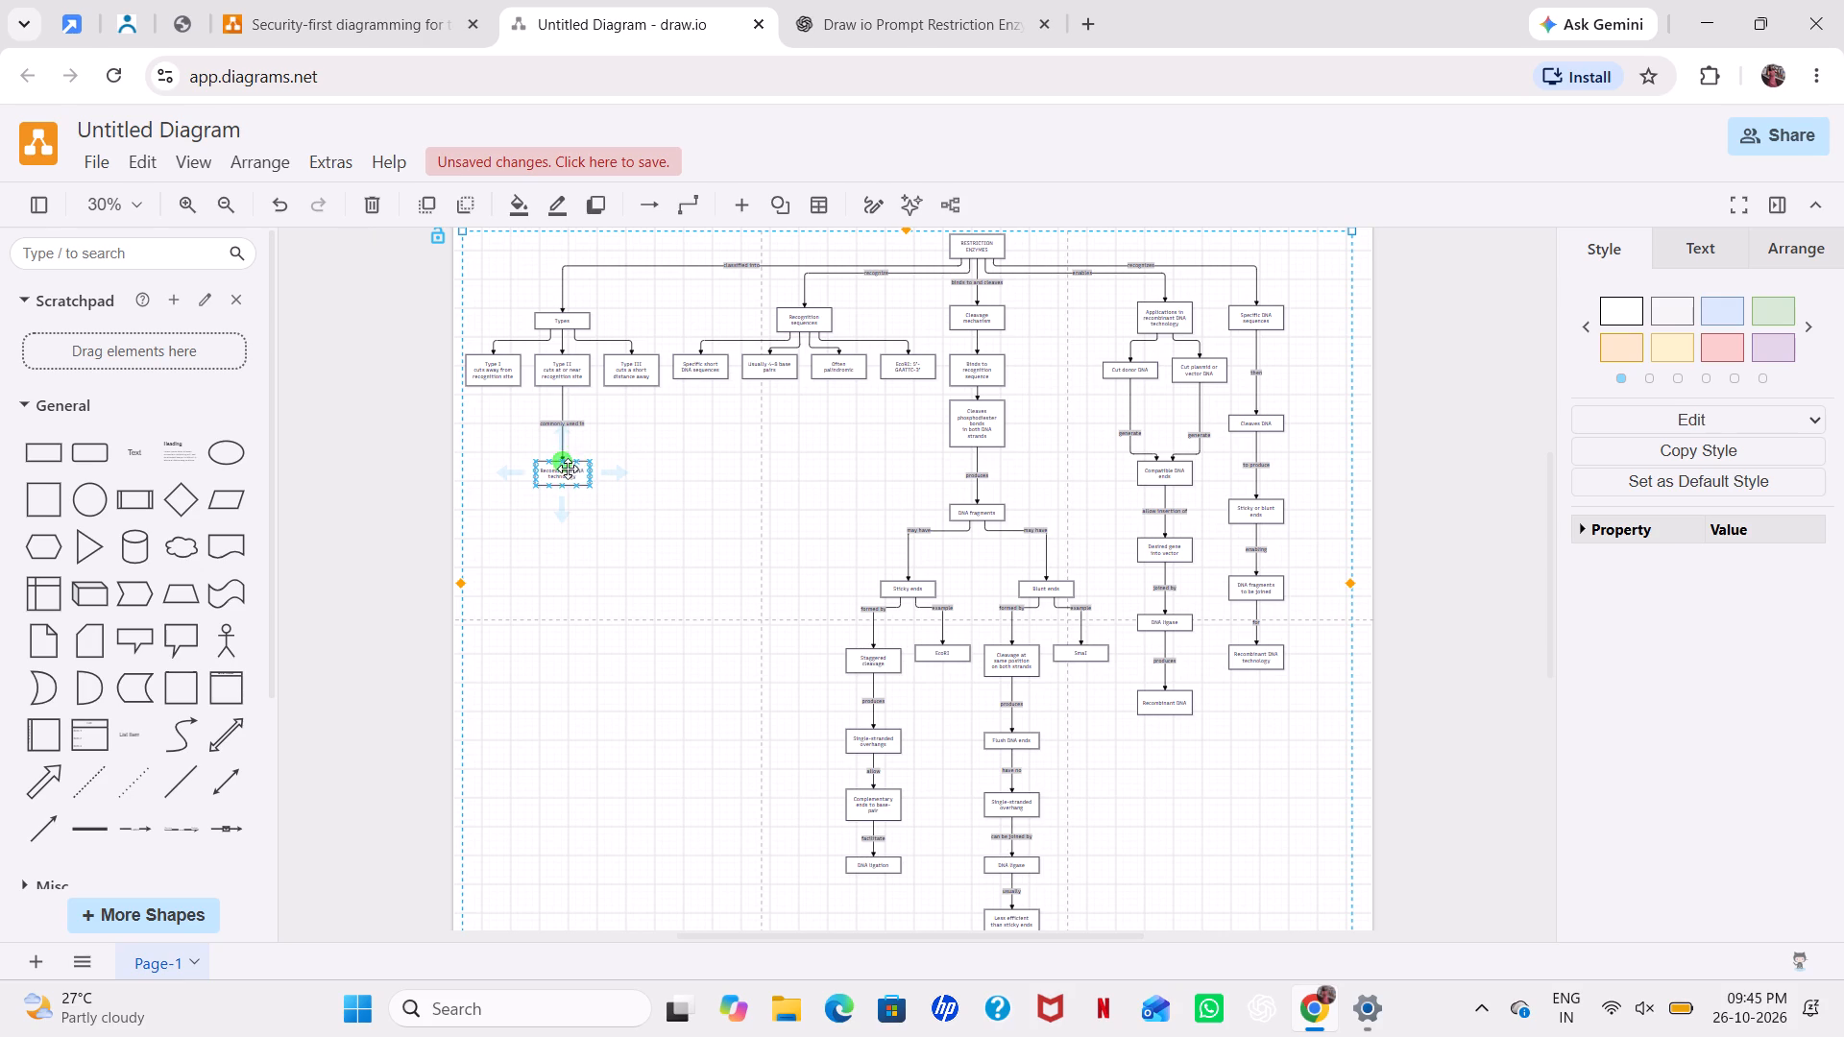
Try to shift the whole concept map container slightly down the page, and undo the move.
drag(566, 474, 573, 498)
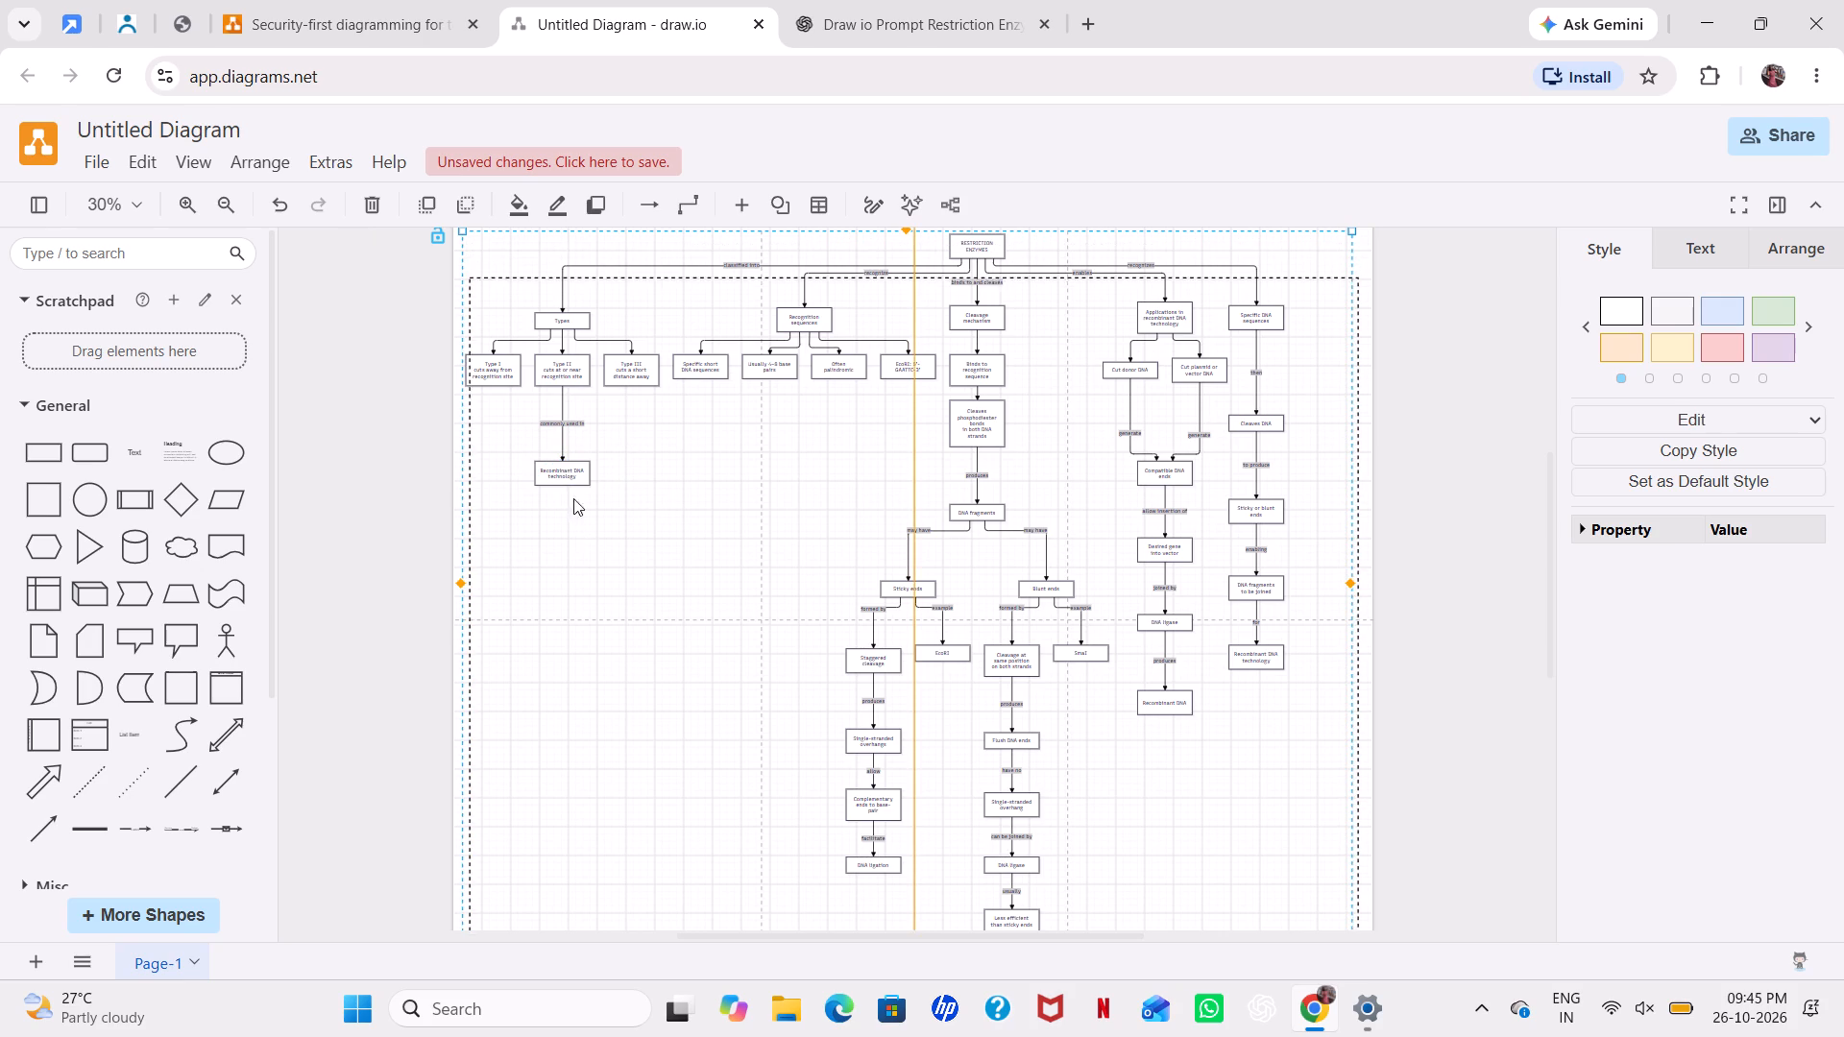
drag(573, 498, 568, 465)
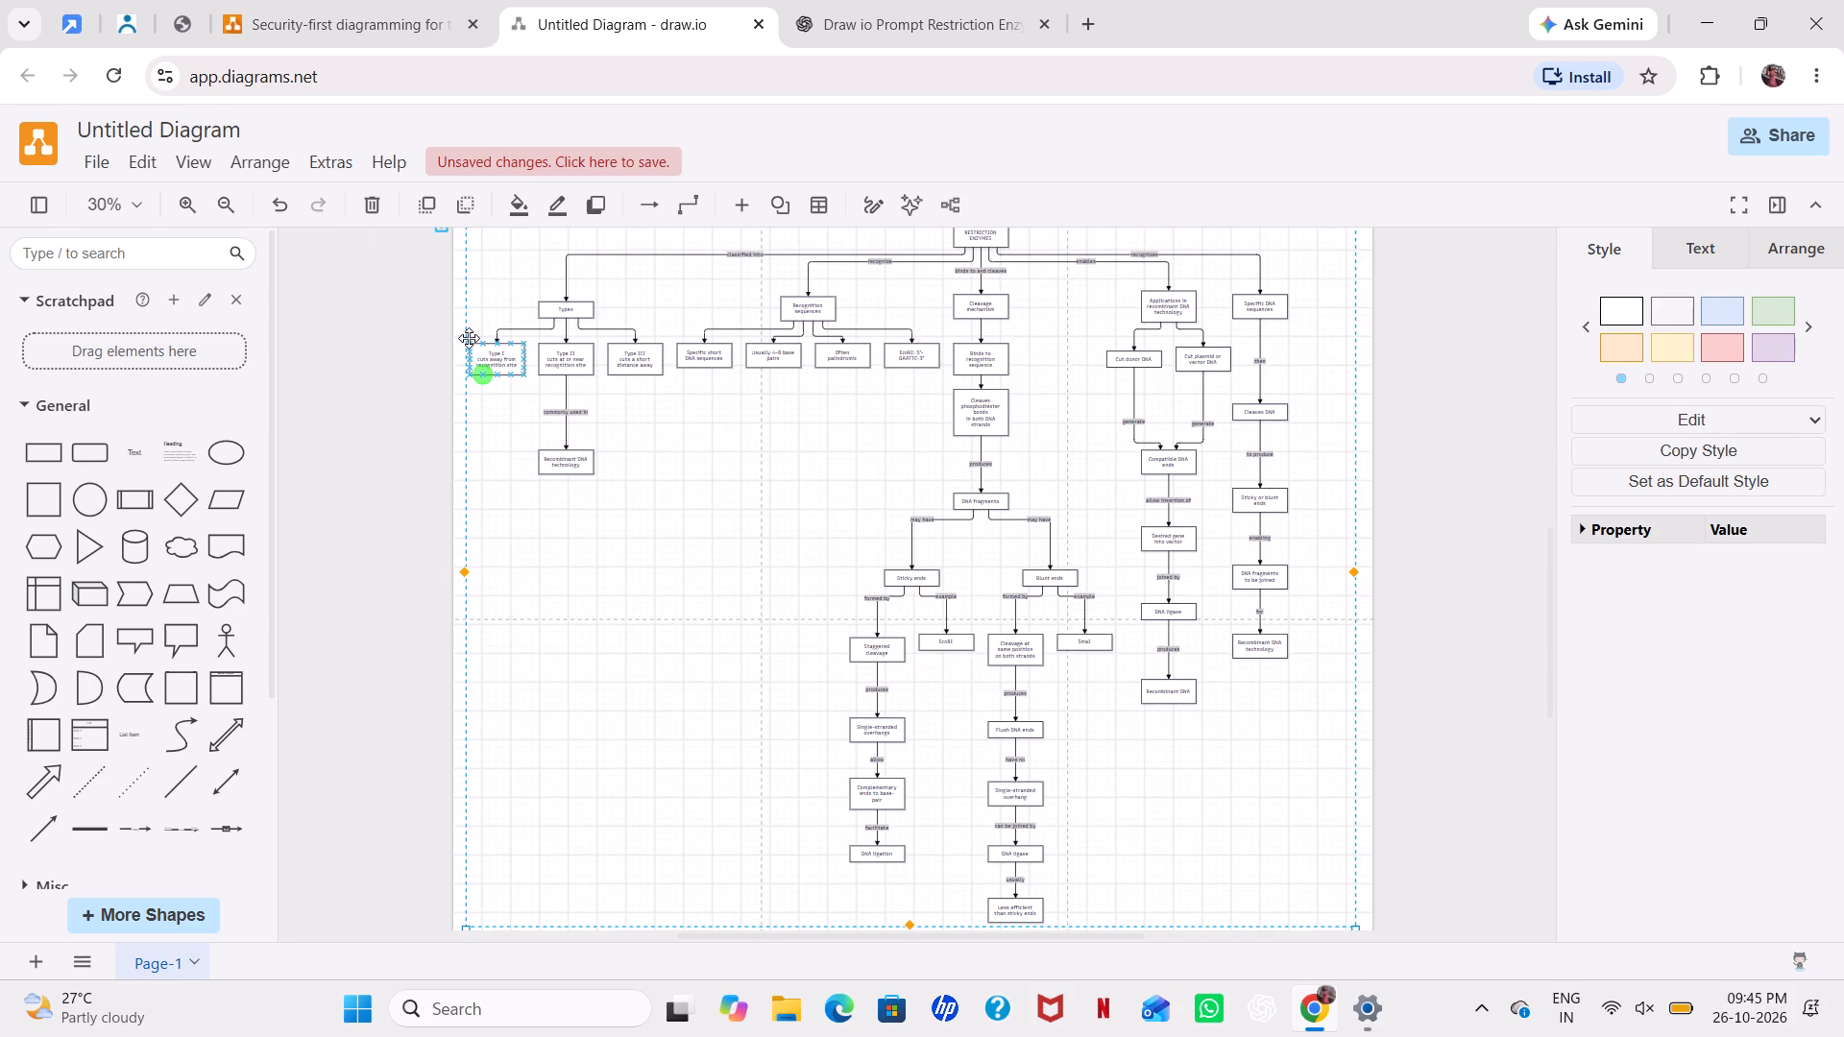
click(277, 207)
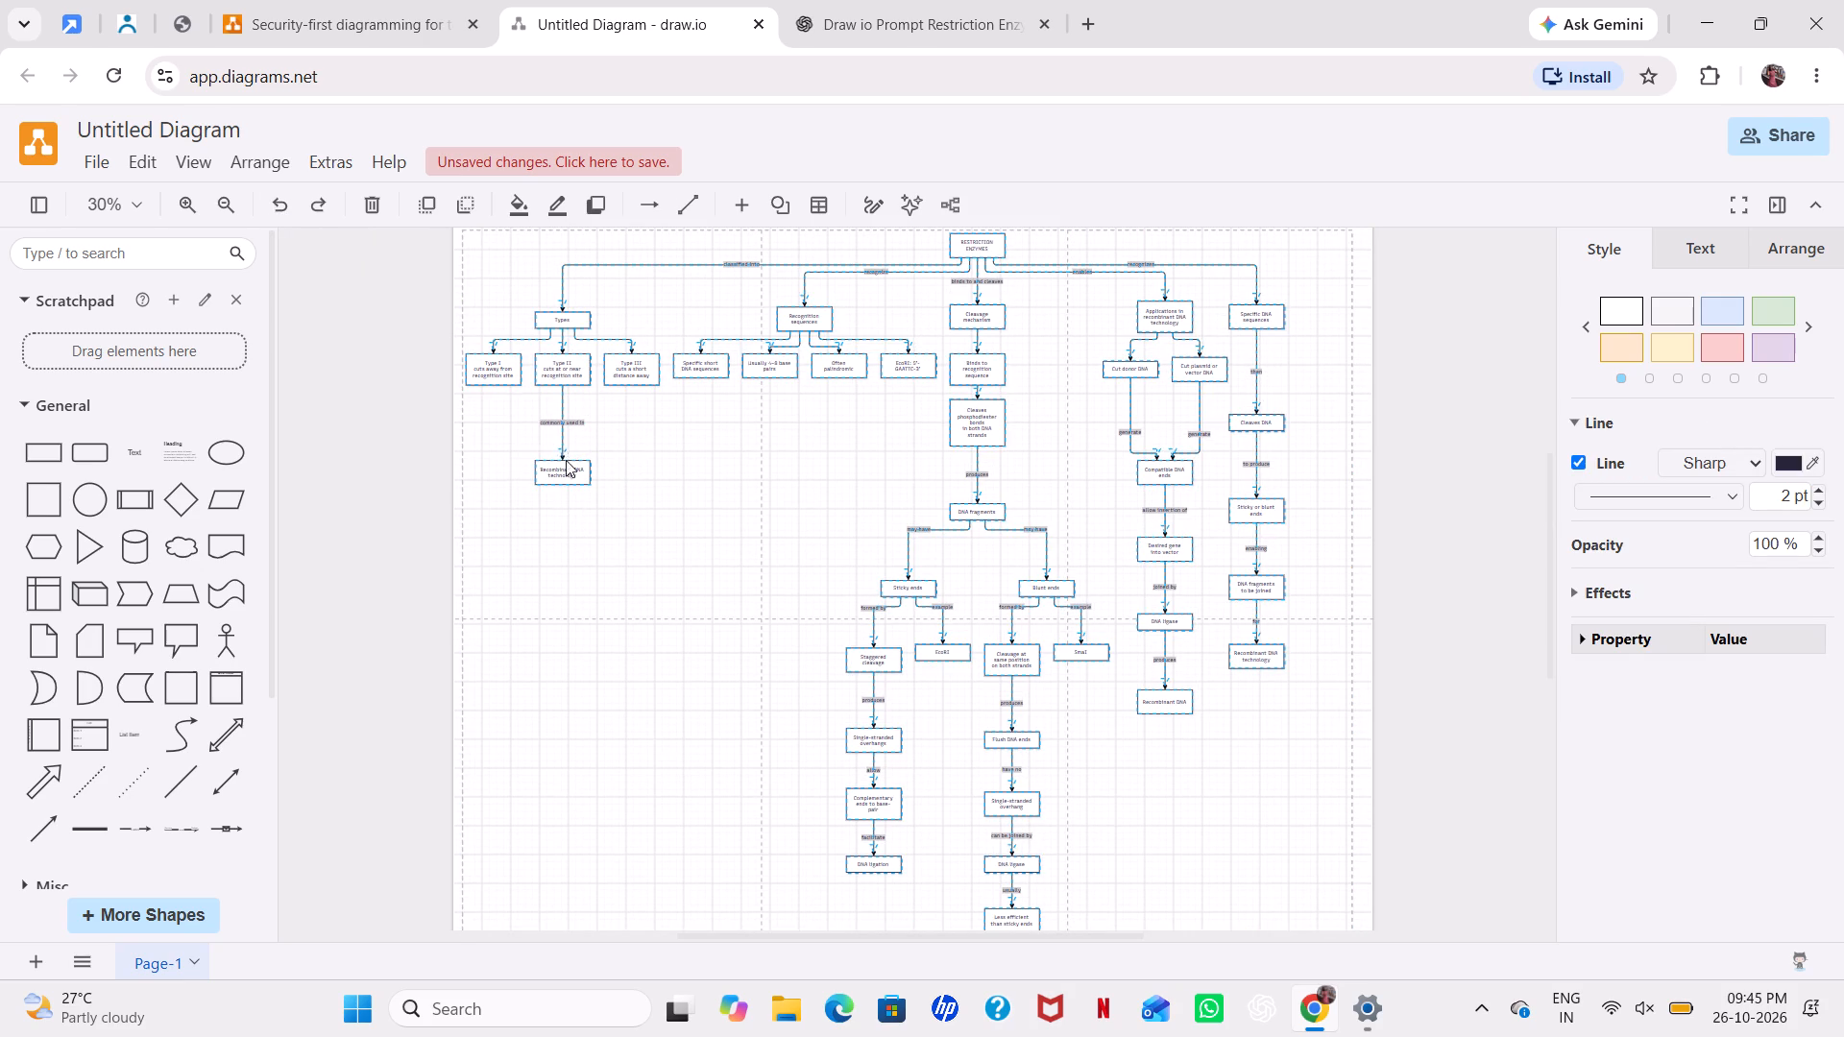
Move the Recombinant DNA technology box under Types further down, and lower the Type II box above it, keeping both vertically aligned.
click(566, 471)
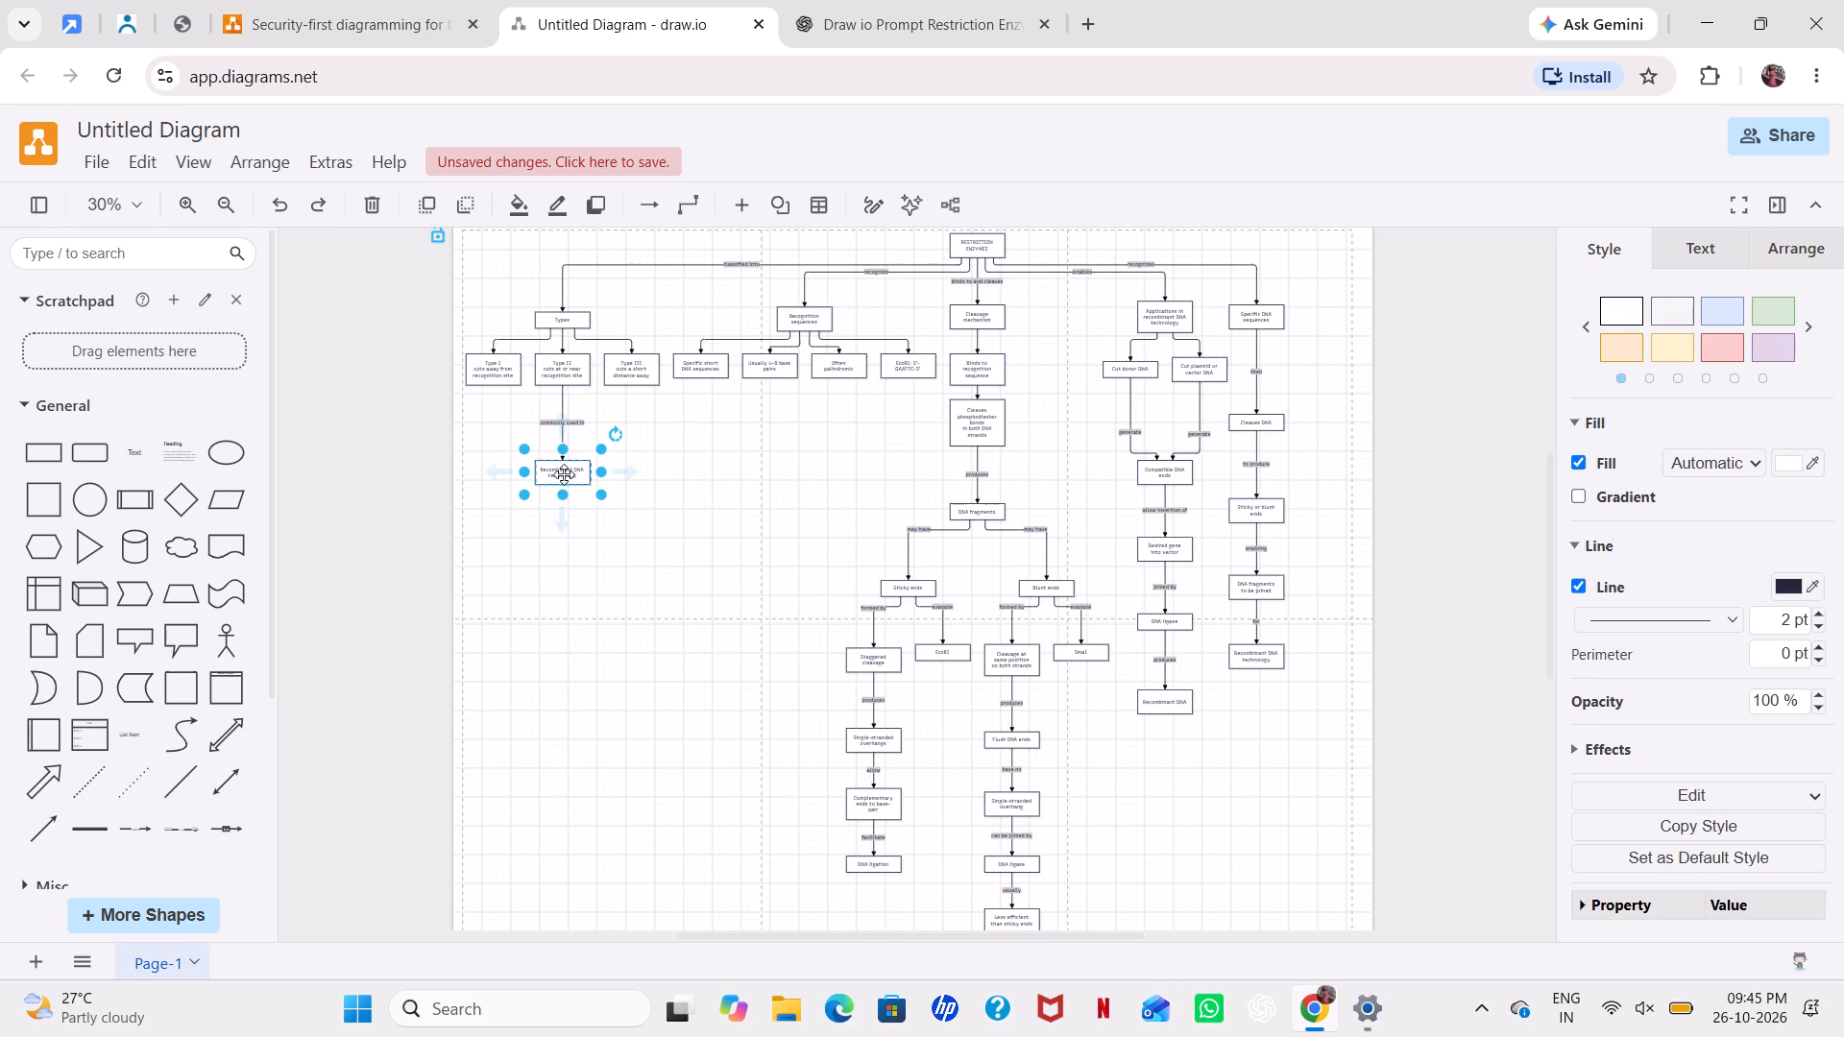
drag(564, 474, 564, 551)
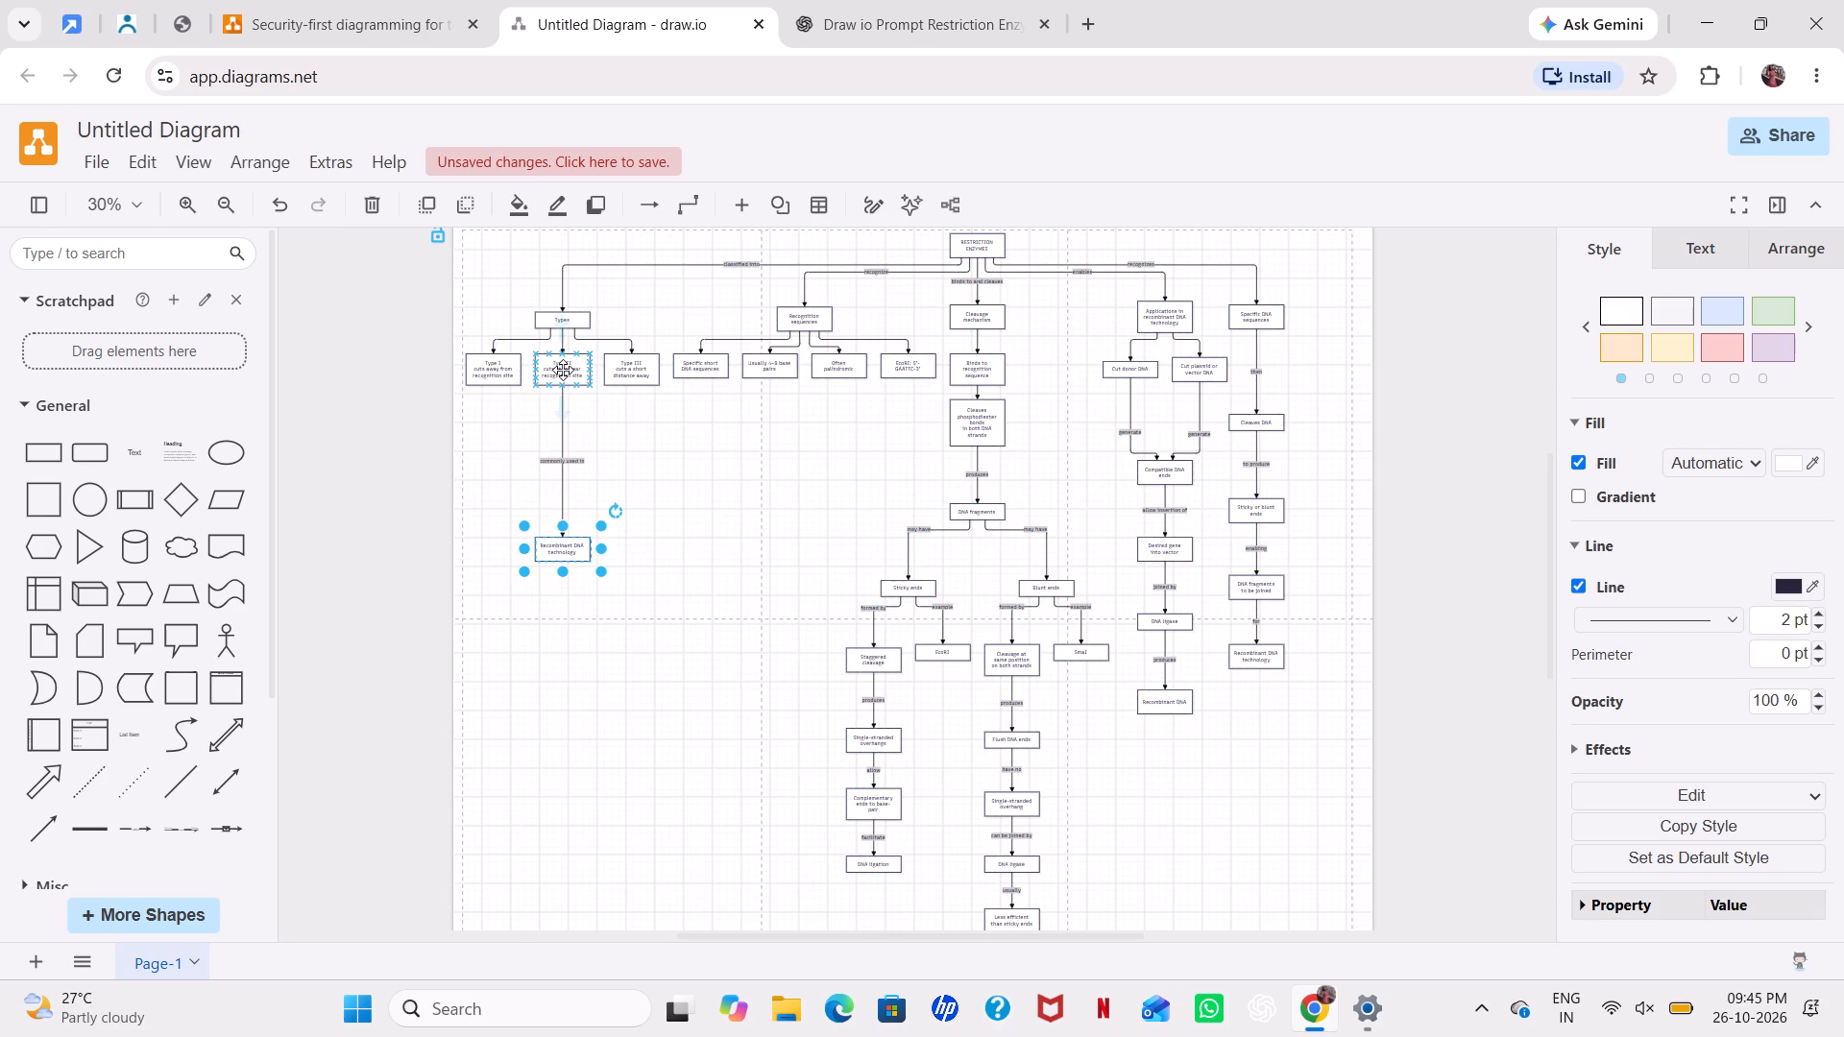
drag(563, 370, 564, 400)
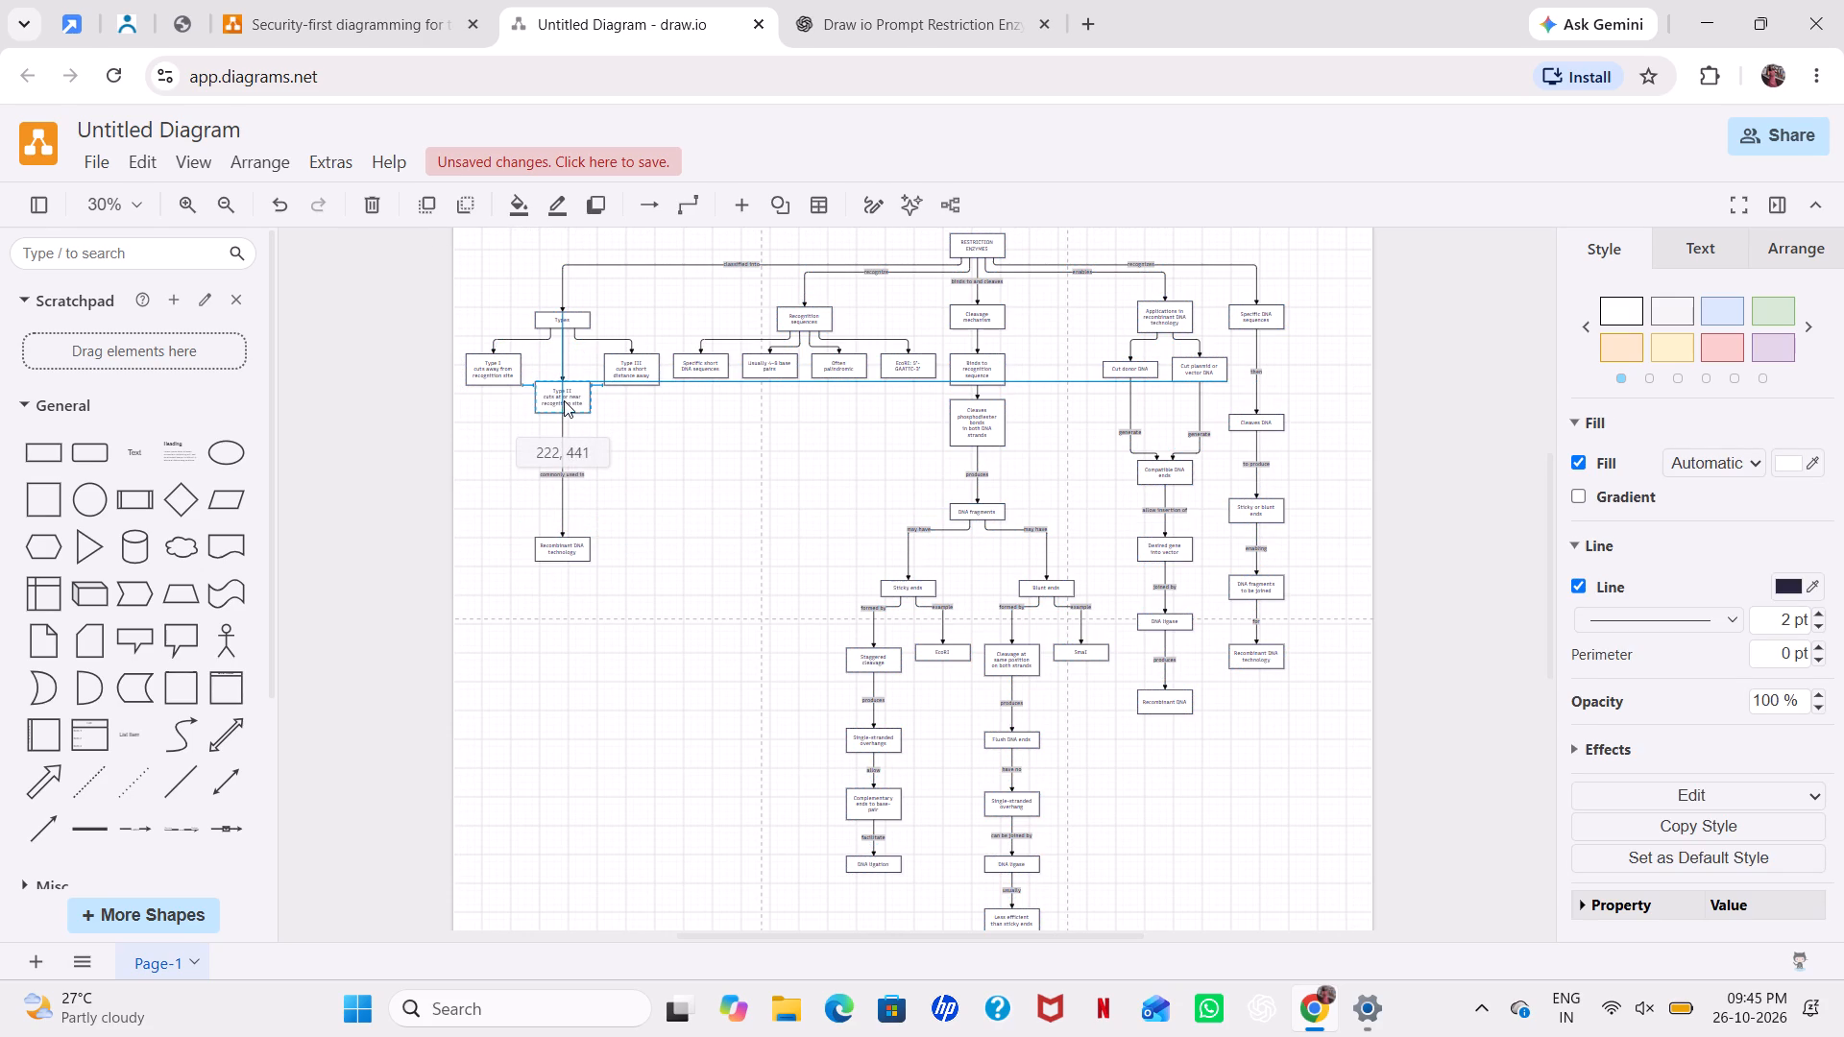
drag(564, 400, 564, 401)
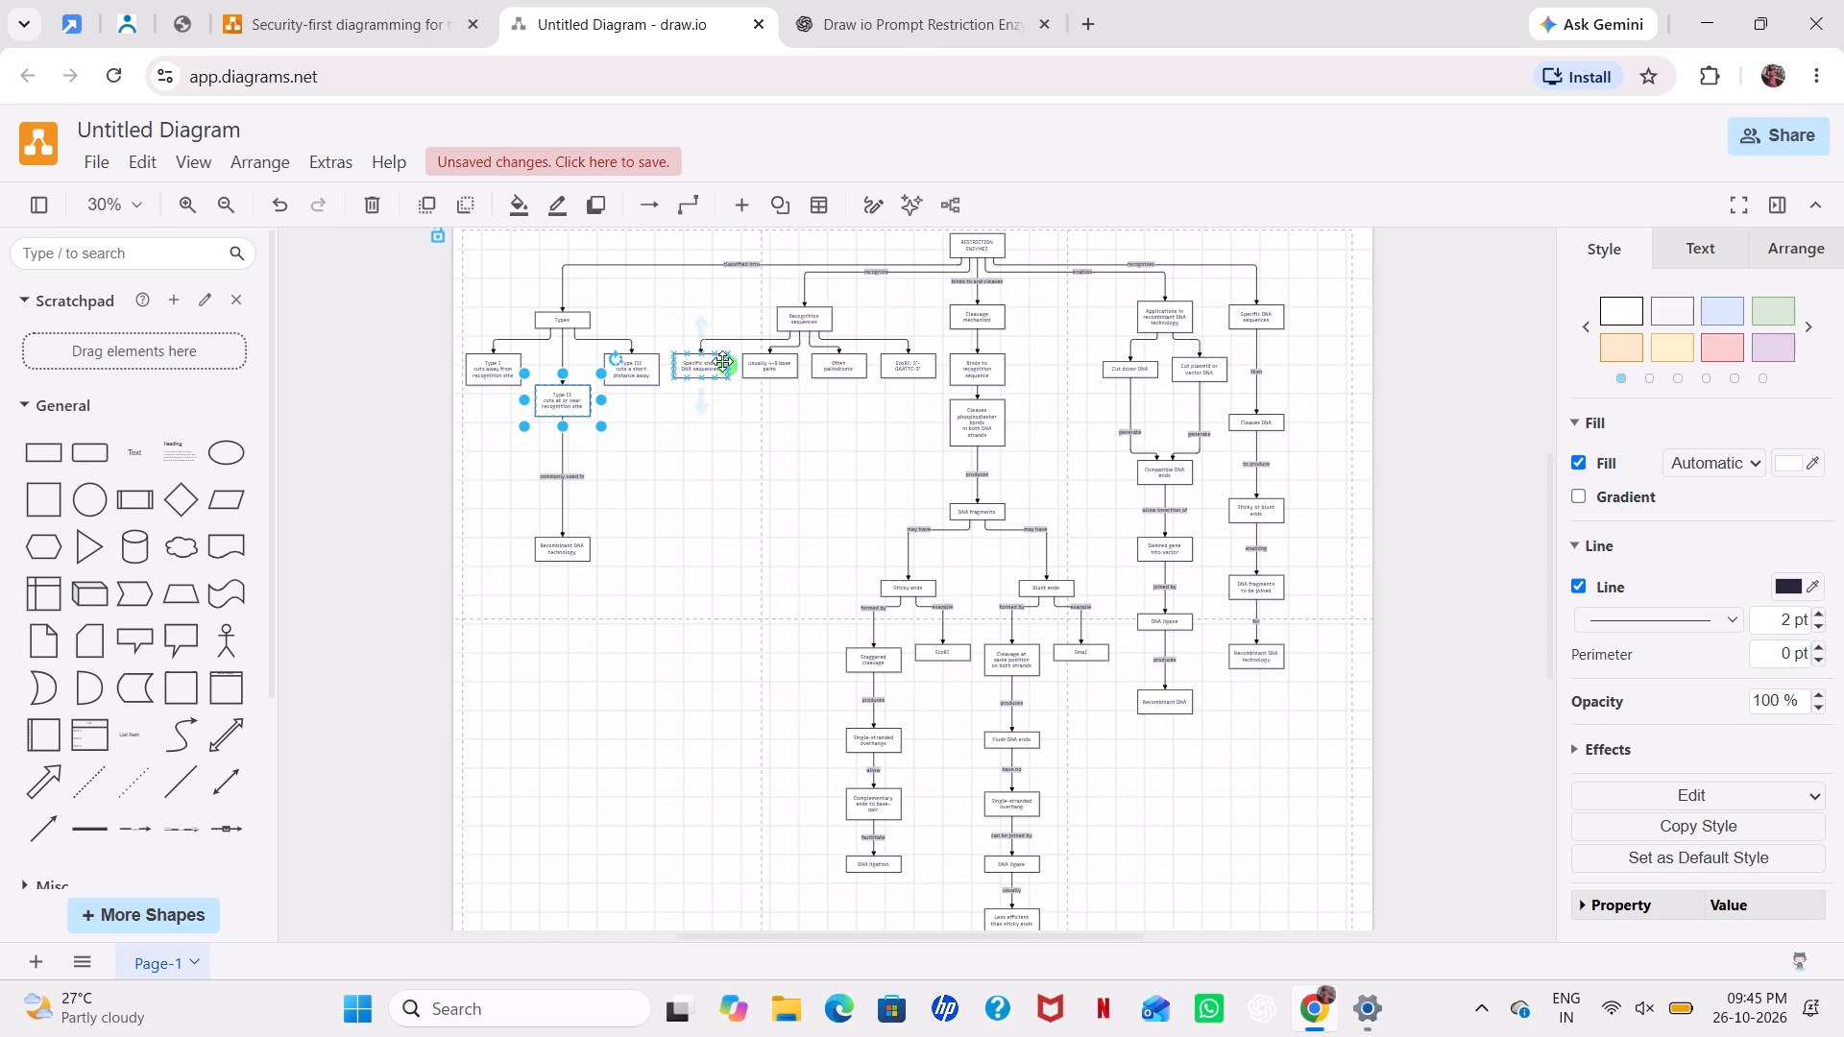
Lower the four boxes under Recognition sequences in a stagger: Specific short DNA sequences lowest, Usually 4–8 base pairs, Often palindromic, and EcoRI highest.
drag(712, 366, 713, 437)
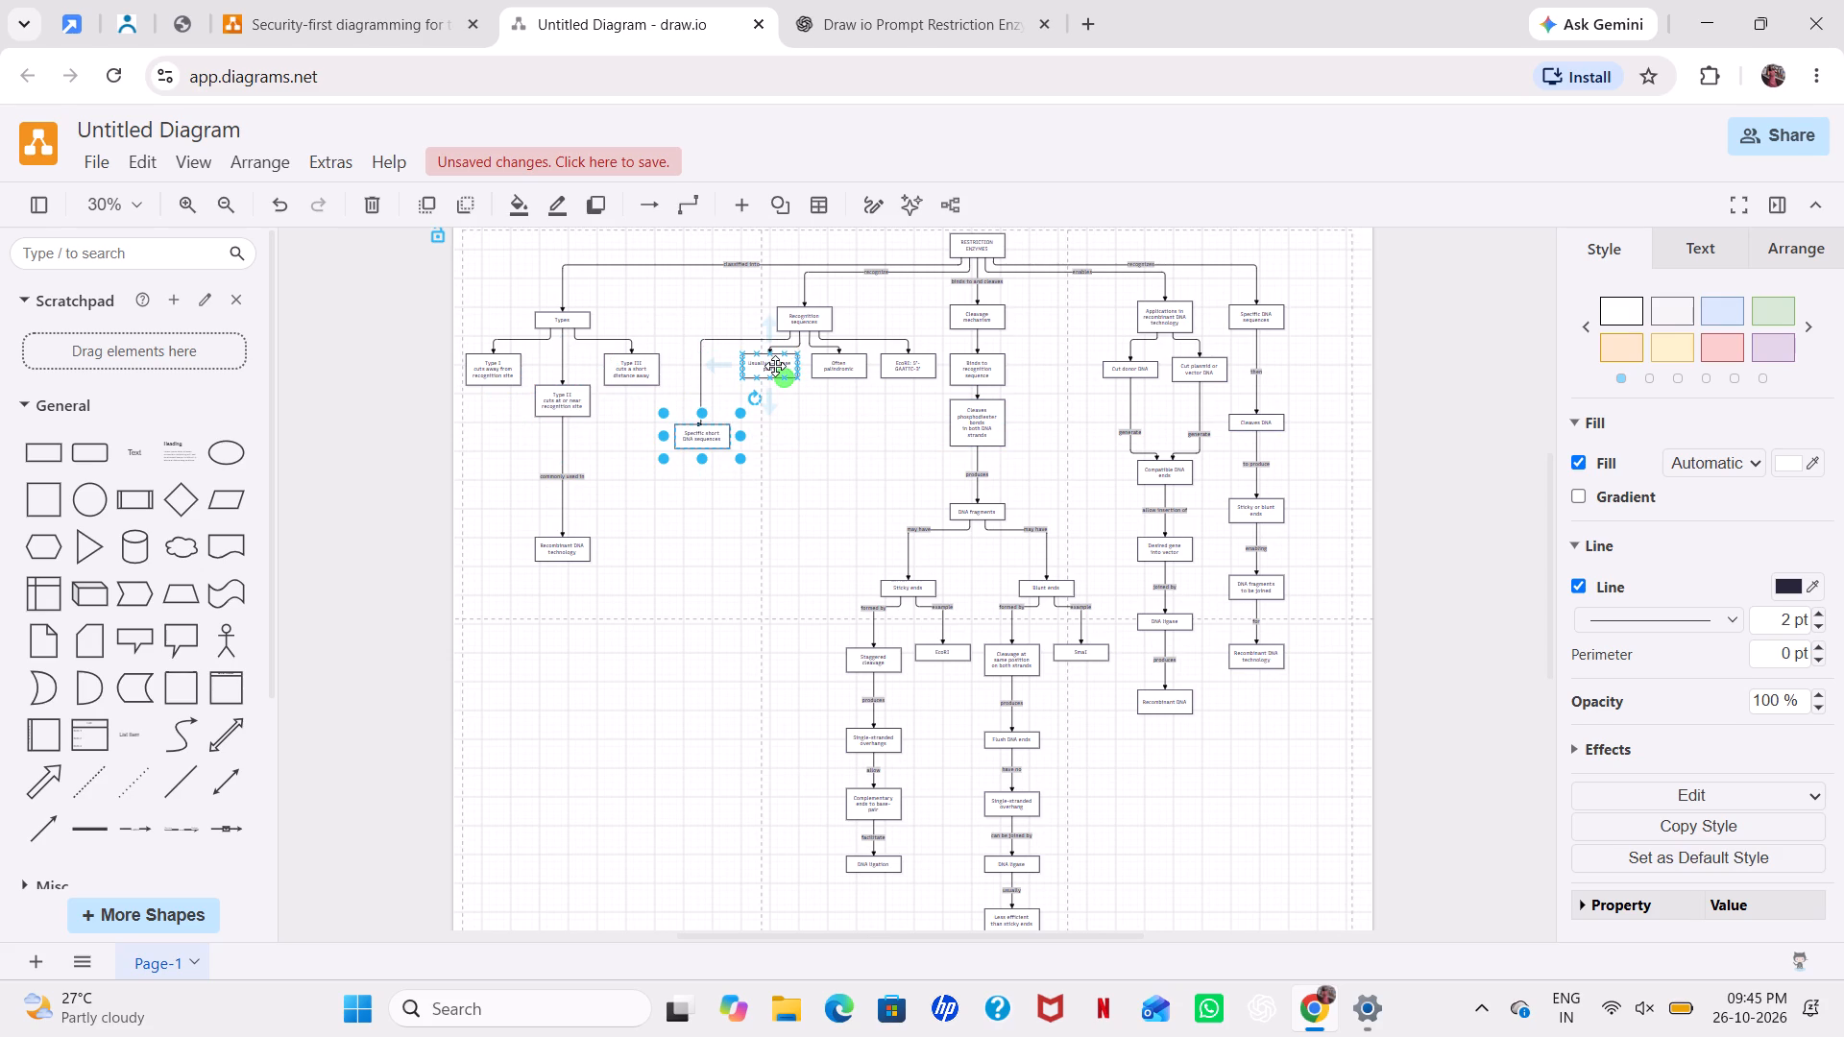
drag(775, 366, 774, 430)
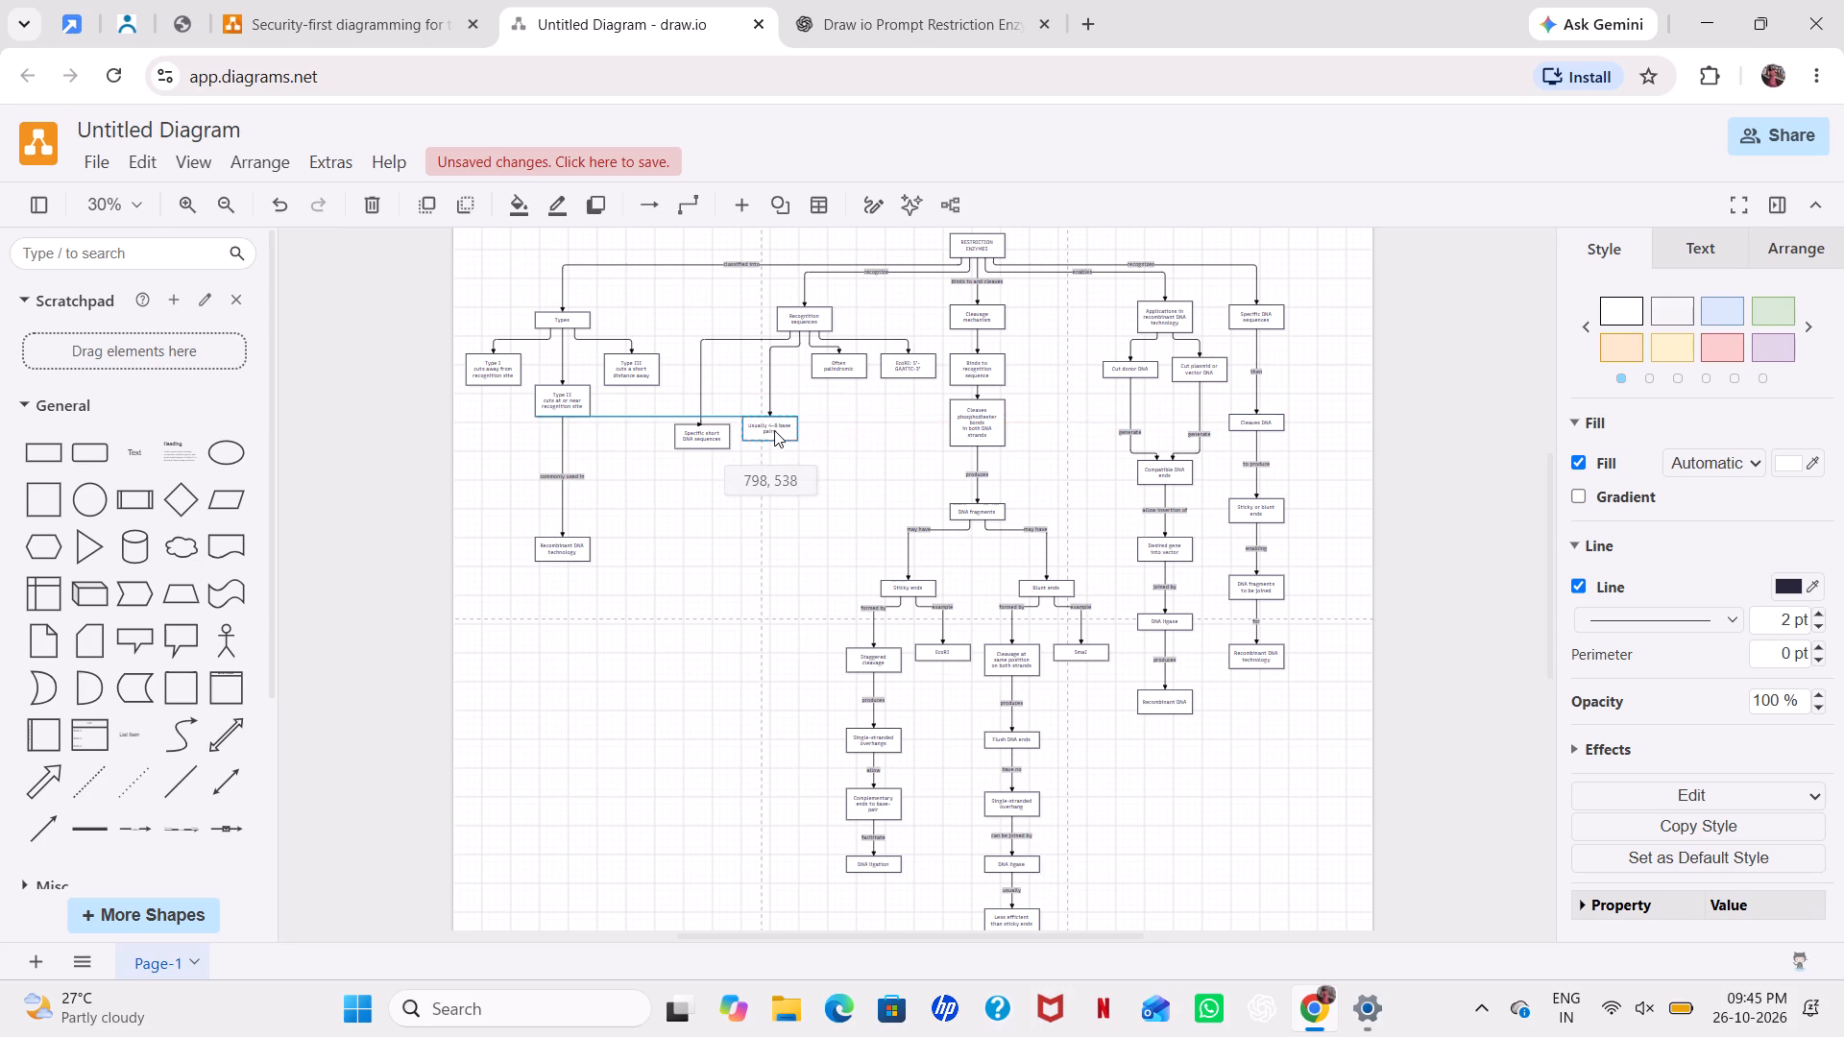
drag(774, 430, 774, 435)
drag(842, 363, 843, 375)
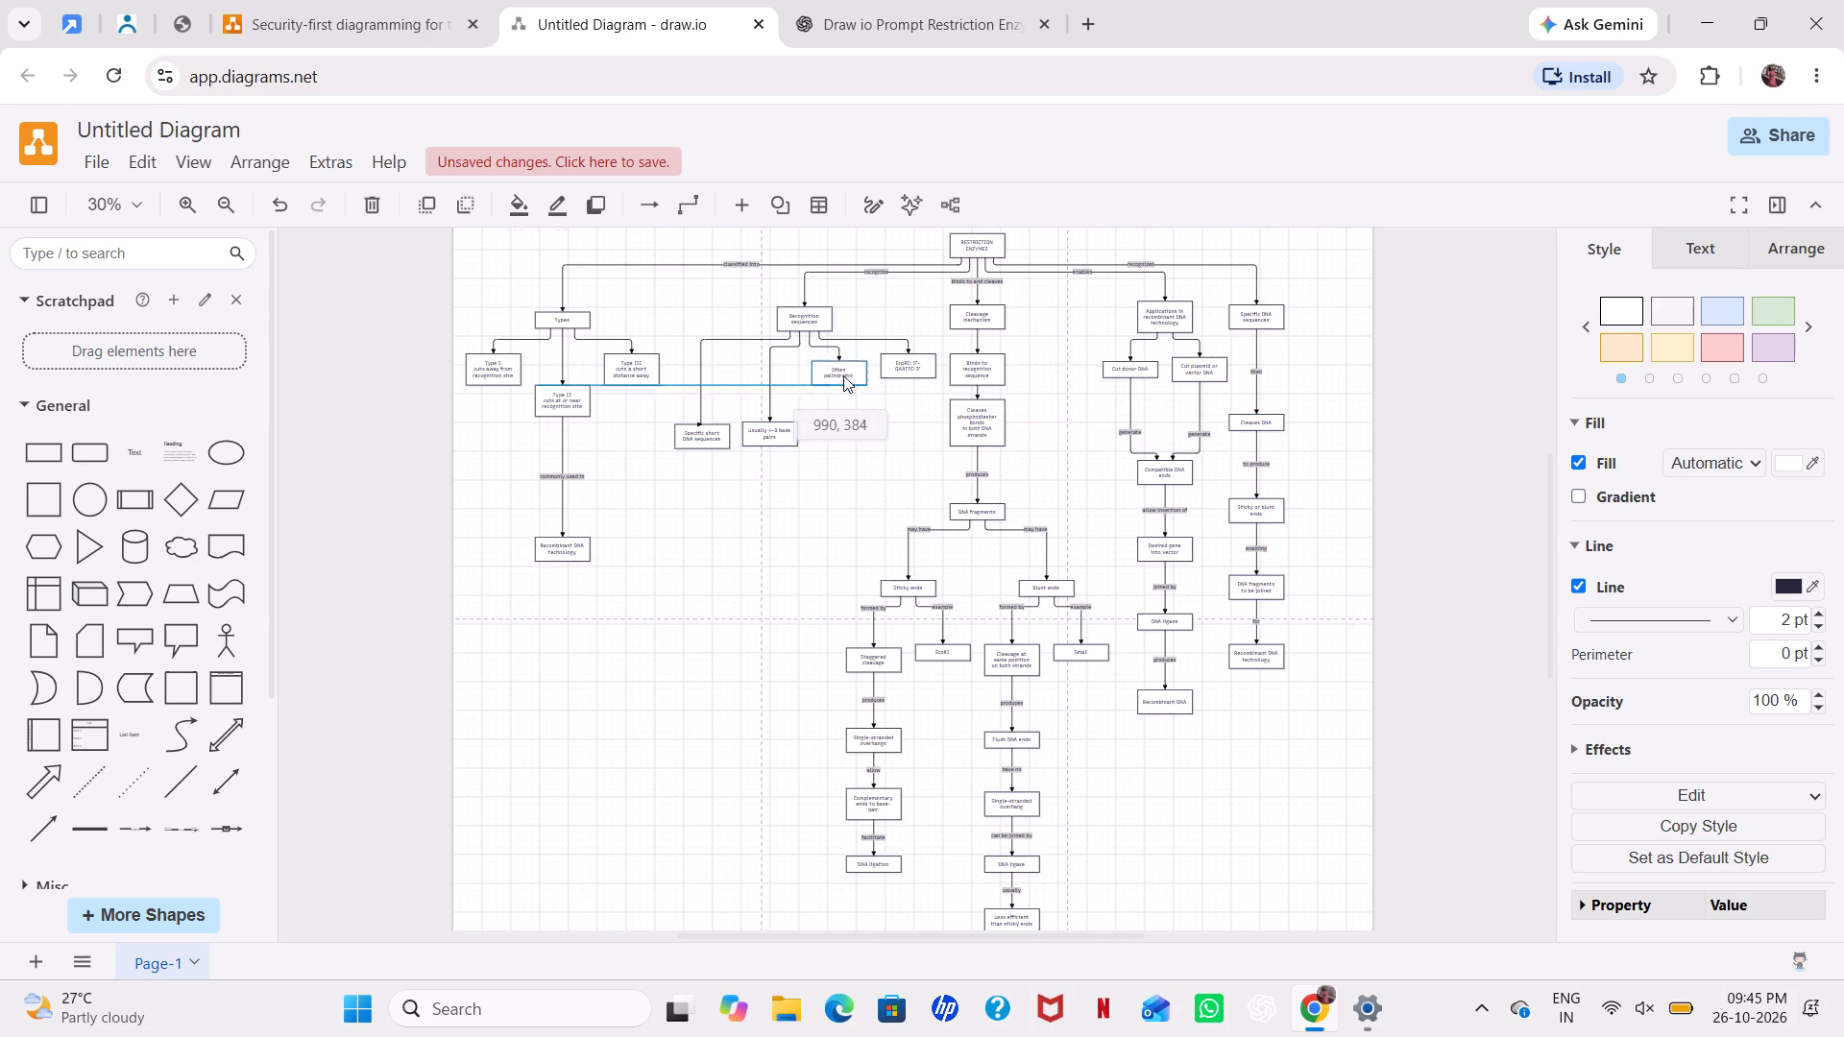
drag(843, 375, 839, 408)
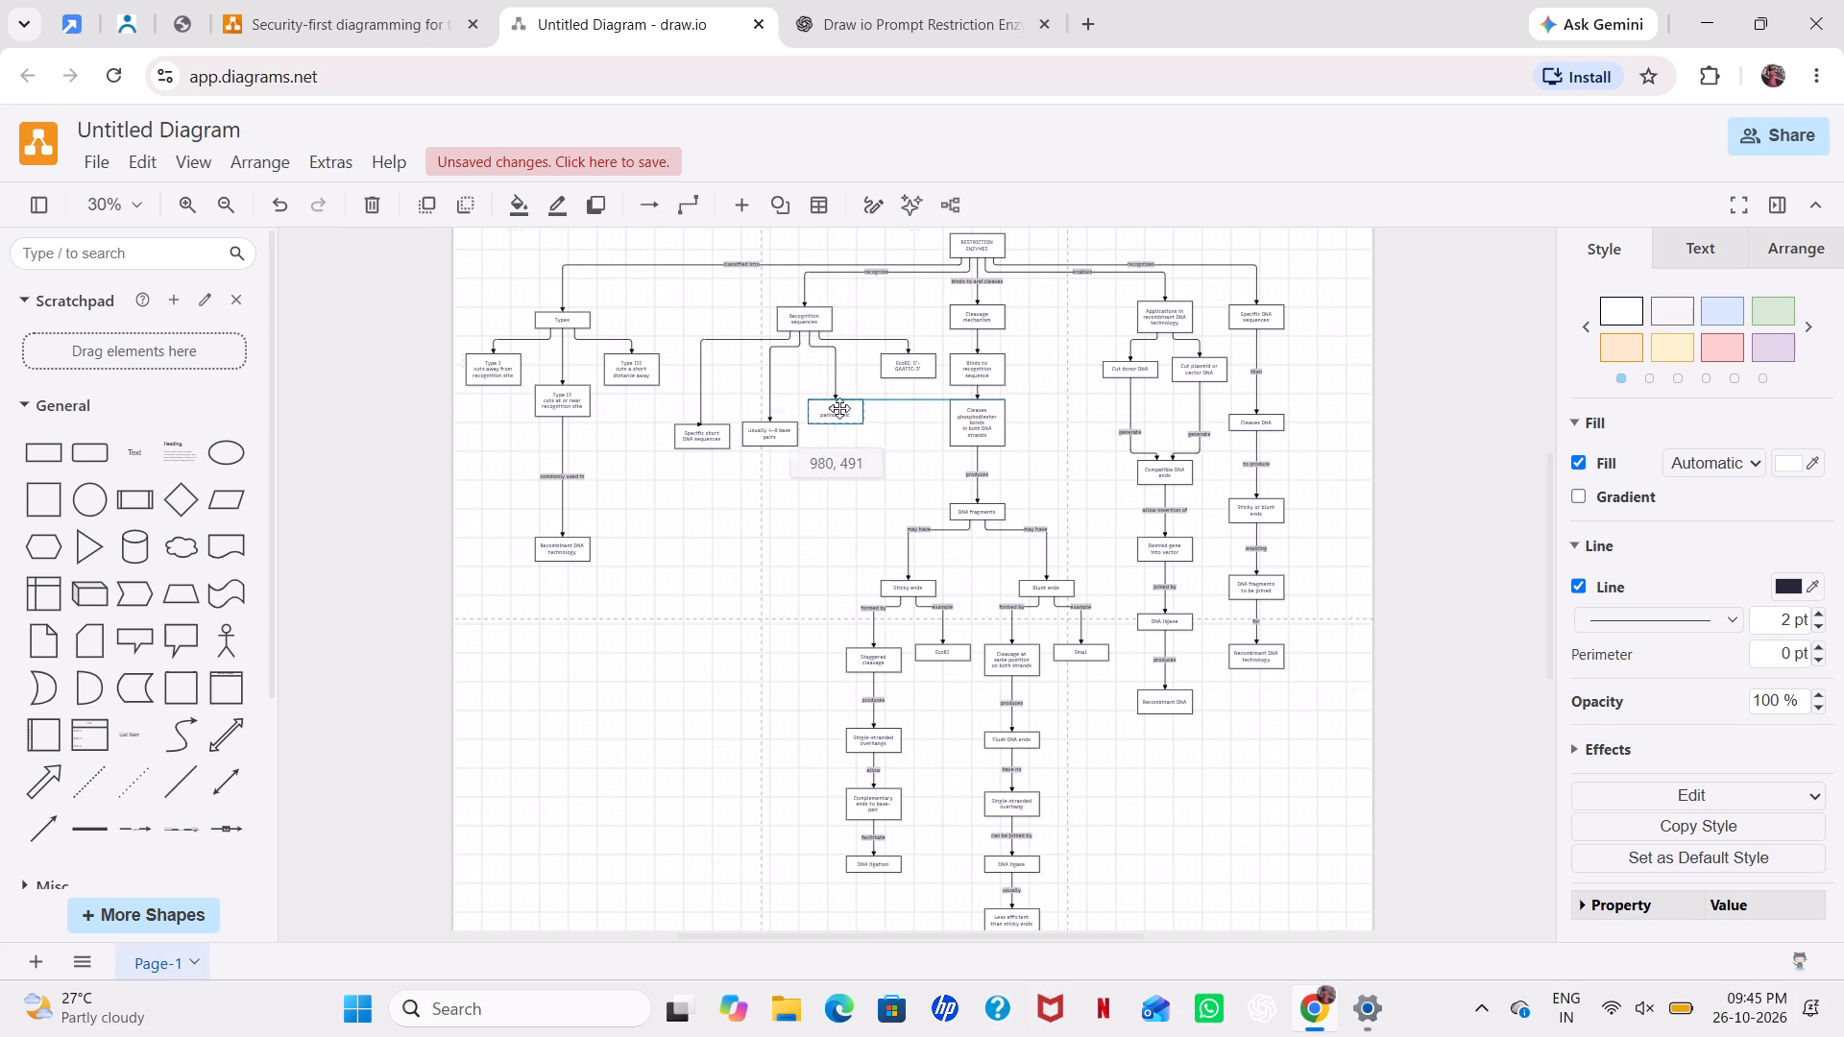
drag(910, 364, 910, 392)
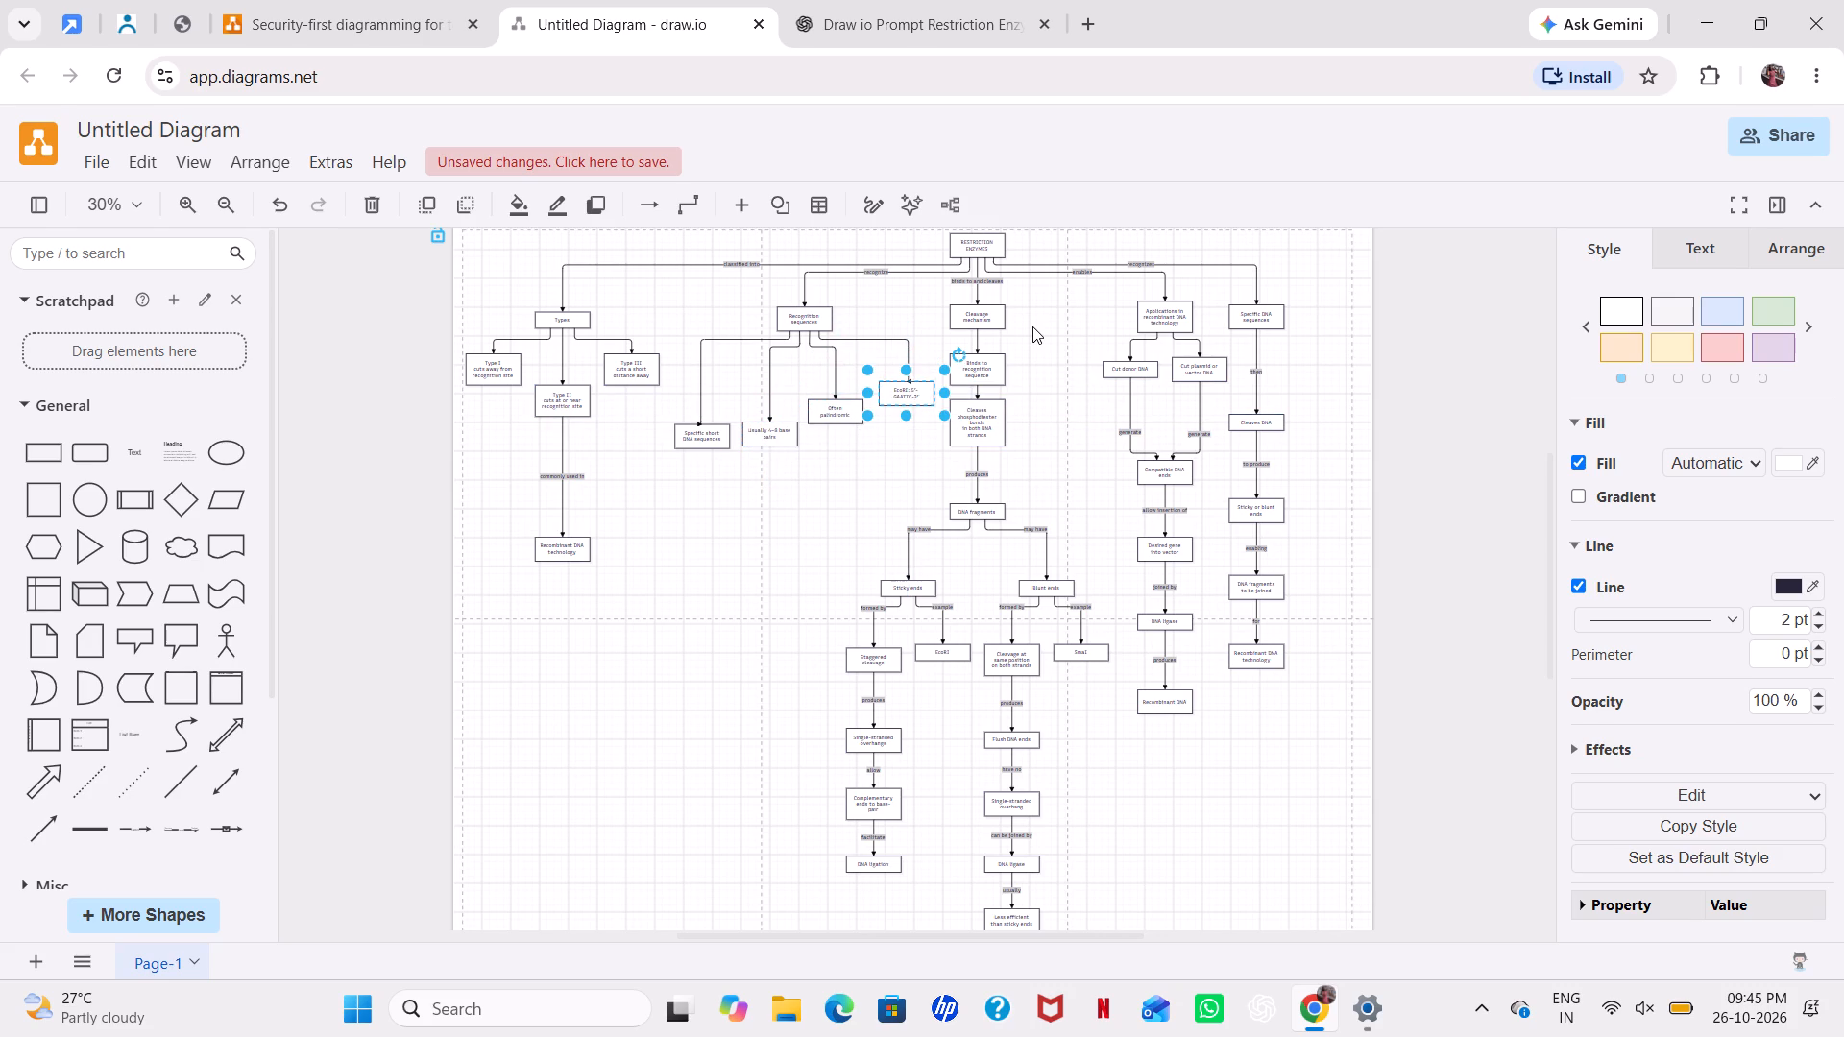
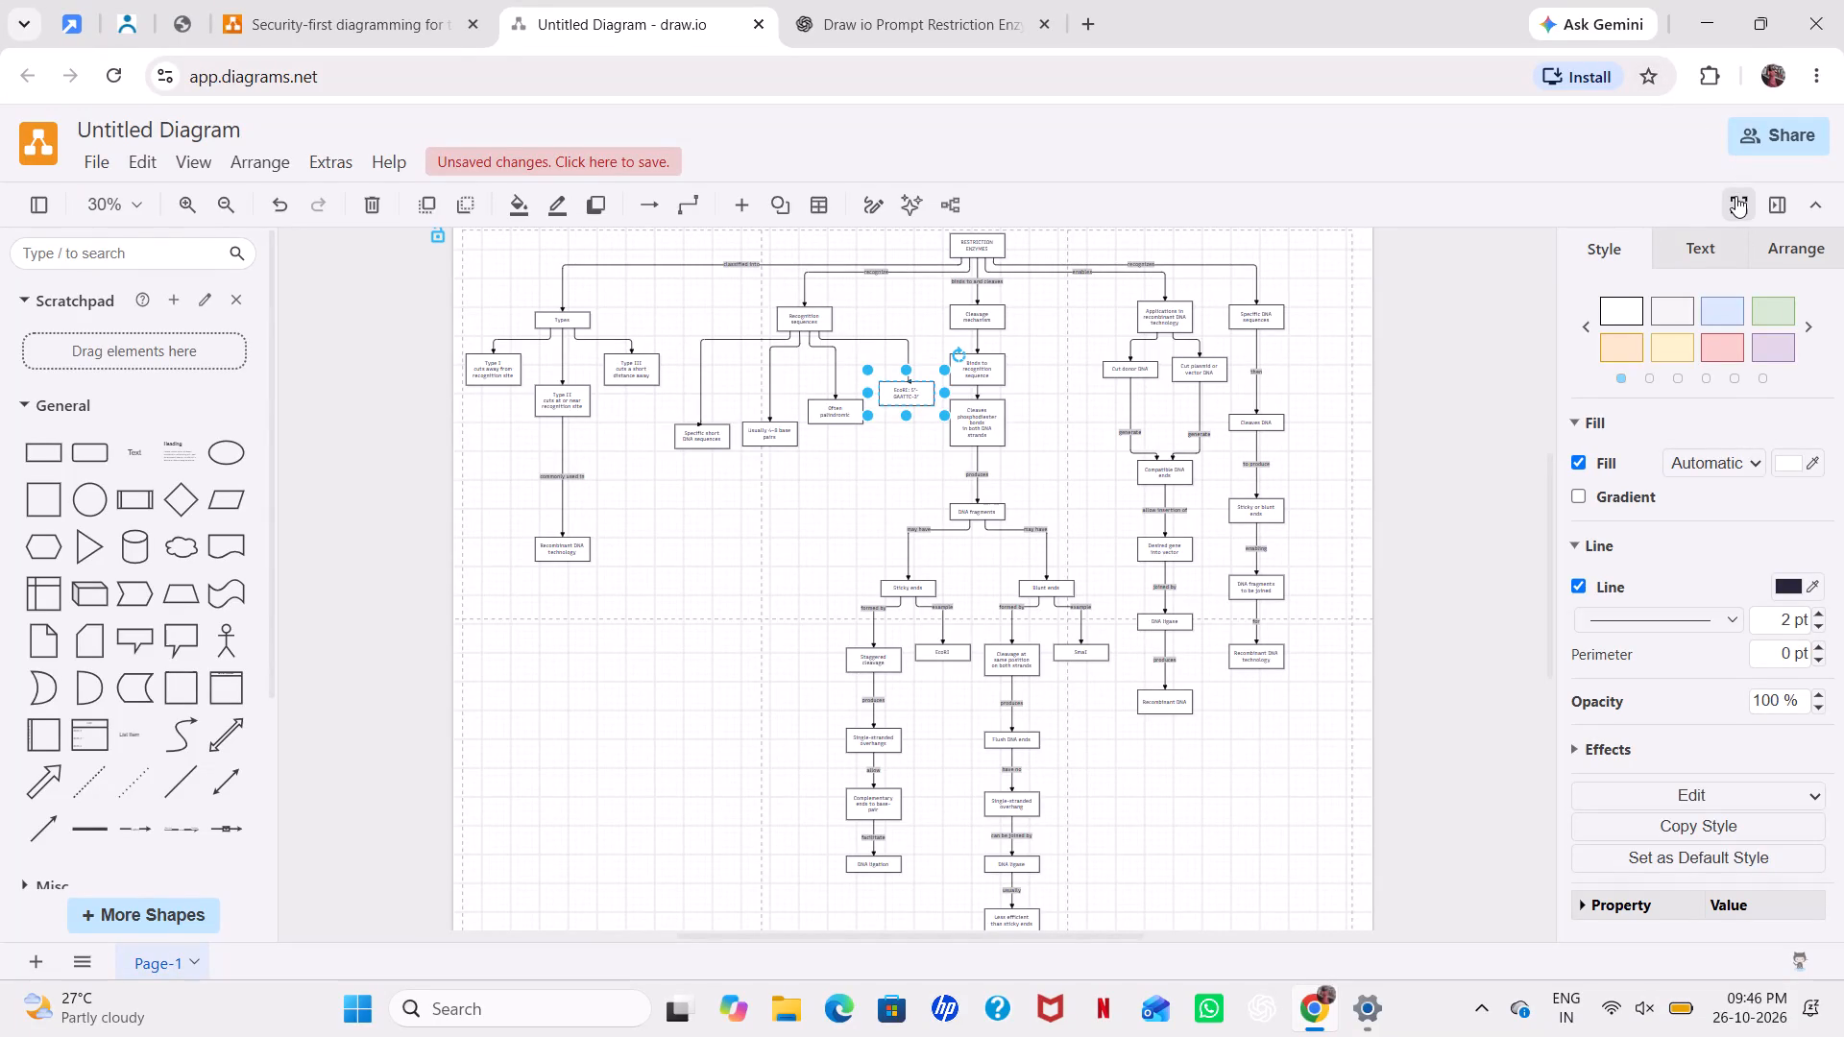
Expand the diagram canvas to the editor's fullscreen view.
right_click(1735, 196)
click(1735, 196)
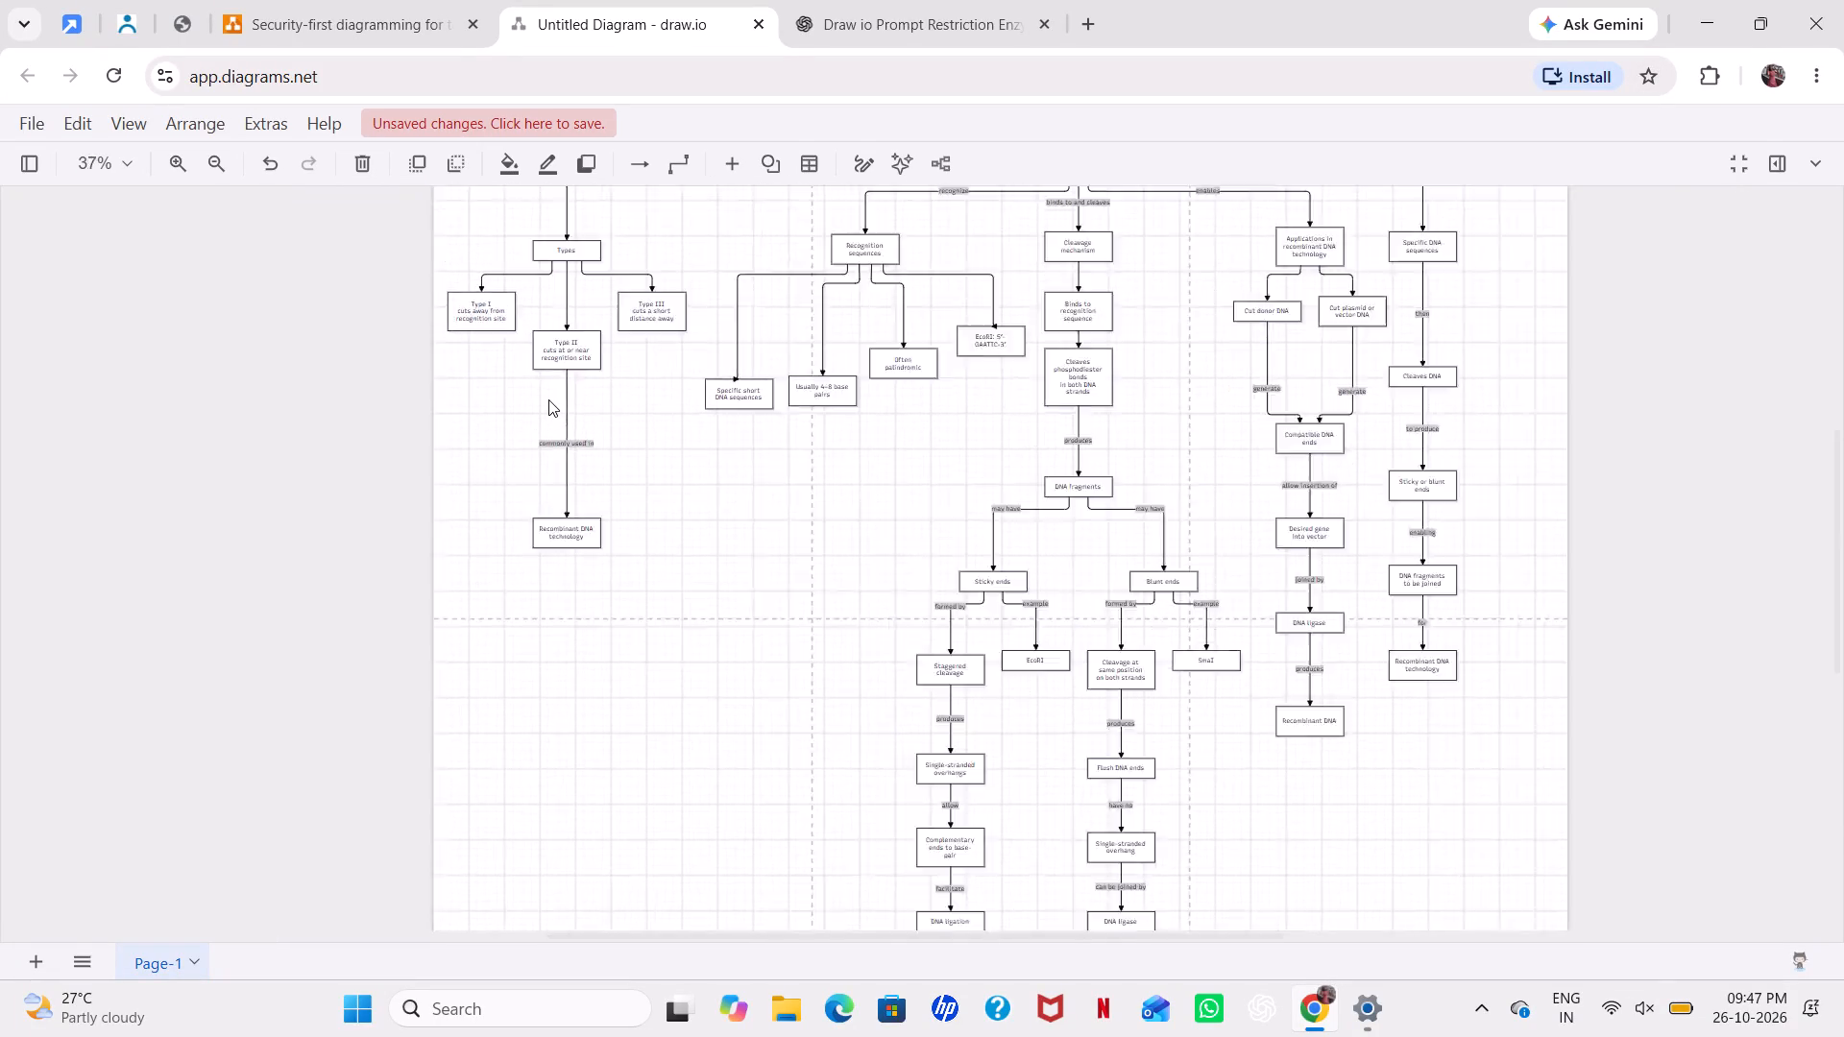
Fill the Type I box with light cyan CCFFFF.
scroll(548, 399, up, 1)
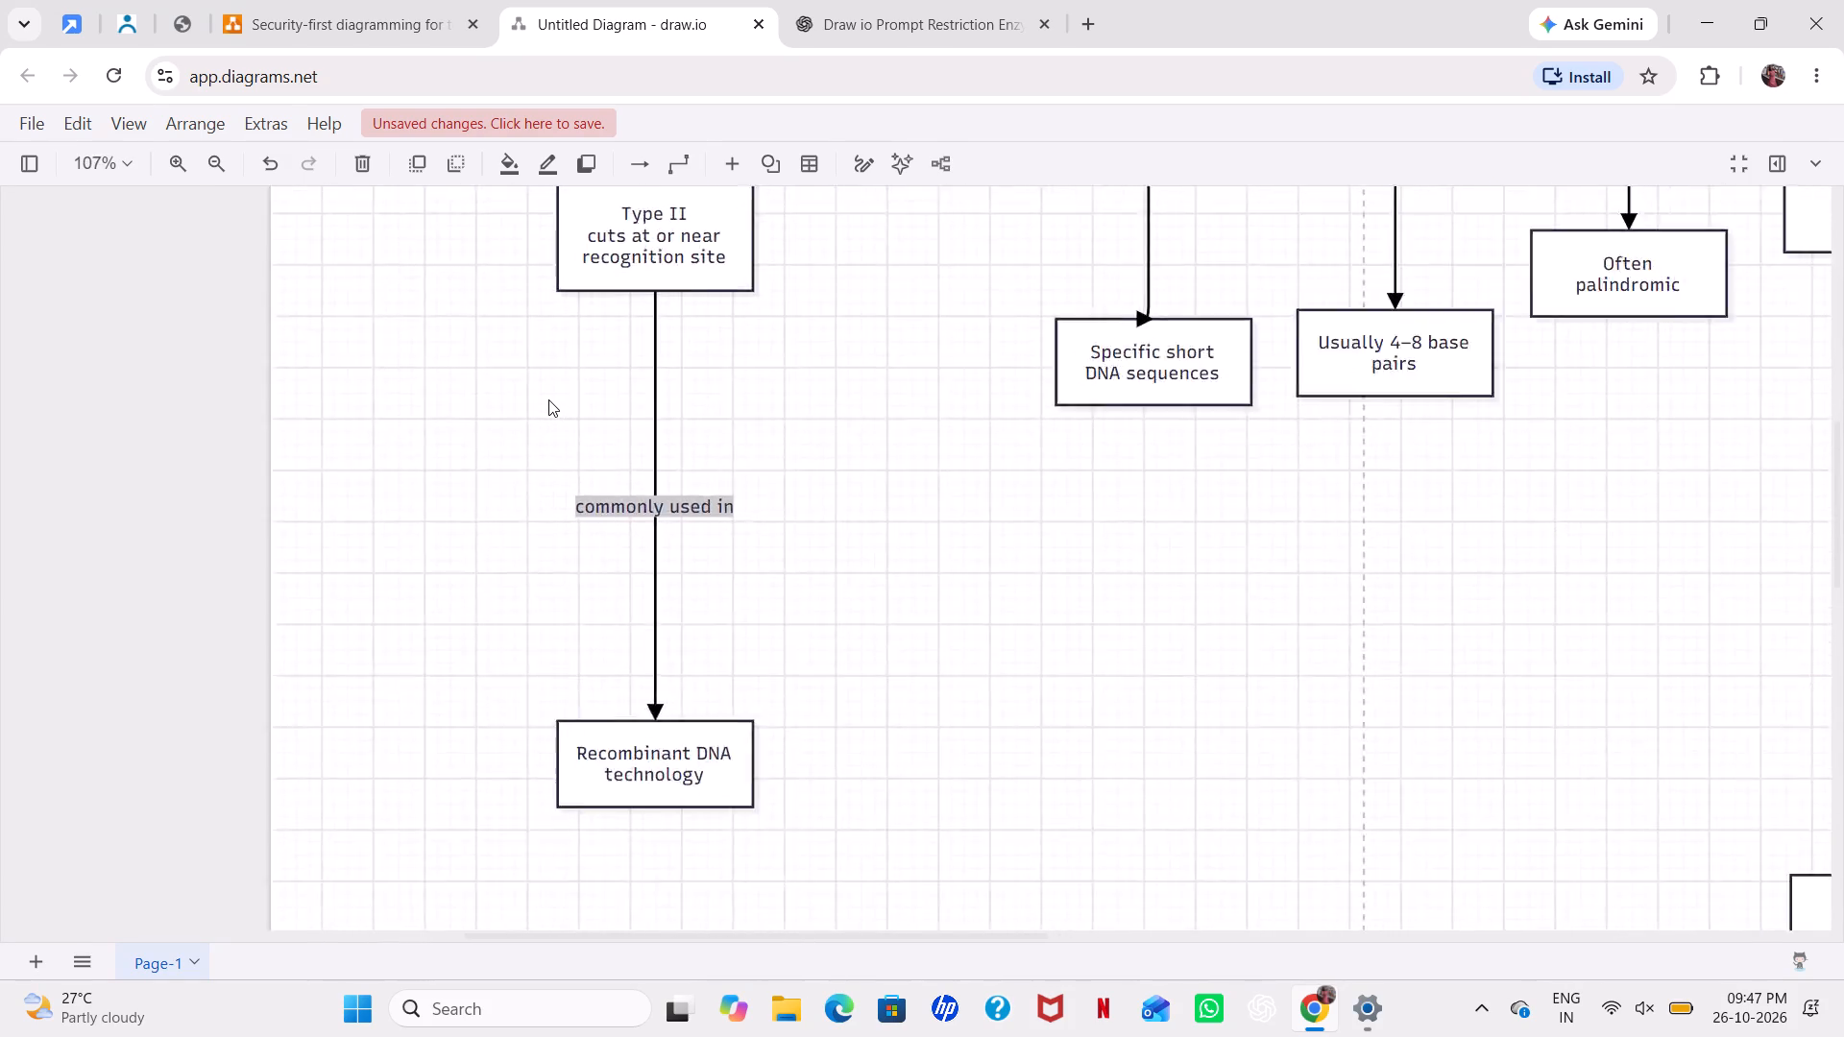
scroll(548, 399, up, 2)
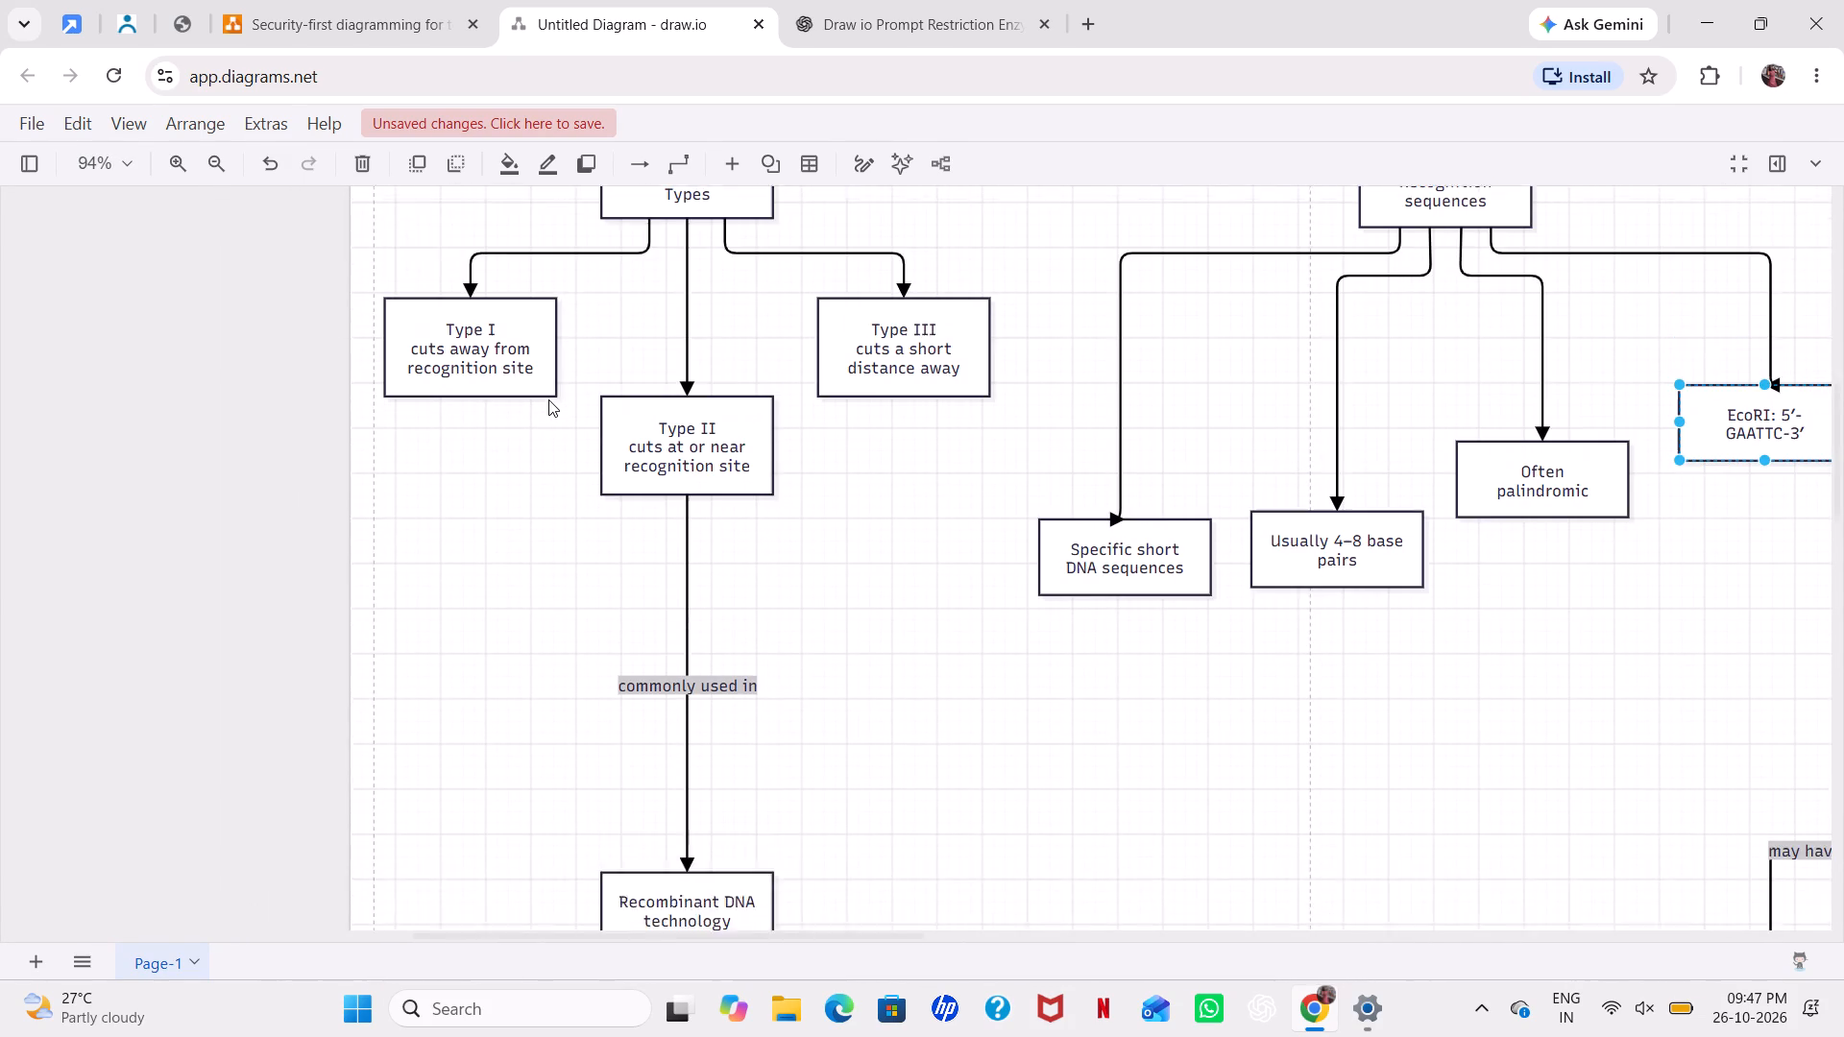
scroll(548, 399, up, 2)
click(501, 433)
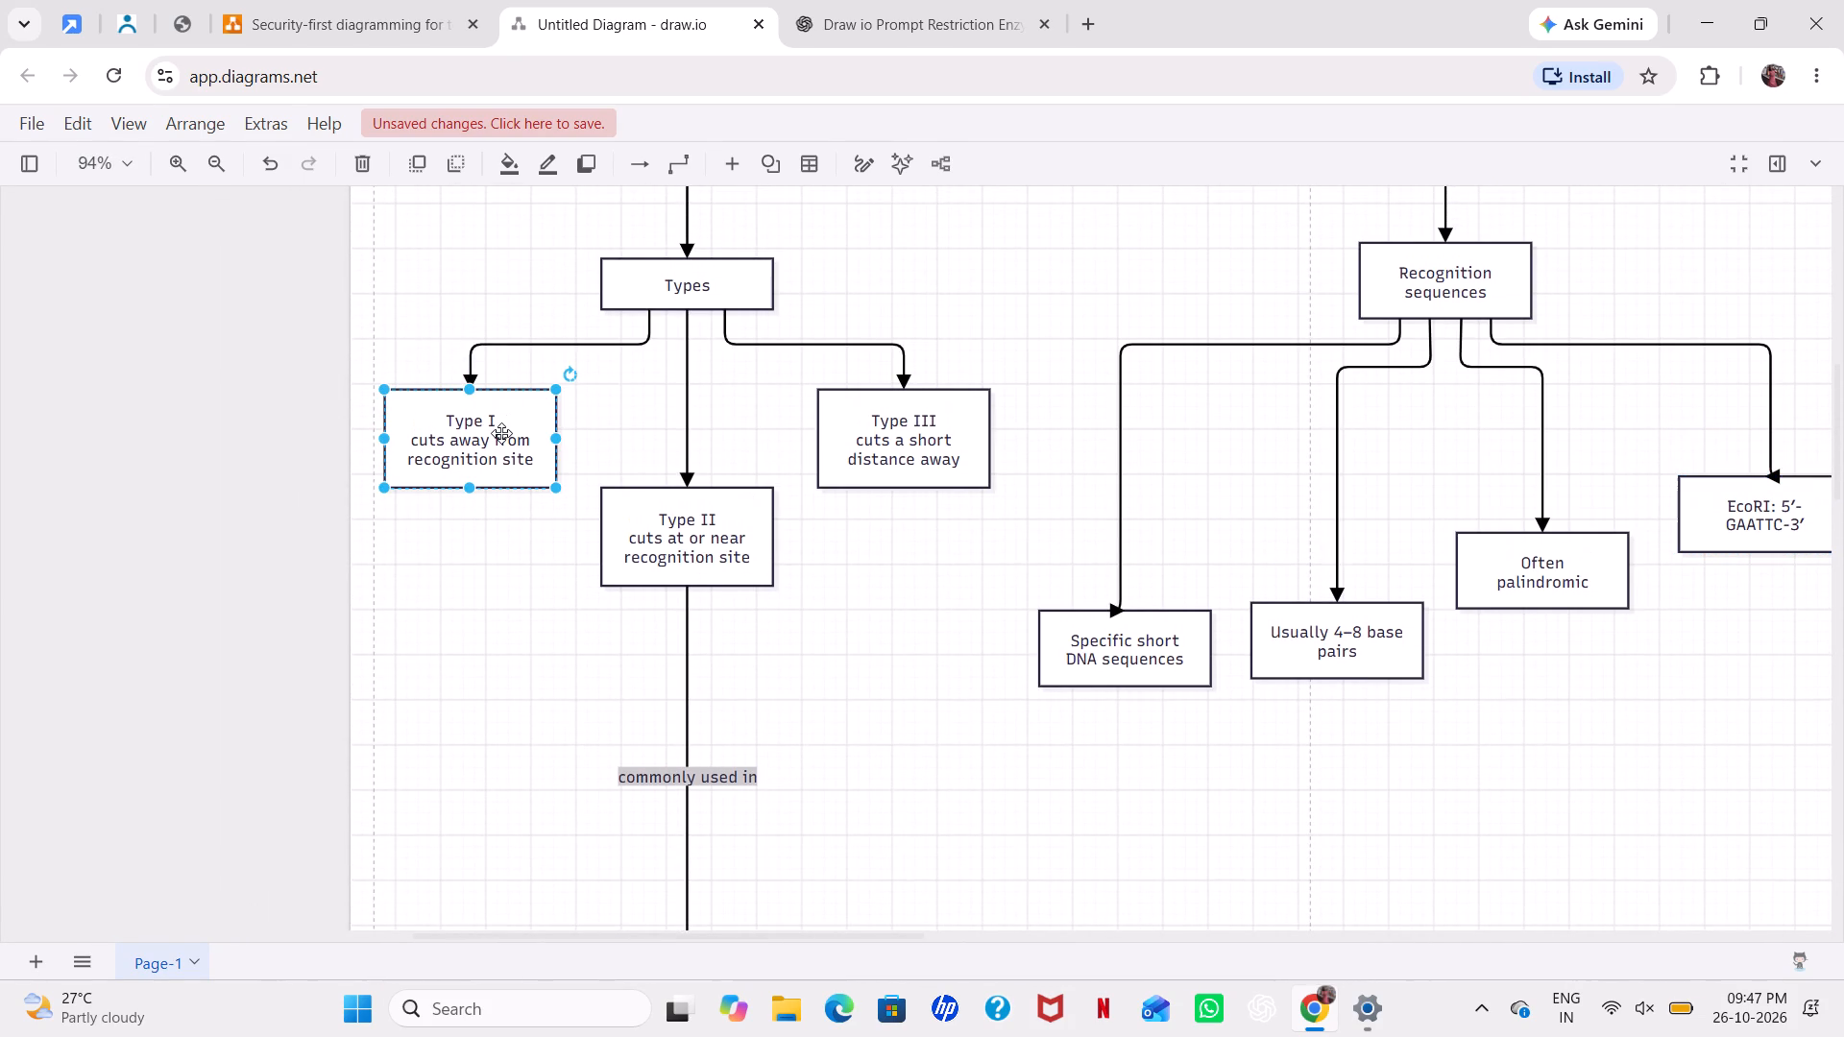
click(516, 175)
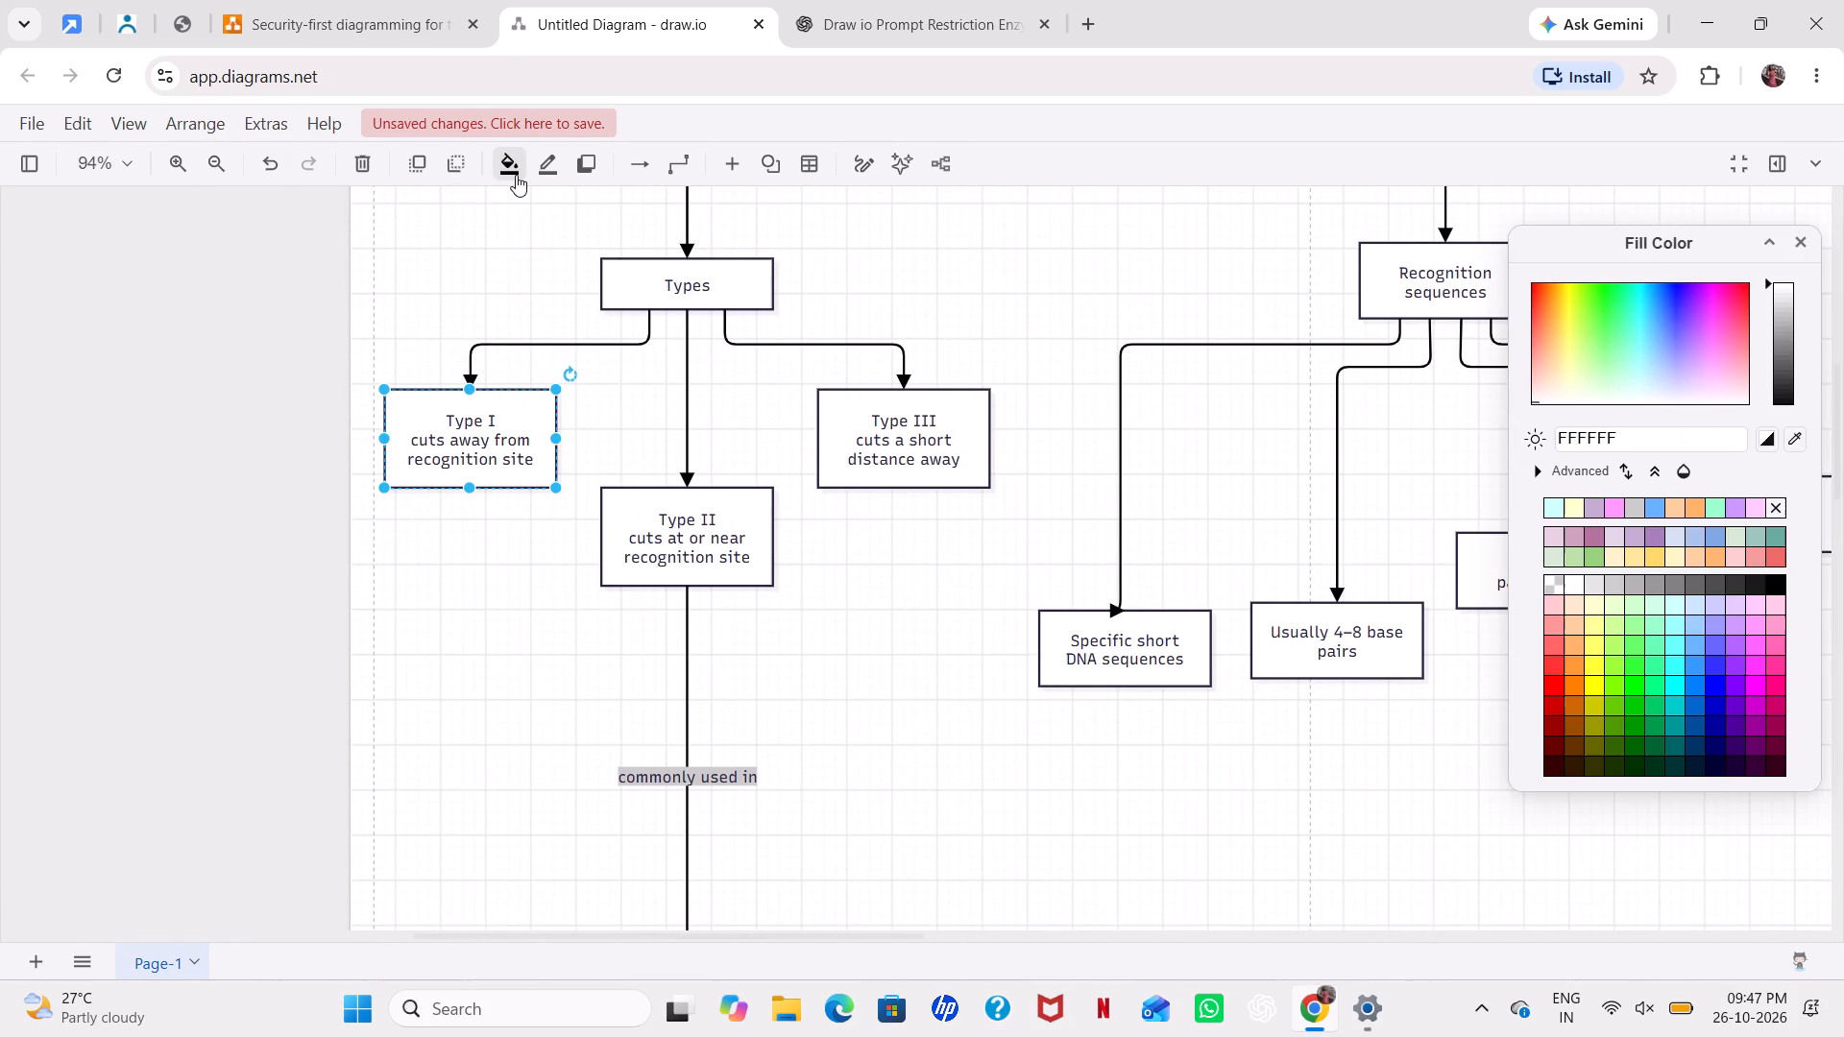
click(1553, 511)
Fill the RESTRICTION ENZYMES title box with mauve B5739D, after trying blue 66B2FF.
scroll(770, 290, up, 2)
scroll(770, 290, down, 1)
scroll(770, 290, left, 3)
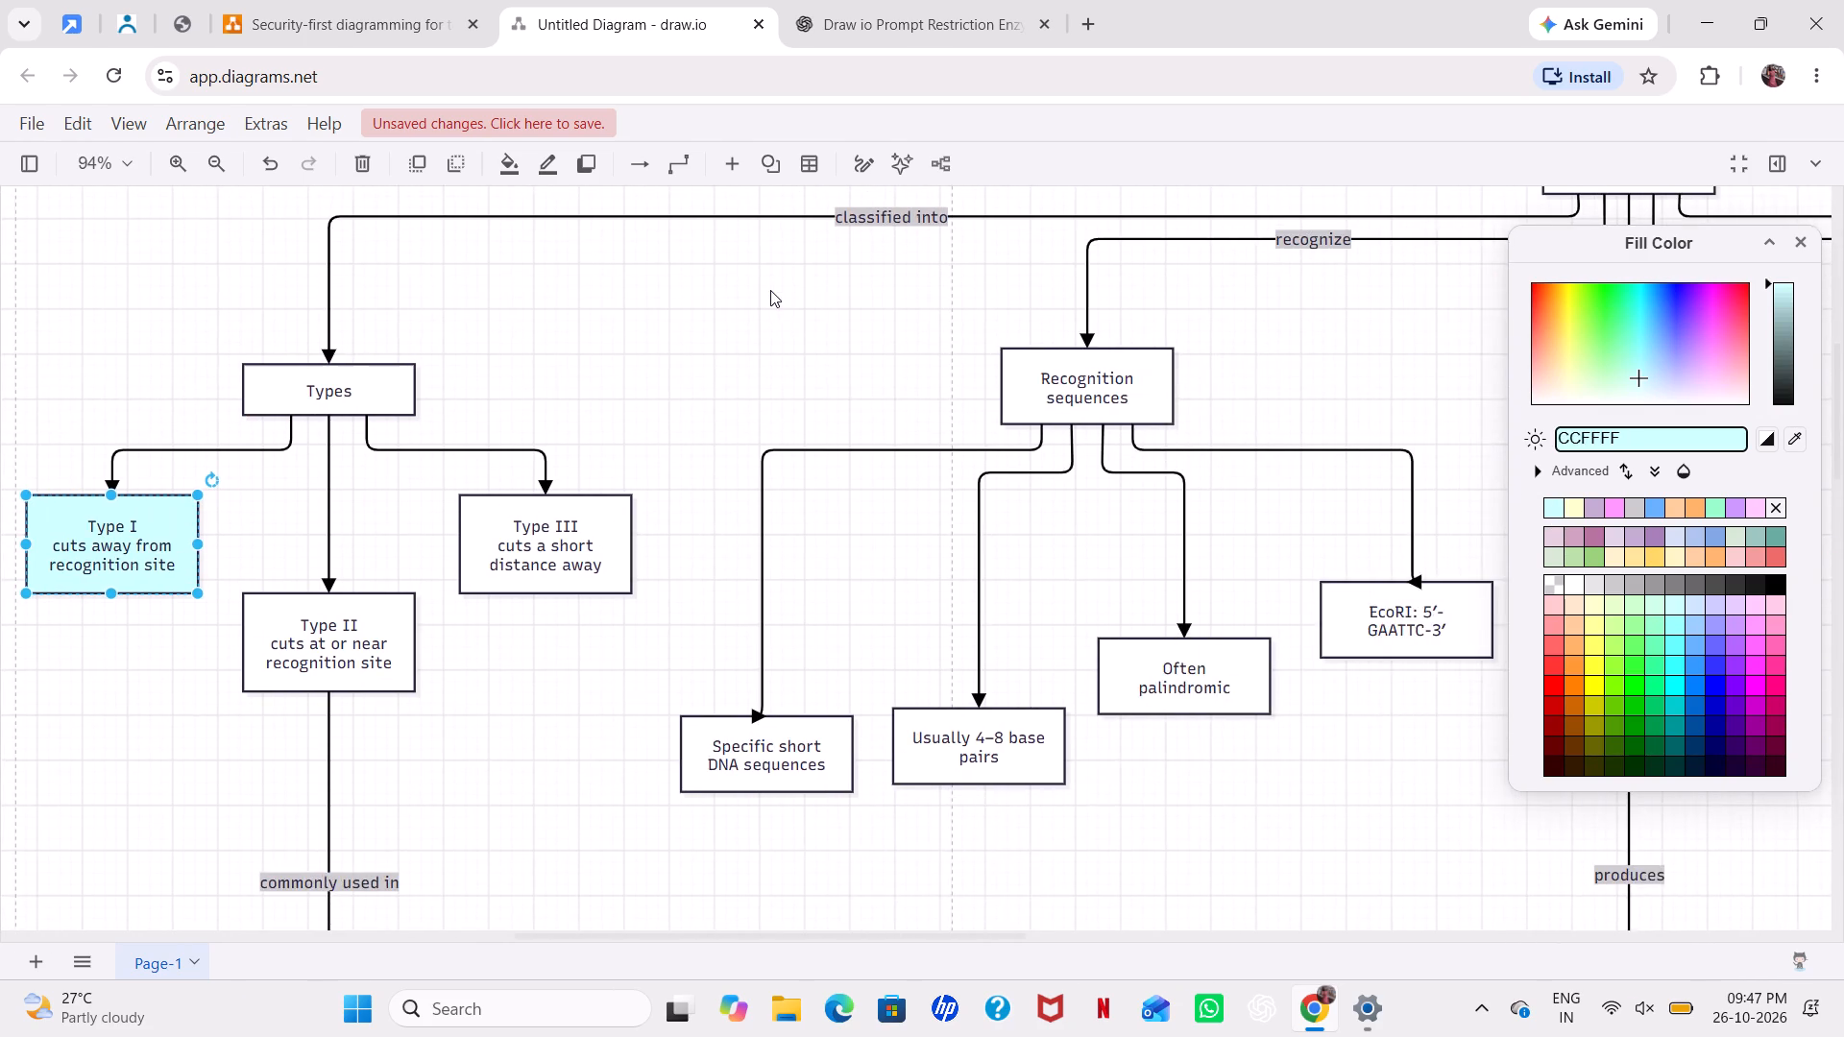
scroll(770, 290, up, 1)
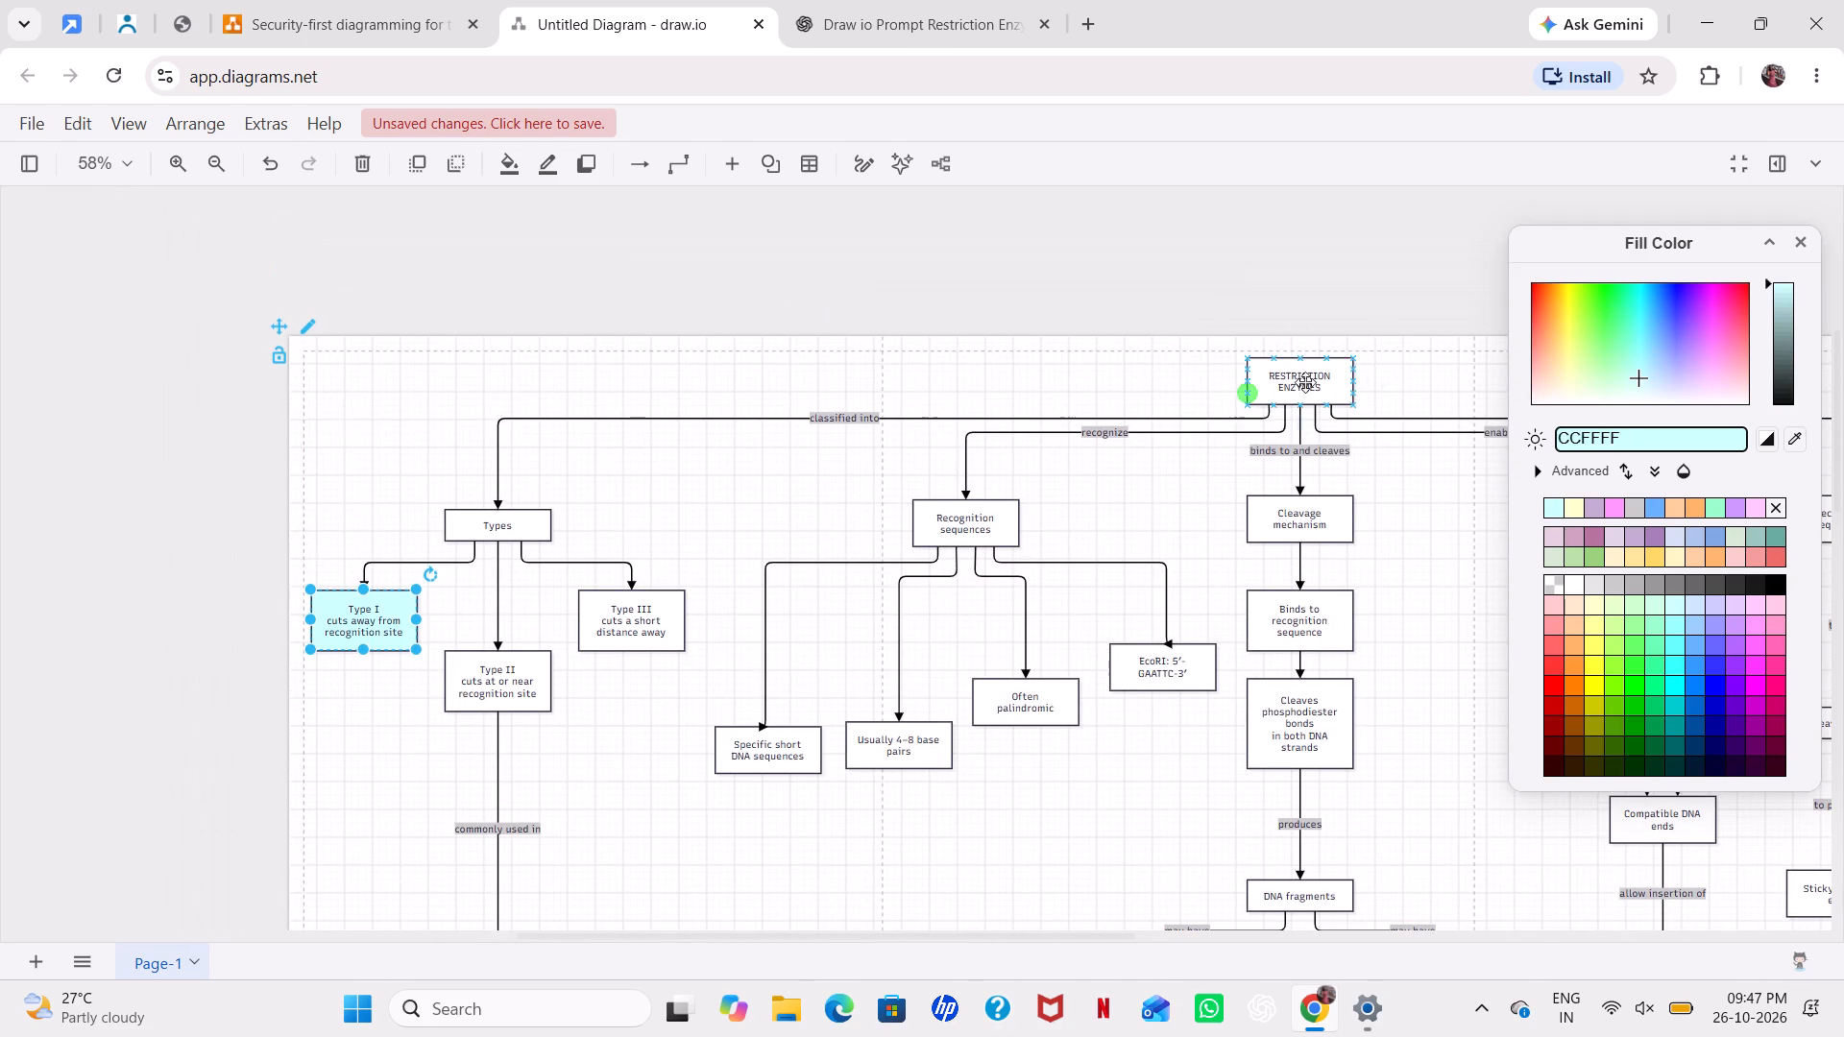
click(1314, 380)
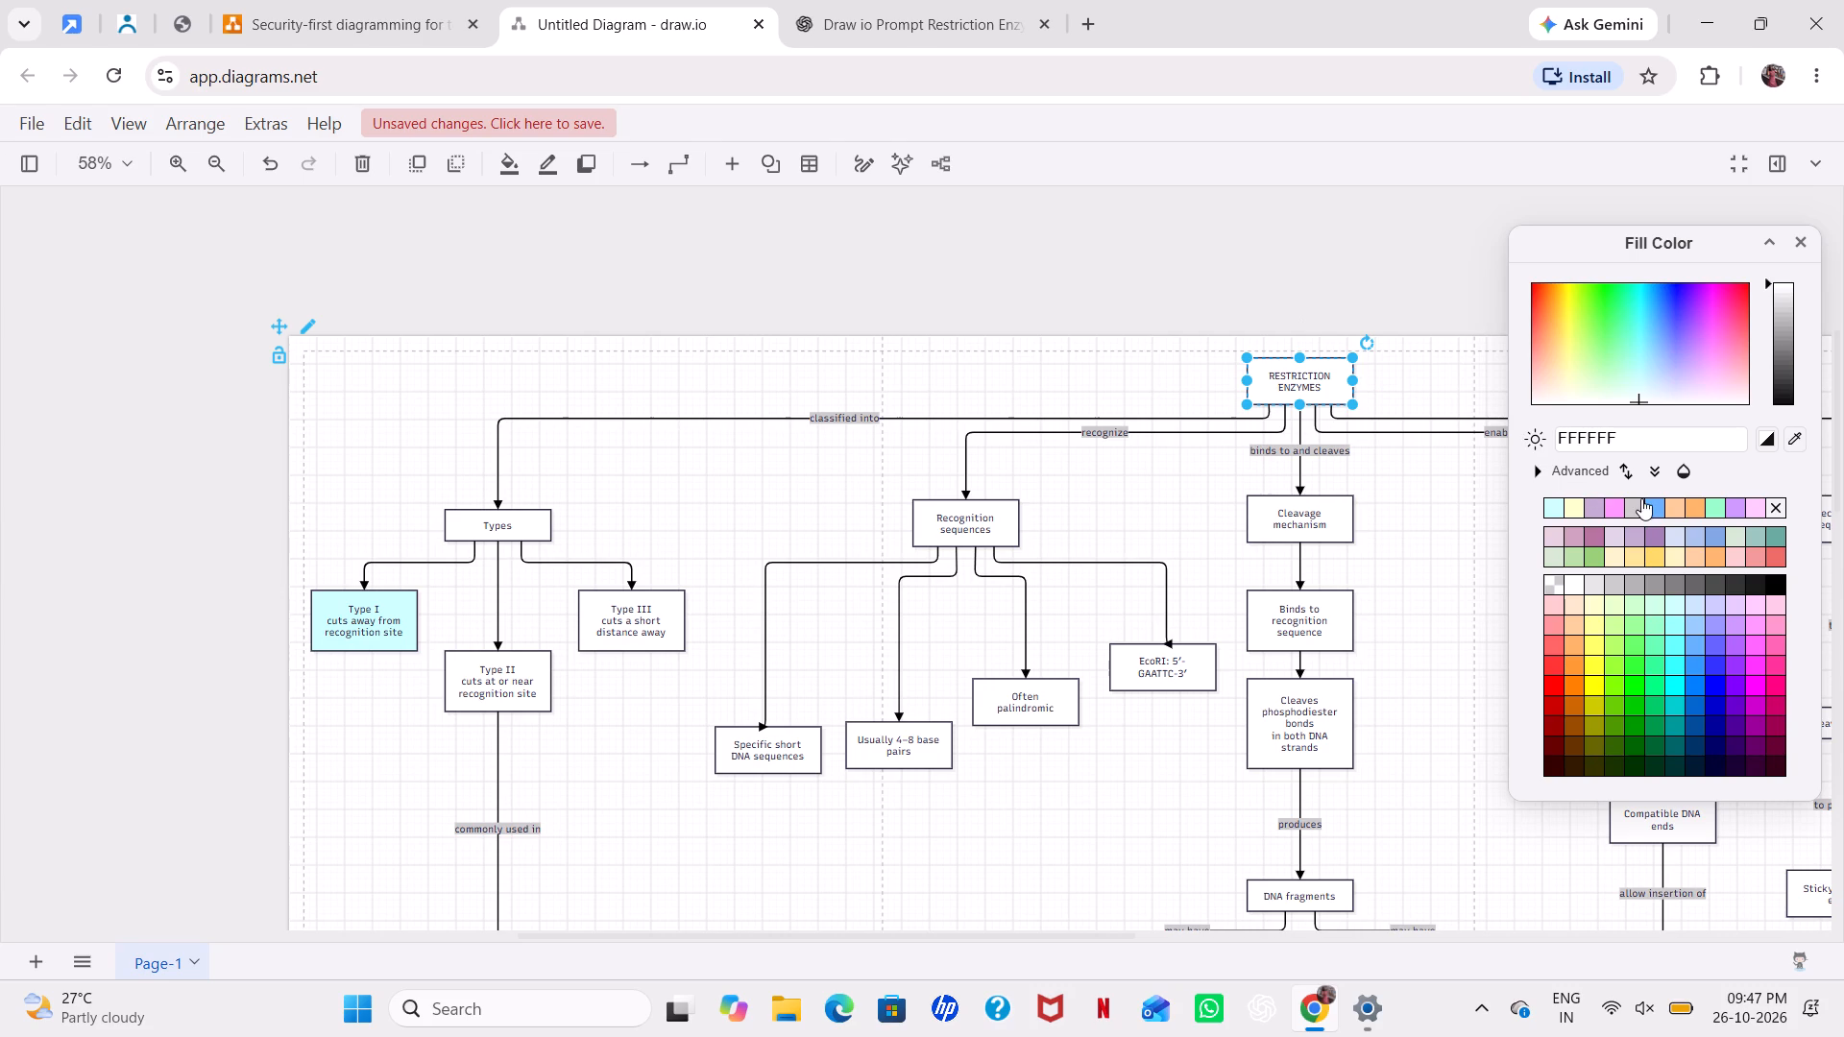
click(1655, 505)
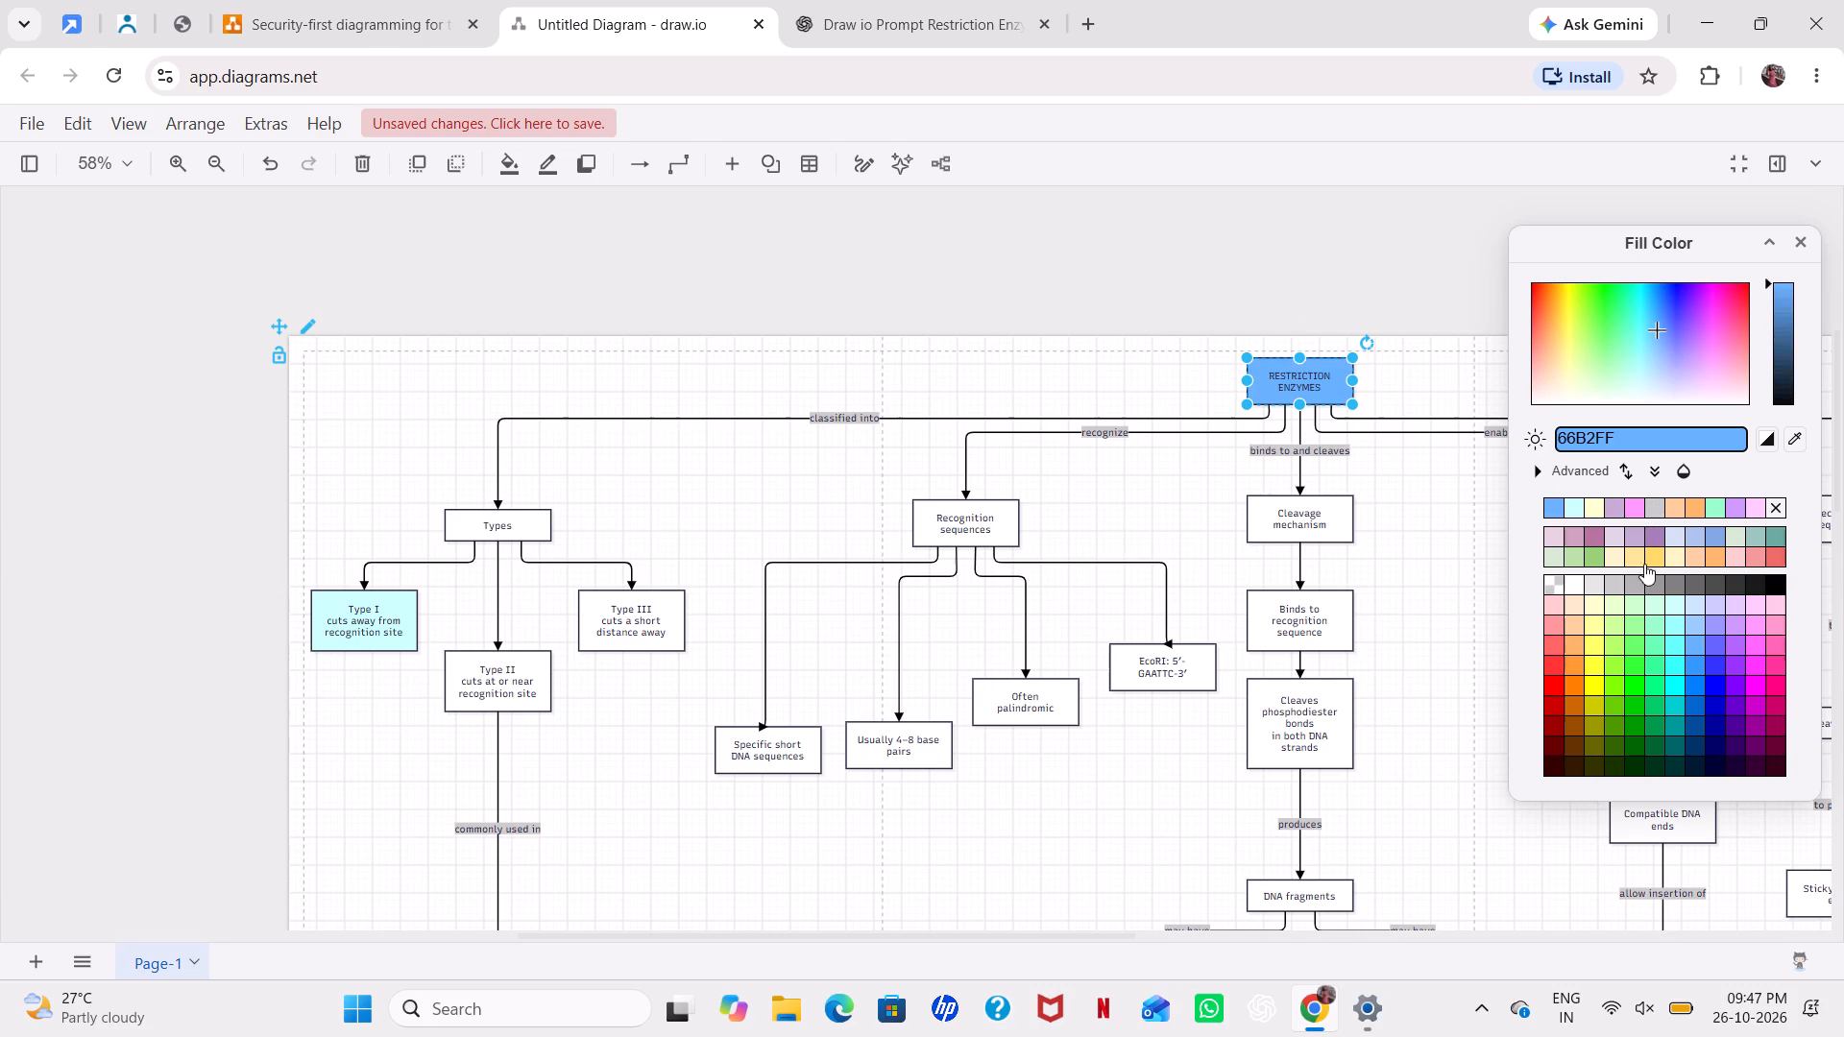
click(1591, 534)
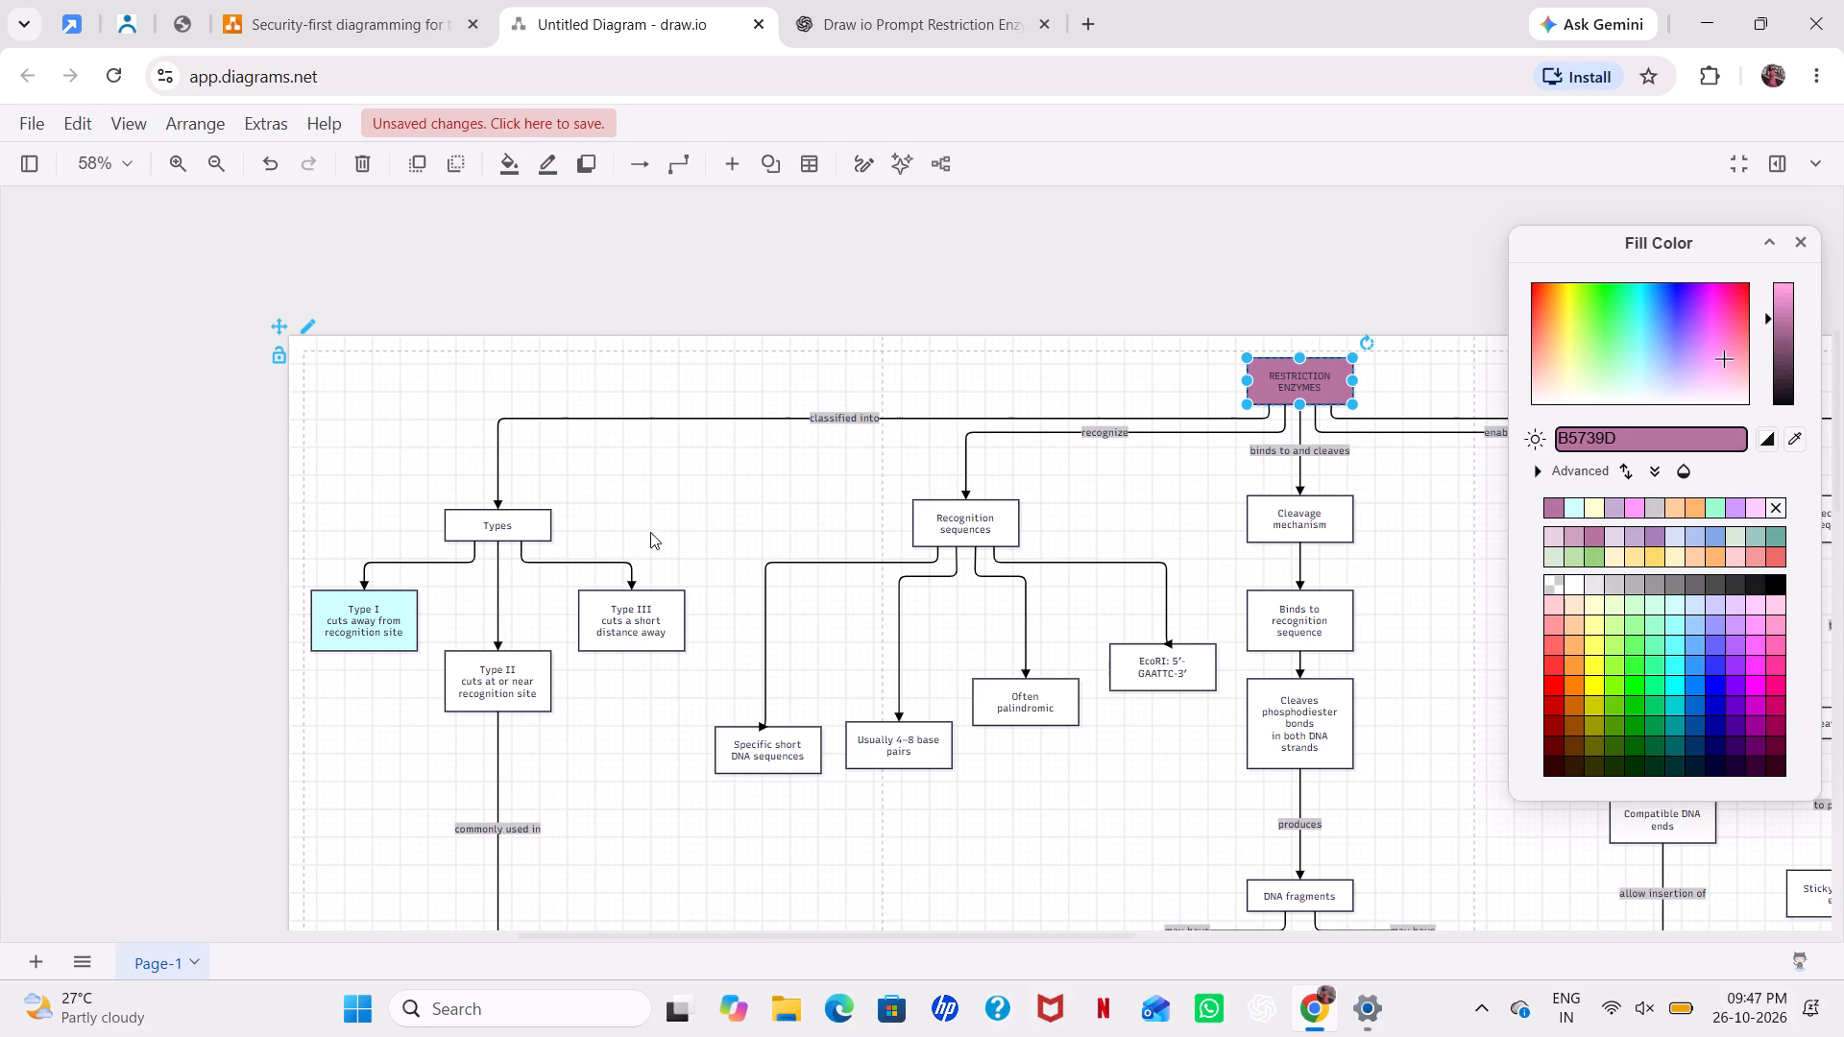
Fill the Types box with yellow FFD966.
click(525, 526)
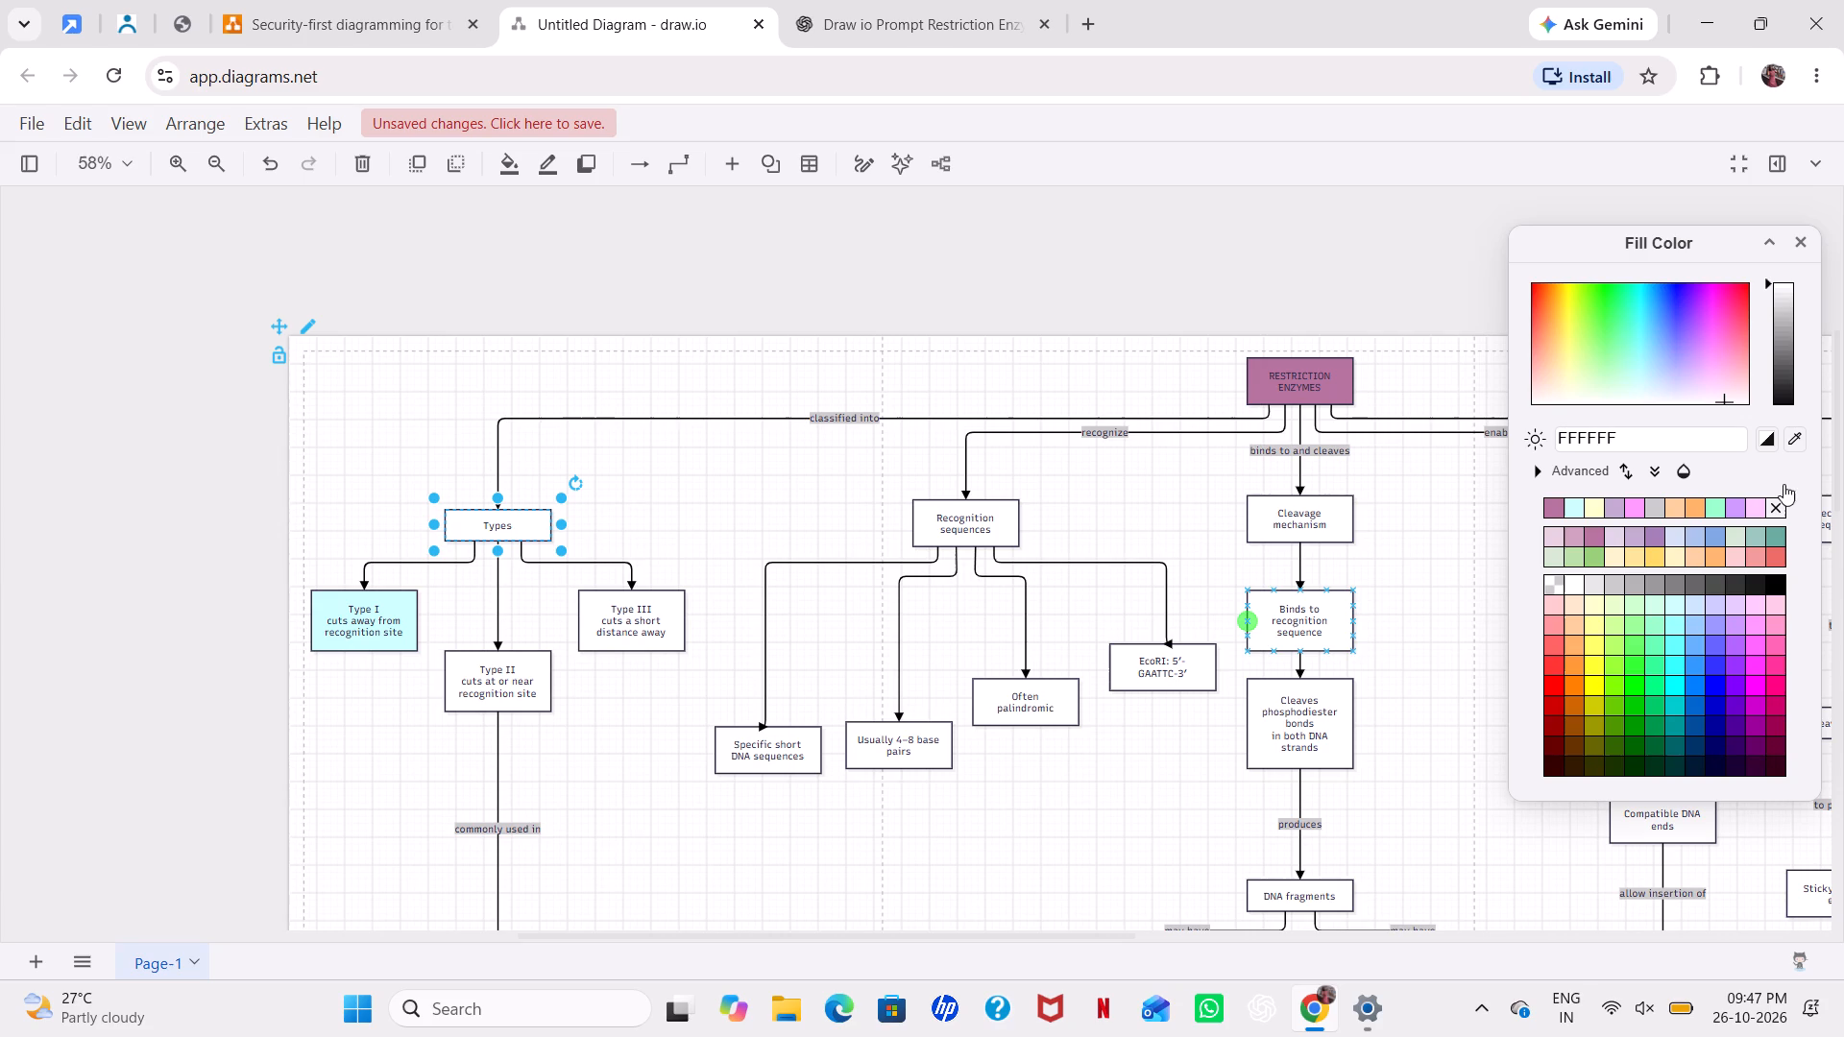
click(1658, 553)
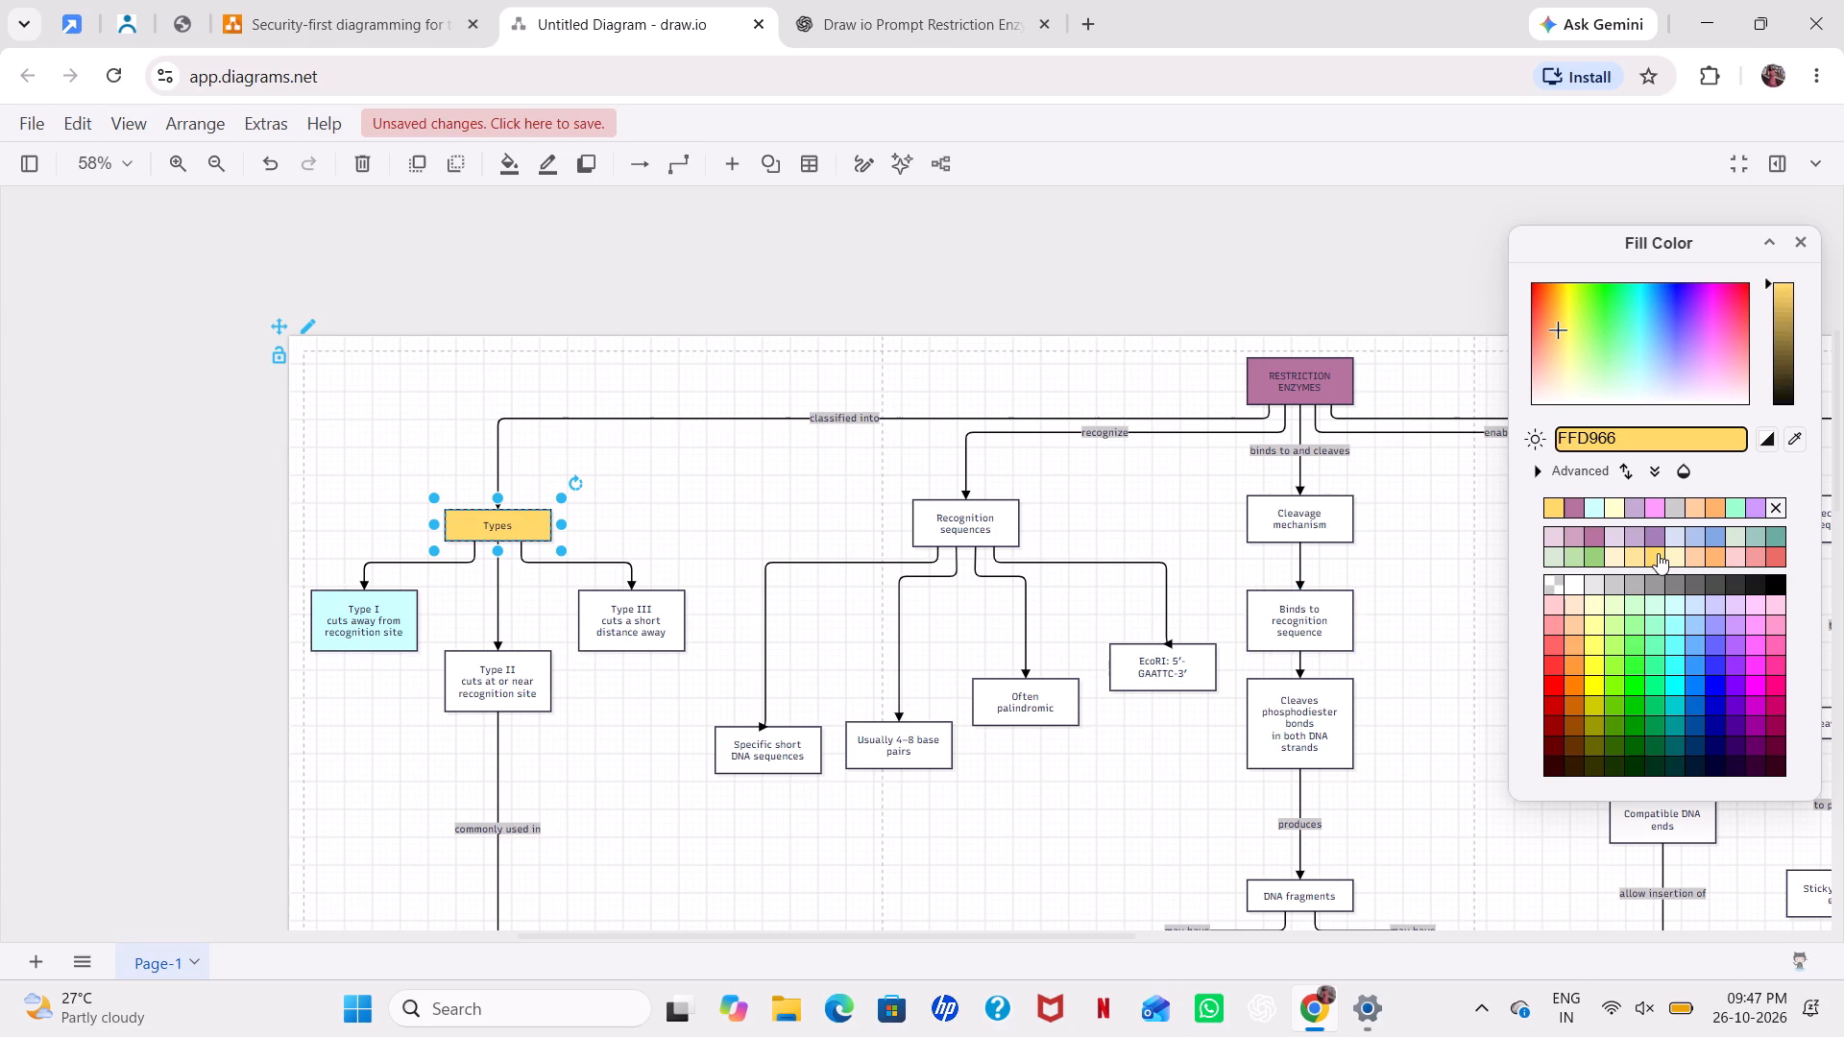
Fill the Type II and Type III boxes with light cyan CCFFFF, matching the Type I box.
click(518, 677)
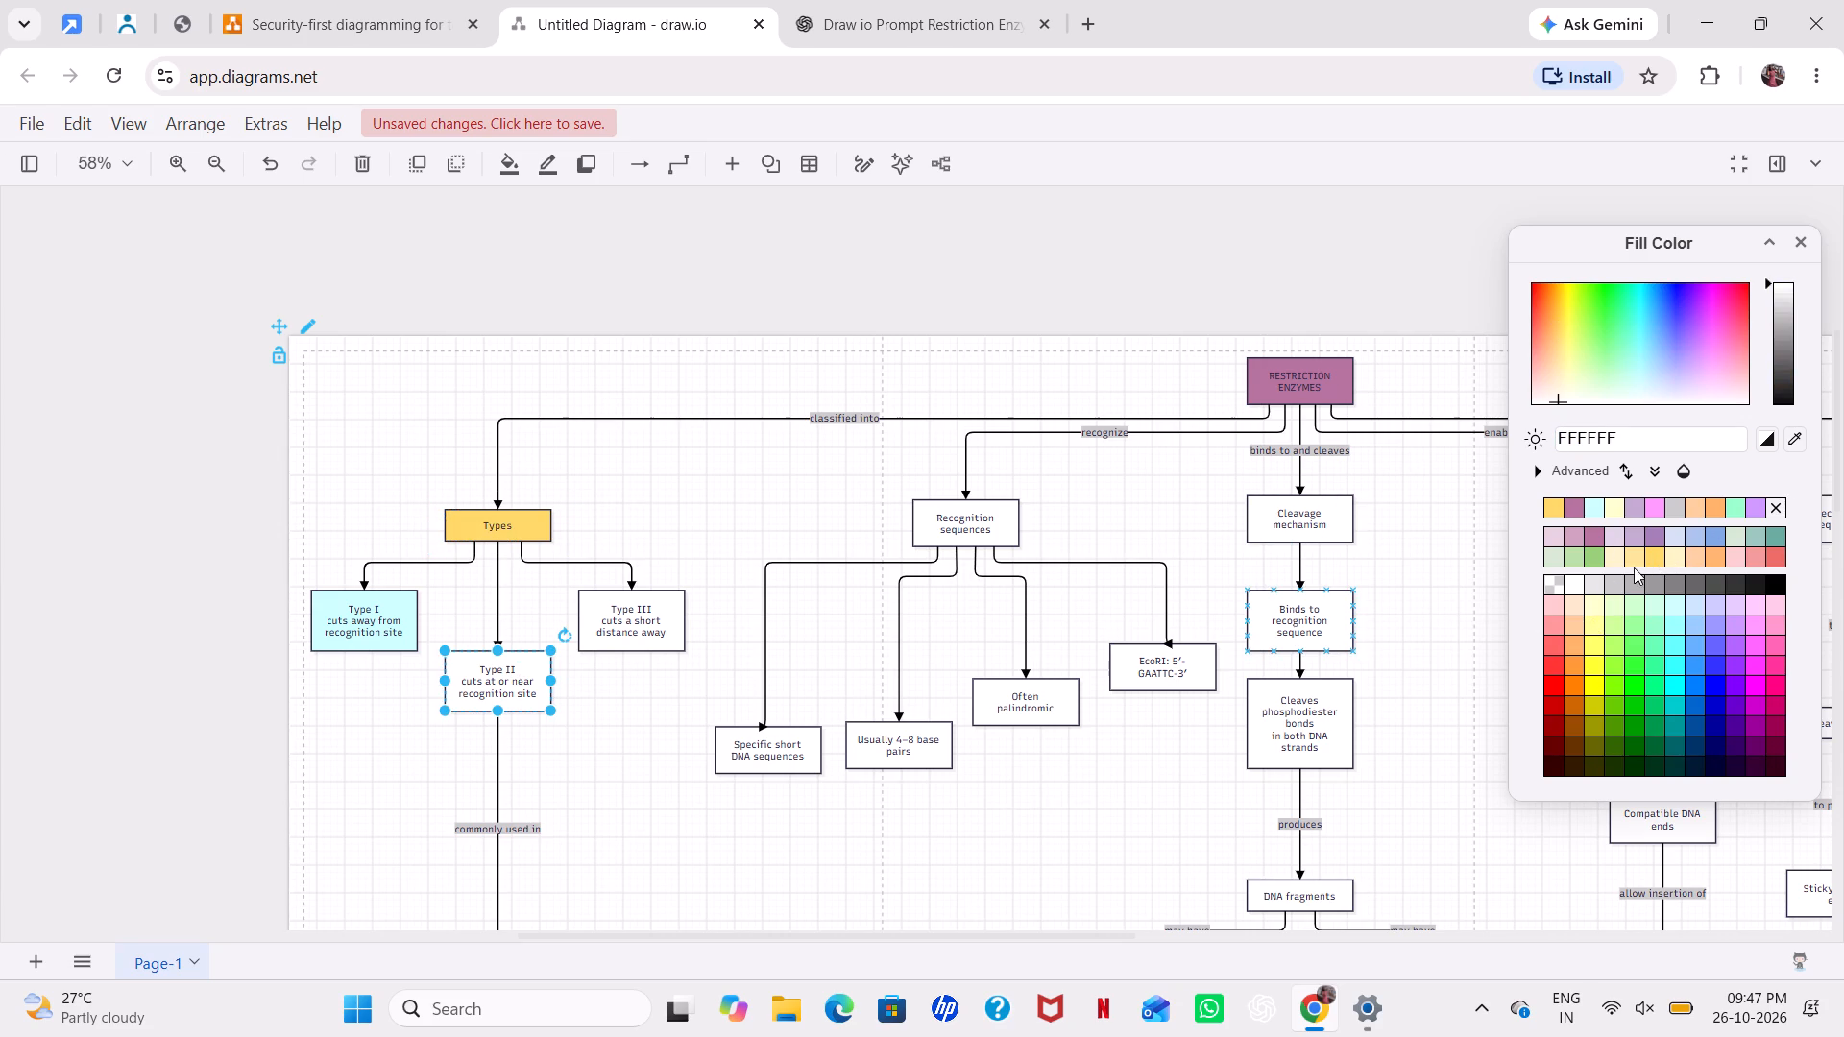
click(1595, 502)
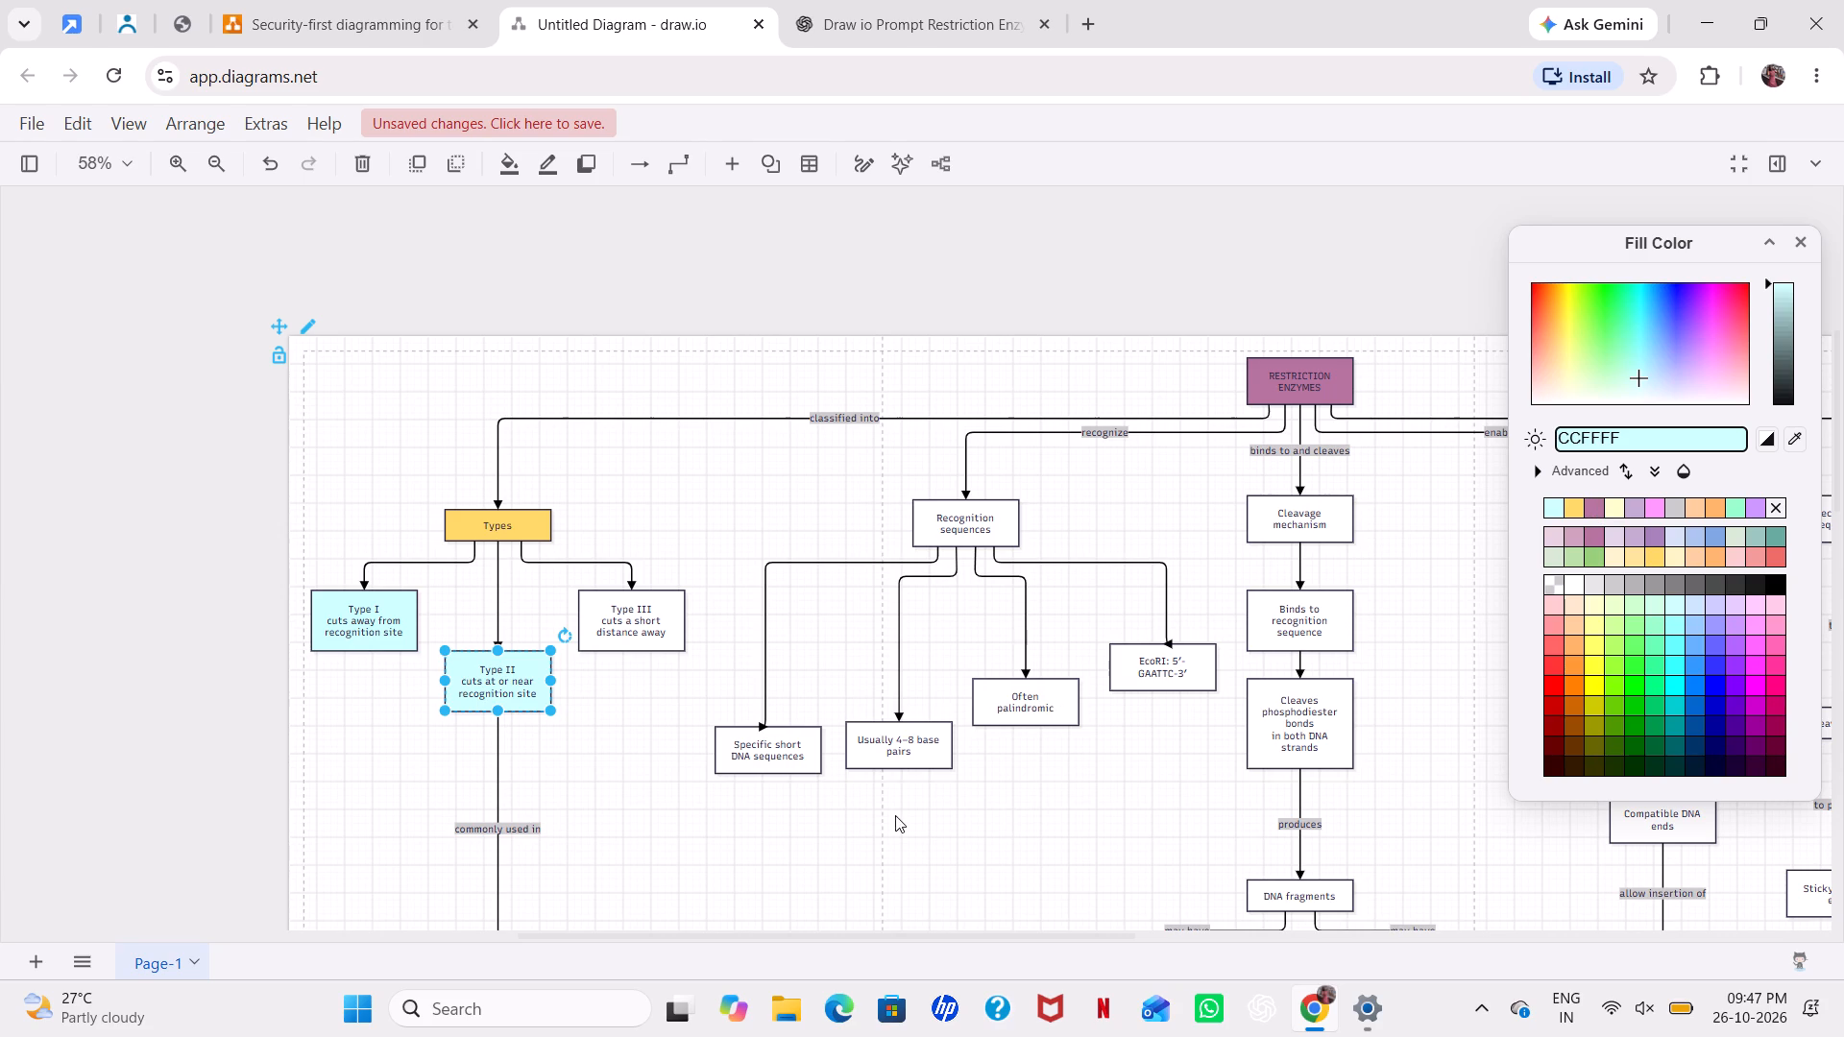
click(644, 603)
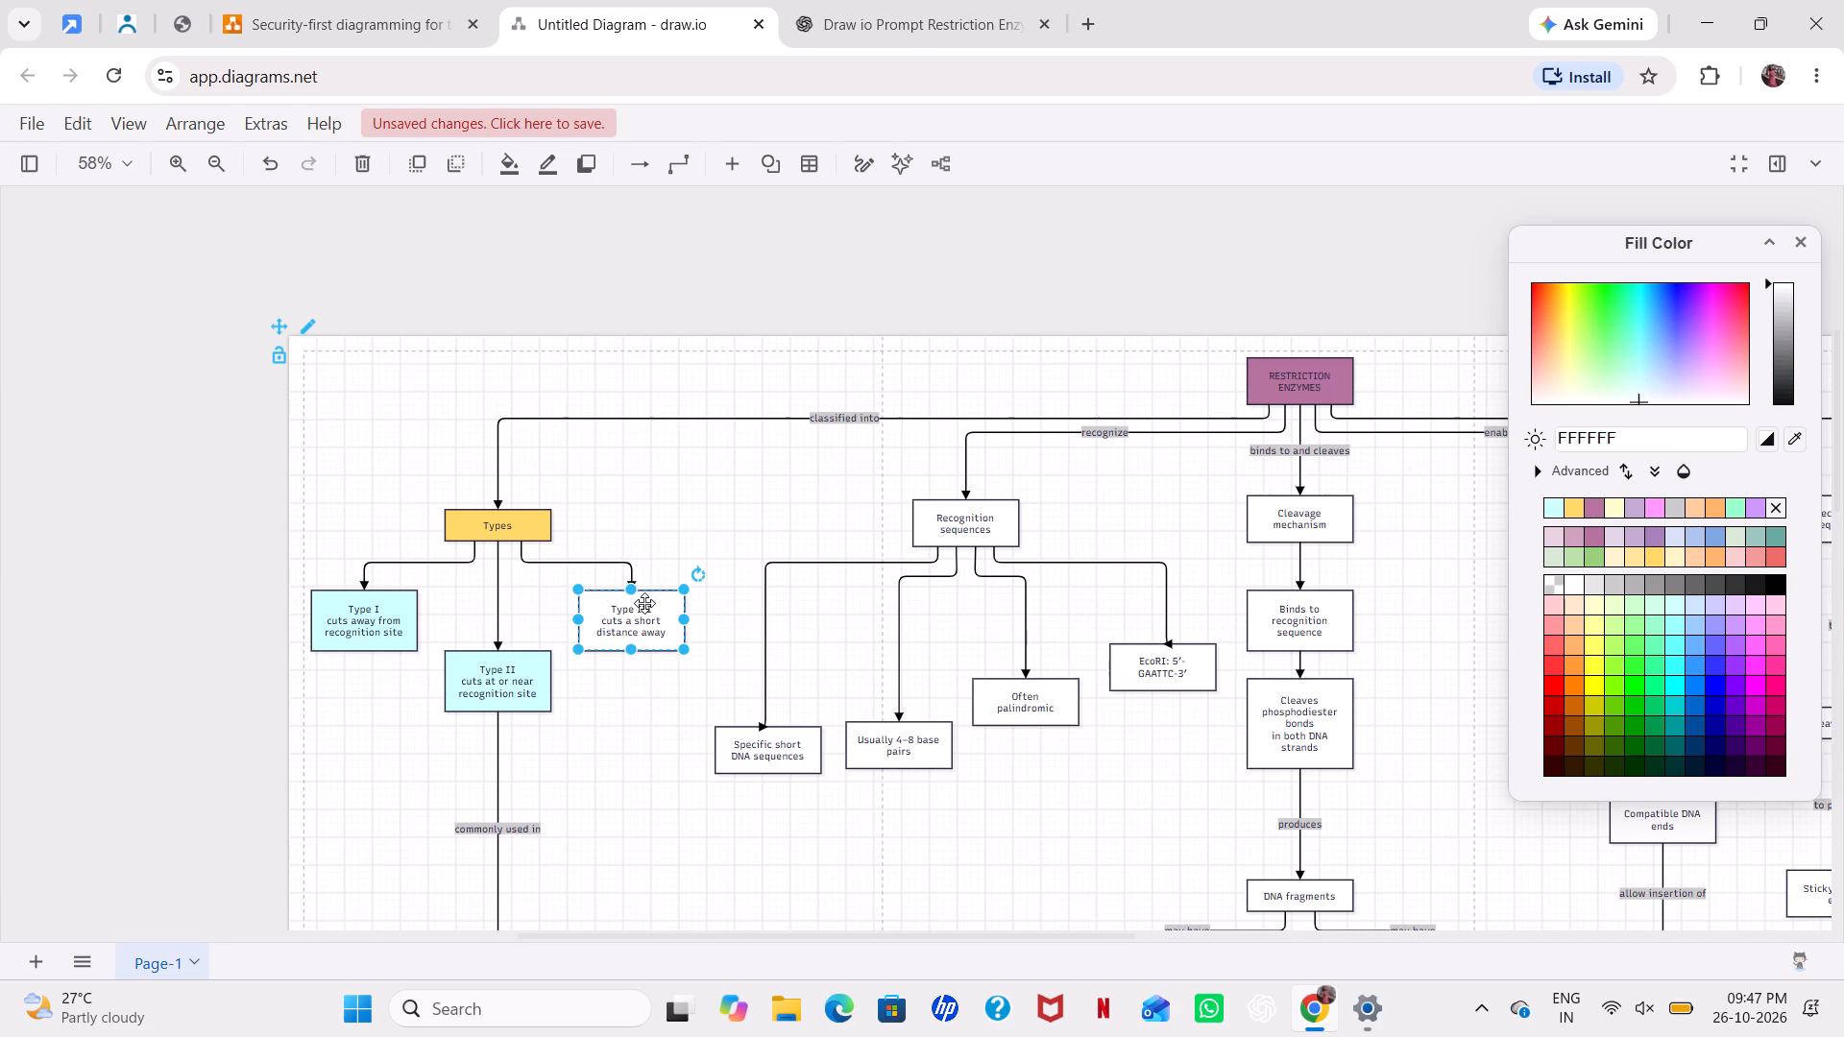
click(1549, 504)
Raise the Specific short DNA sequences box so its bottom edge is level with the Type III box.
scroll(1027, 502, down, 1)
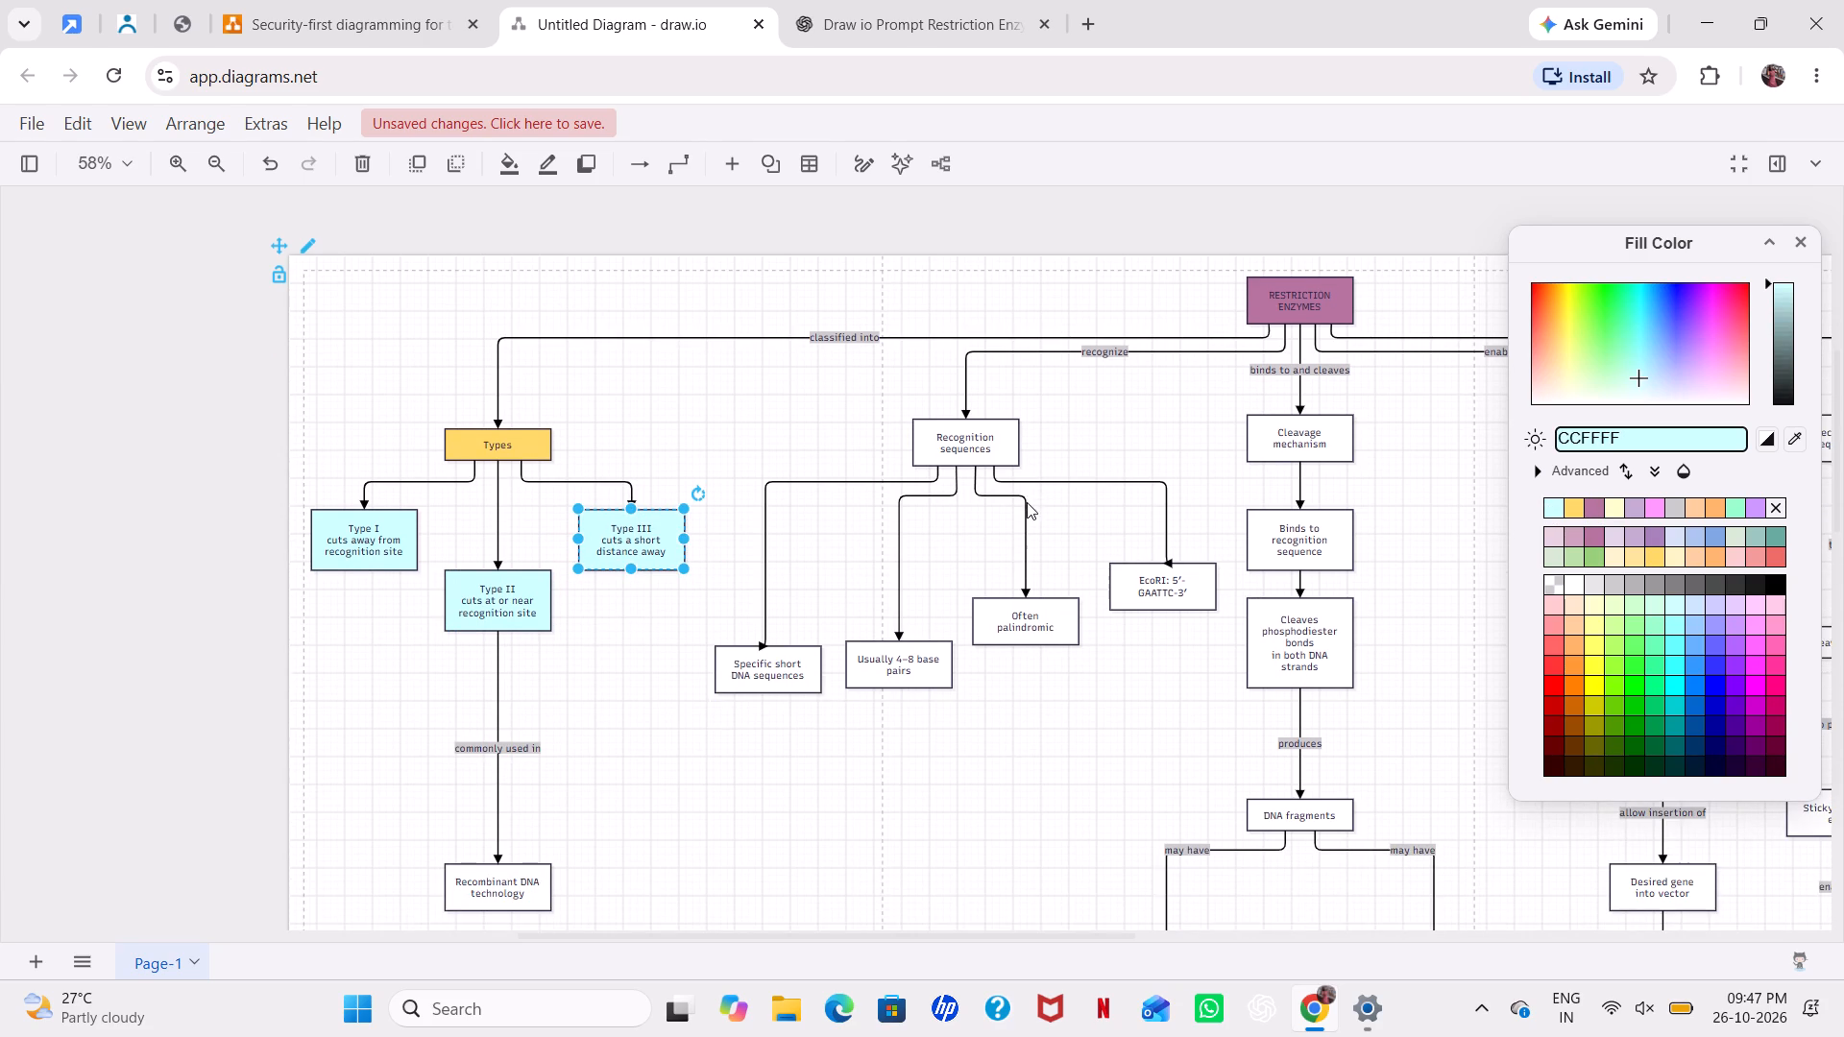
scroll(1027, 502, down, 1)
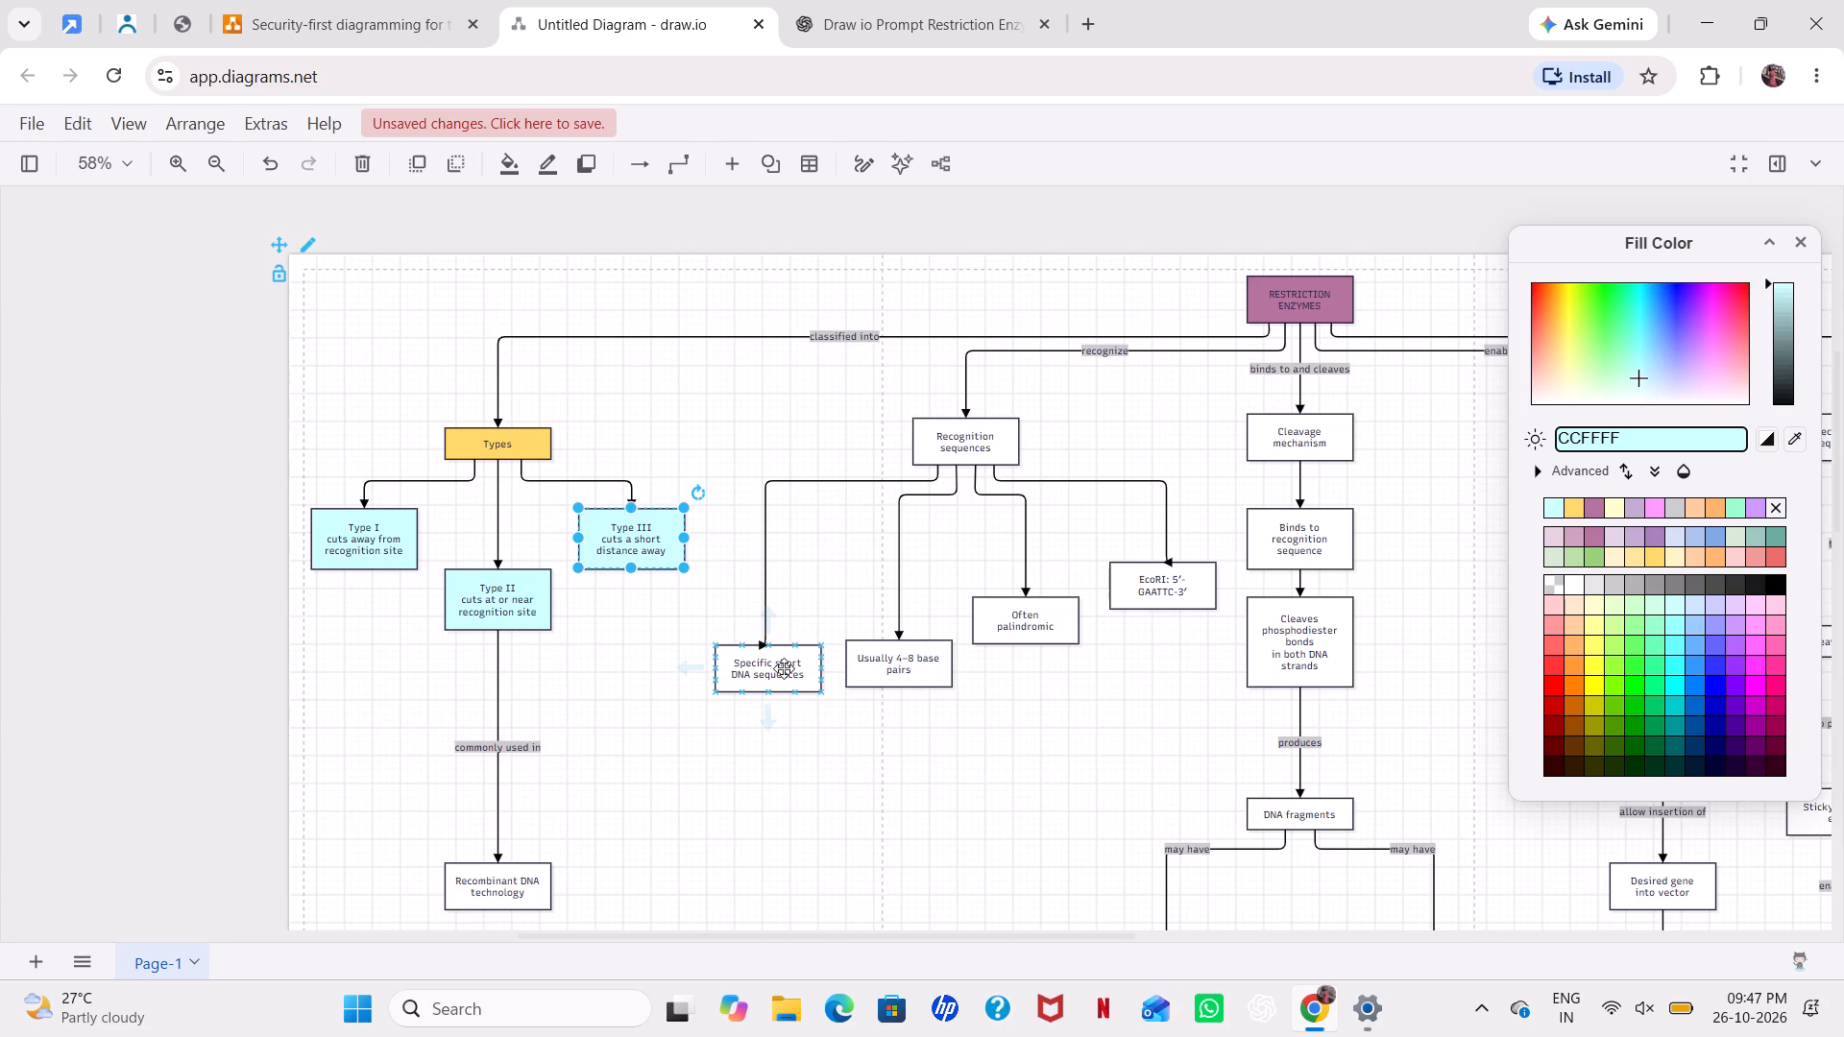
drag(784, 668, 791, 612)
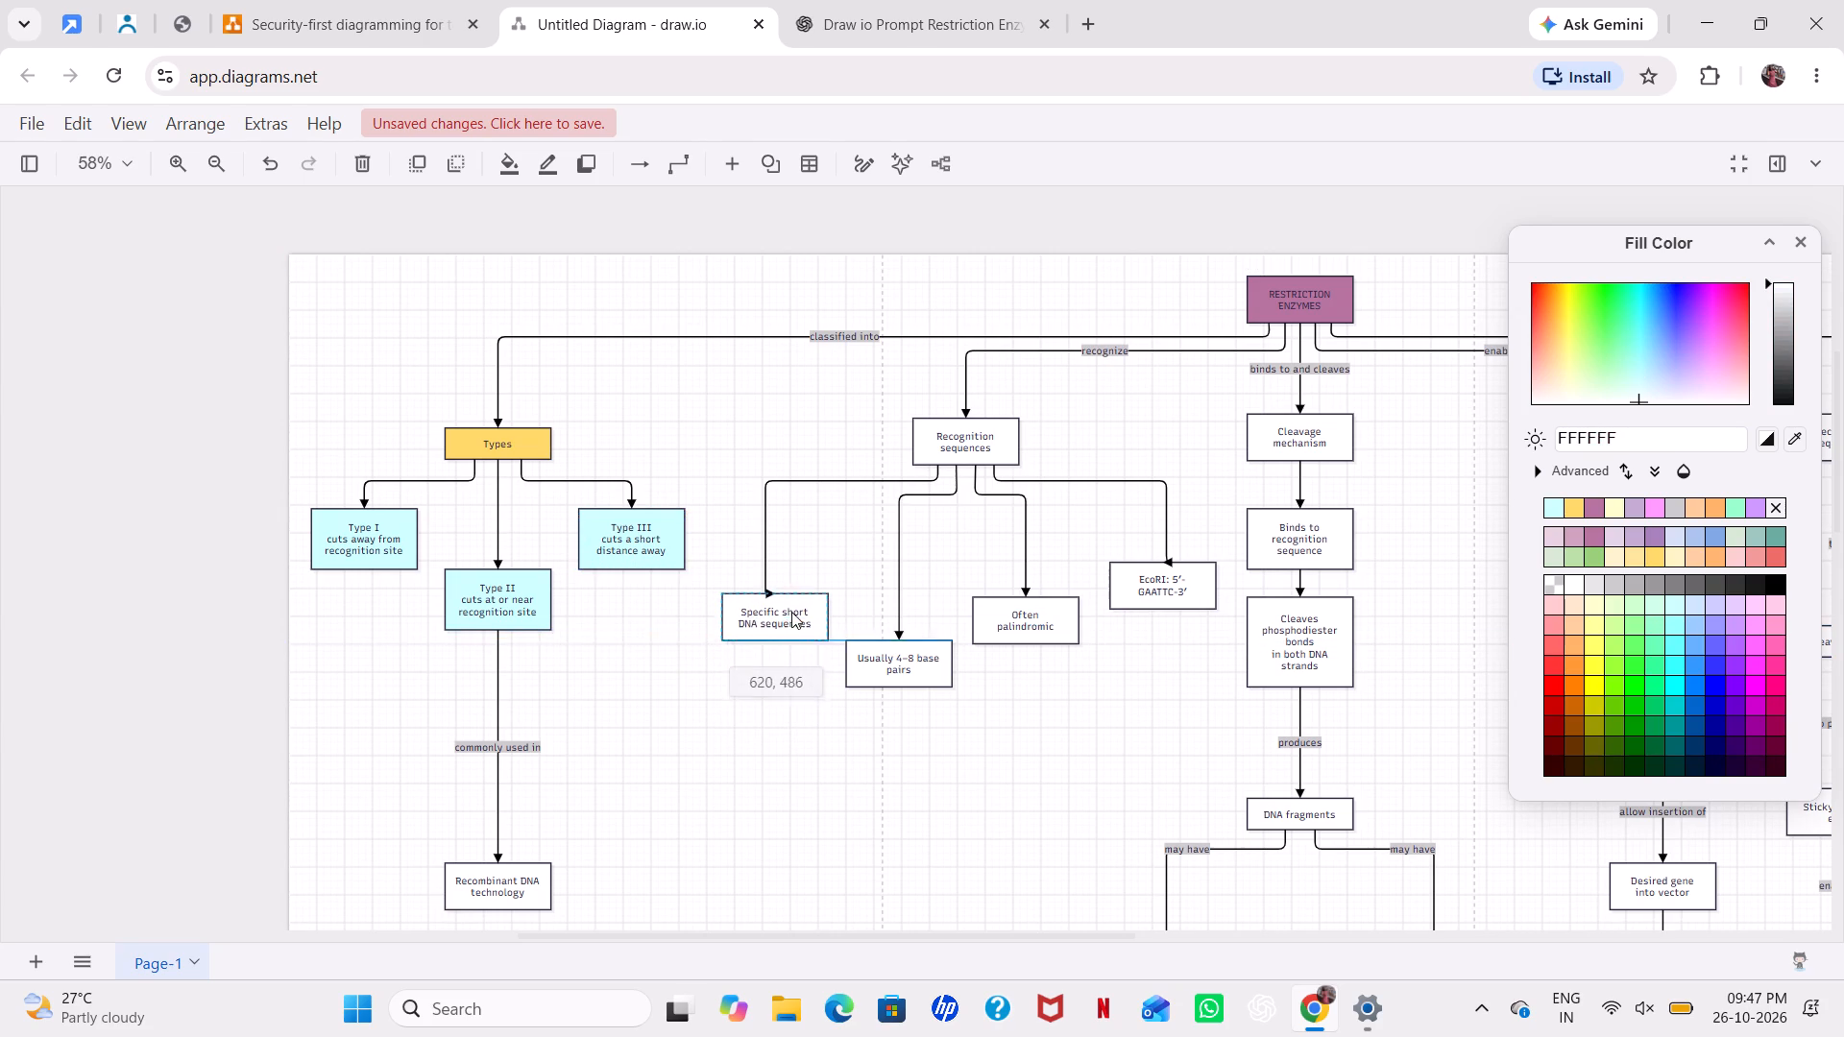
drag(791, 612, 813, 512)
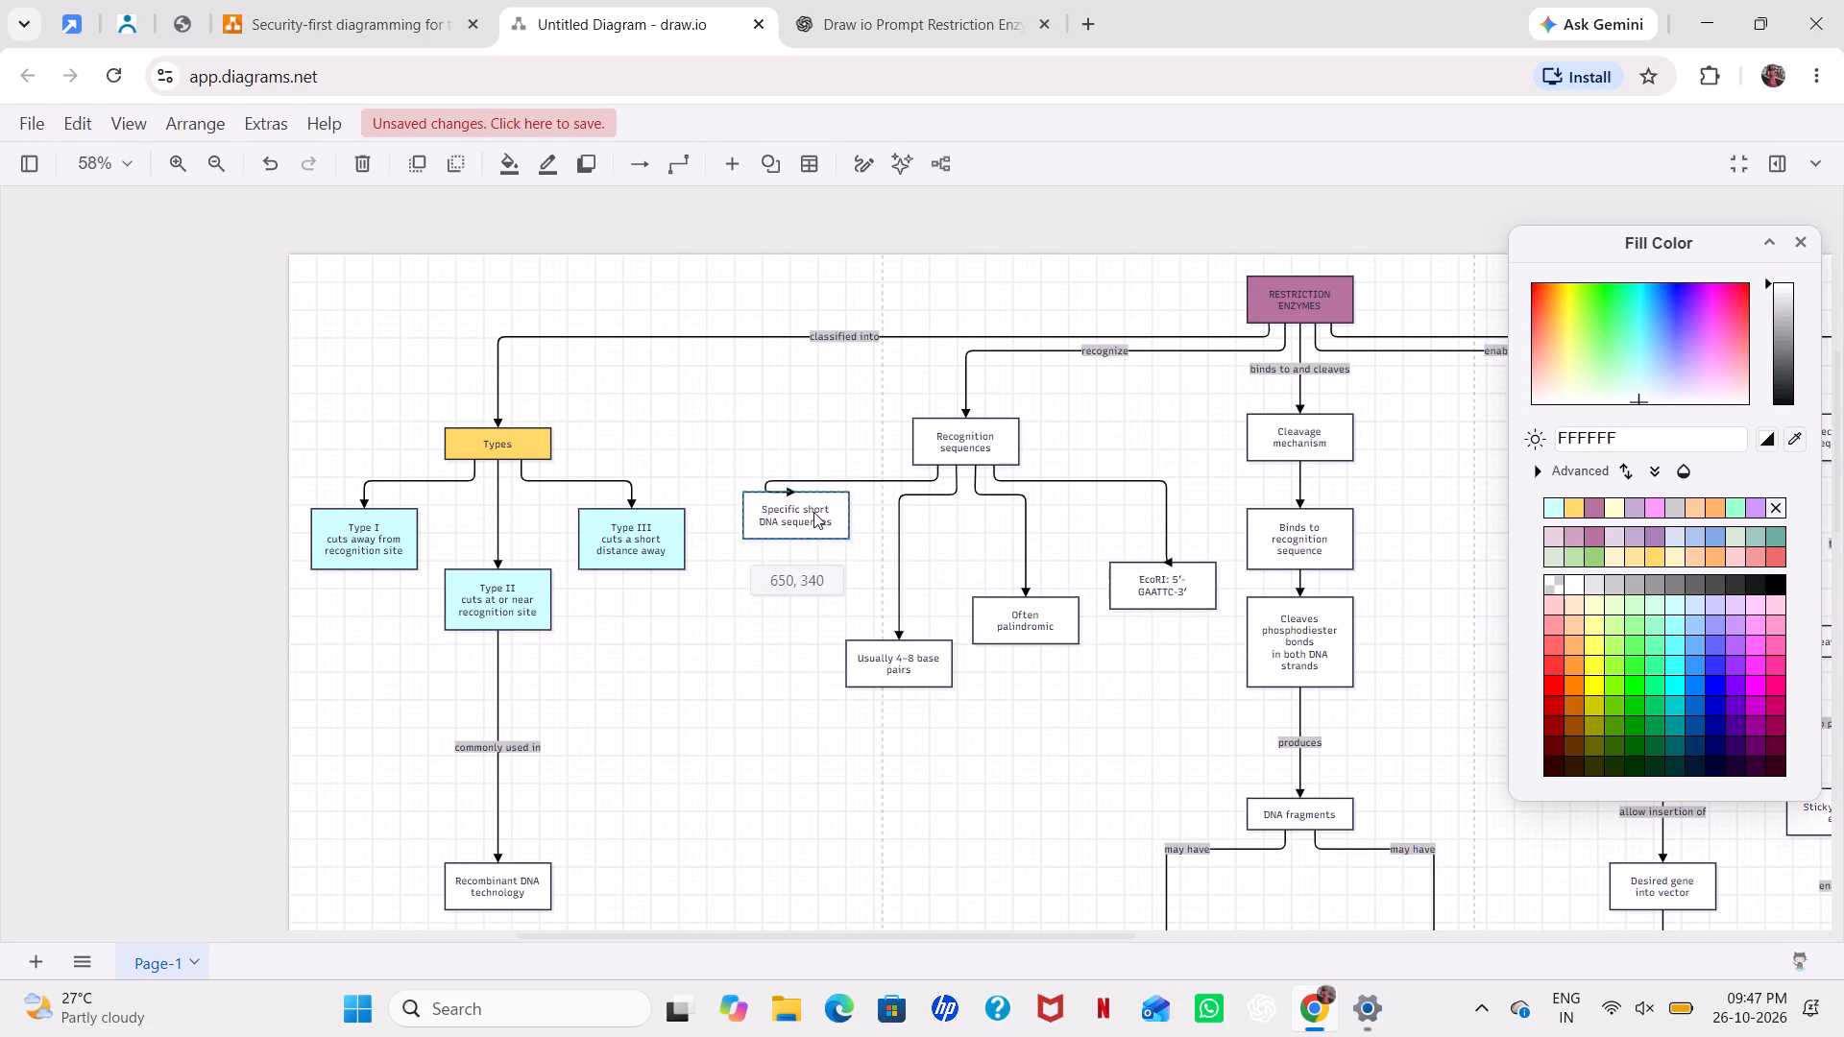
drag(813, 512, 813, 543)
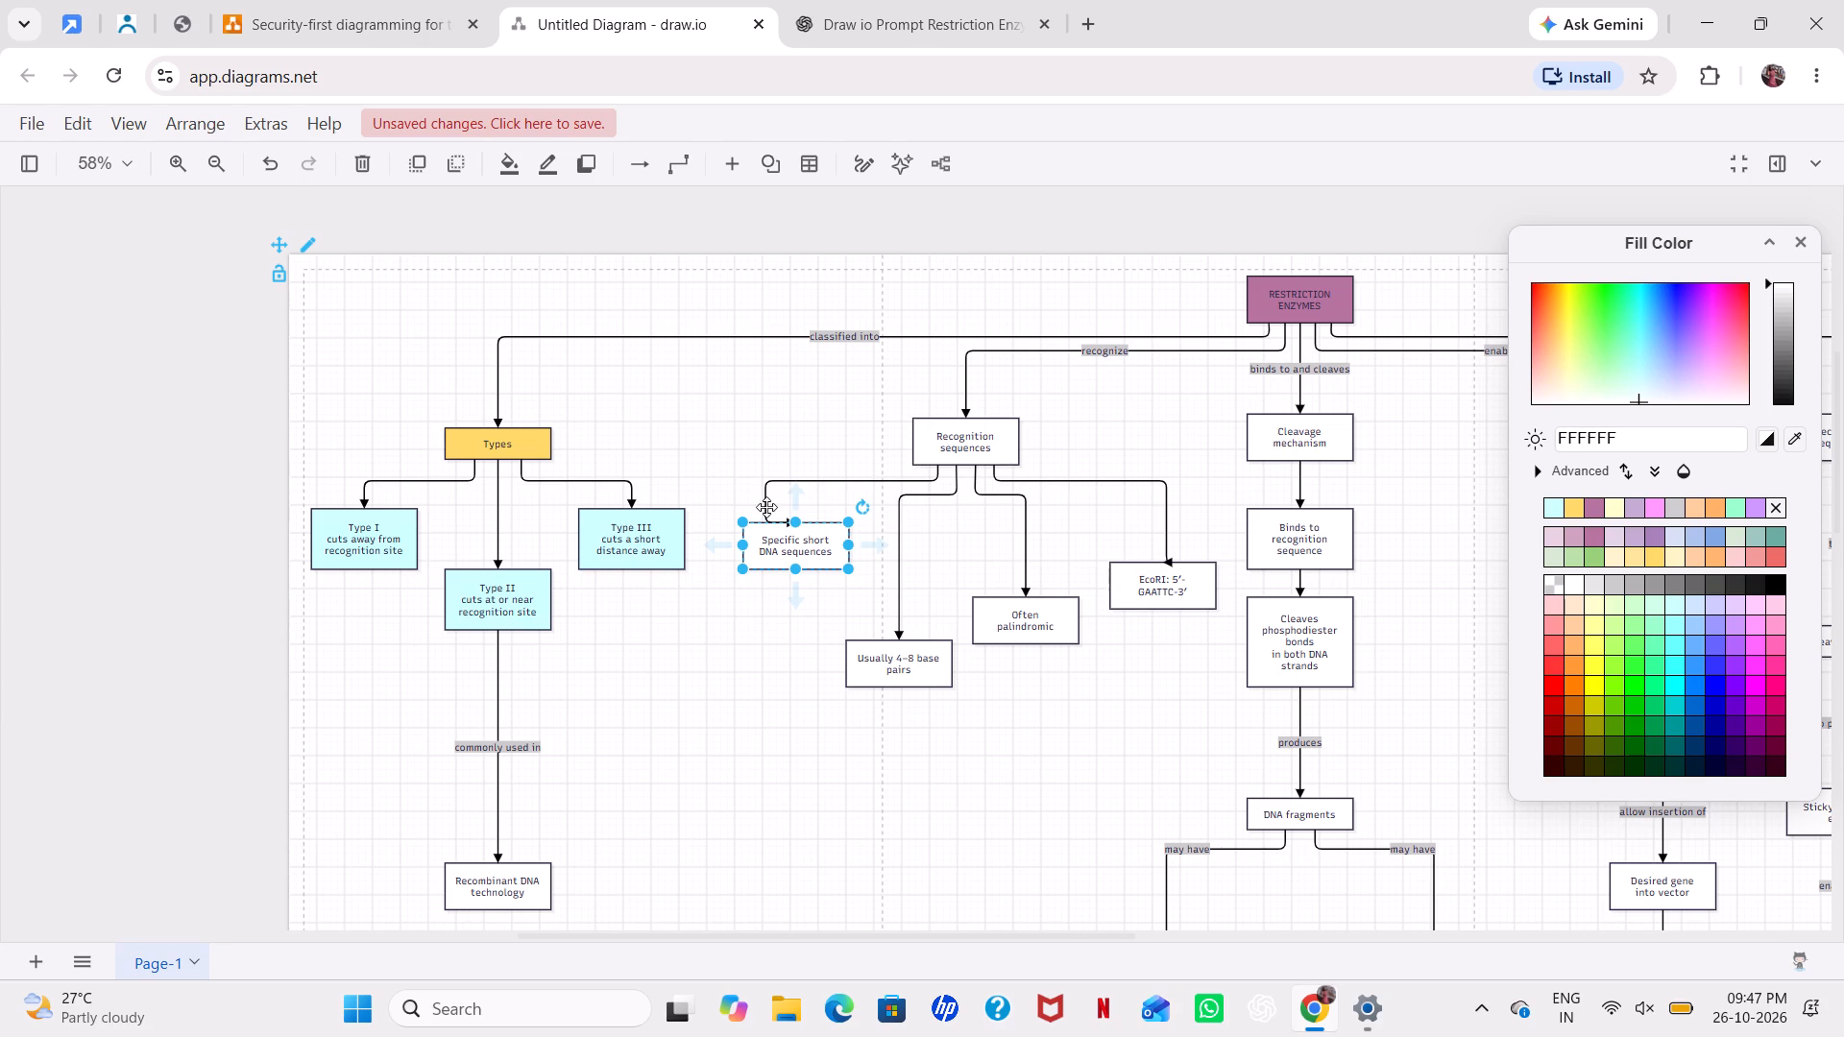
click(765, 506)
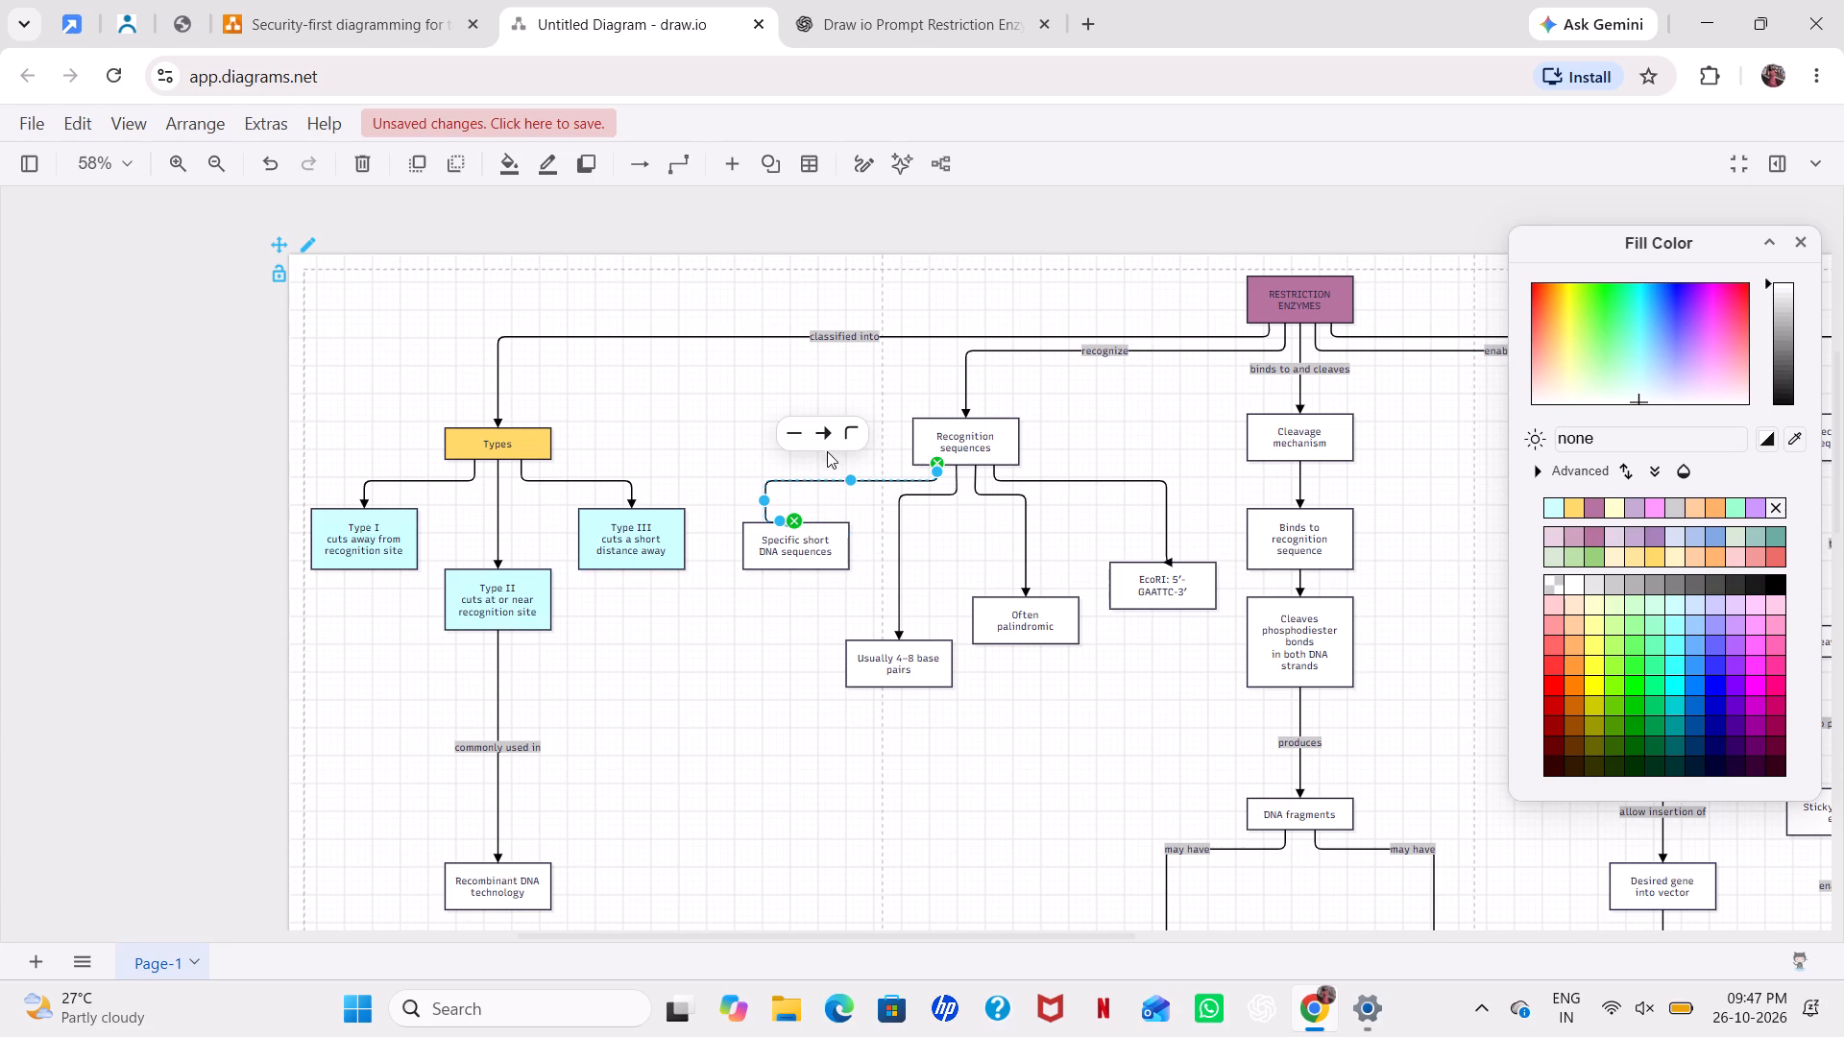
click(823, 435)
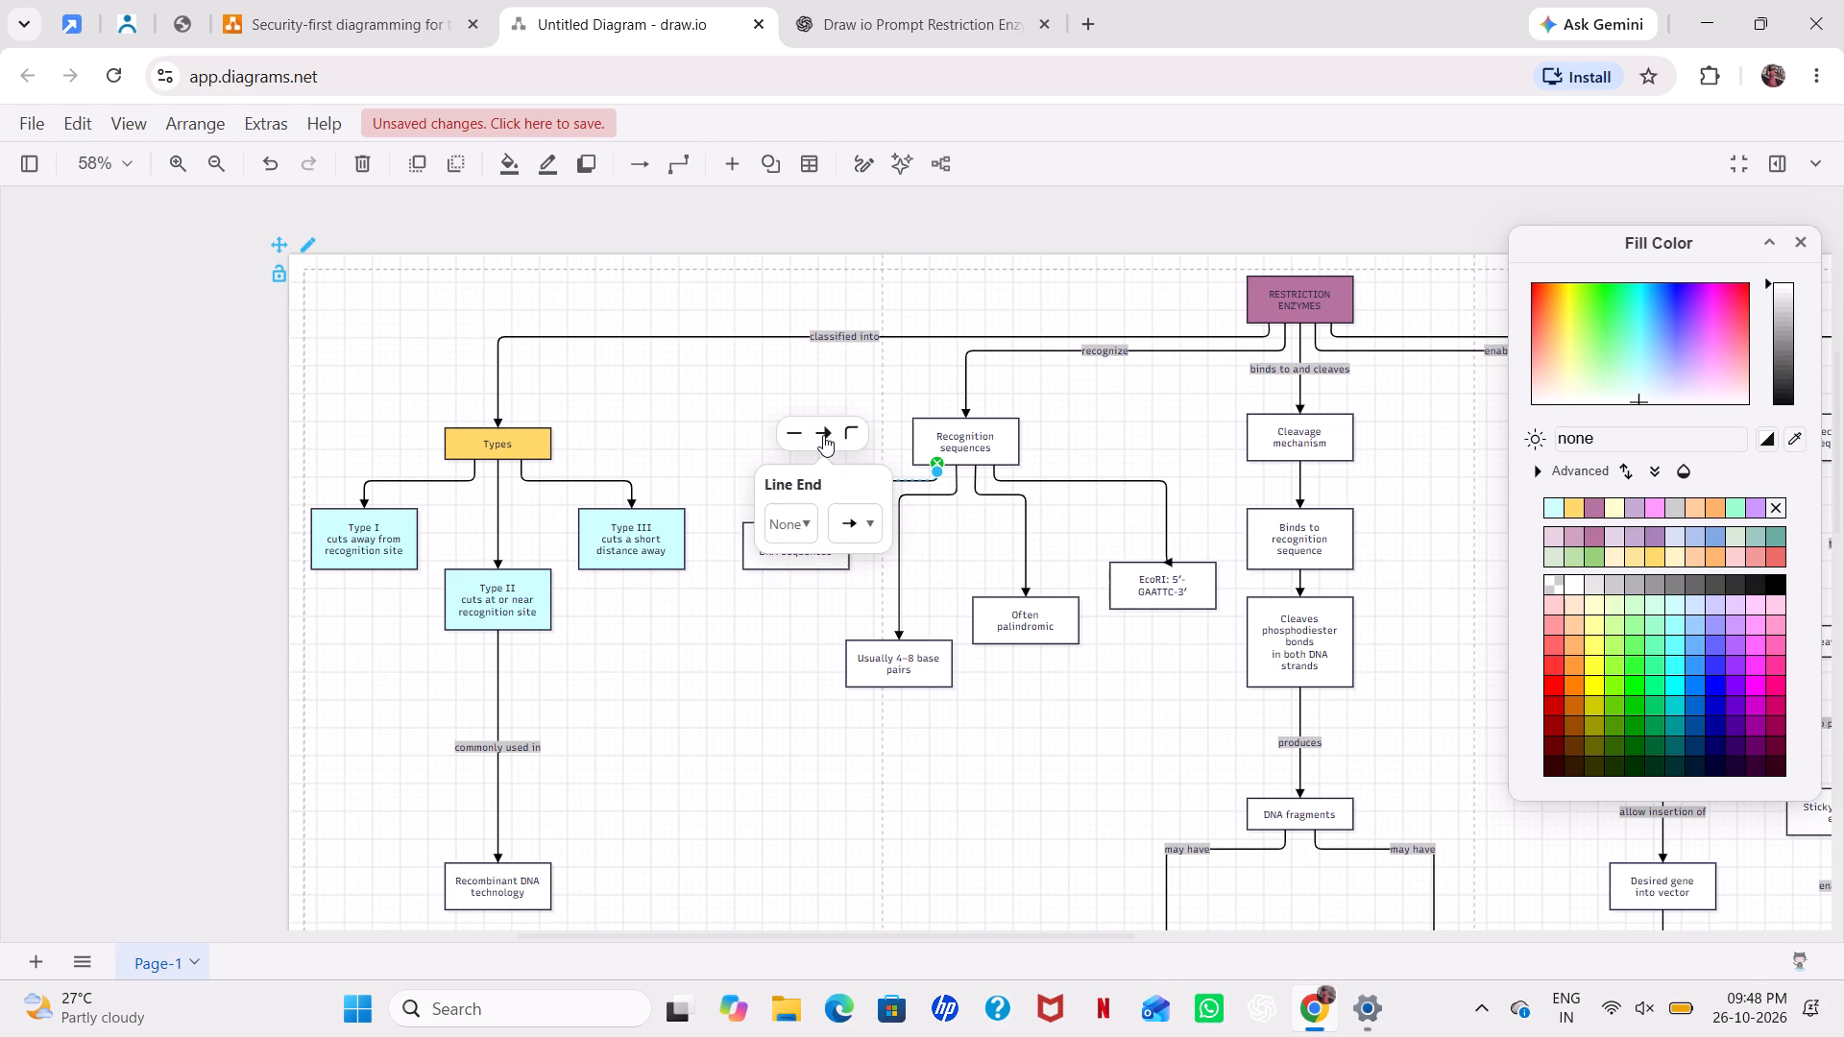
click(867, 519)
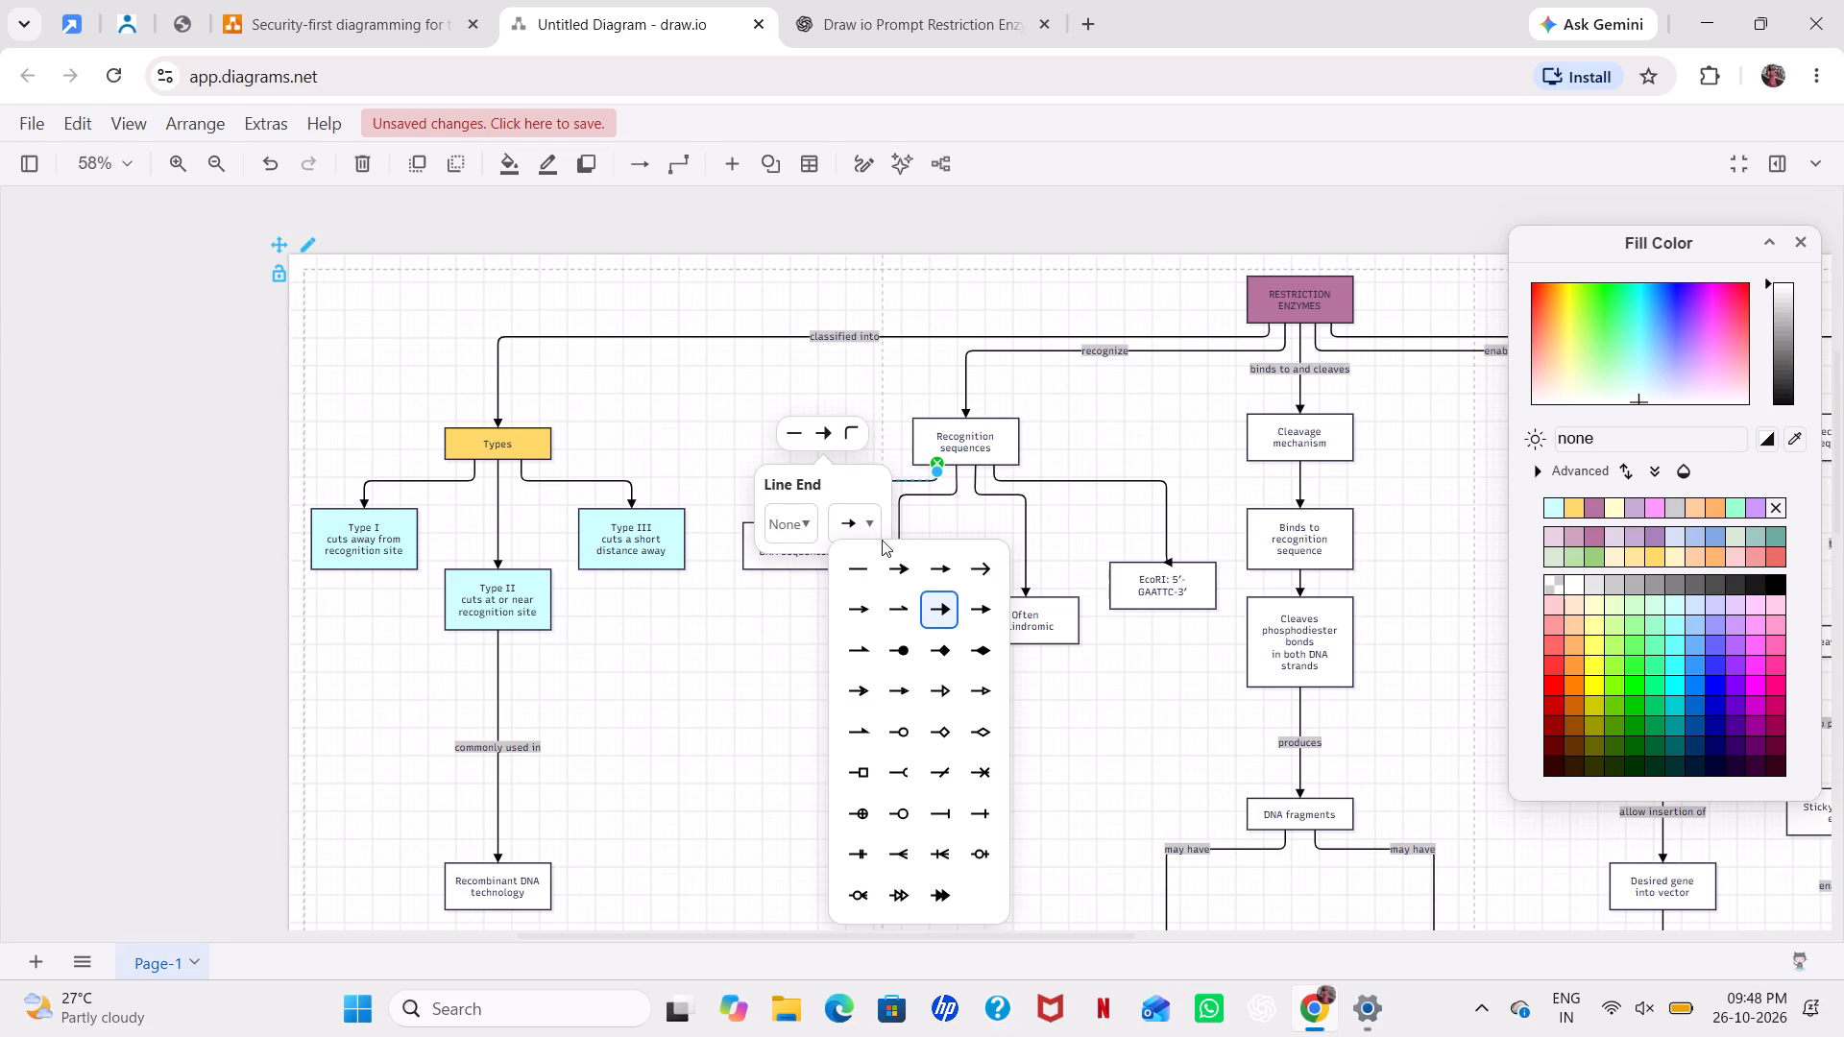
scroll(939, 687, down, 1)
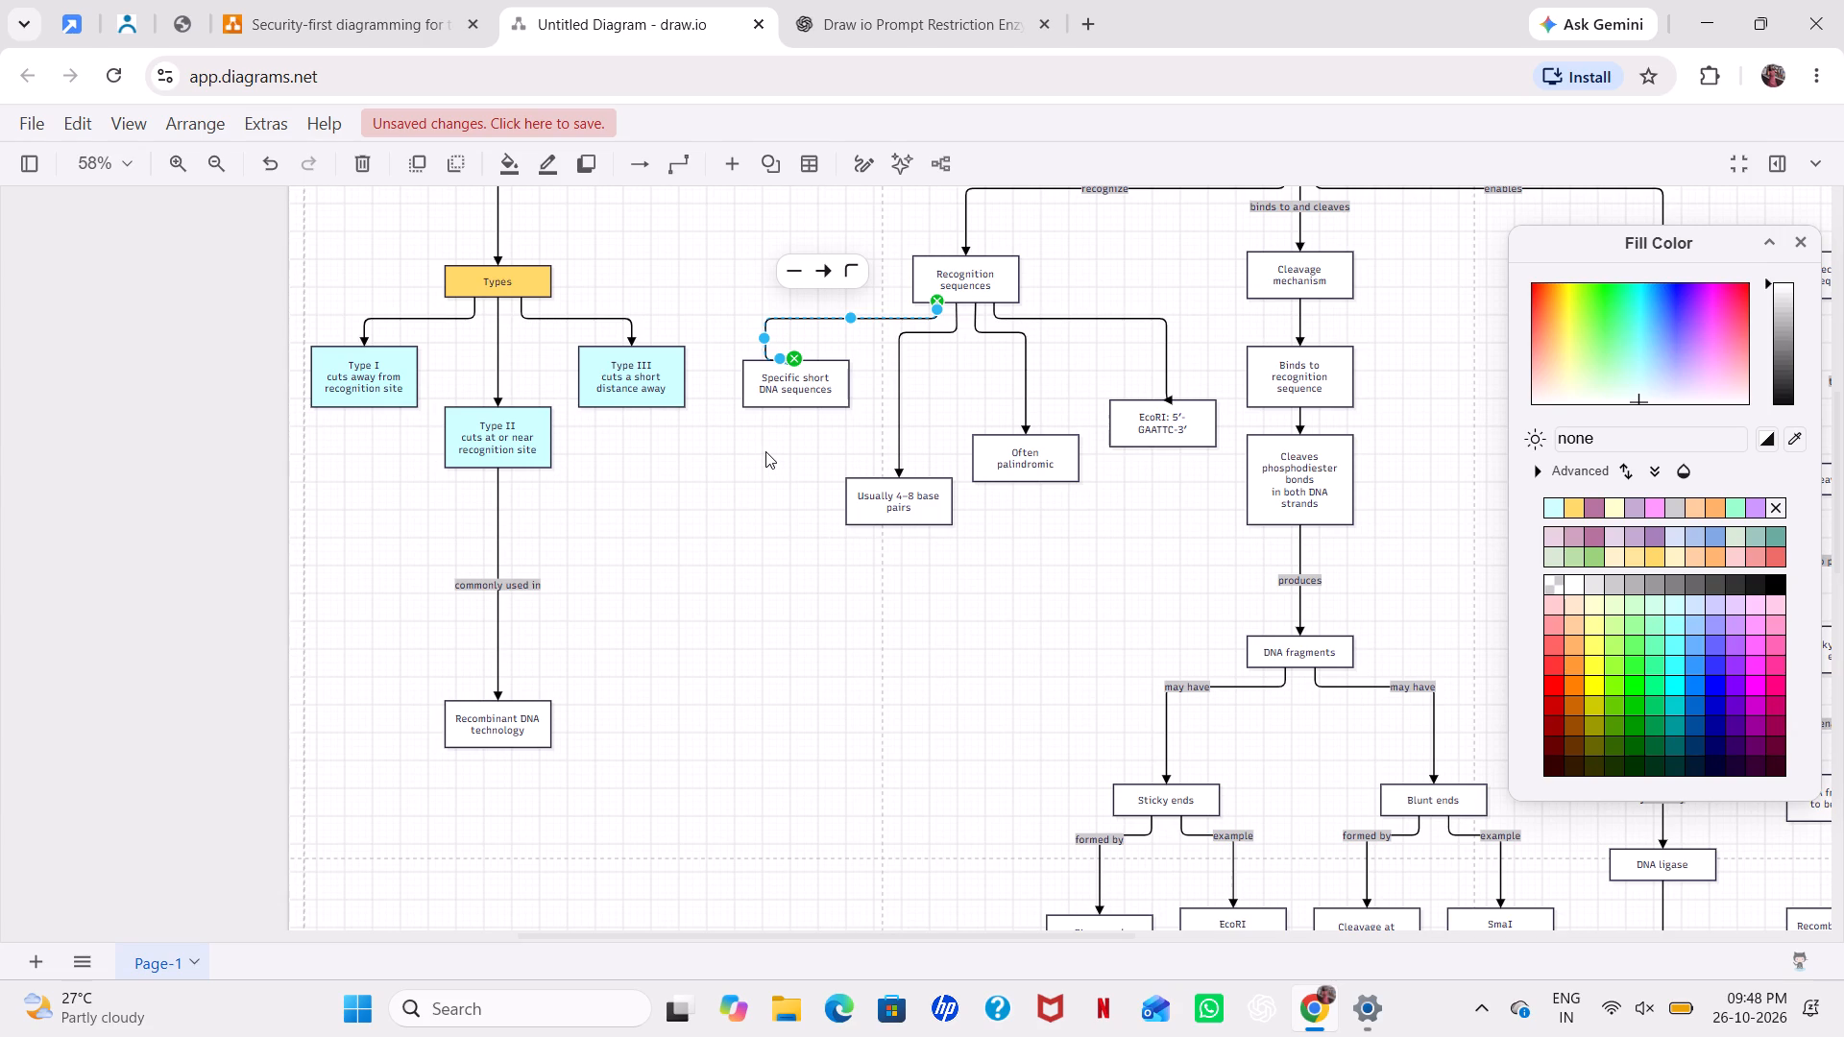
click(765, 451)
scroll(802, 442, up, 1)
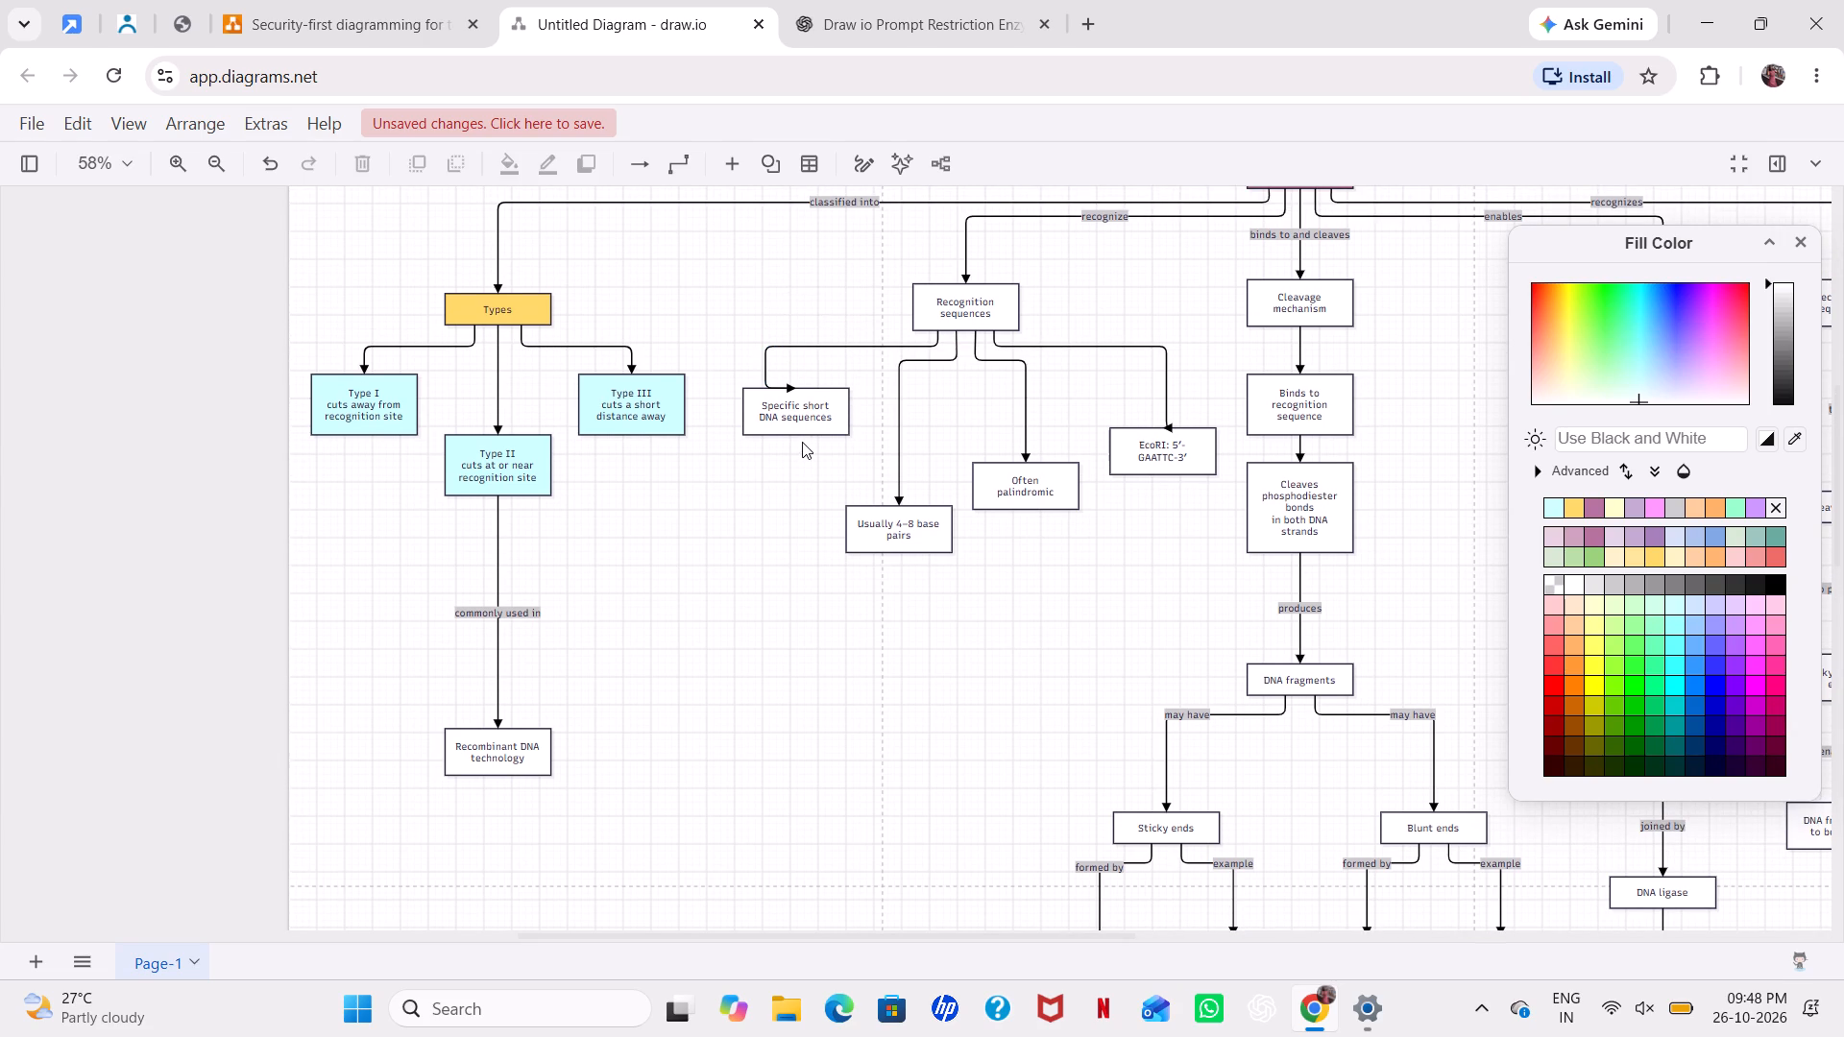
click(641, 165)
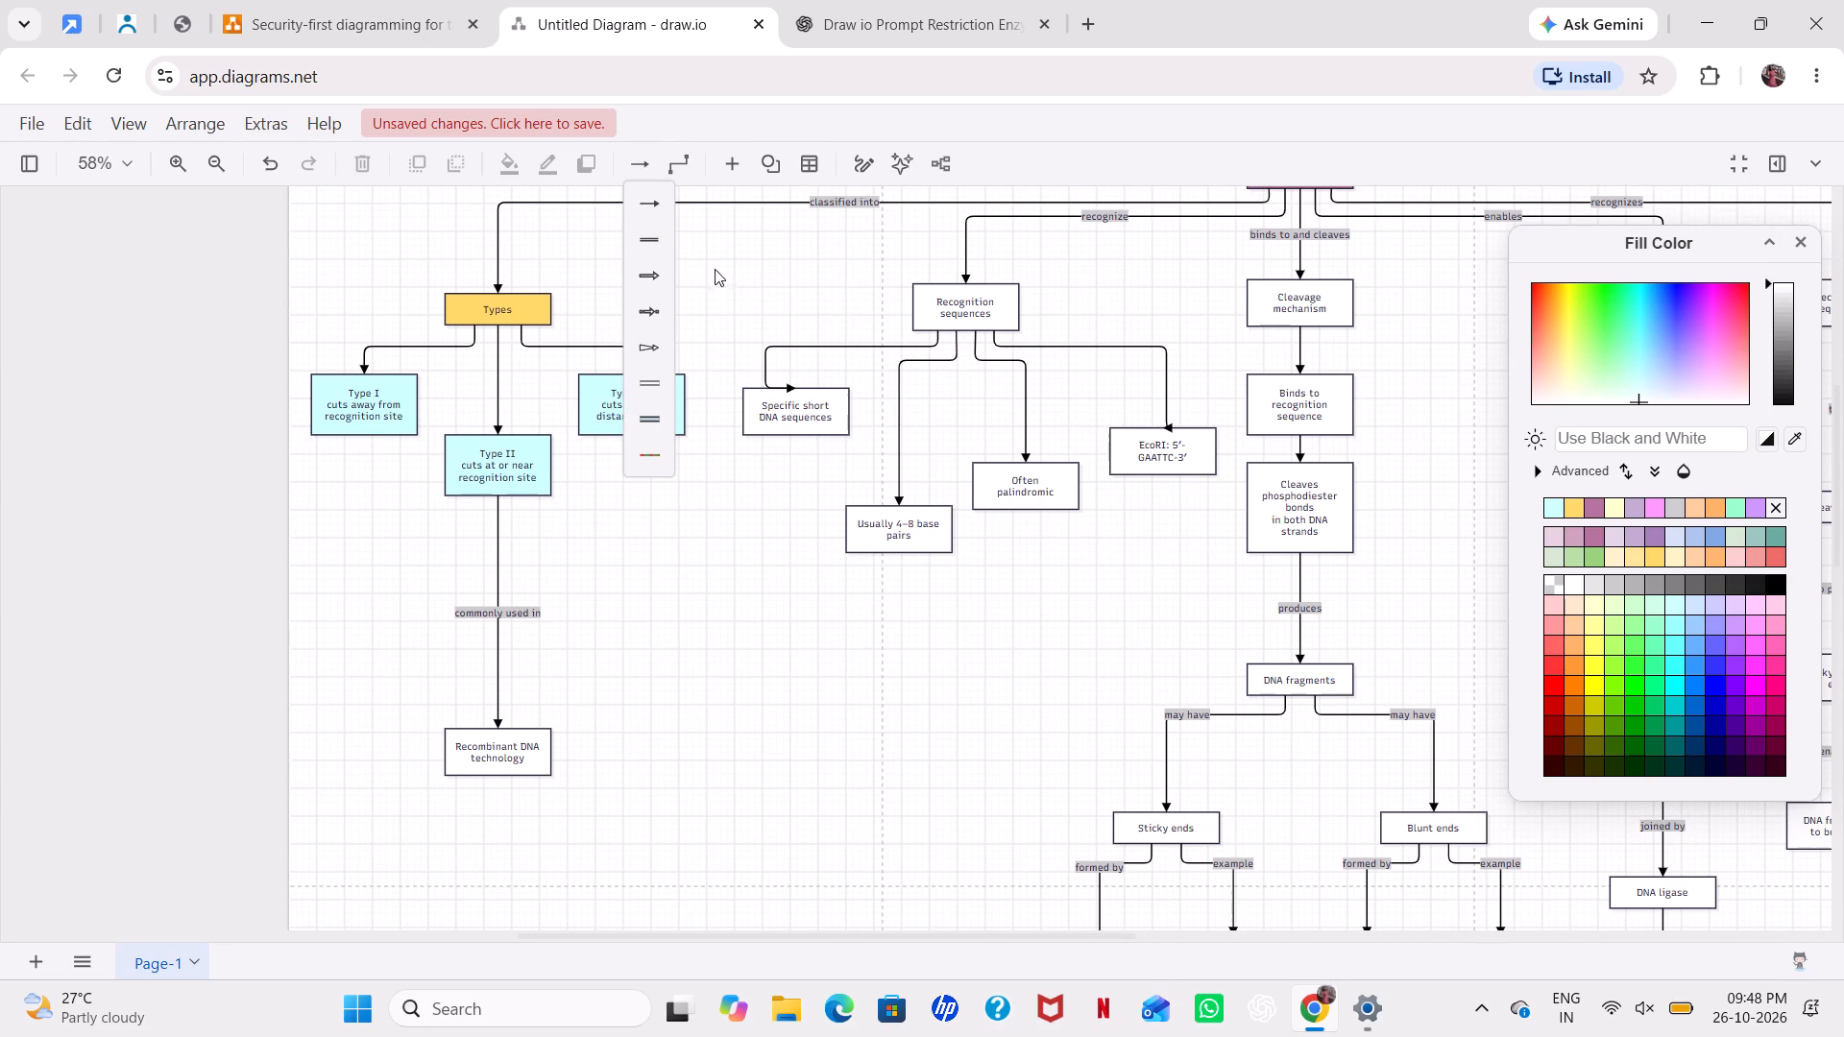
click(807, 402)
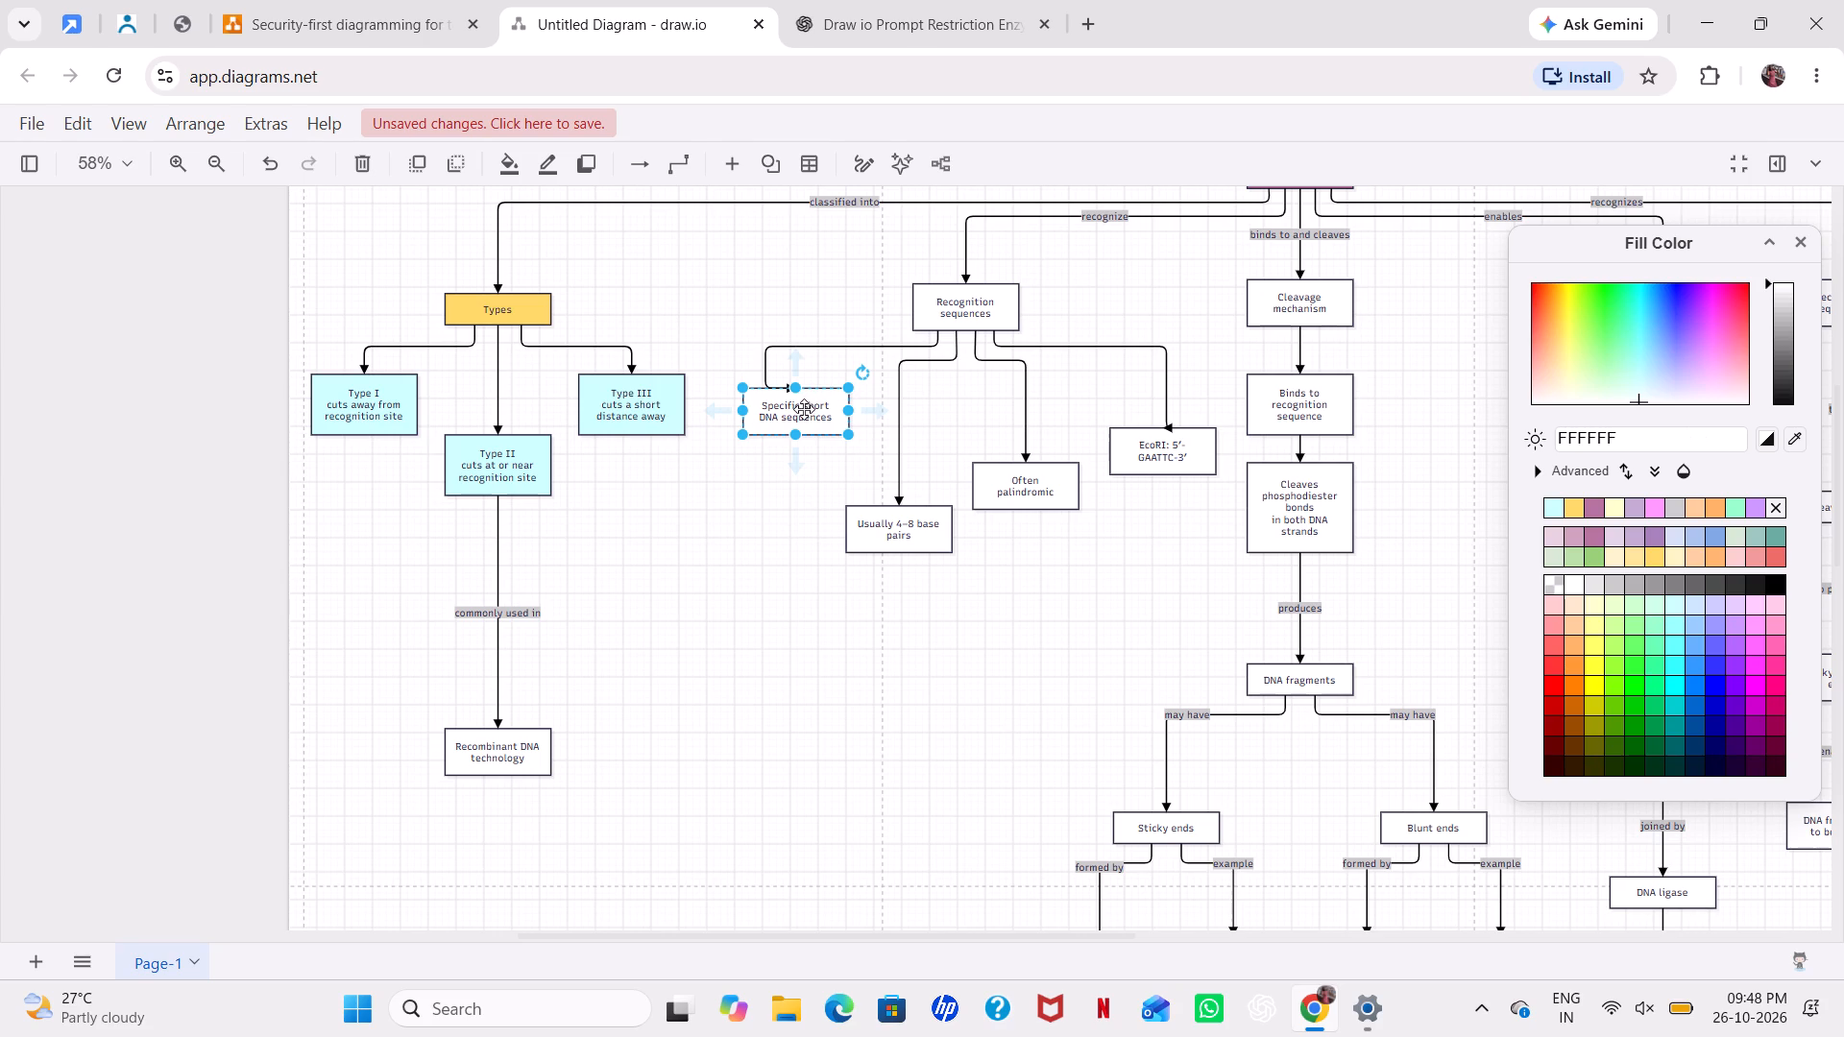
Raise the Usually 4–8 base pairs box slightly and settle the Specific short DNA sequences box a little above the level of the EcoRI box.
drag(804, 409, 804, 440)
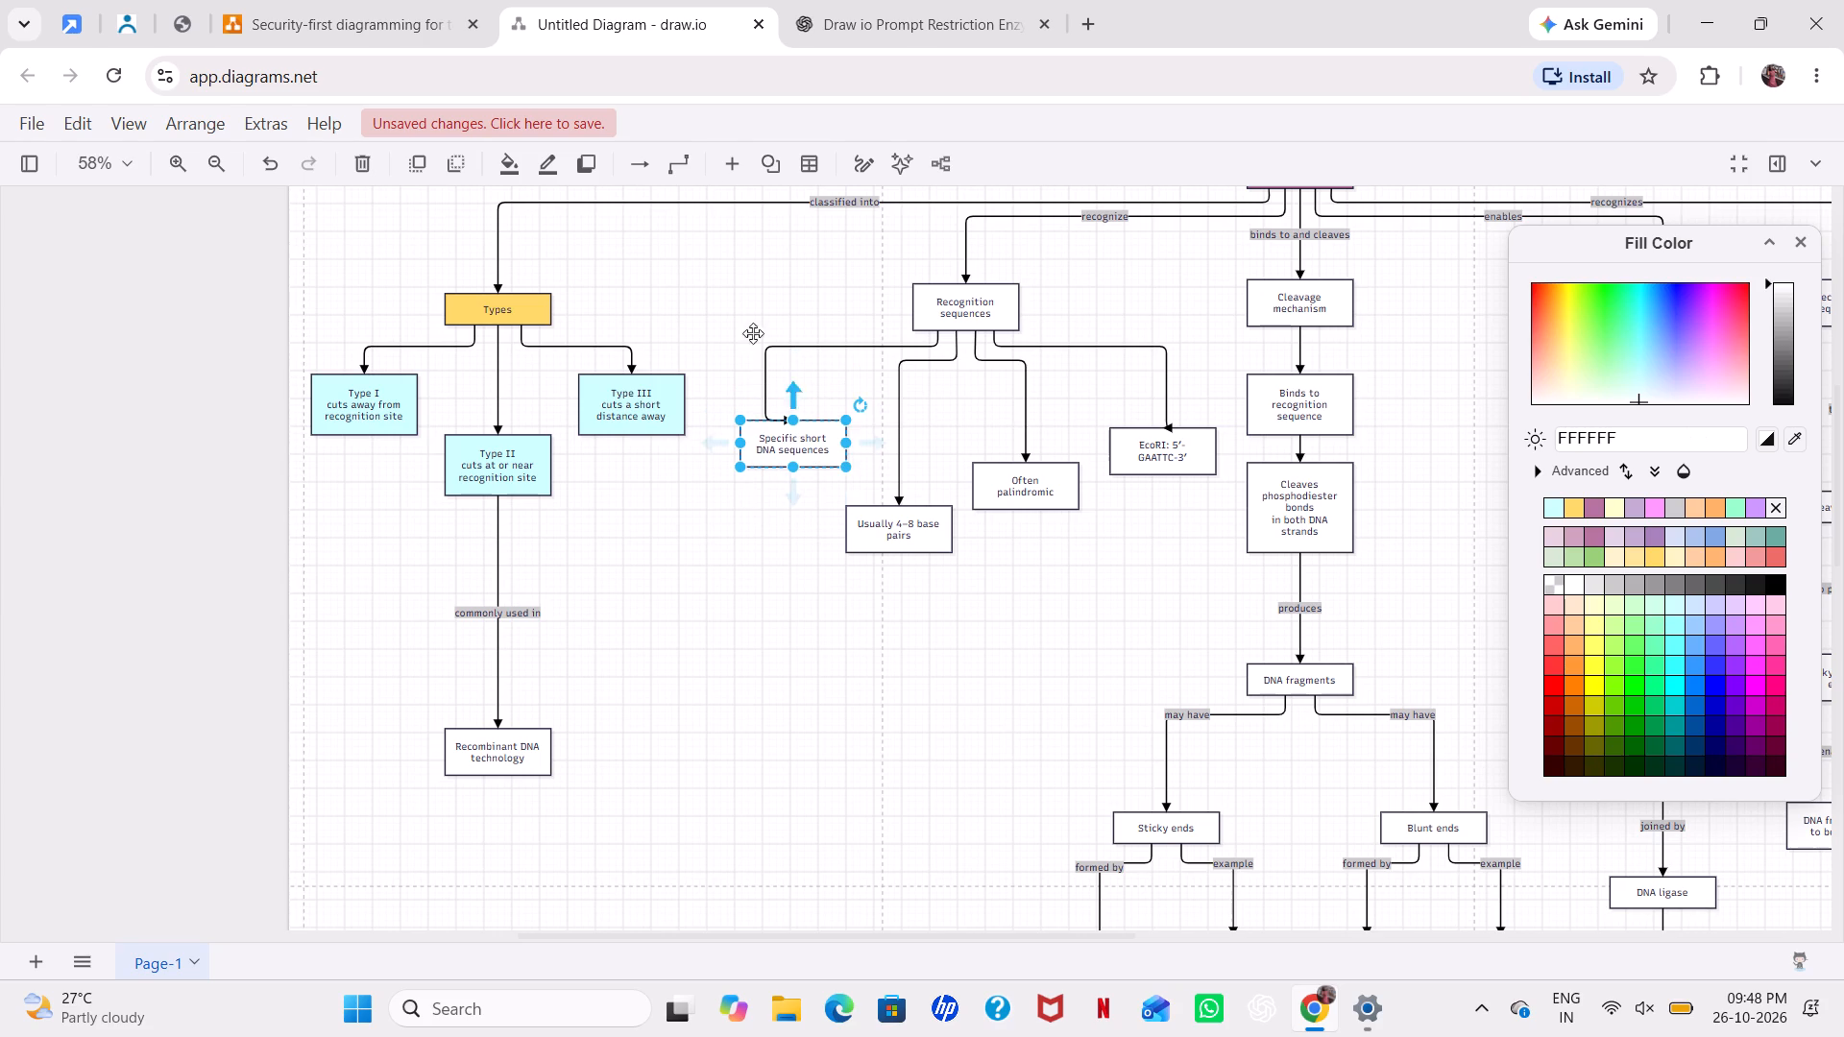
click(684, 168)
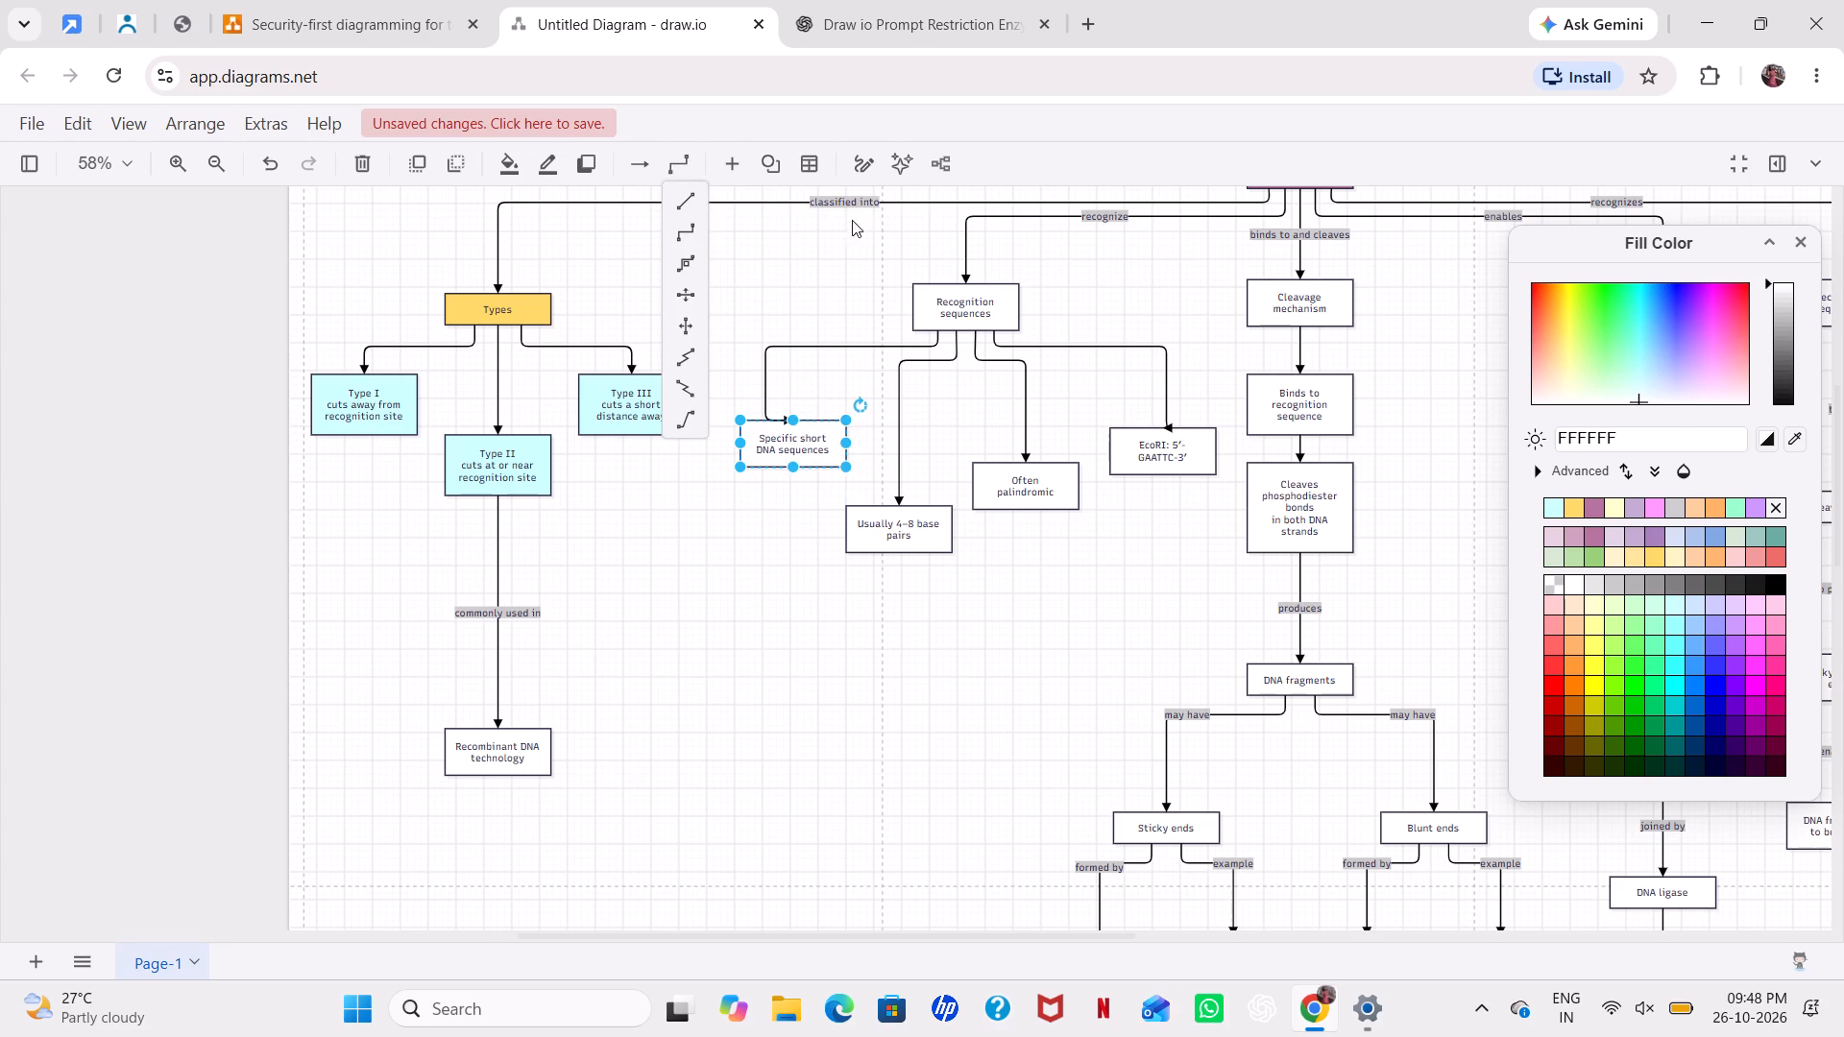
click(789, 282)
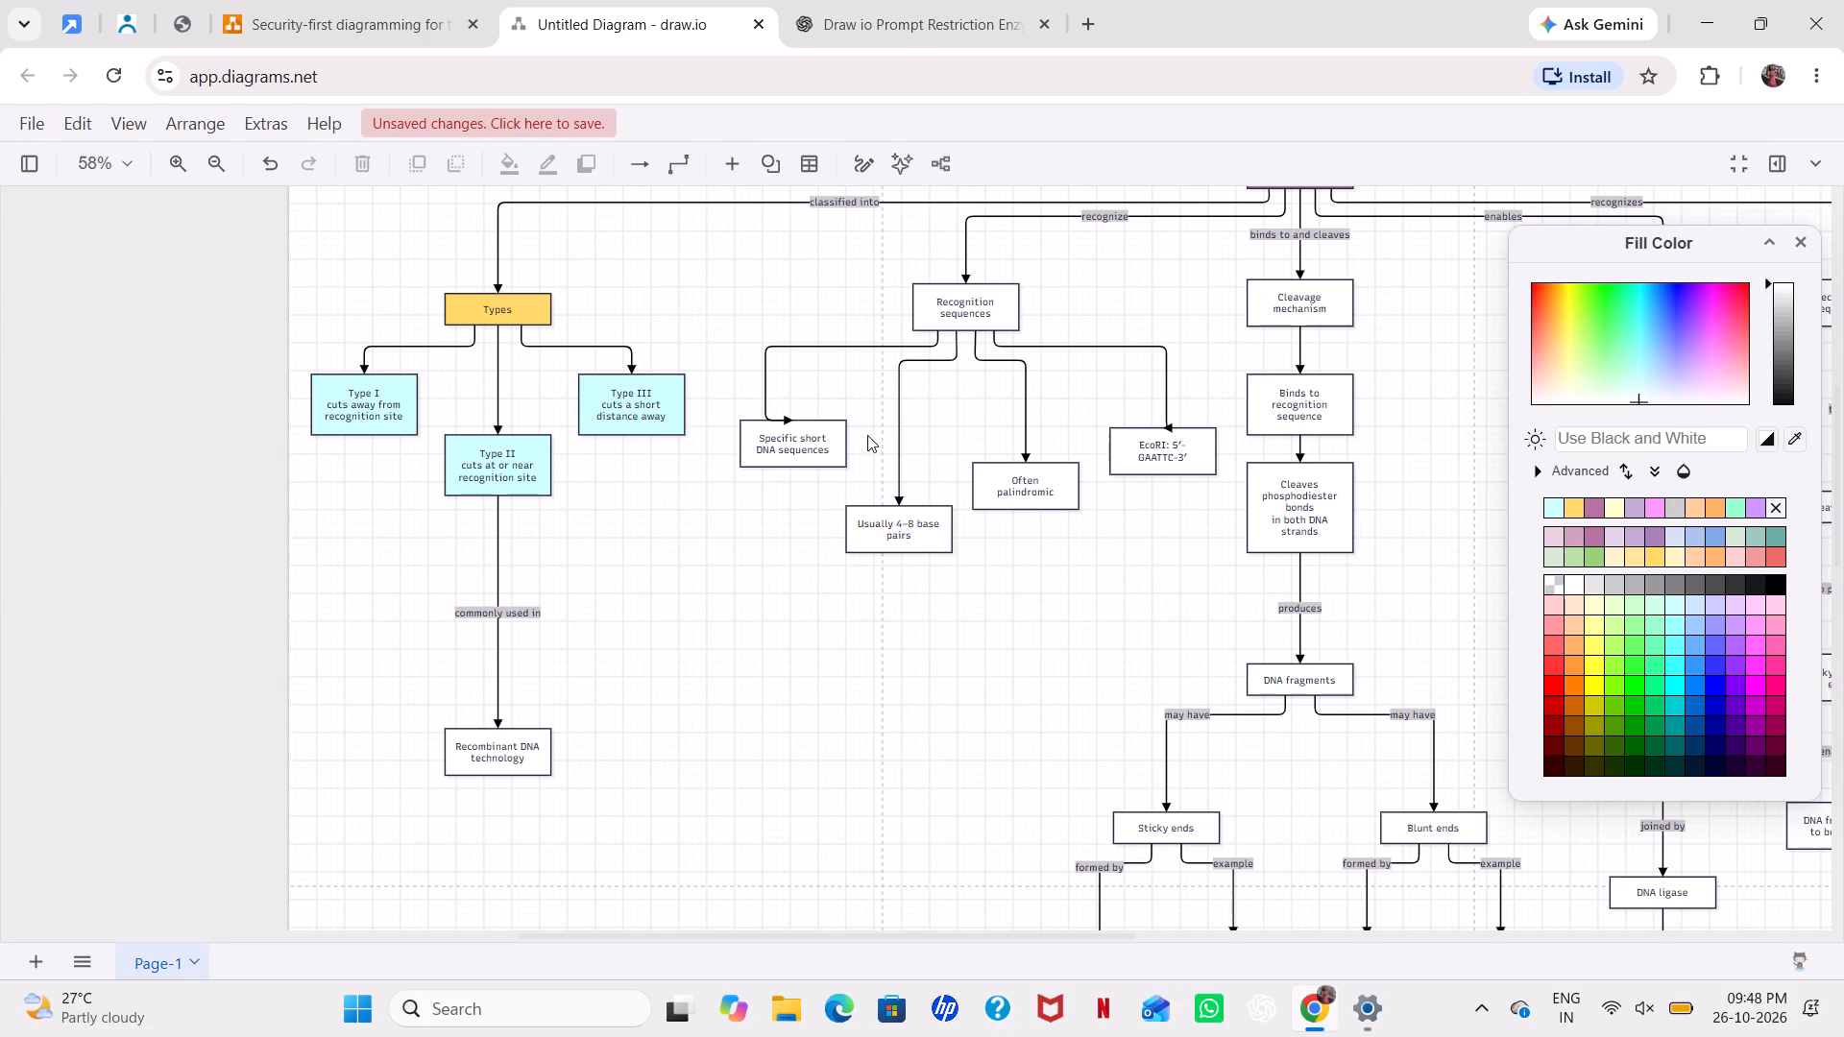
drag(916, 537, 915, 523)
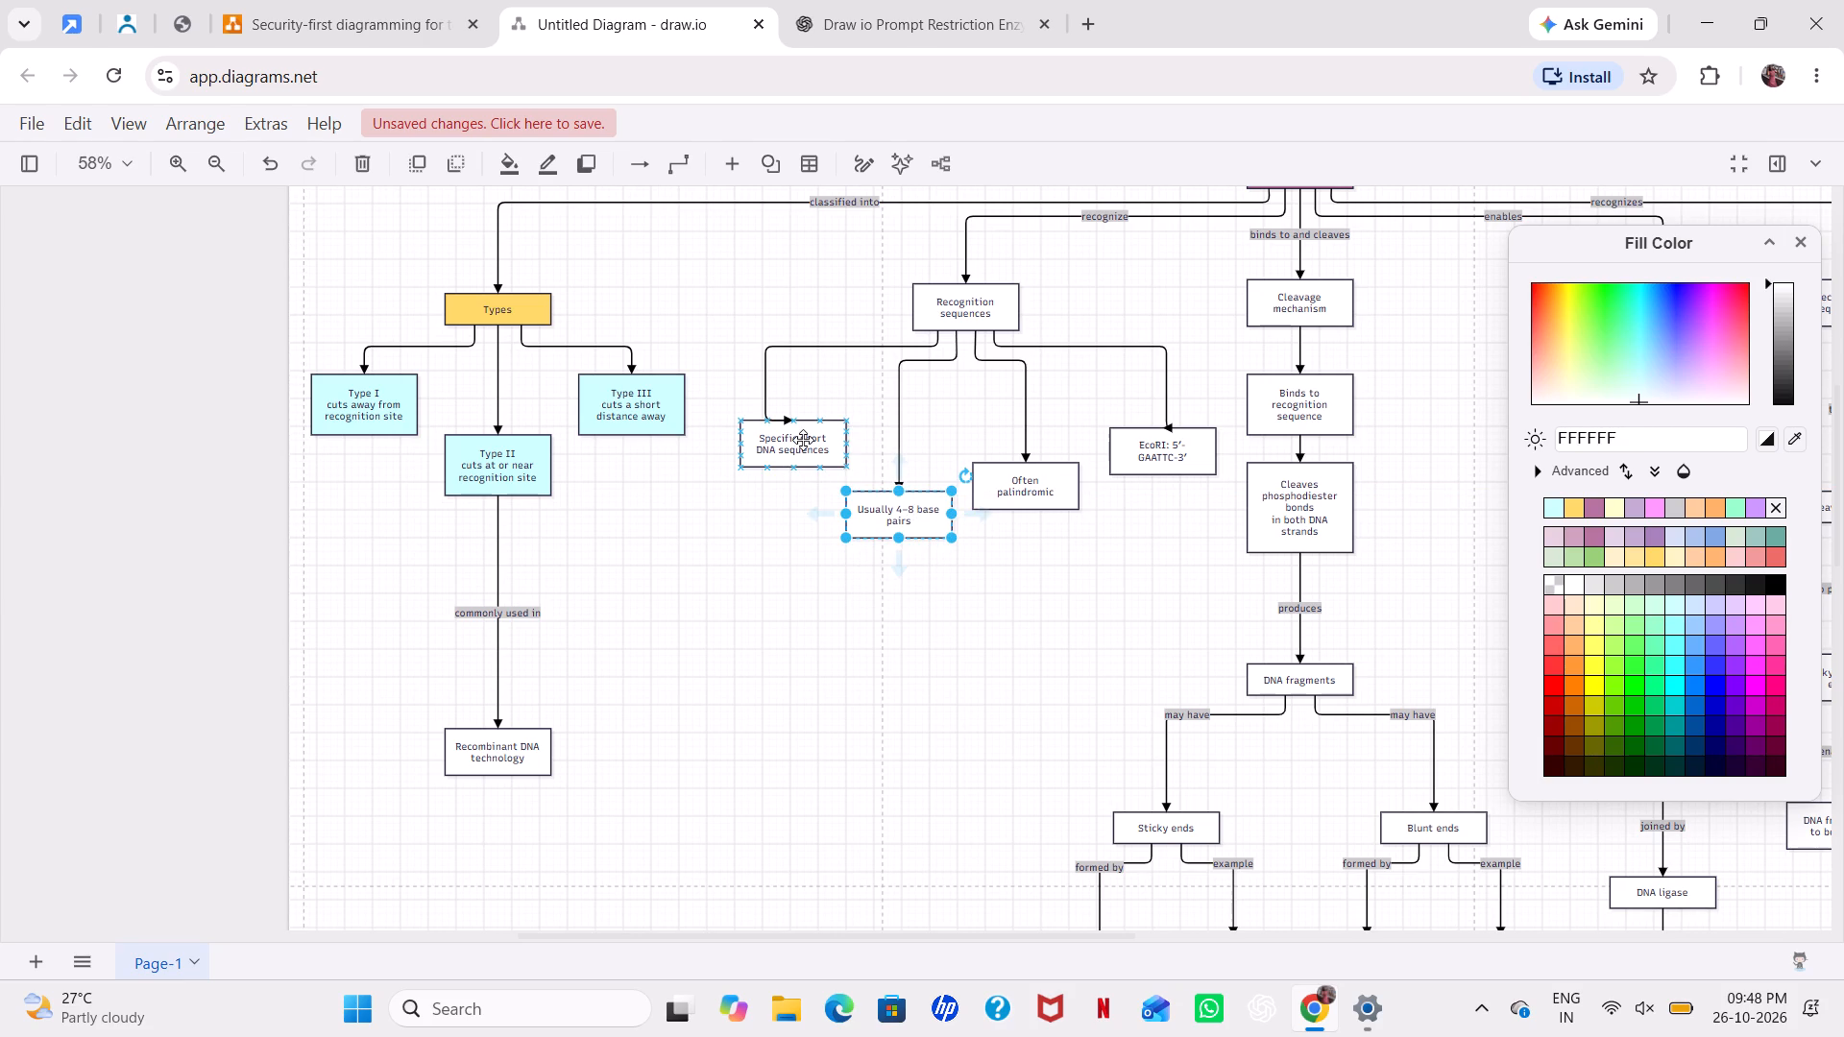
drag(803, 440, 771, 453)
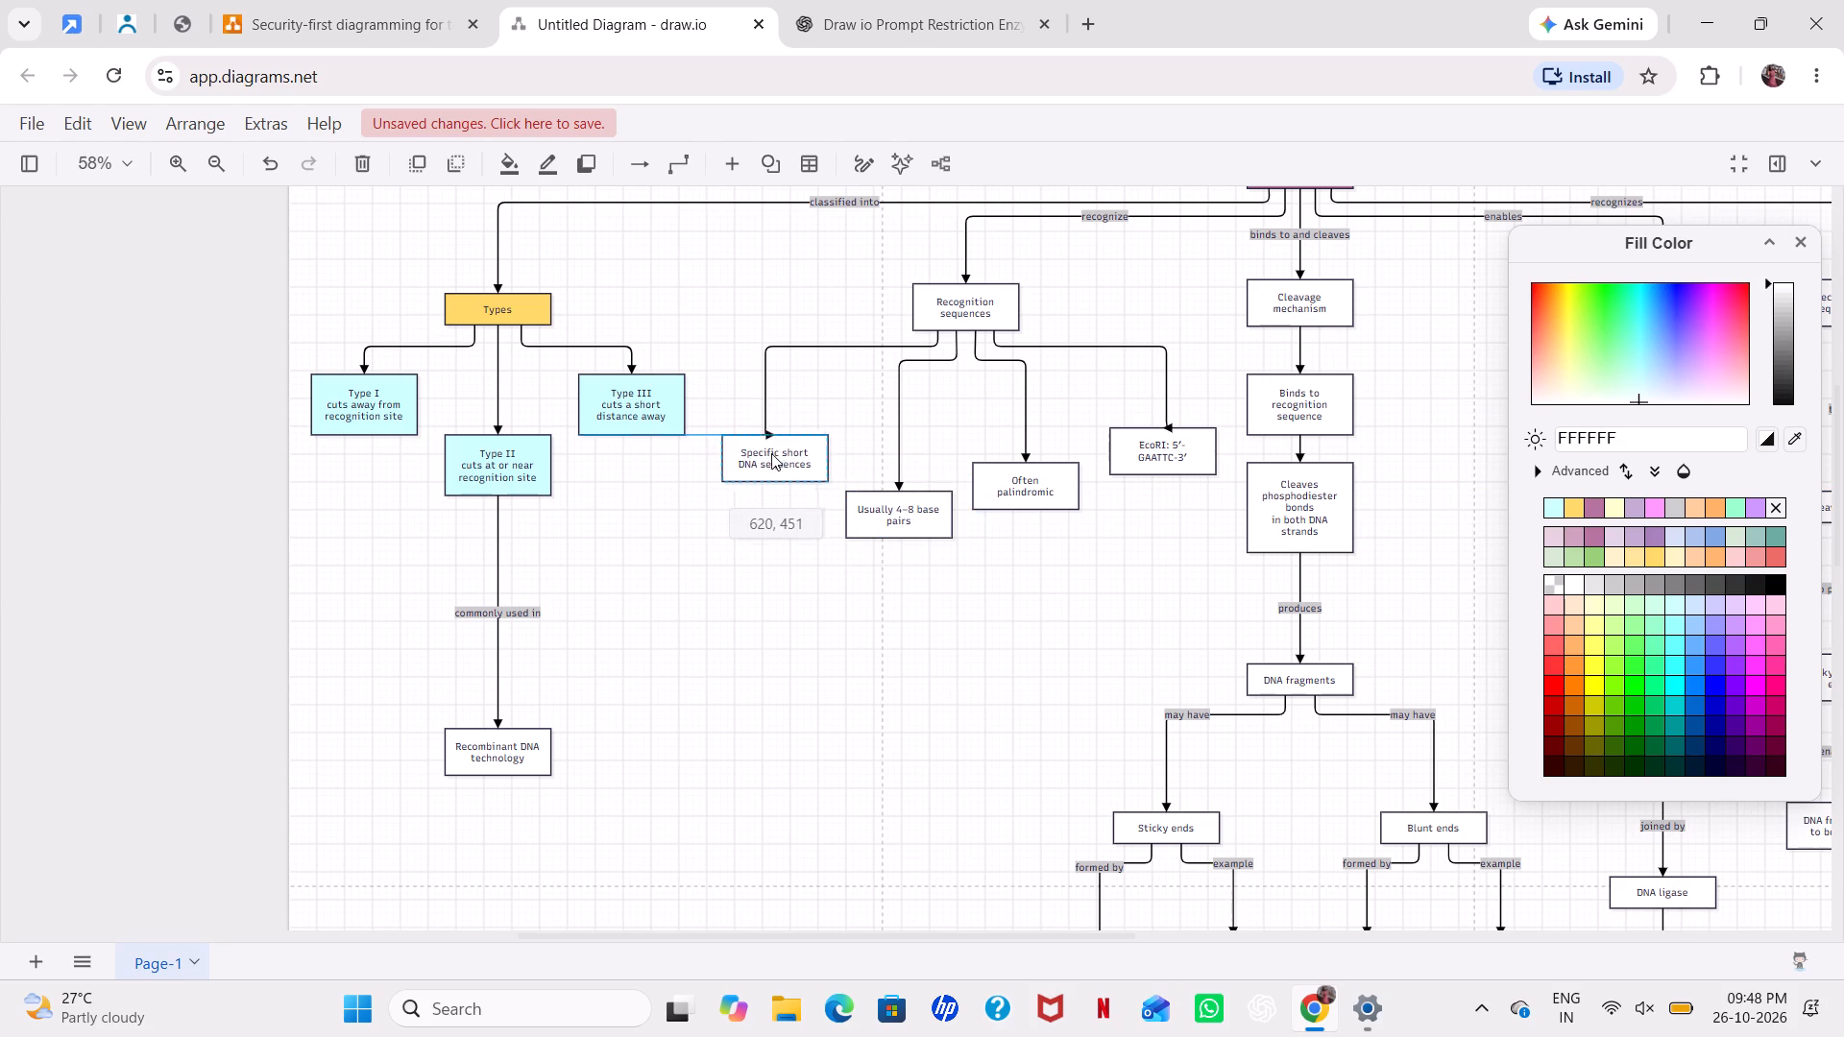
drag(771, 453, 790, 423)
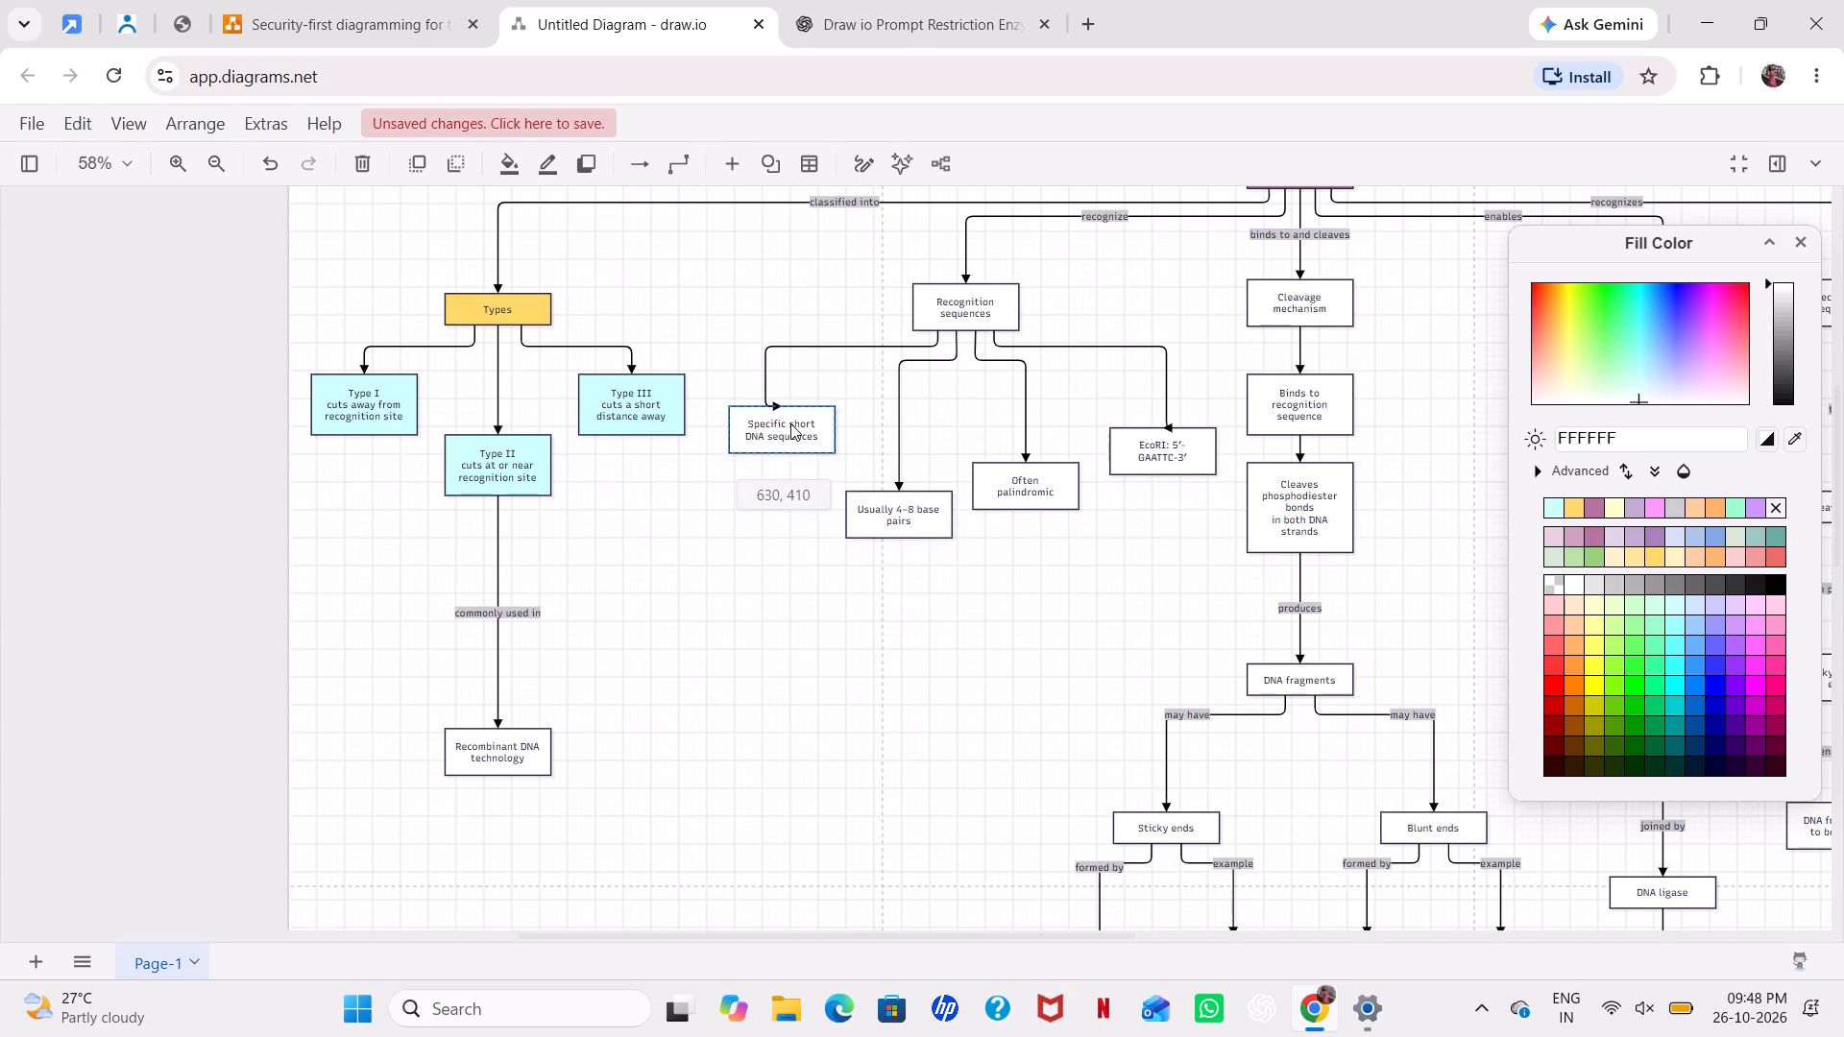
drag(790, 423, 805, 421)
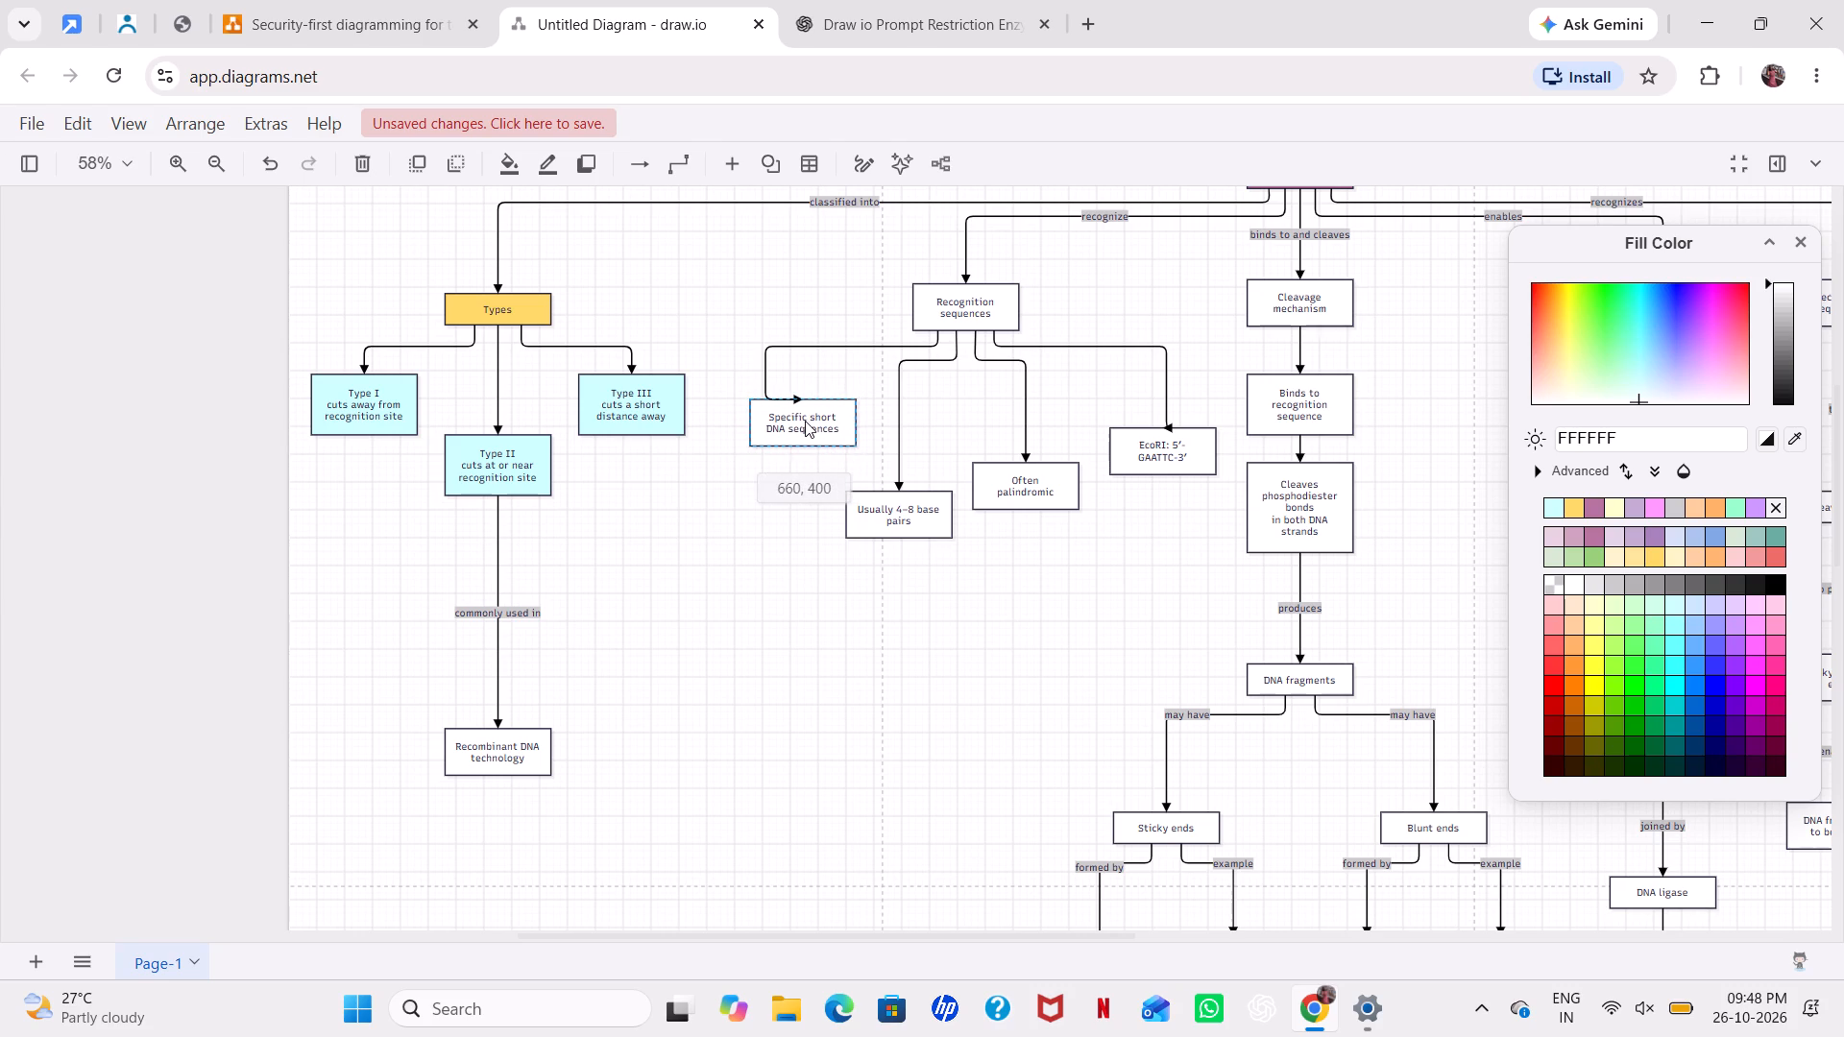
drag(805, 421, 804, 421)
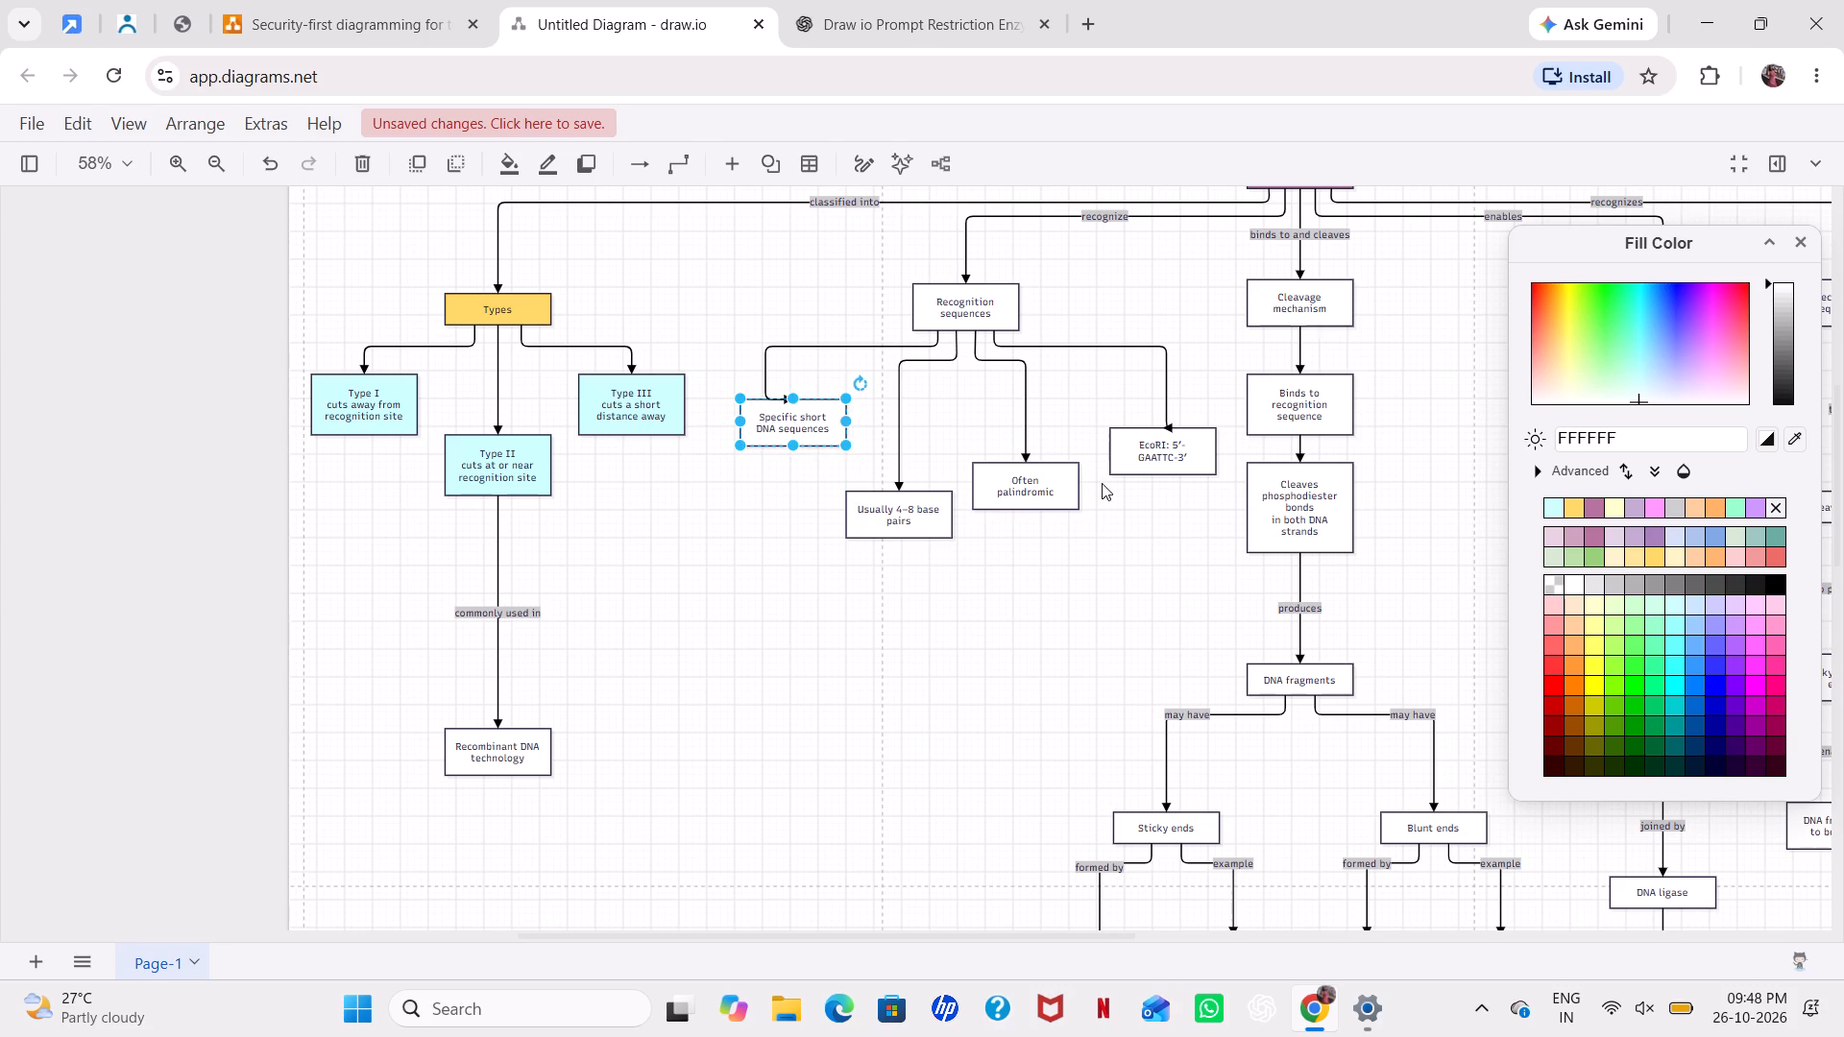
Move the EcoRI: 5'-GAATTC-3' box up and slightly left, level with the Specific short DNA sequences box.
drag(1145, 456, 1129, 429)
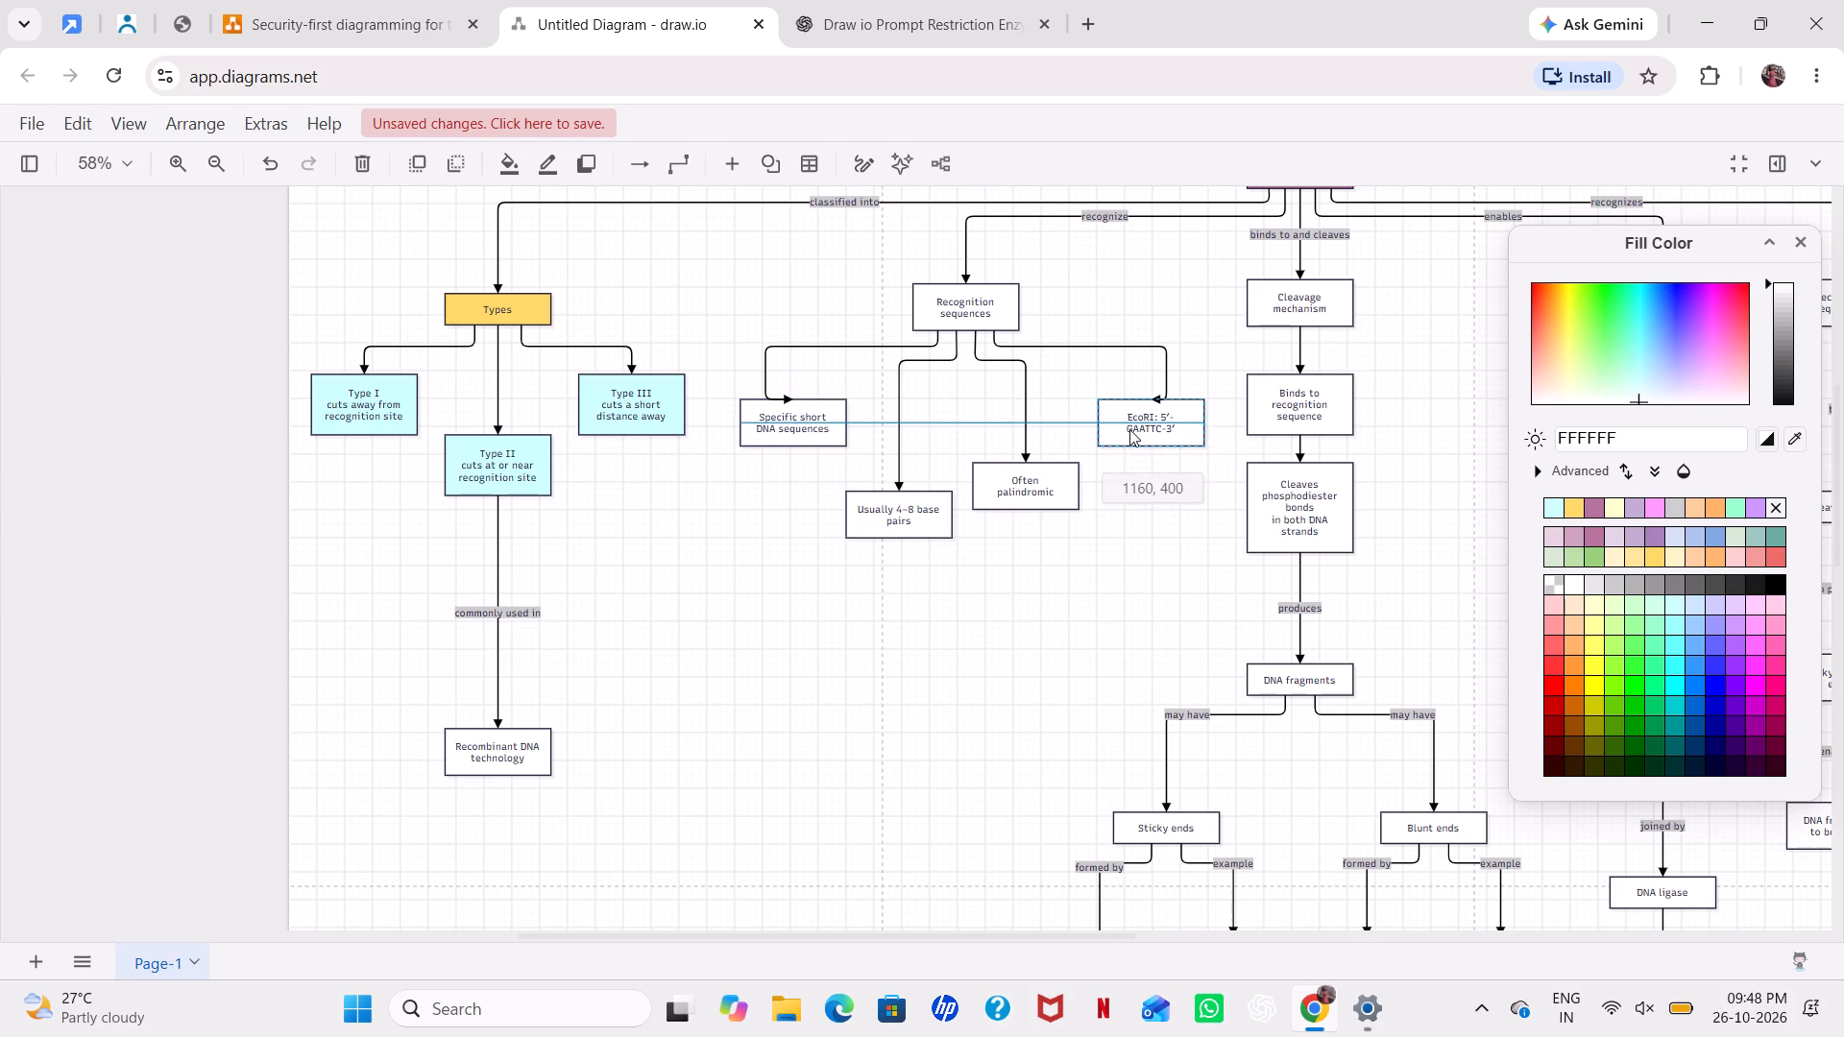
drag(1129, 429, 1128, 429)
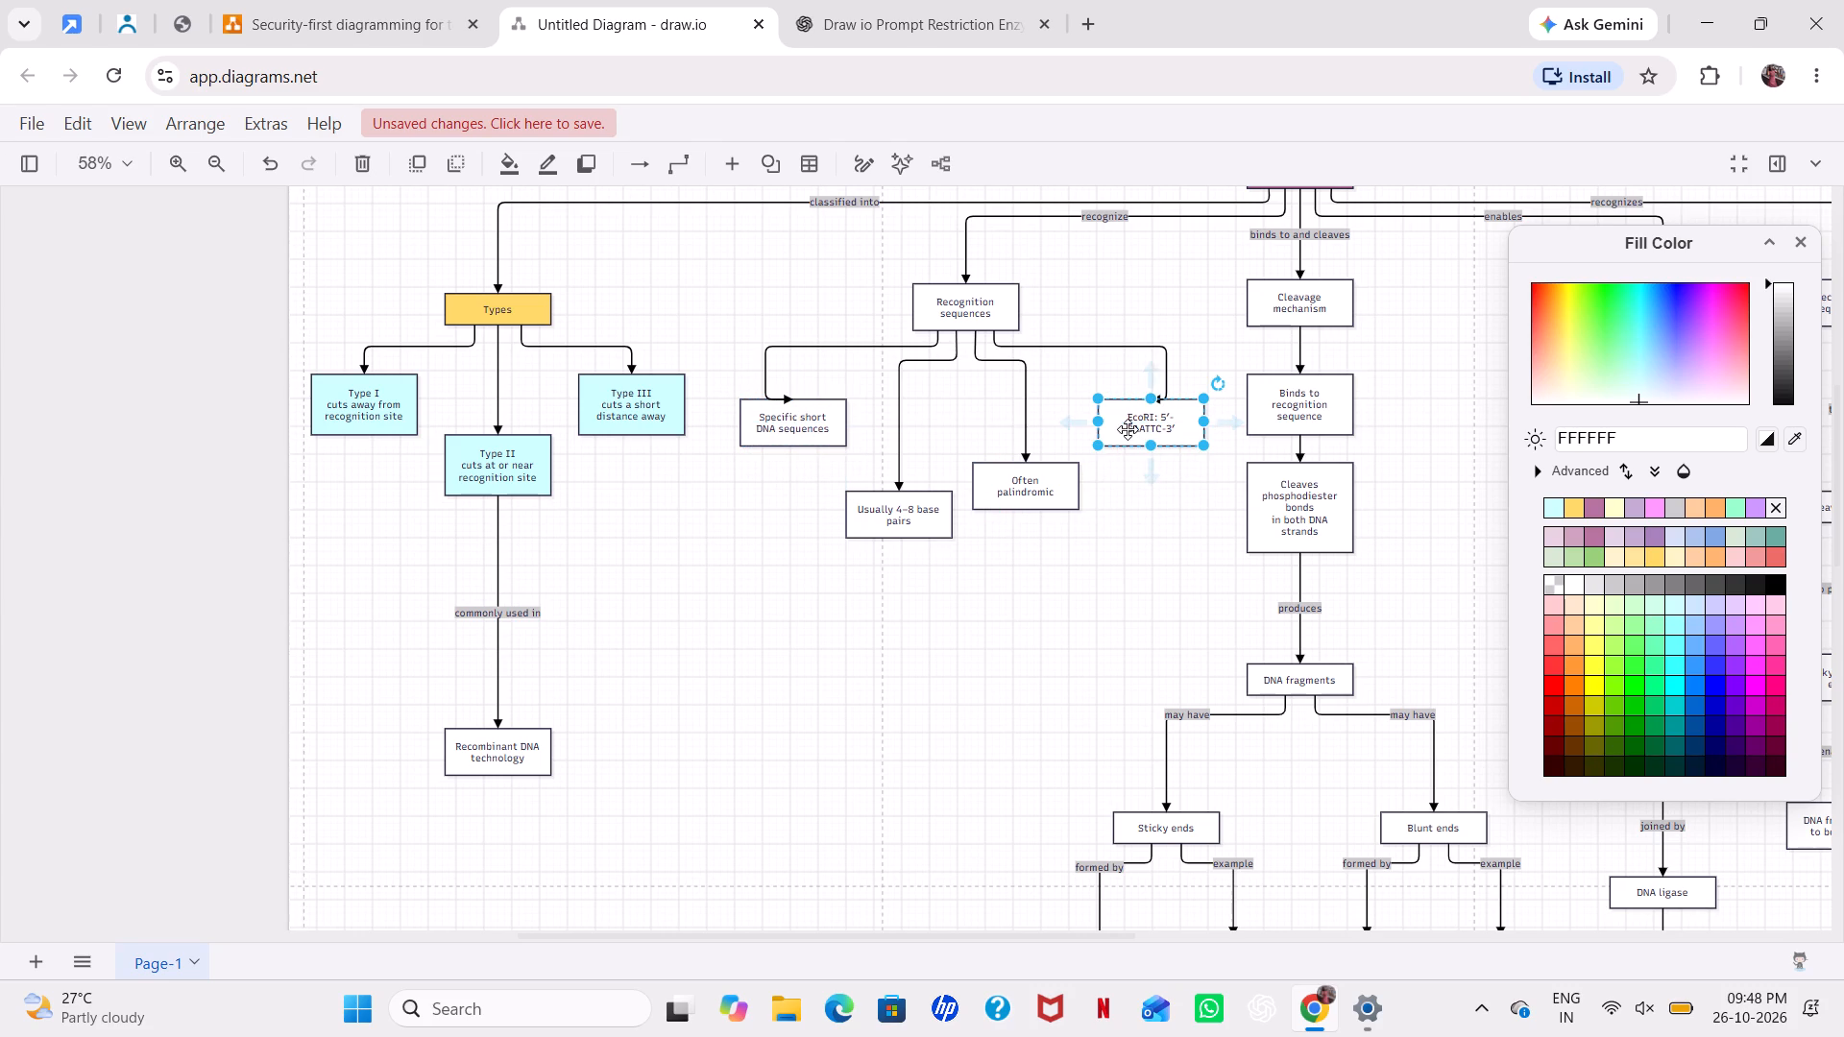
Lower the Often palindromic box level with the Usually 4–8 base pairs box and space the two evenly beneath Recognition sequences.
drag(1030, 492, 1030, 485)
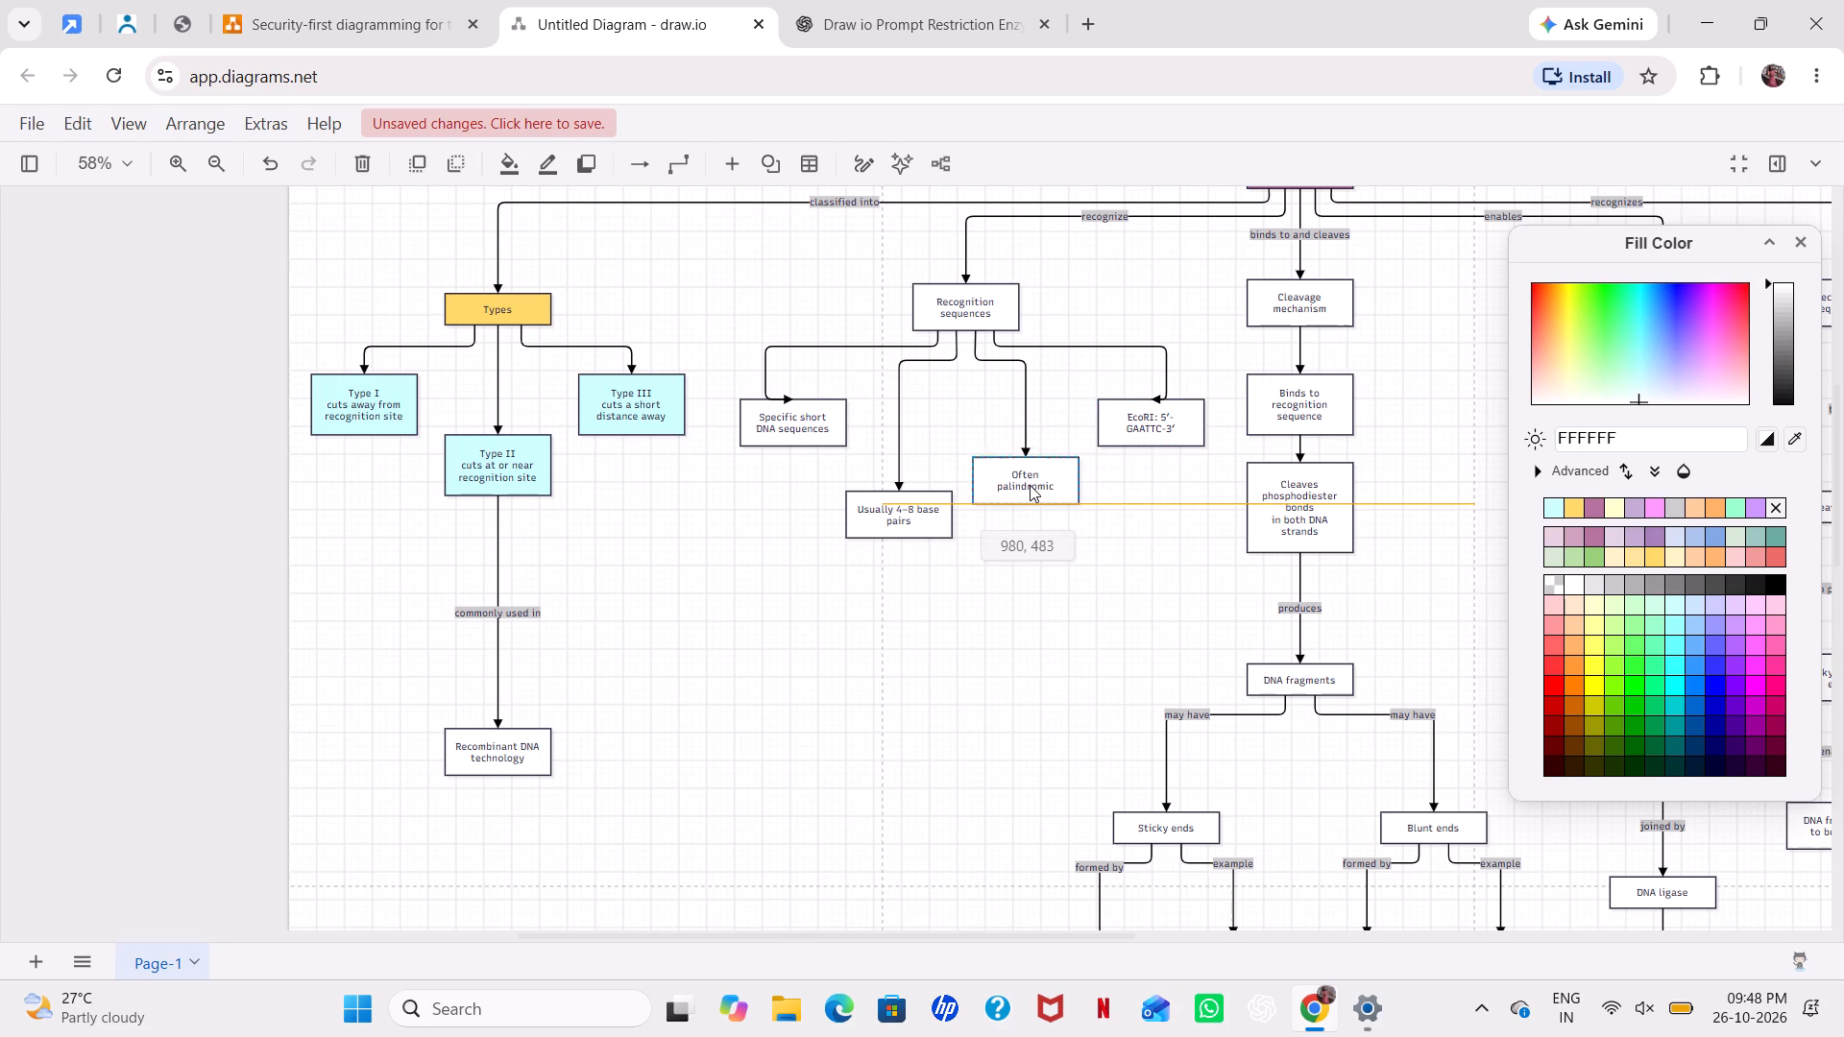
drag(1030, 485, 1043, 518)
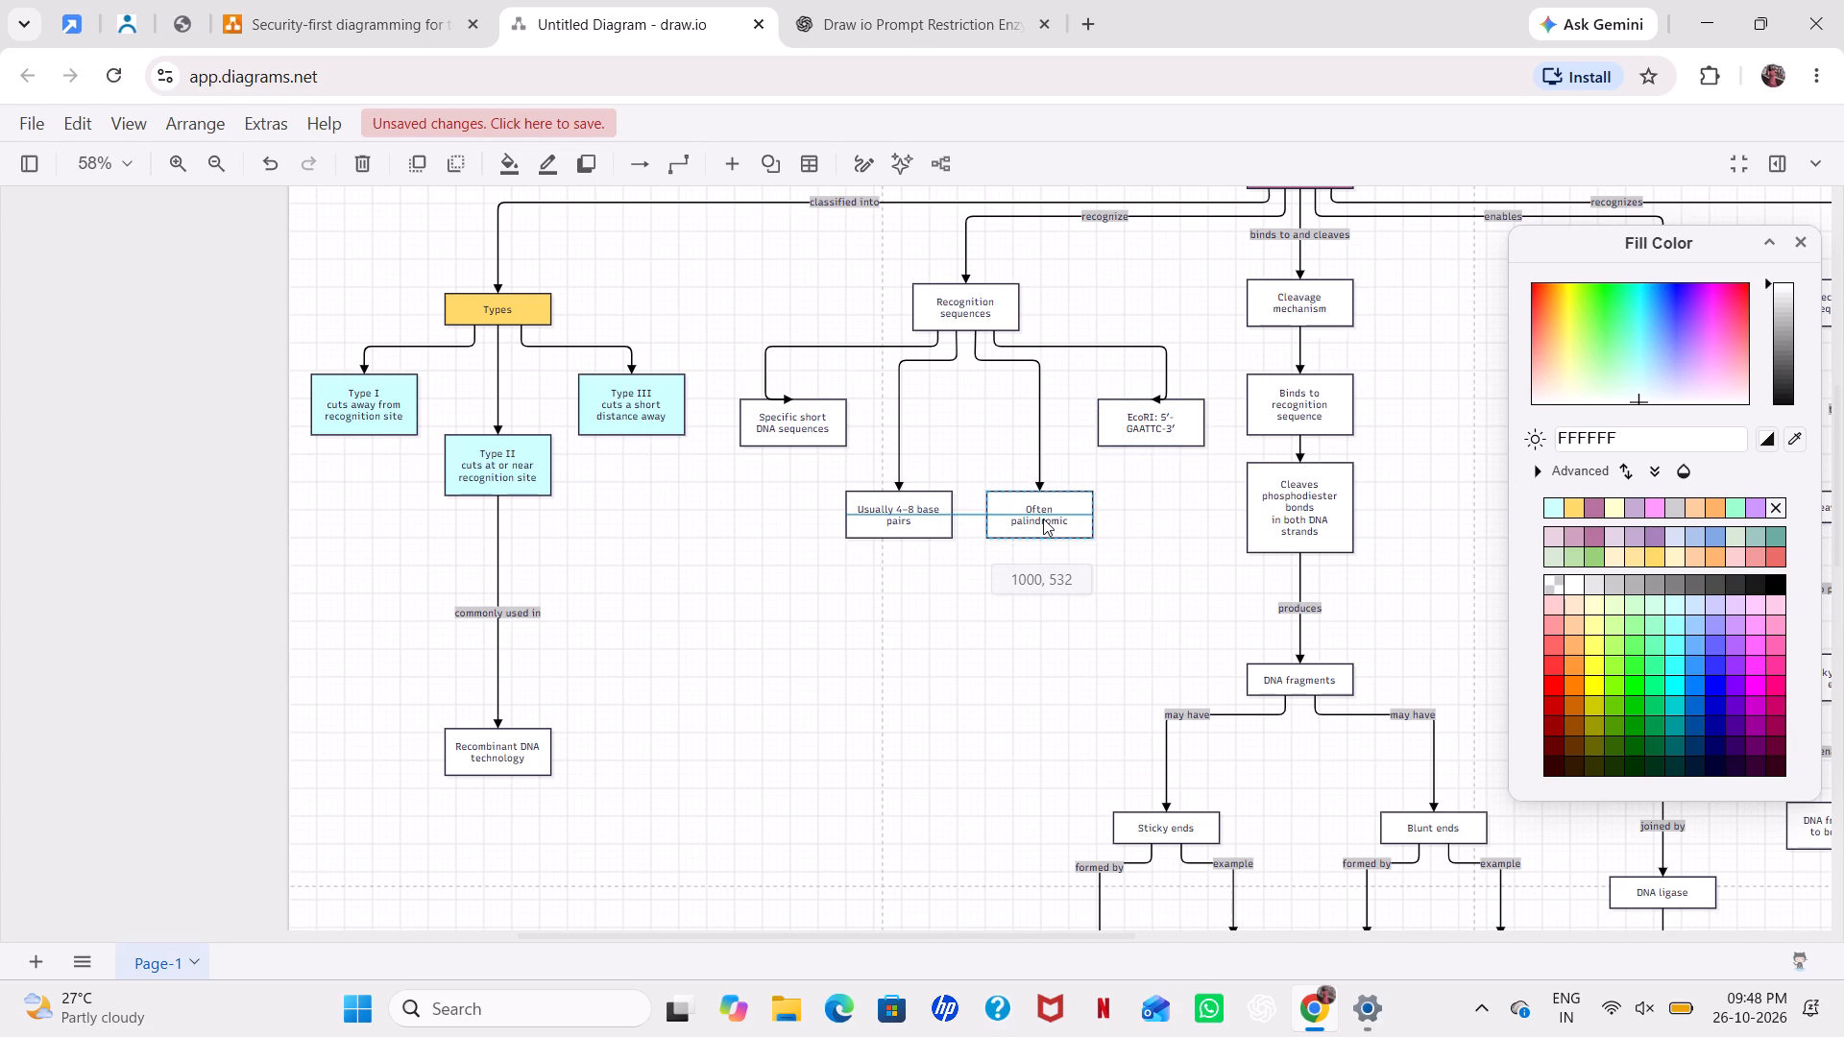
drag(1043, 518, 1066, 520)
drag(902, 521, 925, 525)
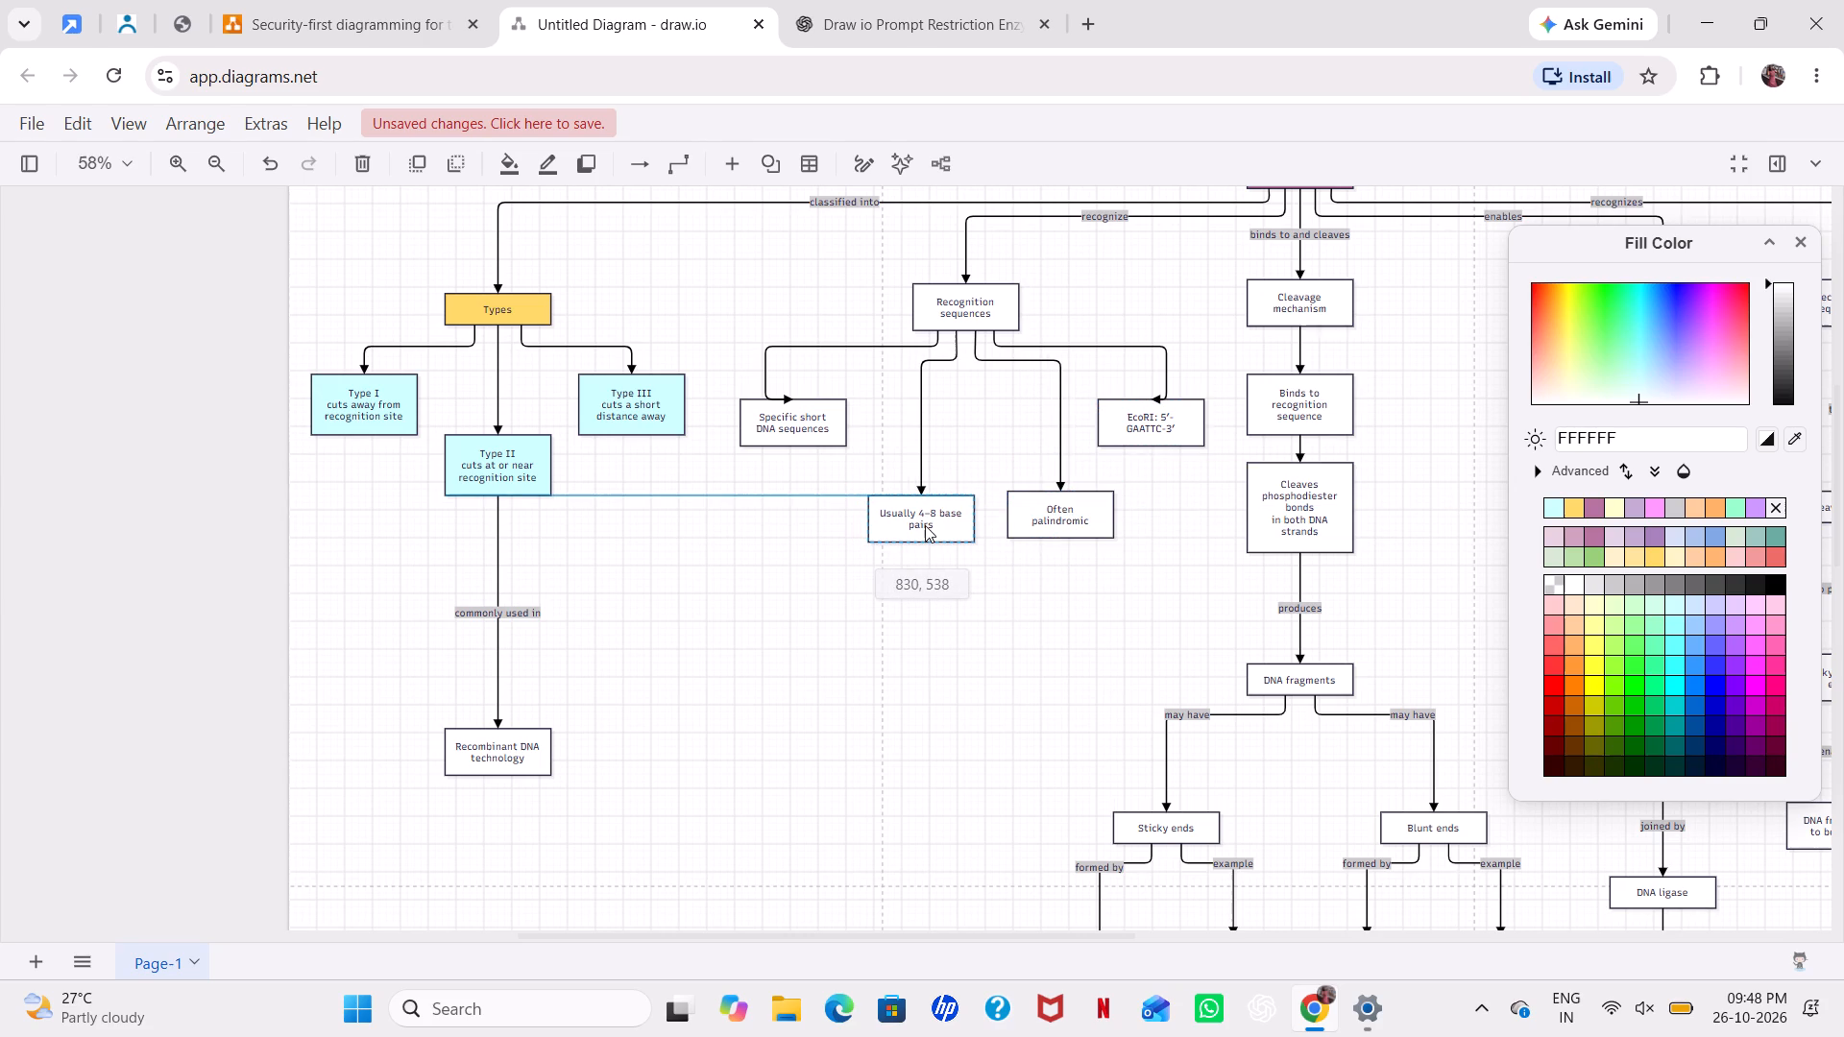
drag(925, 525, 925, 519)
drag(925, 519, 915, 519)
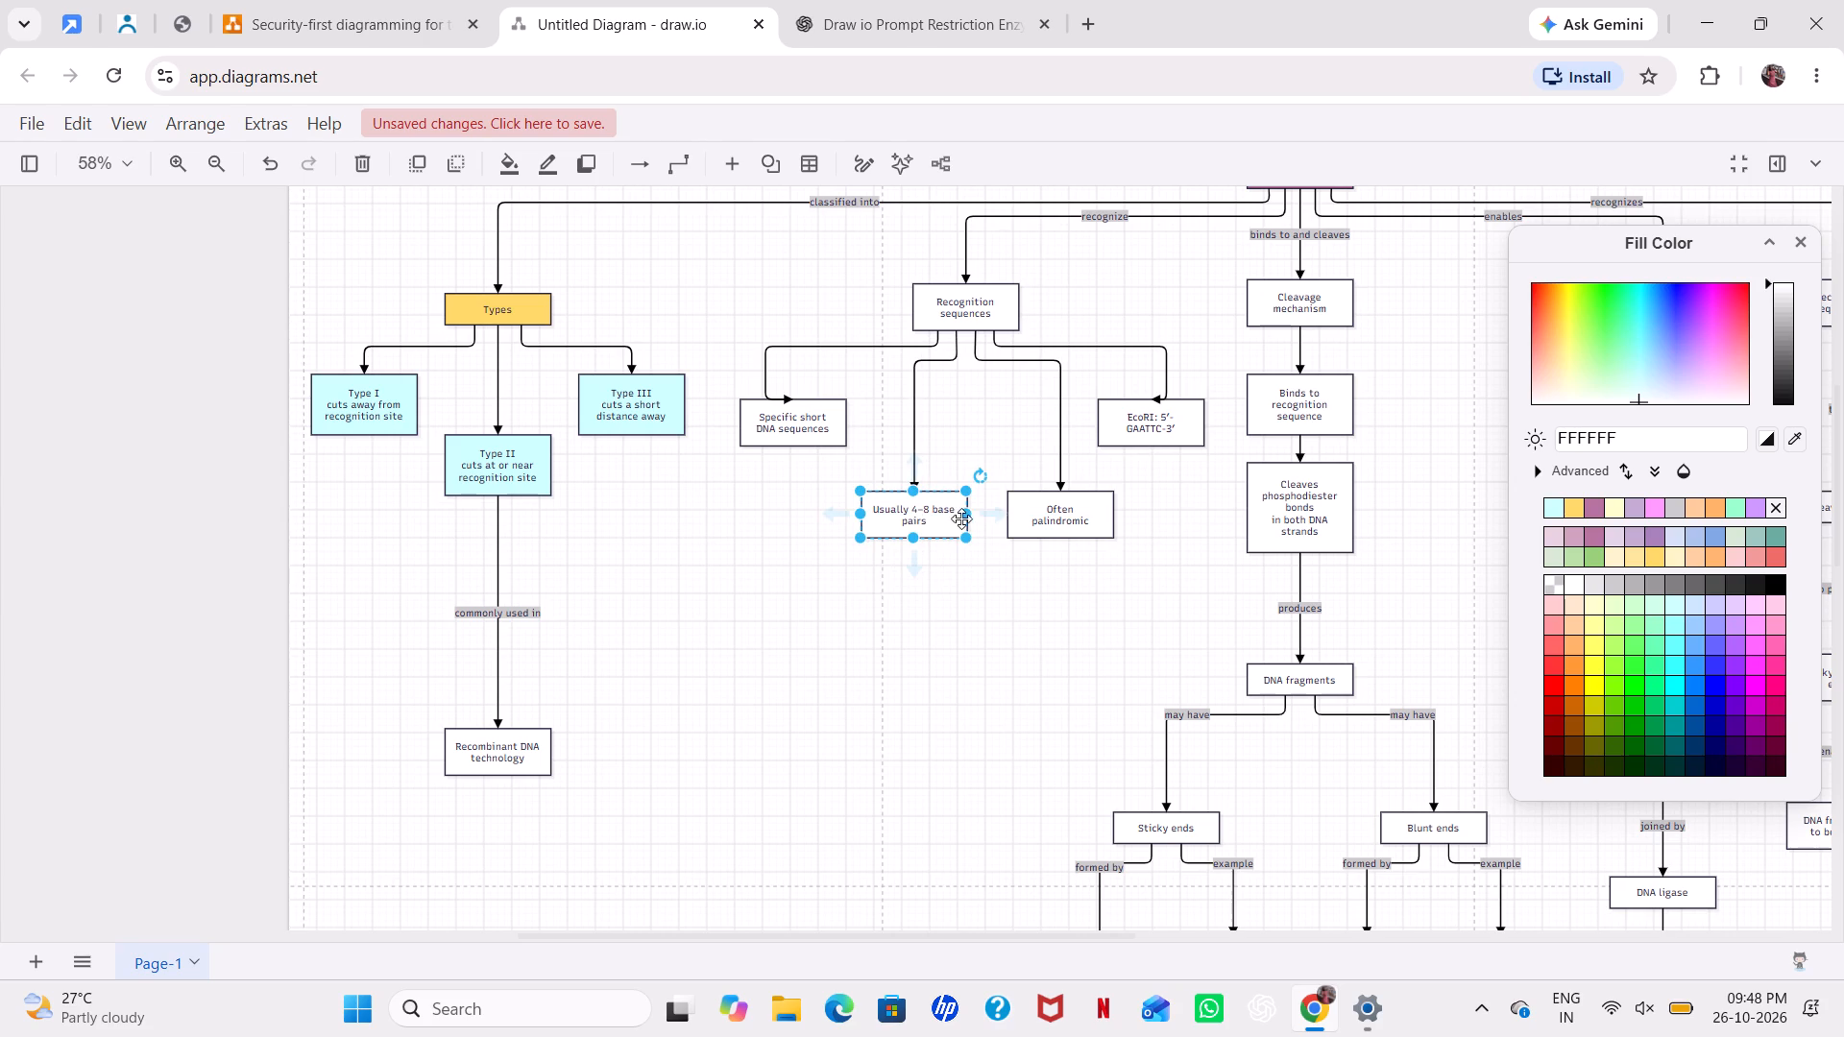
click(1067, 520)
drag(1067, 520, 1055, 522)
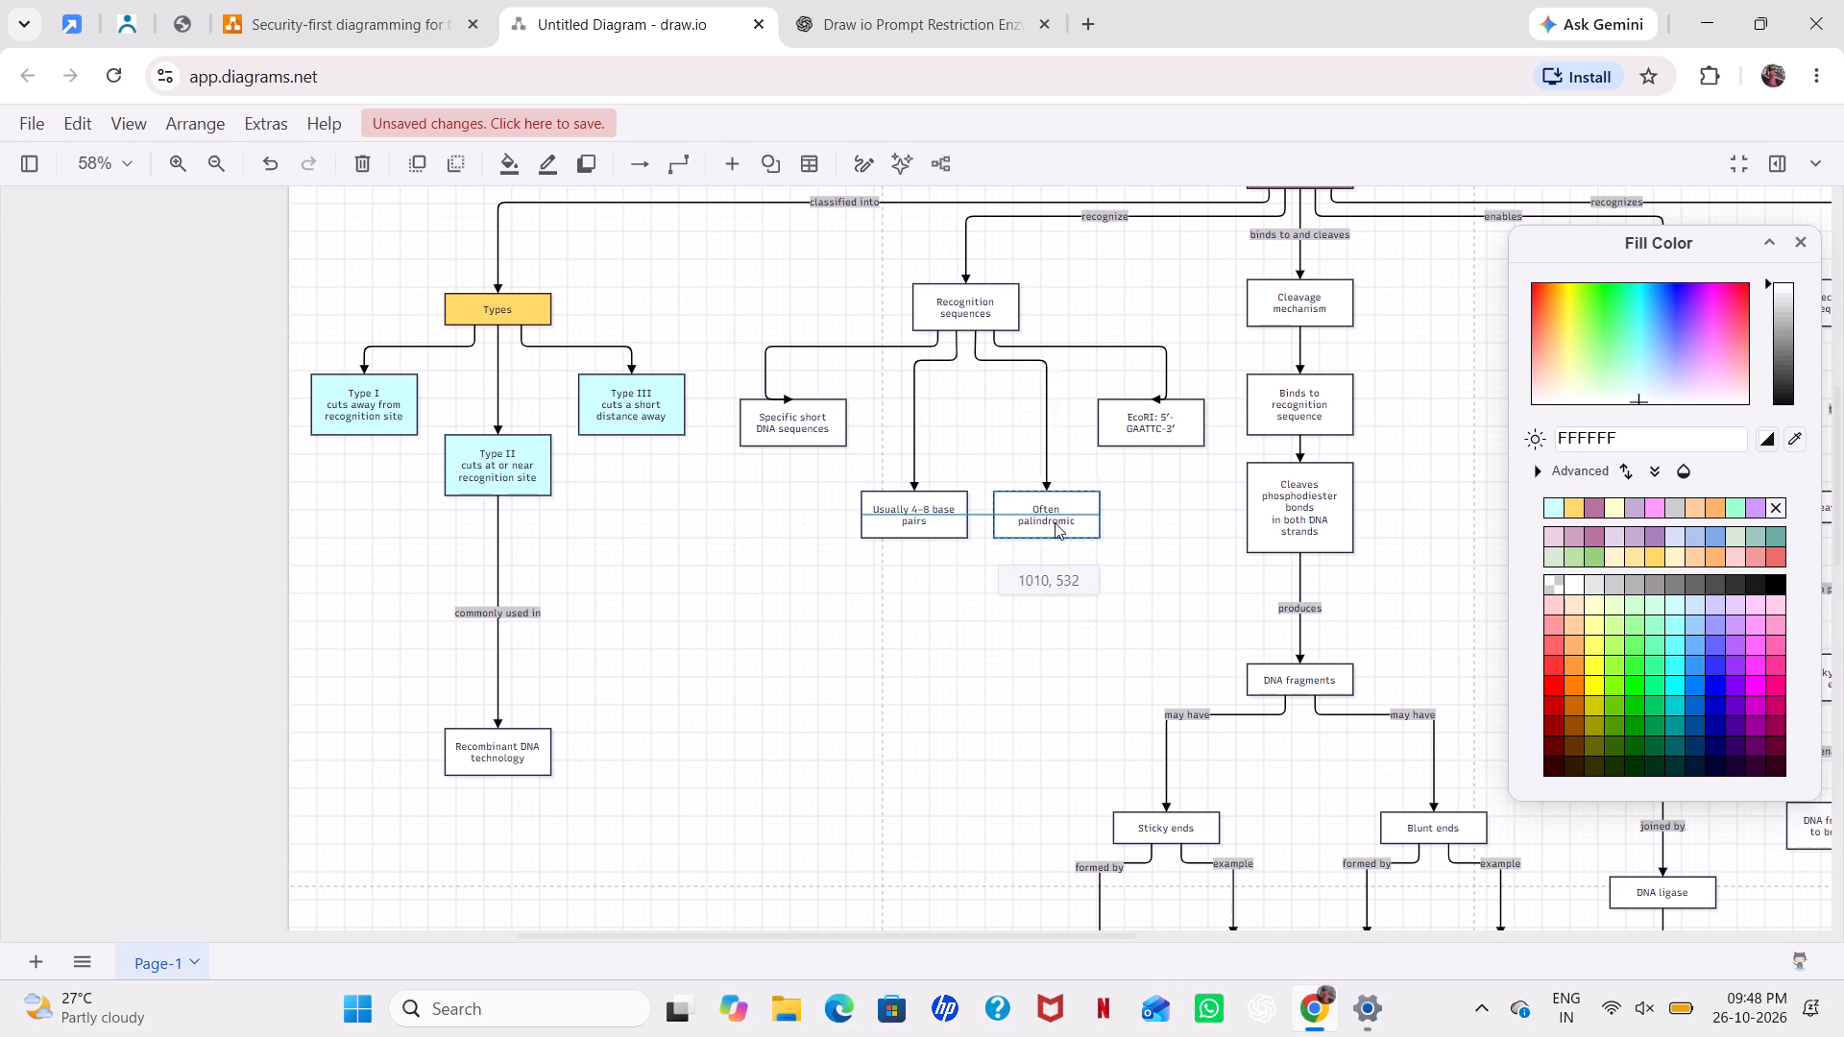
drag(1055, 522, 1049, 522)
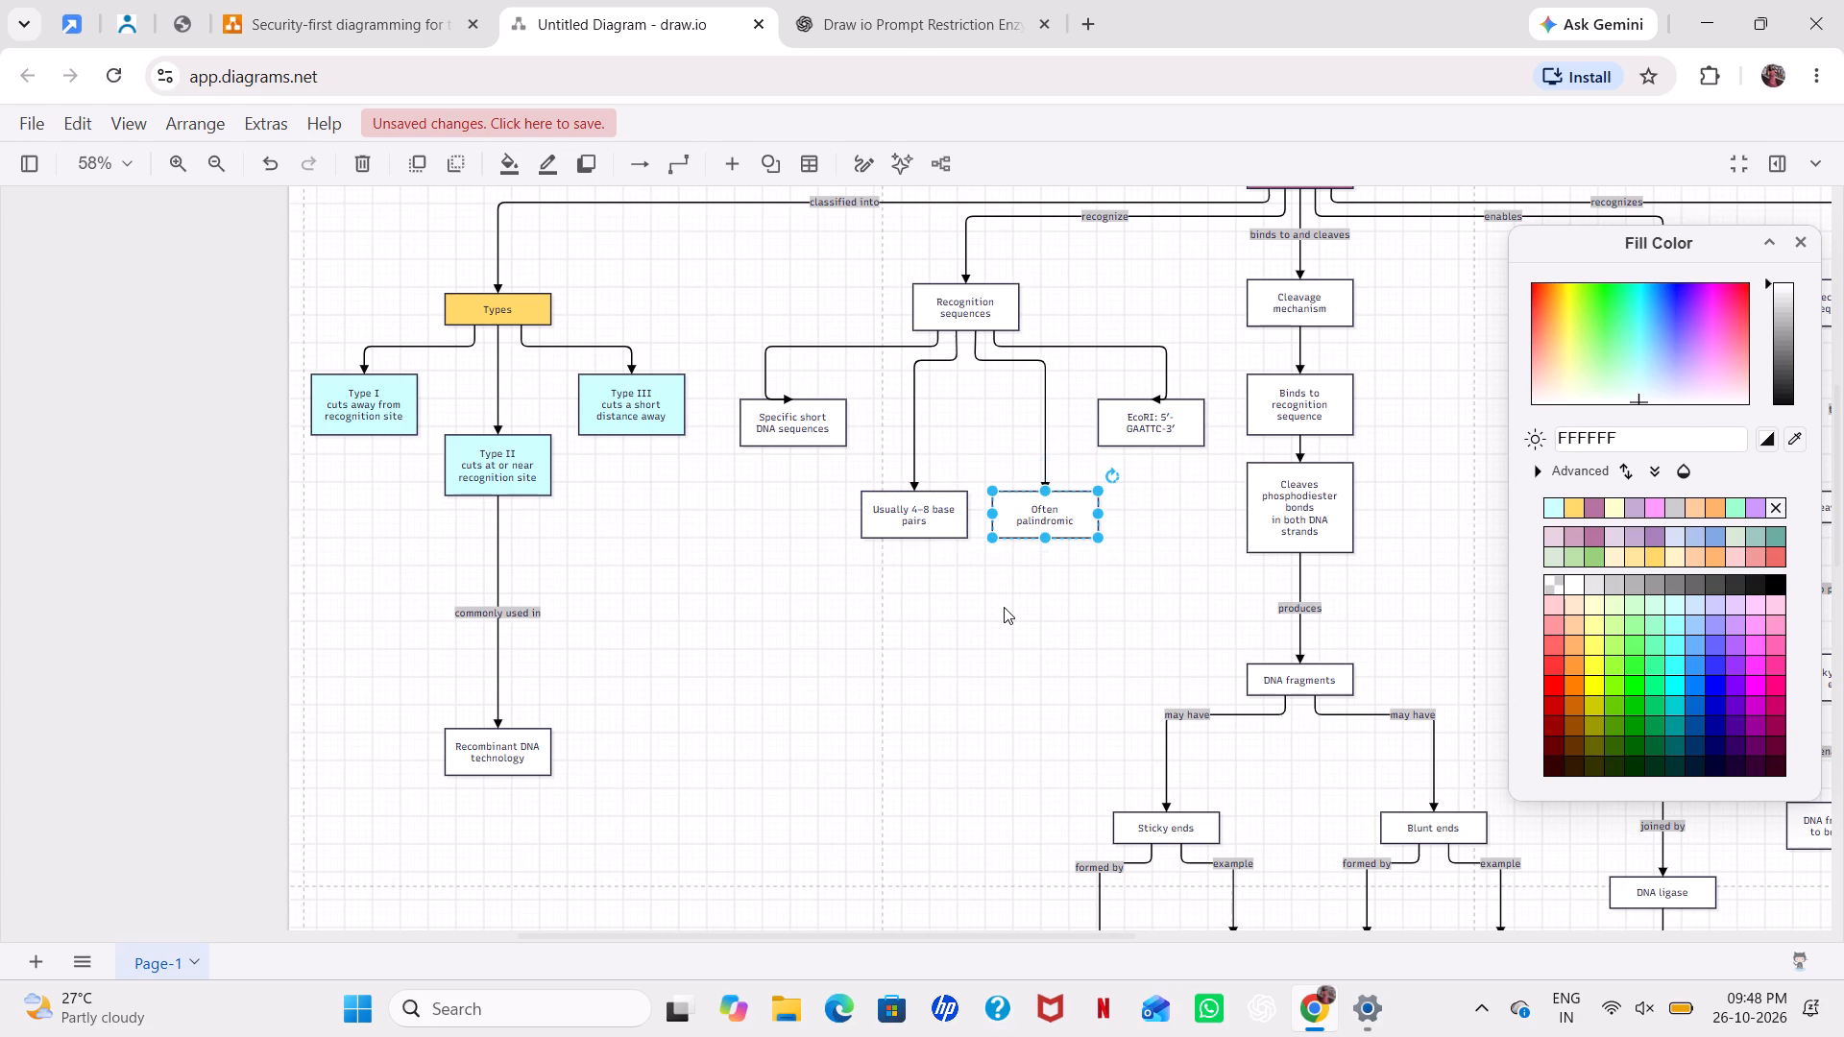
click(1003, 607)
drag(924, 507, 920, 507)
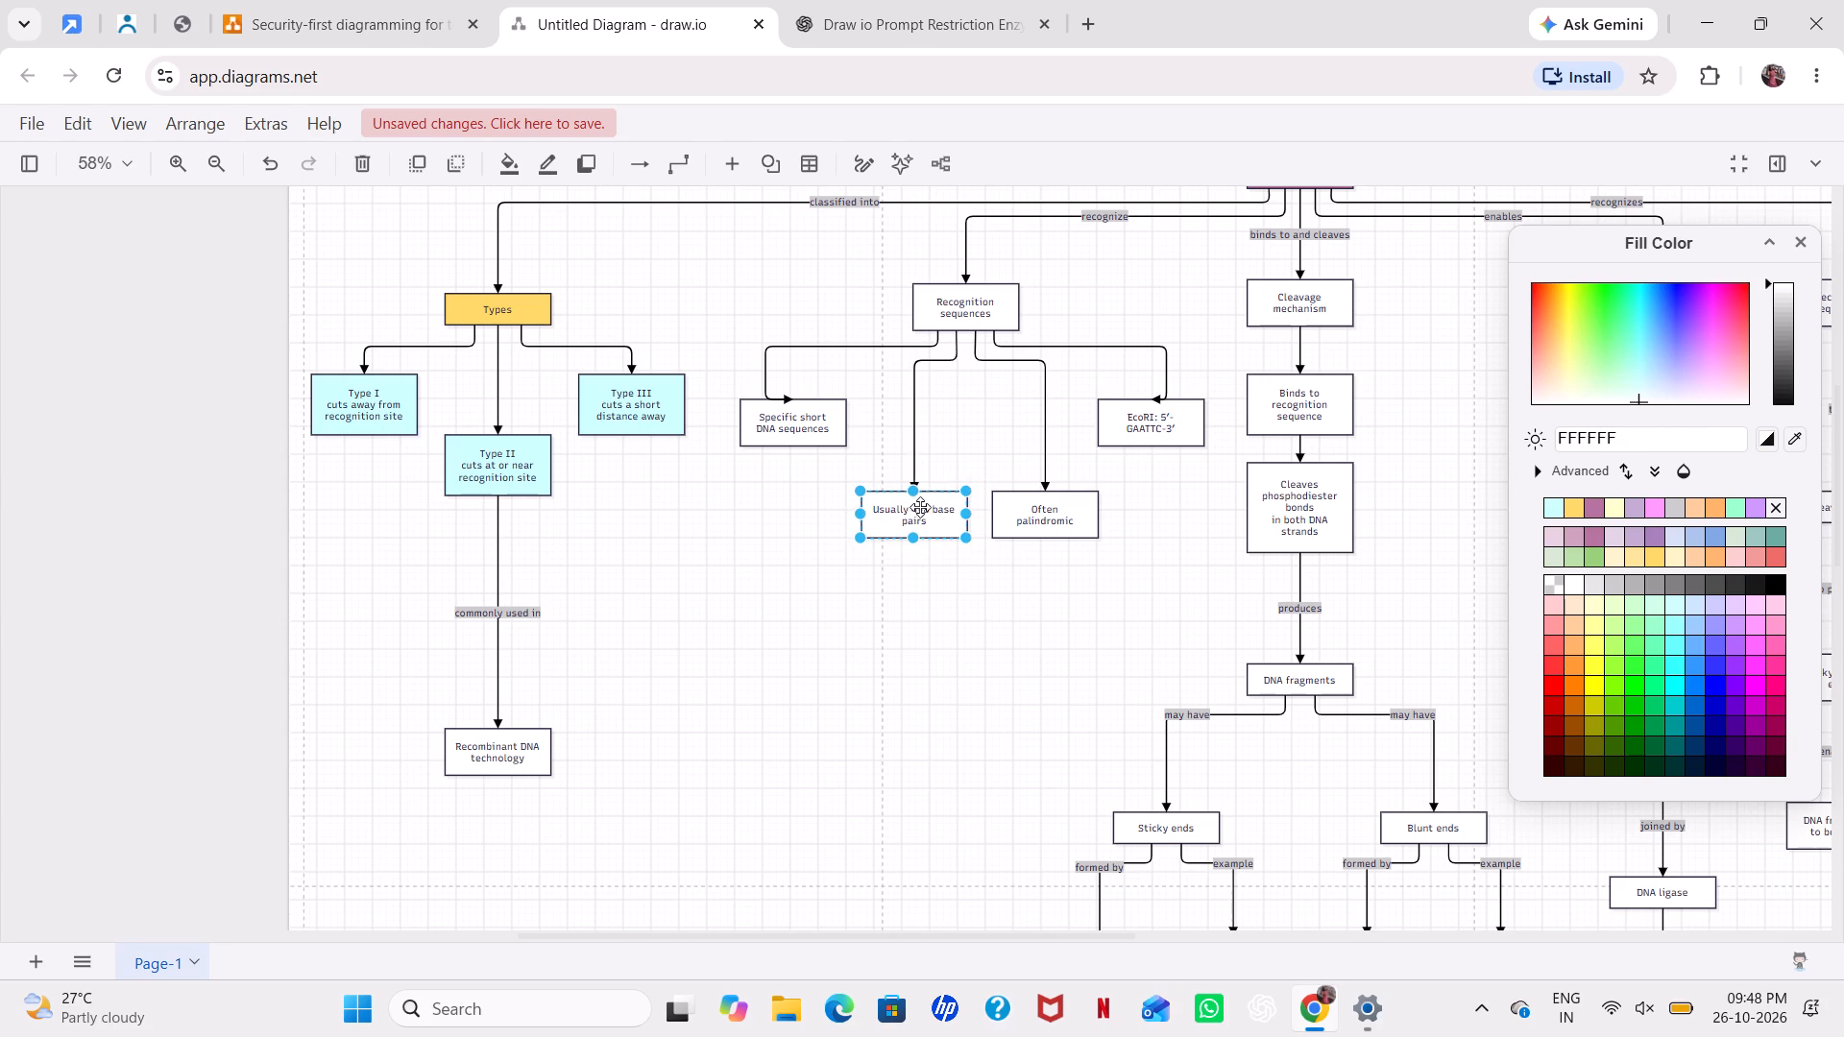
drag(920, 507, 914, 510)
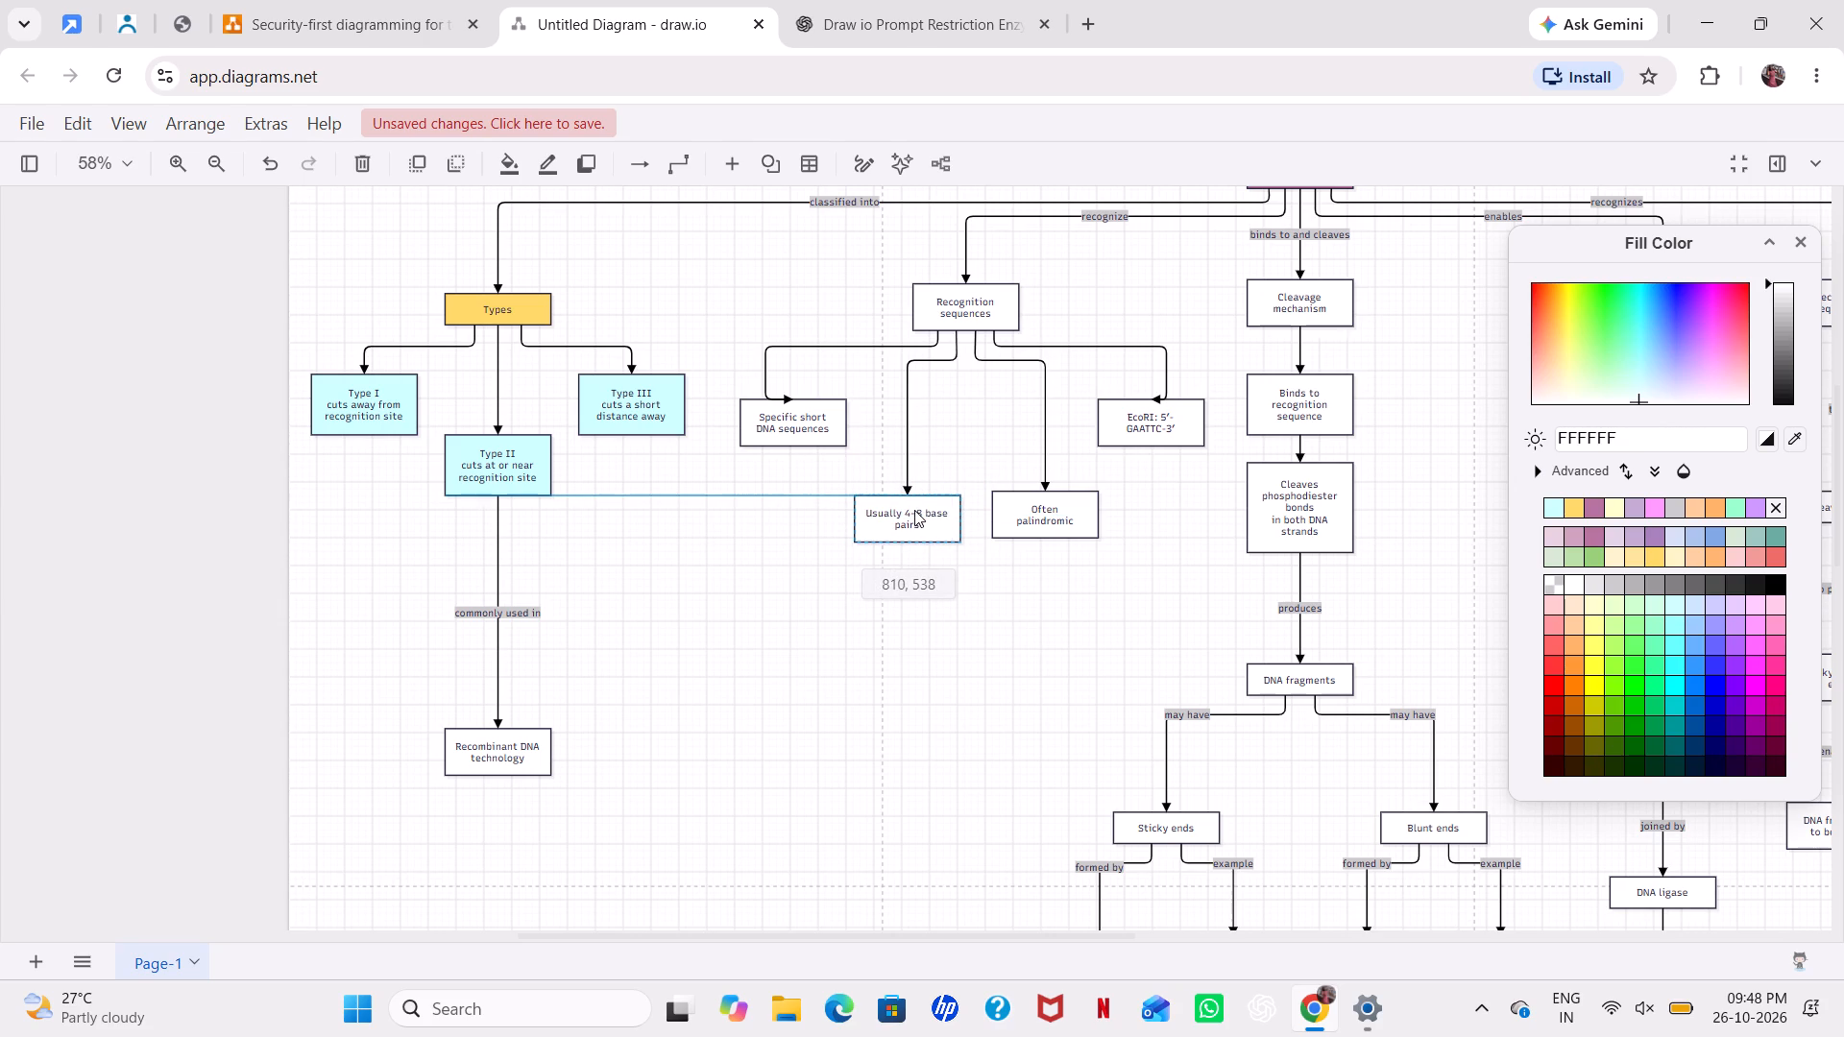
drag(914, 510, 909, 508)
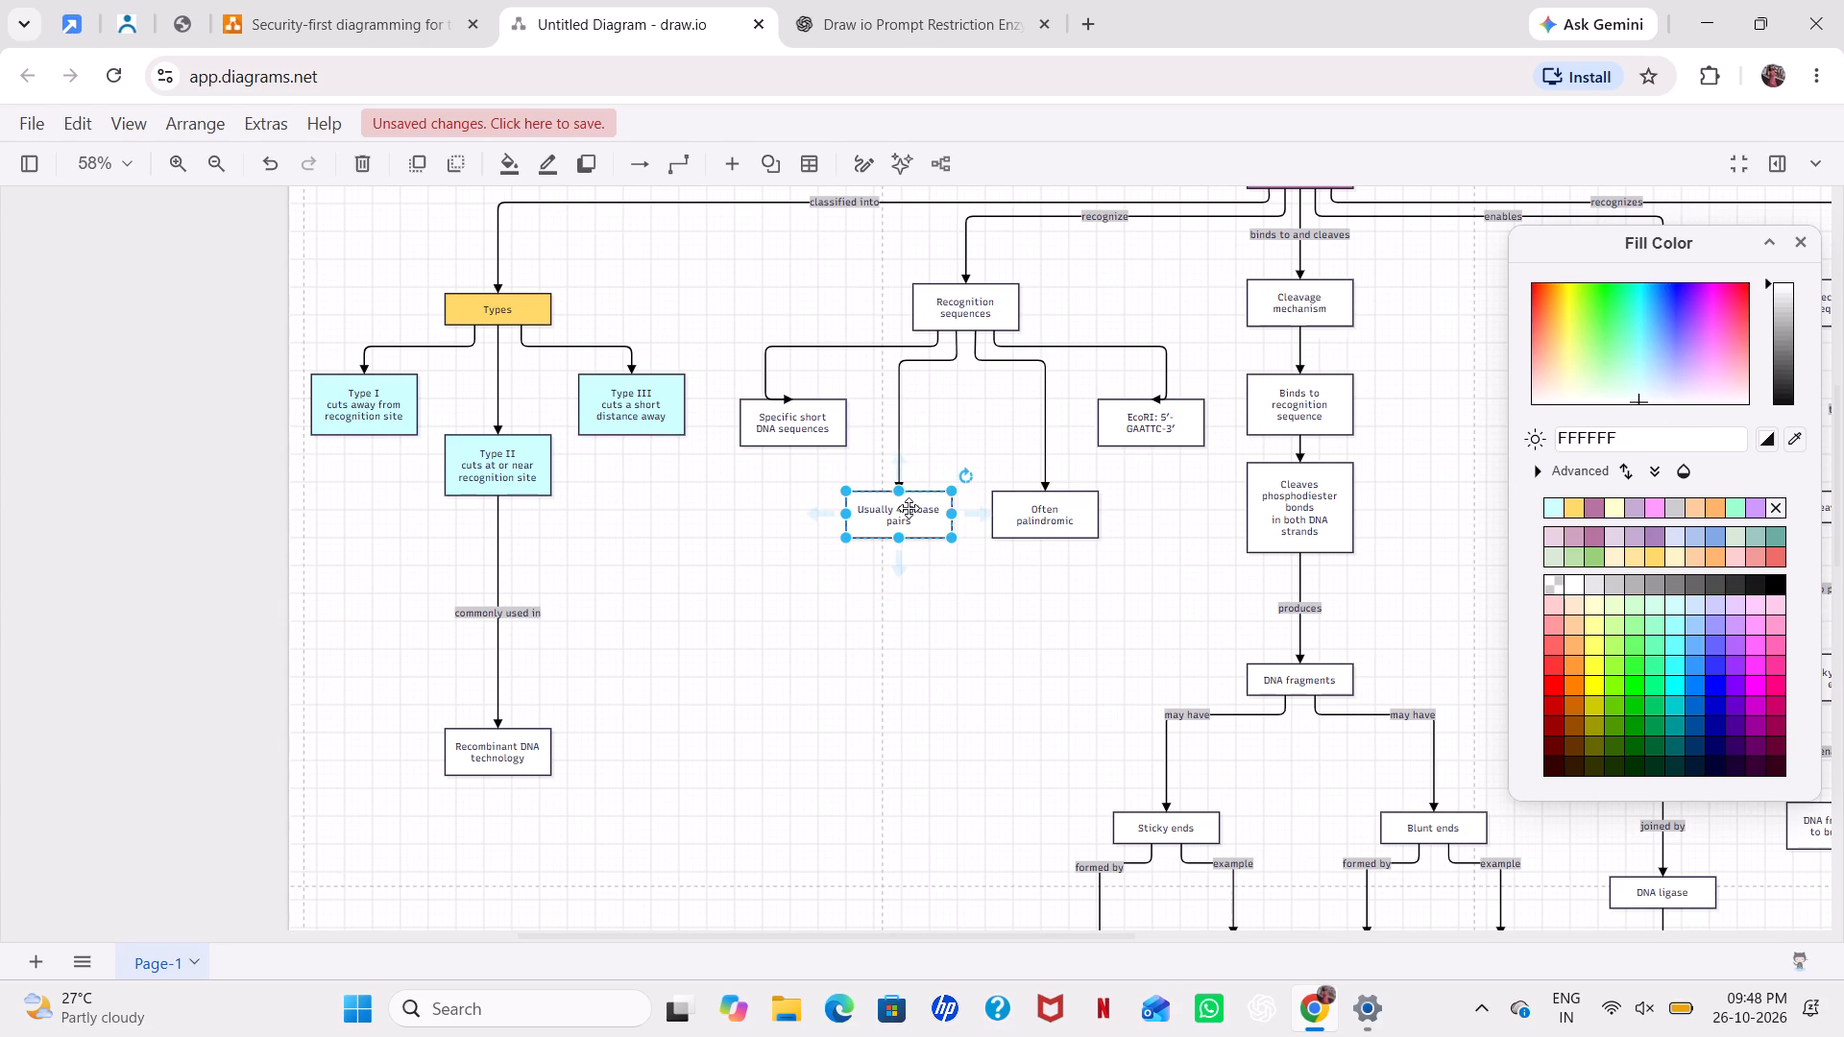
click(1028, 575)
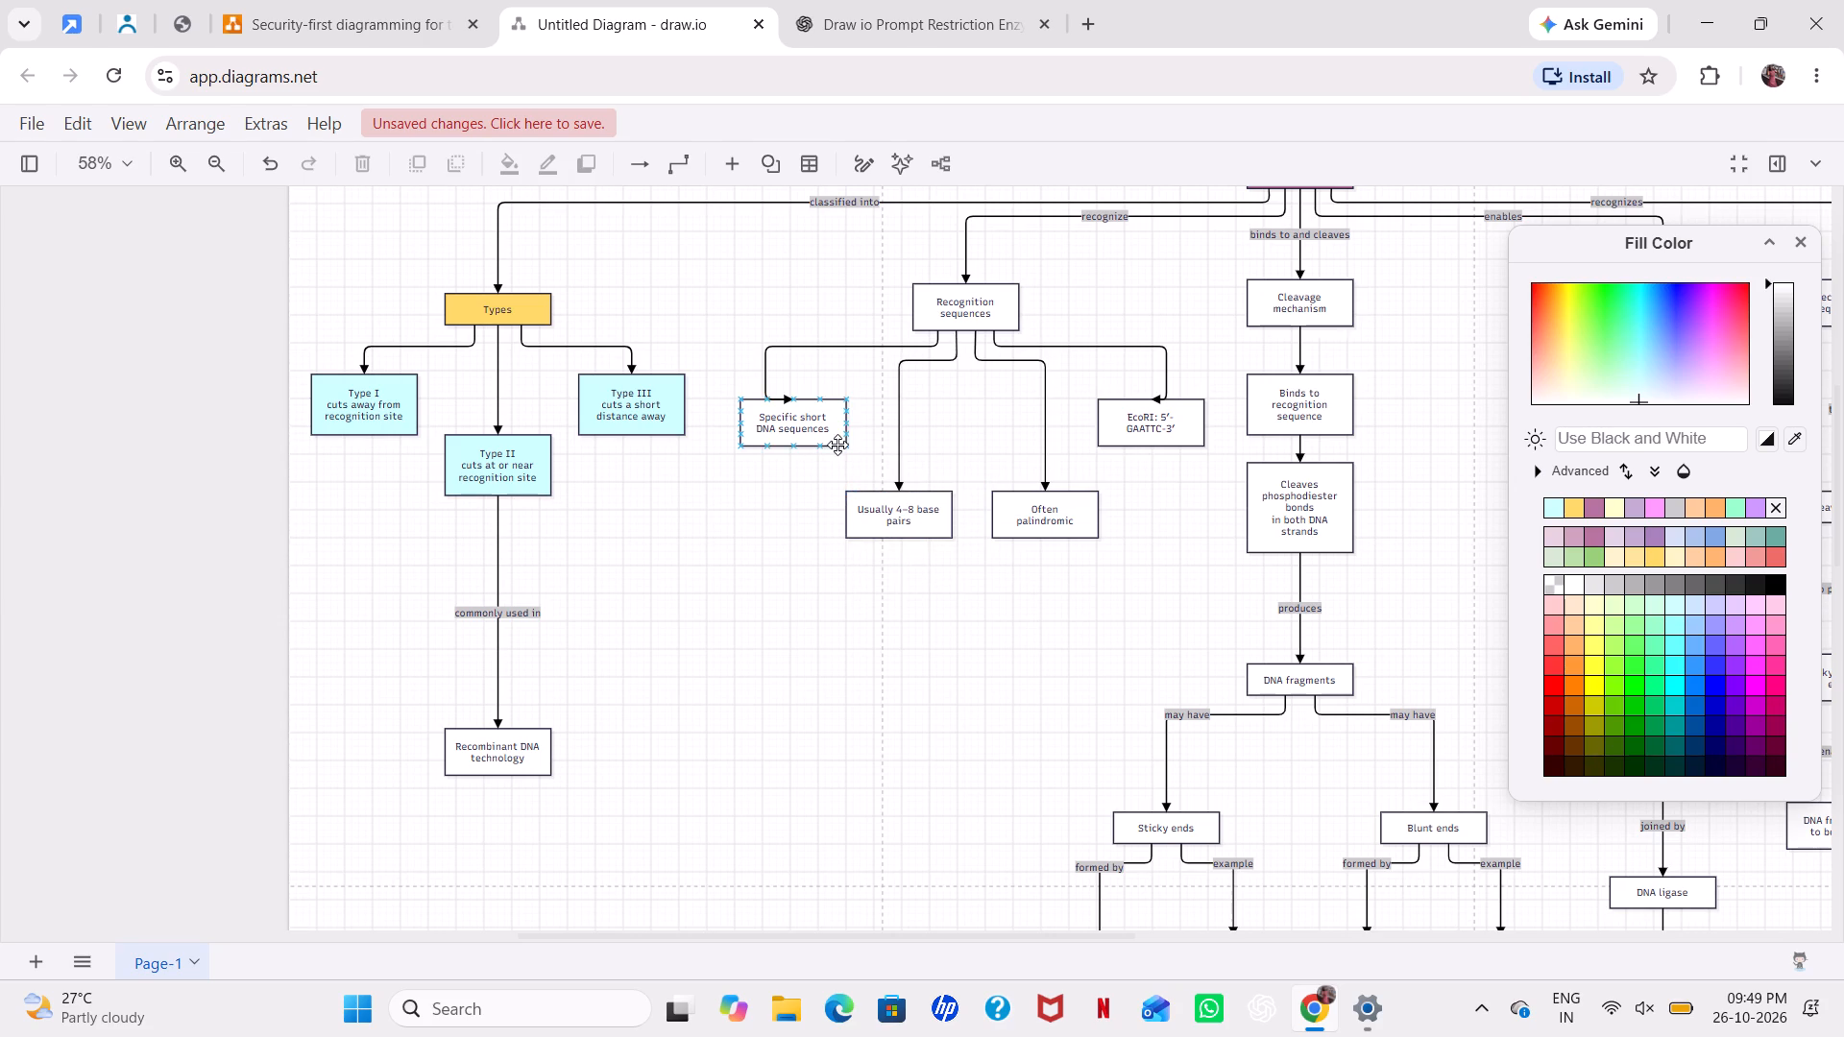
Fill the Recognition sequences box with pale yellow FFFFCC.
click(991, 308)
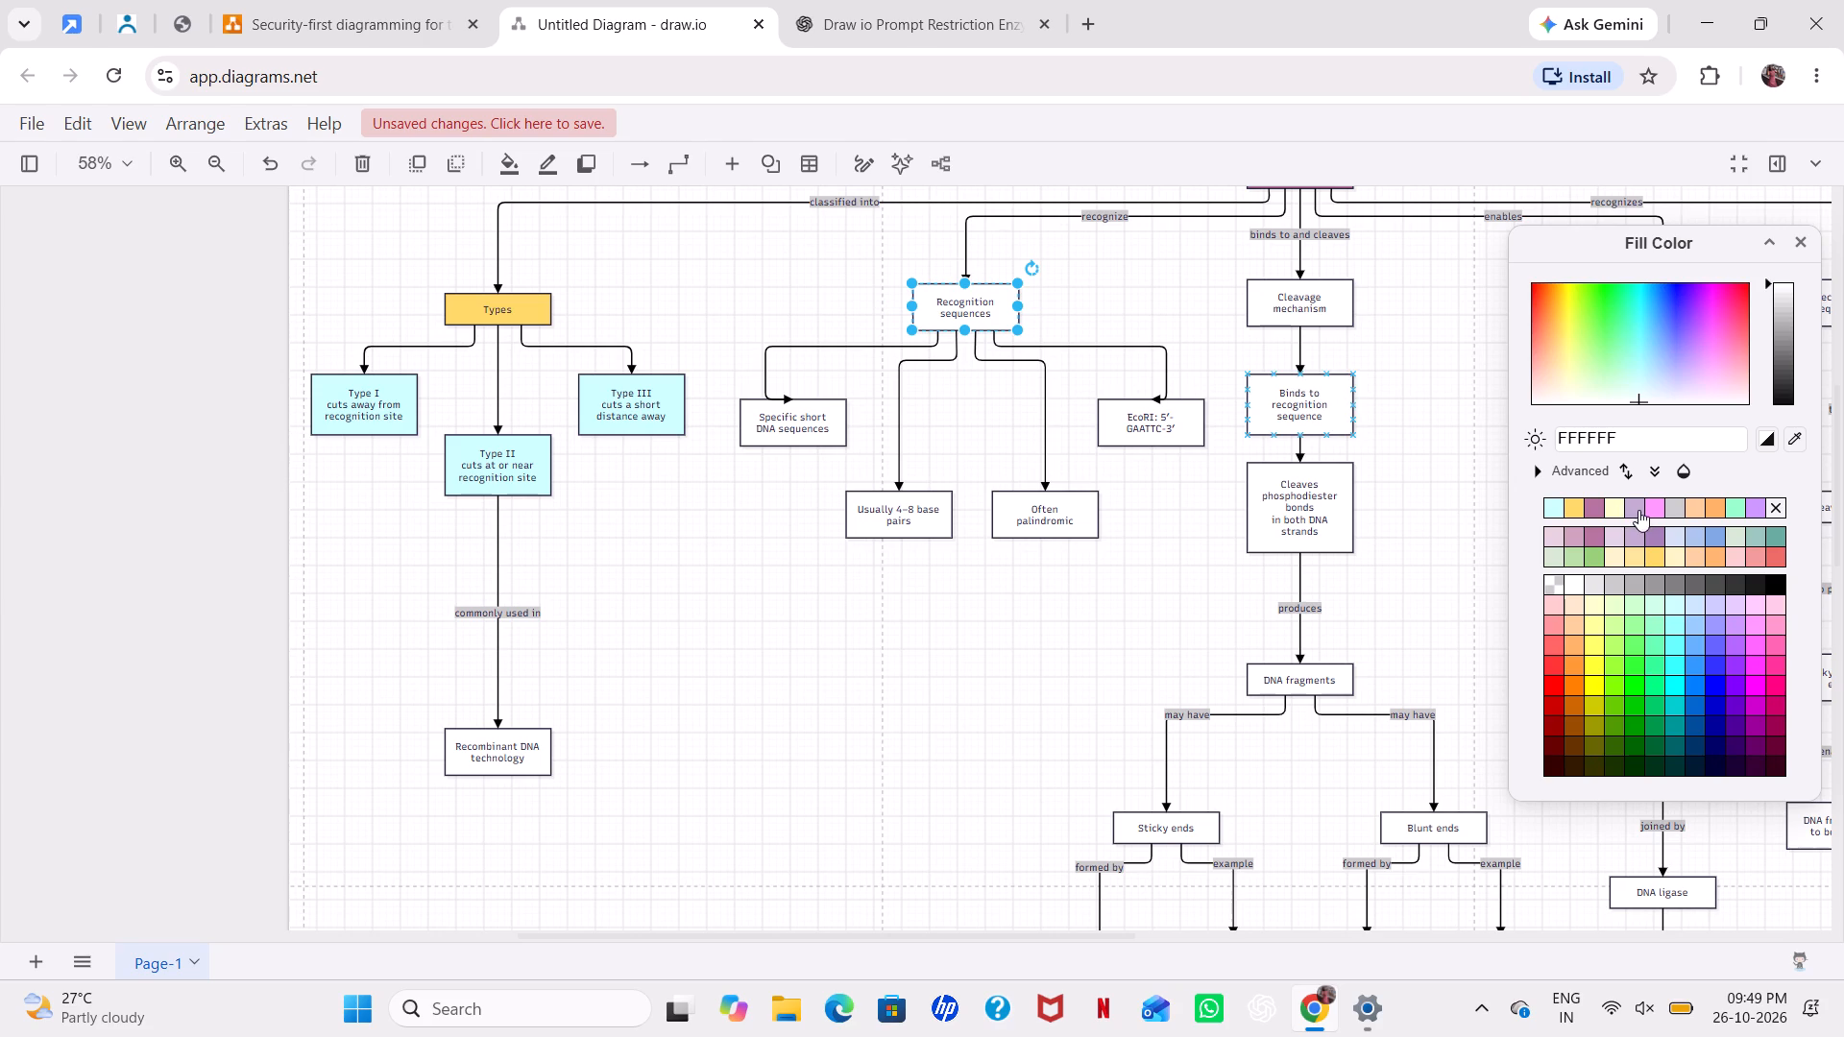
click(1621, 507)
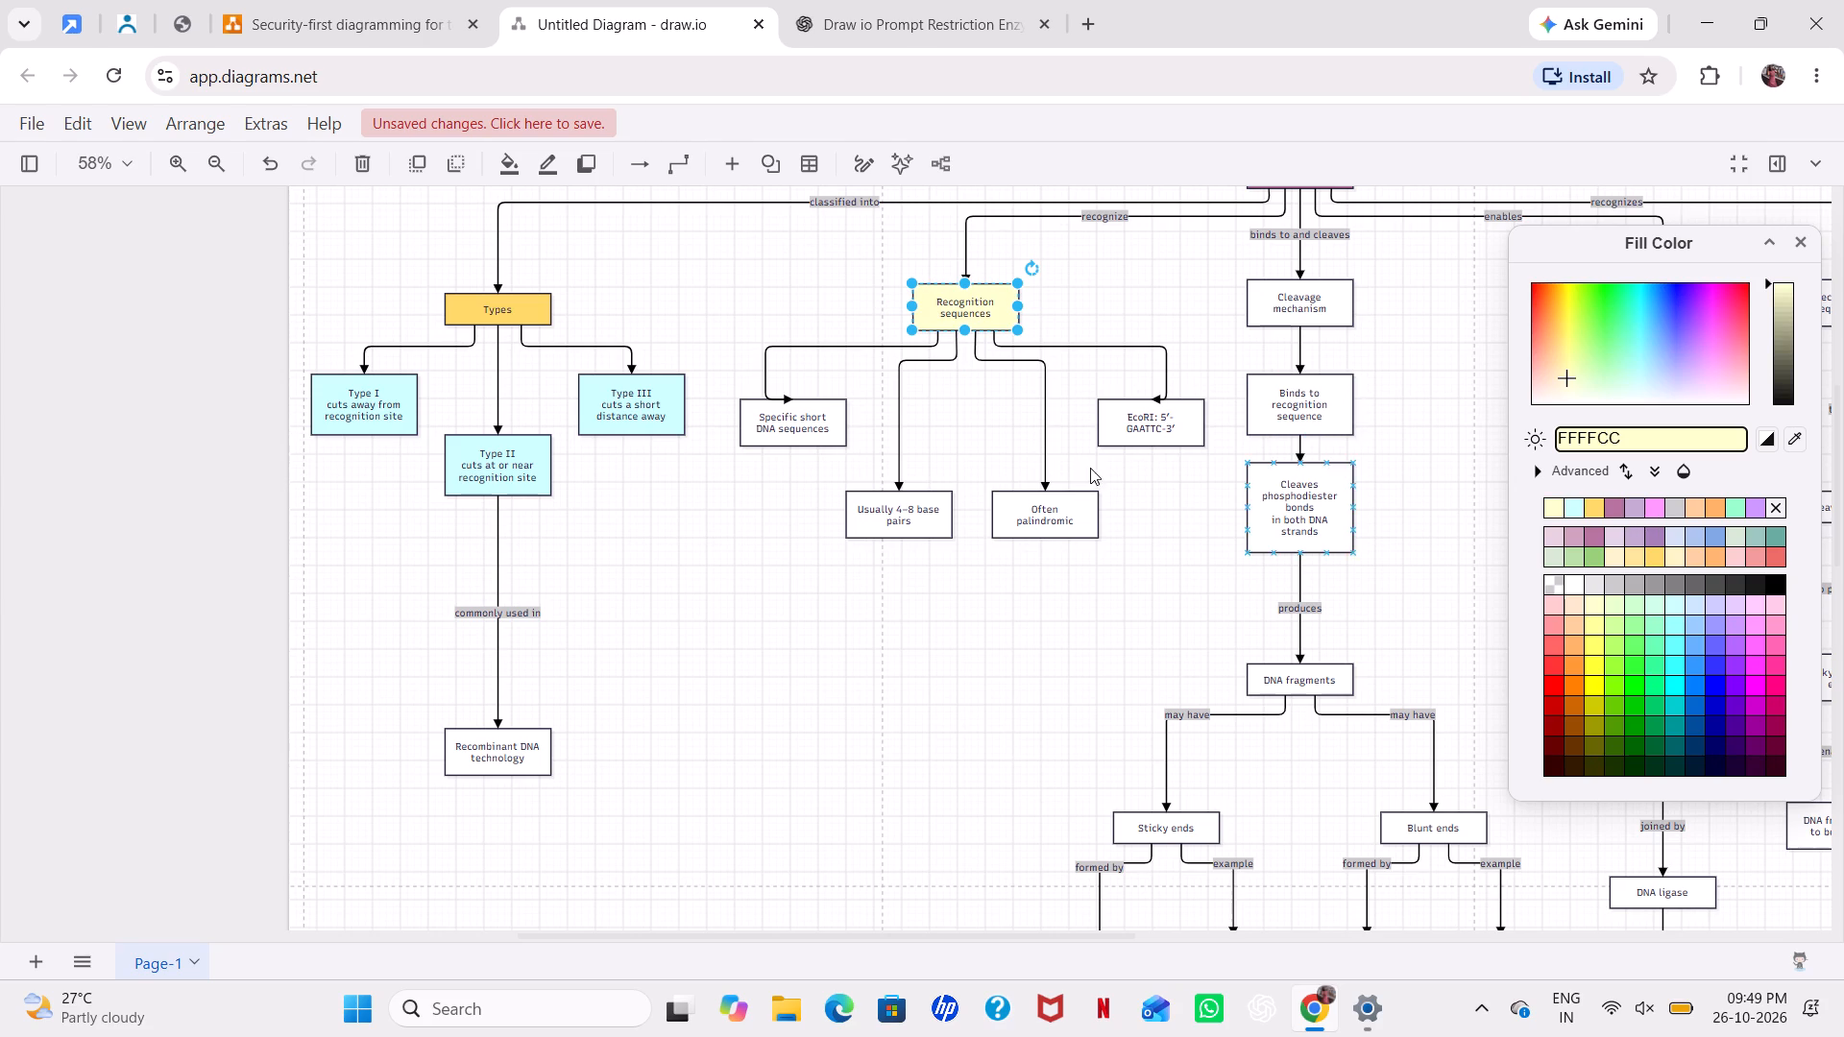
Fill the Recombinant DNA technology box below the Type II box with pink FF99FF.
click(489, 768)
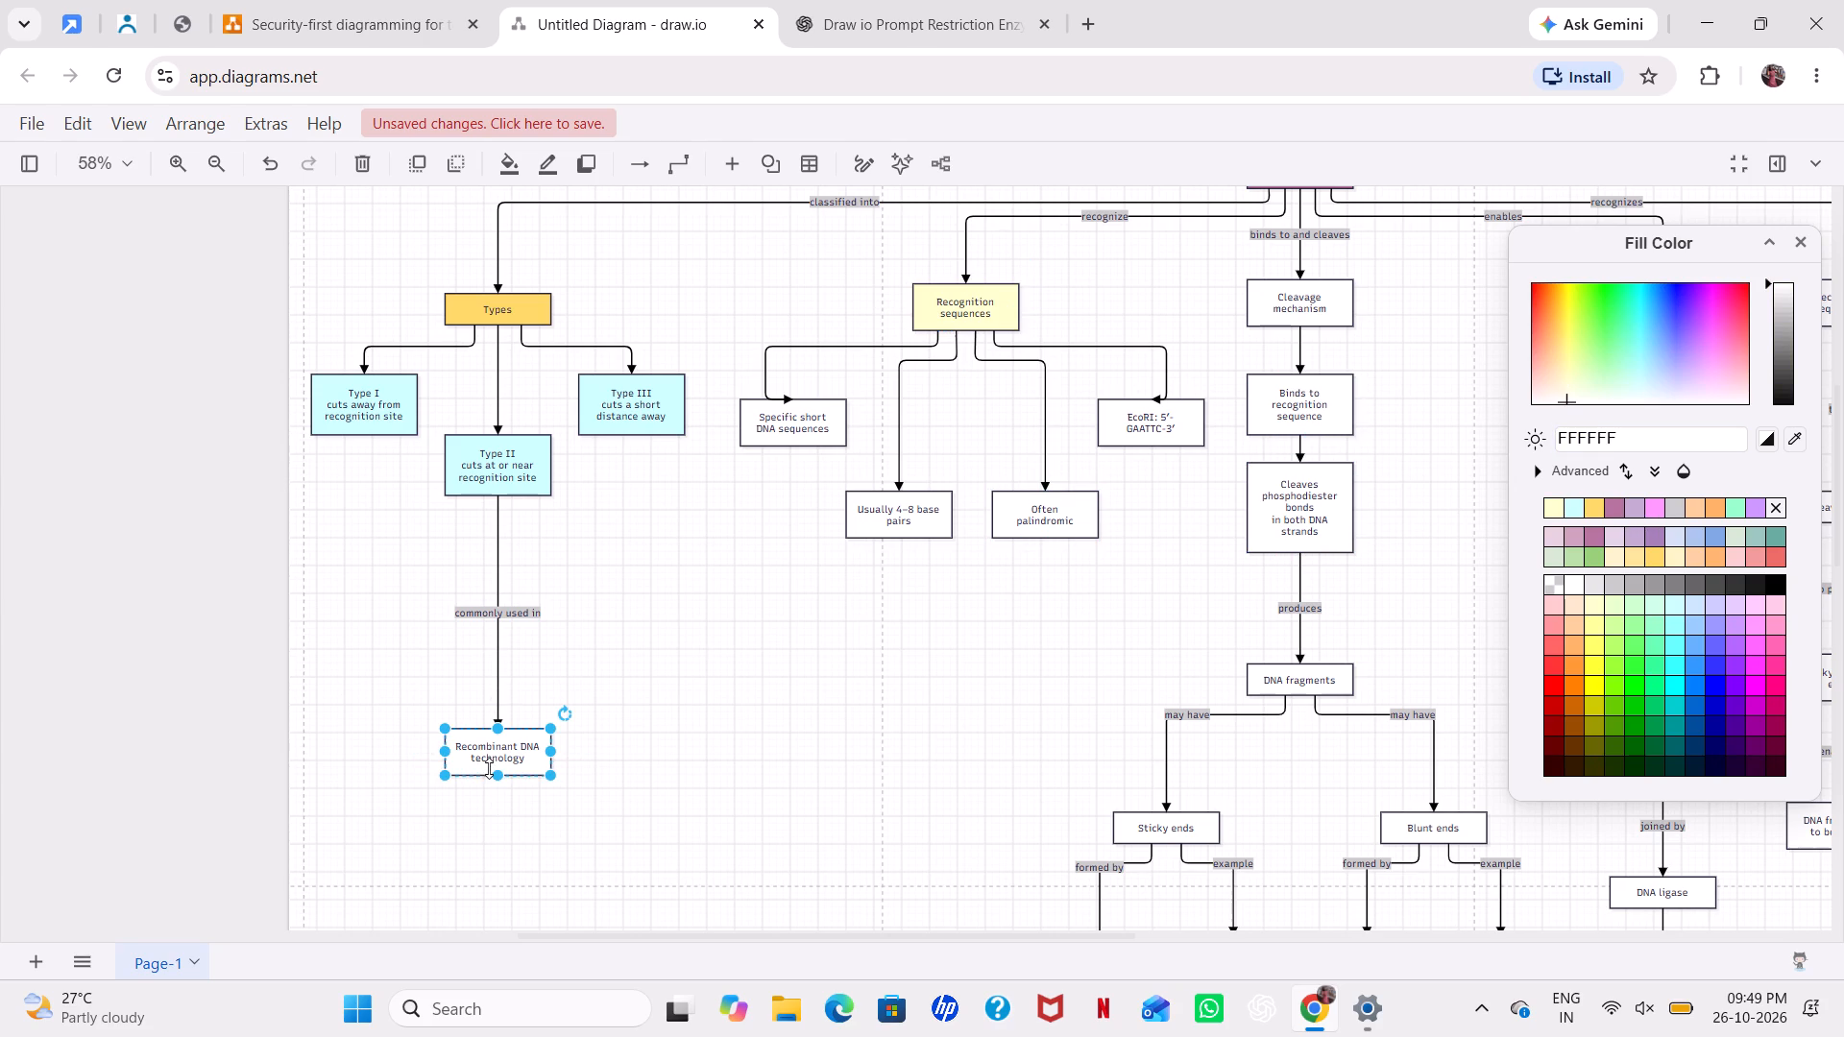
click(1652, 504)
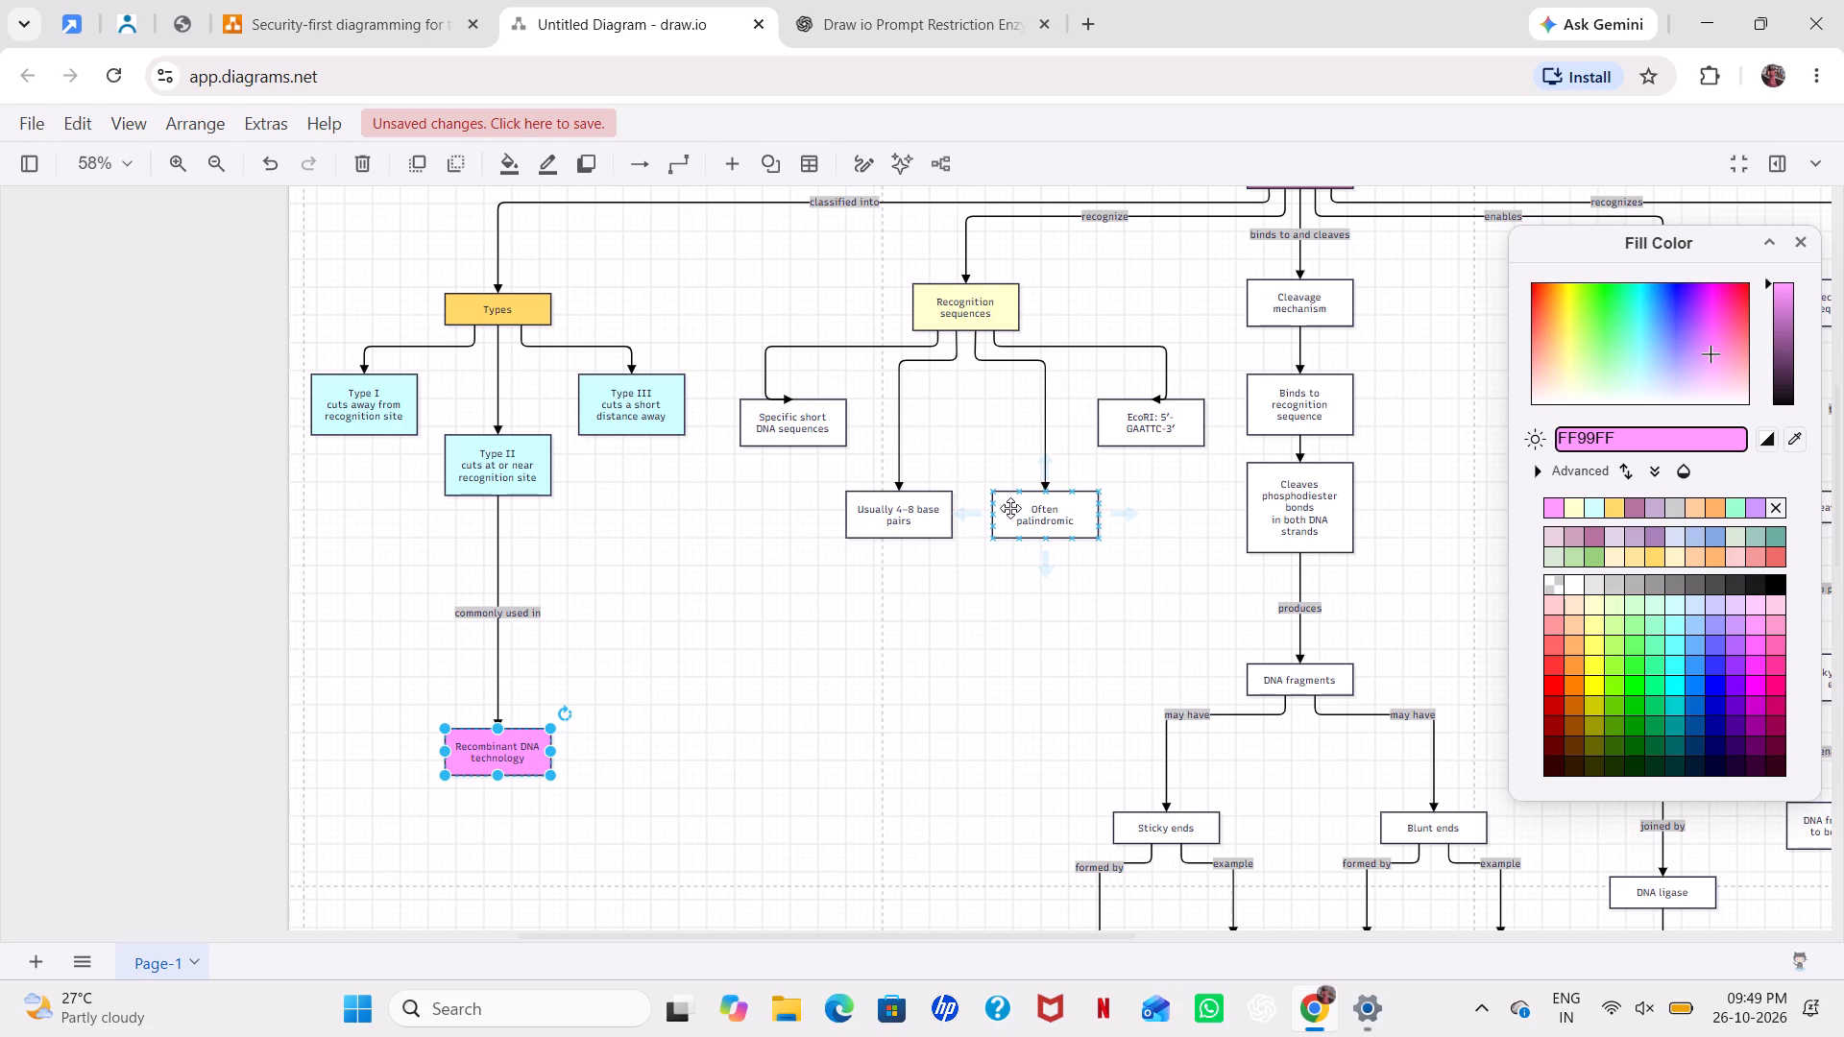
Fill the four boxes branching from Recognition sequences with grey CCCCCC.
click(797, 424)
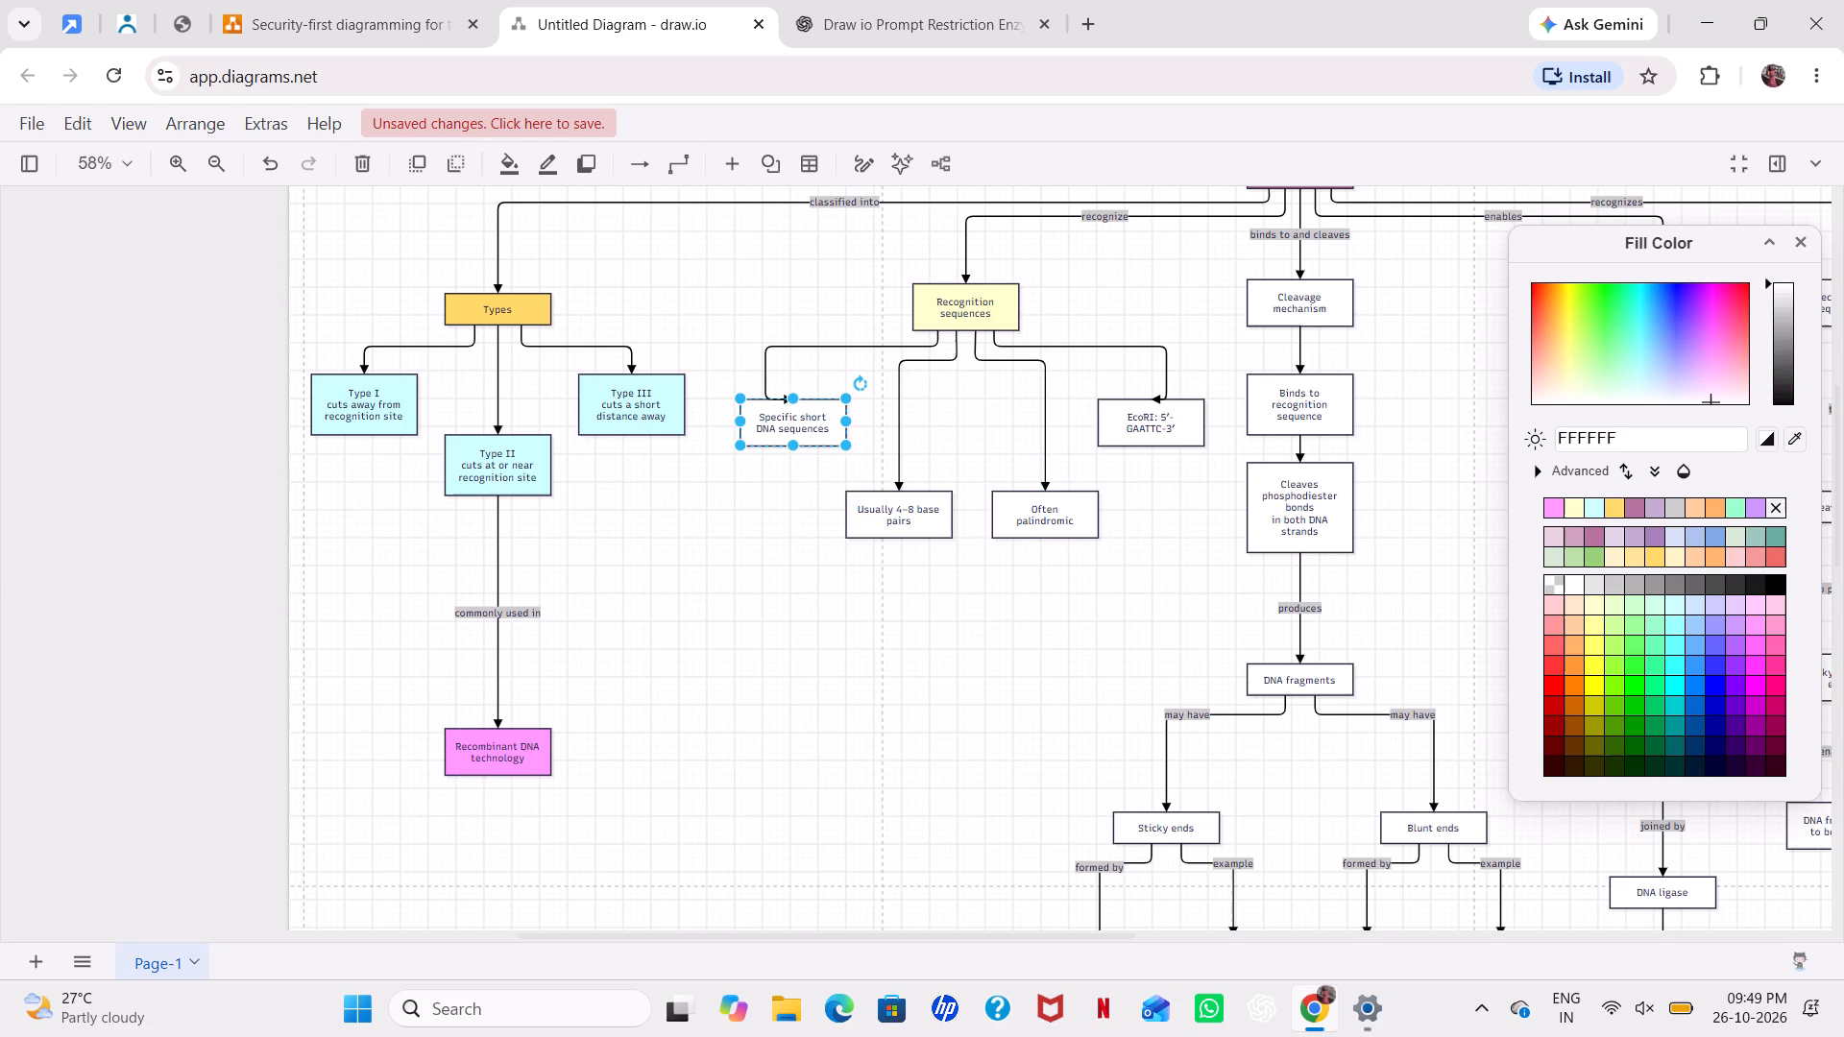
click(1679, 501)
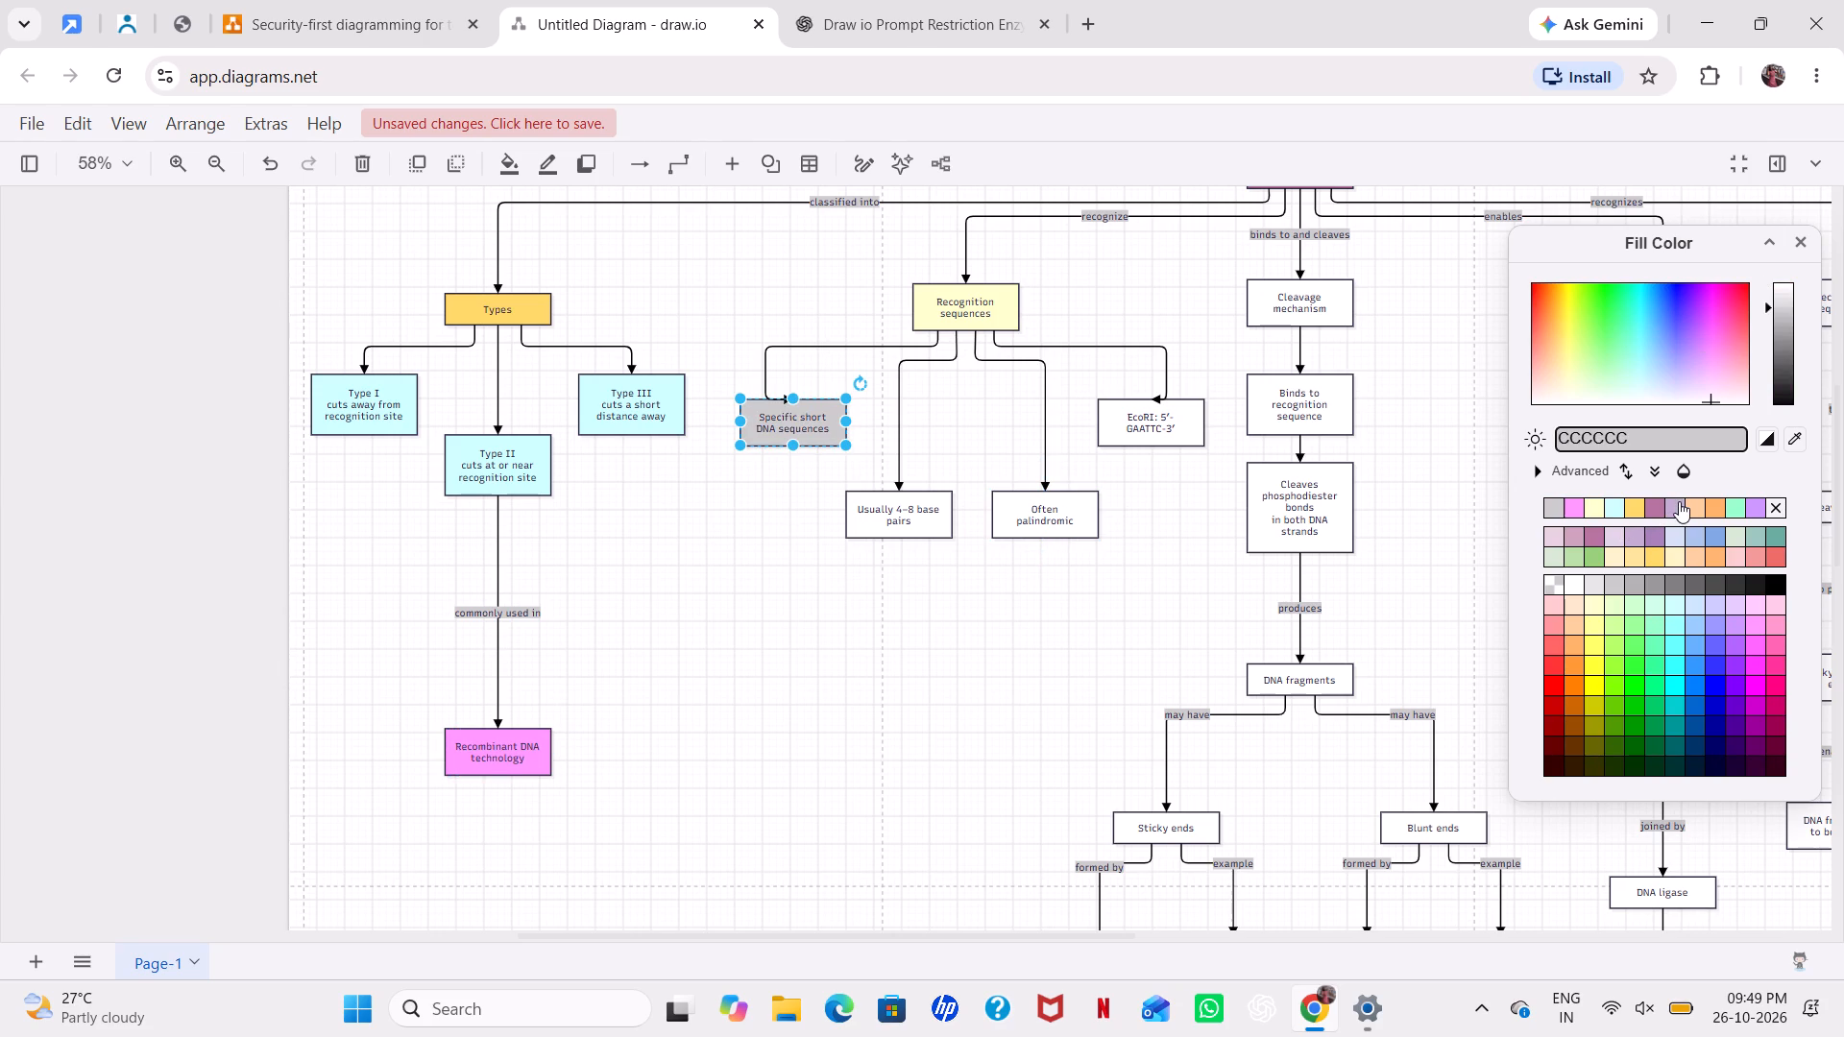
click(912, 518)
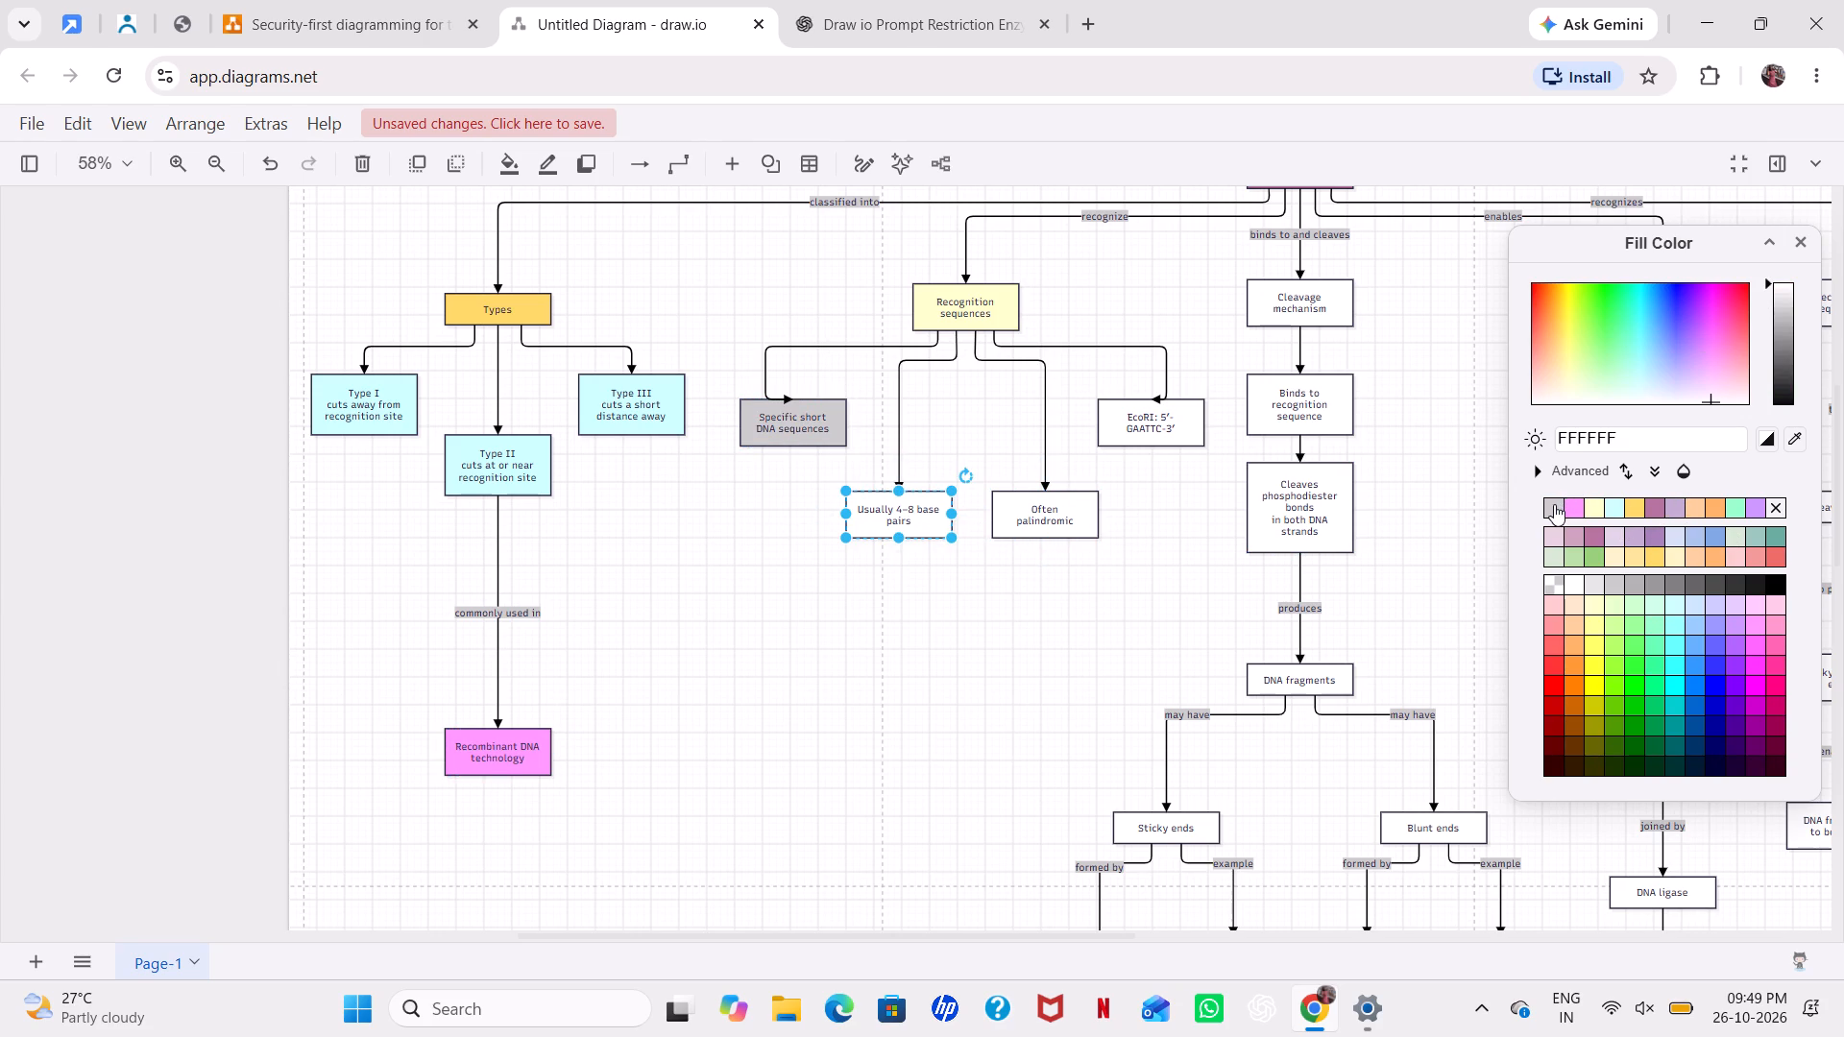
click(1554, 504)
click(1078, 509)
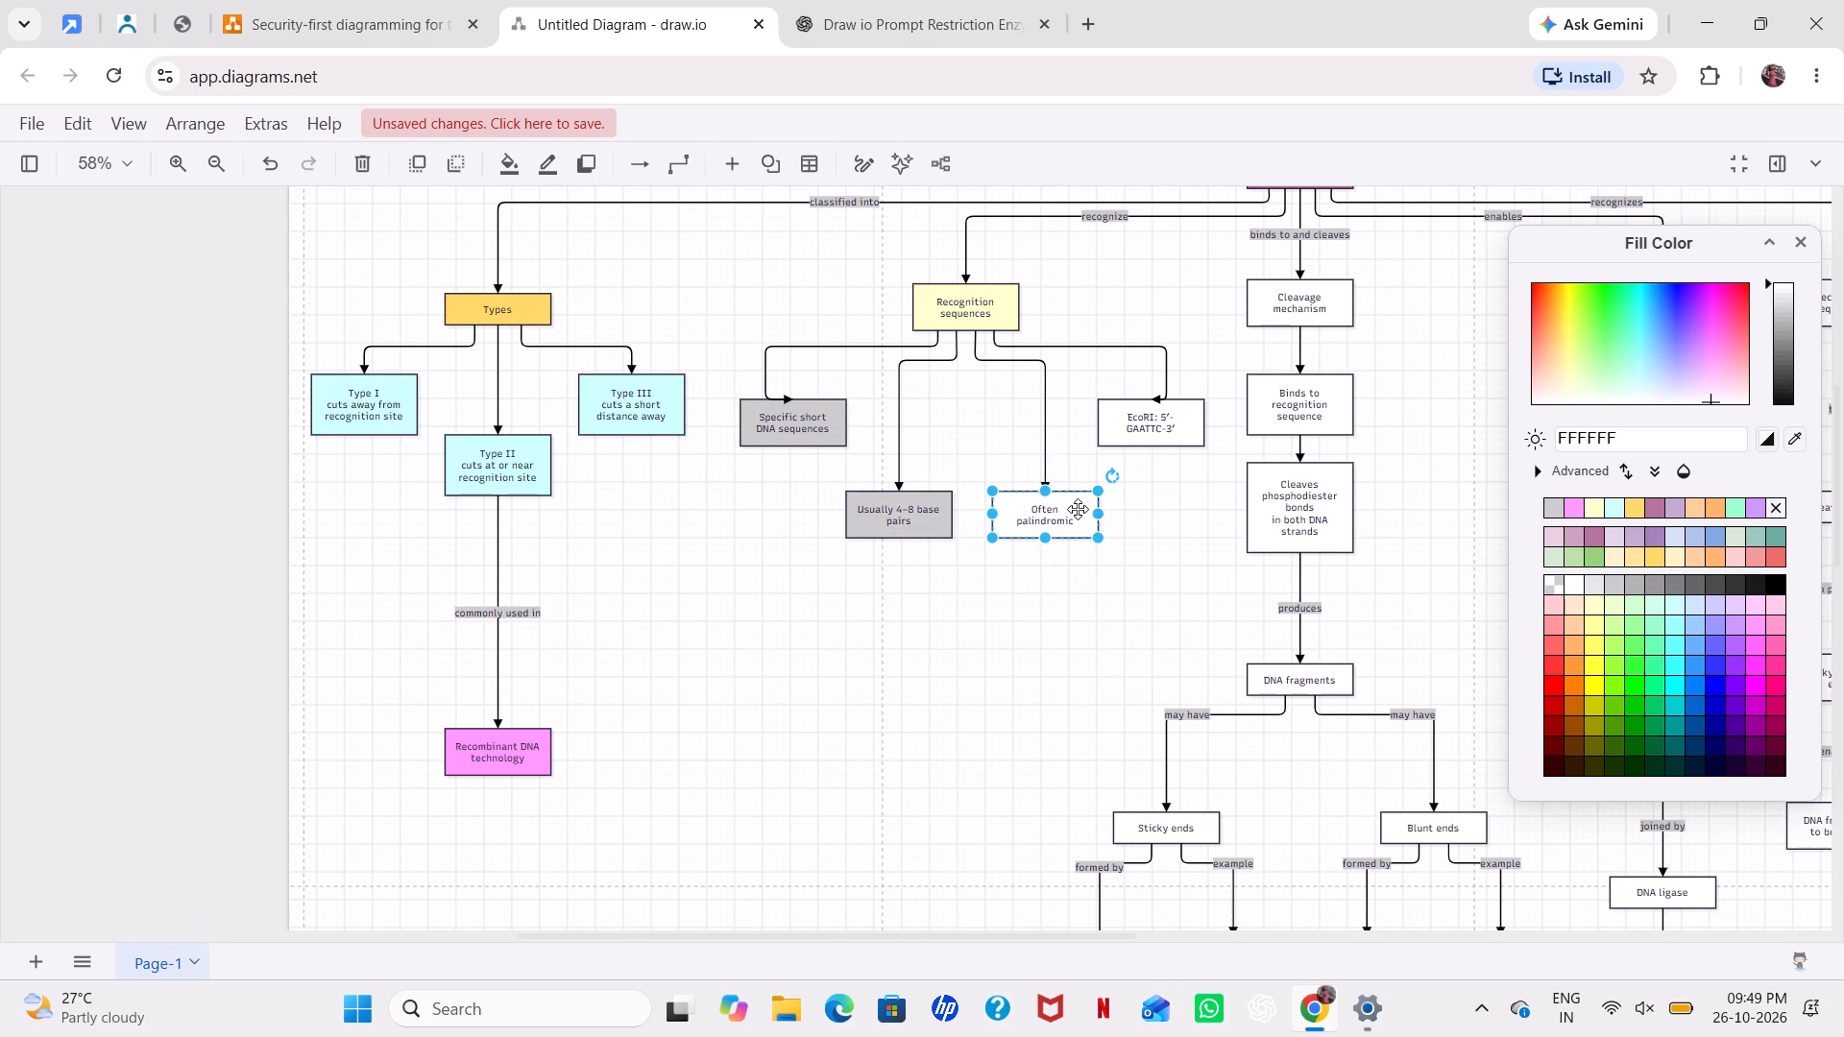
click(1551, 507)
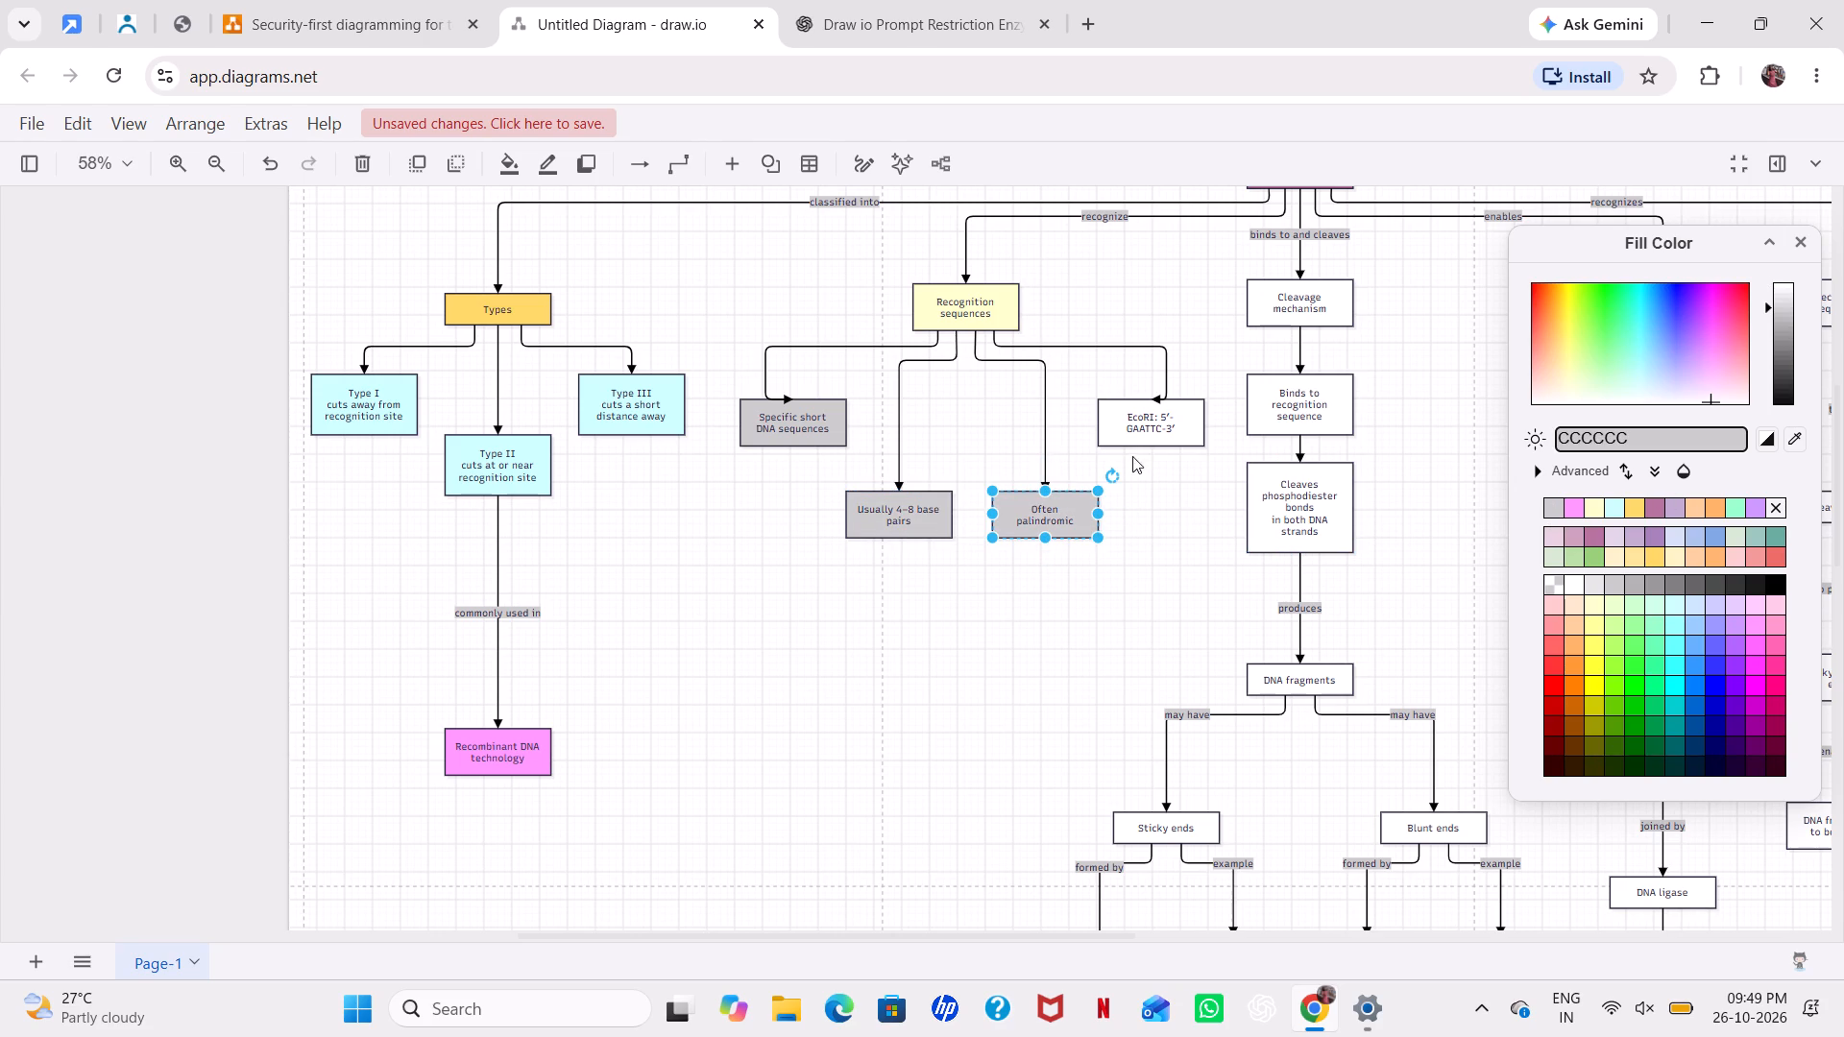
click(1160, 432)
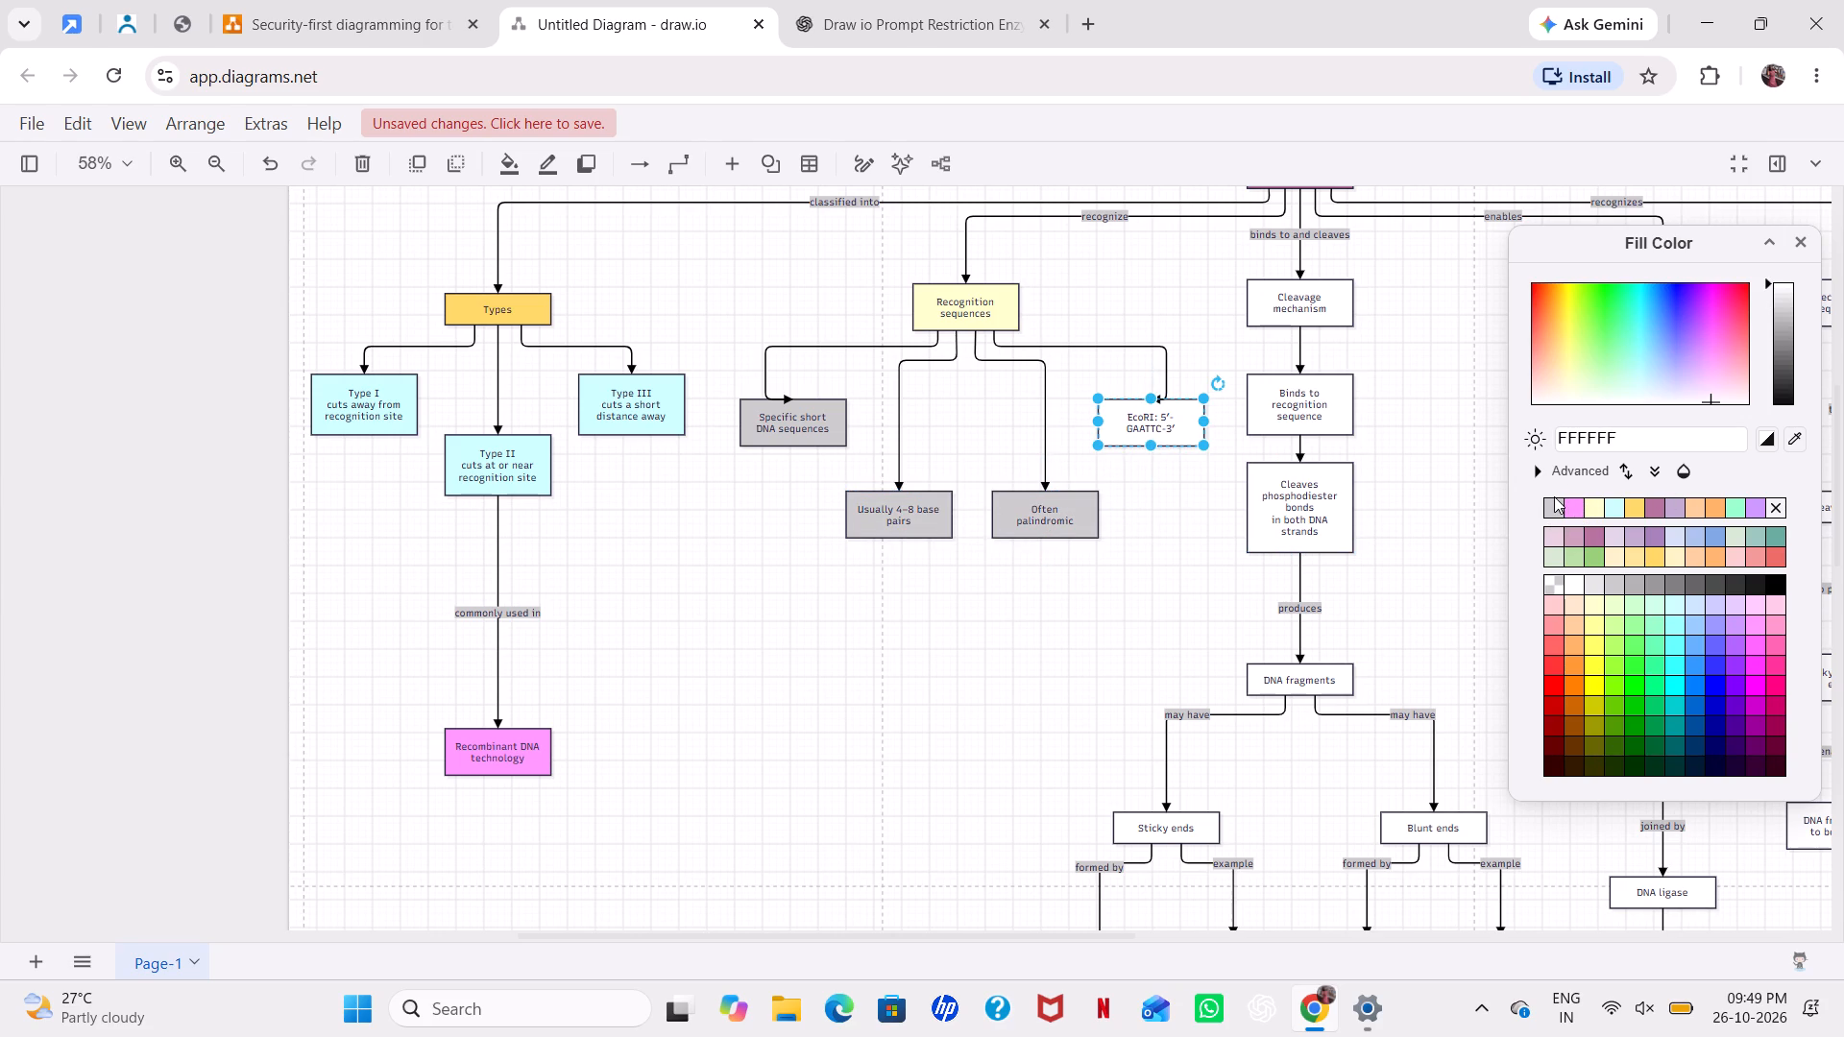
click(1554, 496)
click(1545, 502)
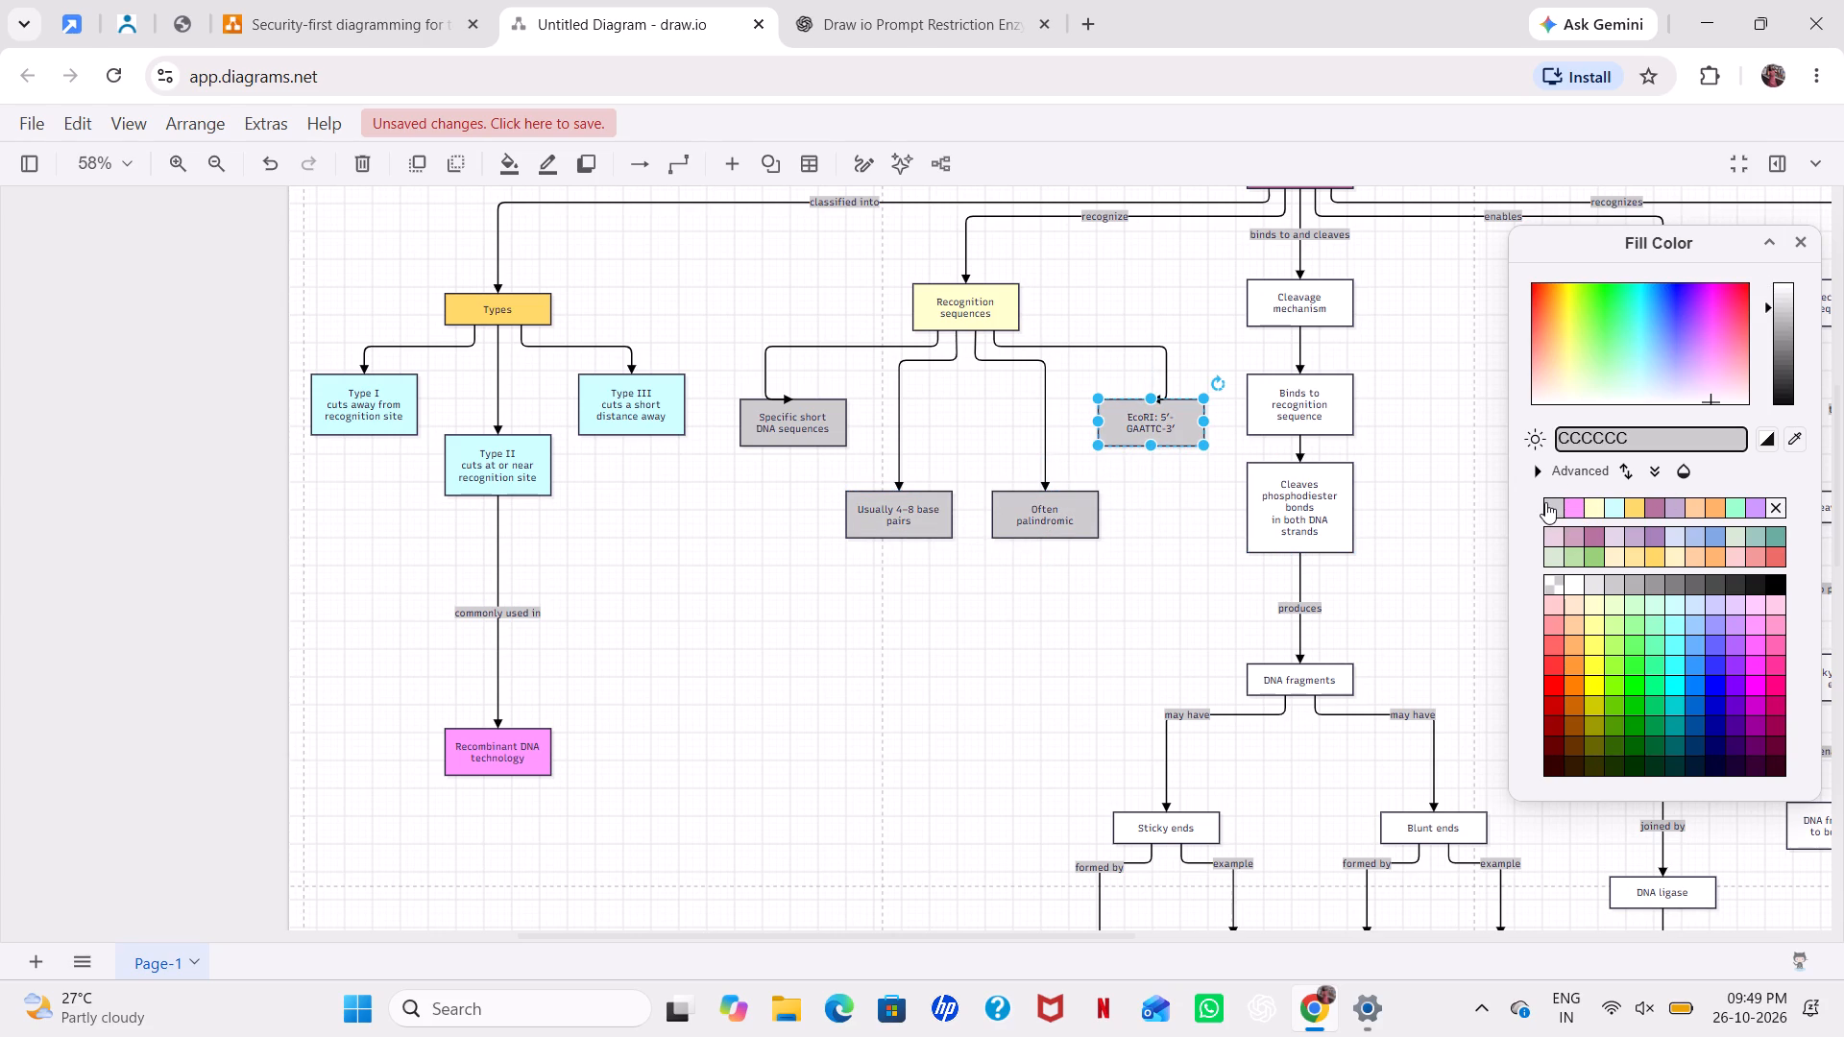
Fill the Cleavage mechanism box with pale mint green, one shade lighter than 99FFCC.
scroll(1302, 460, left, 2)
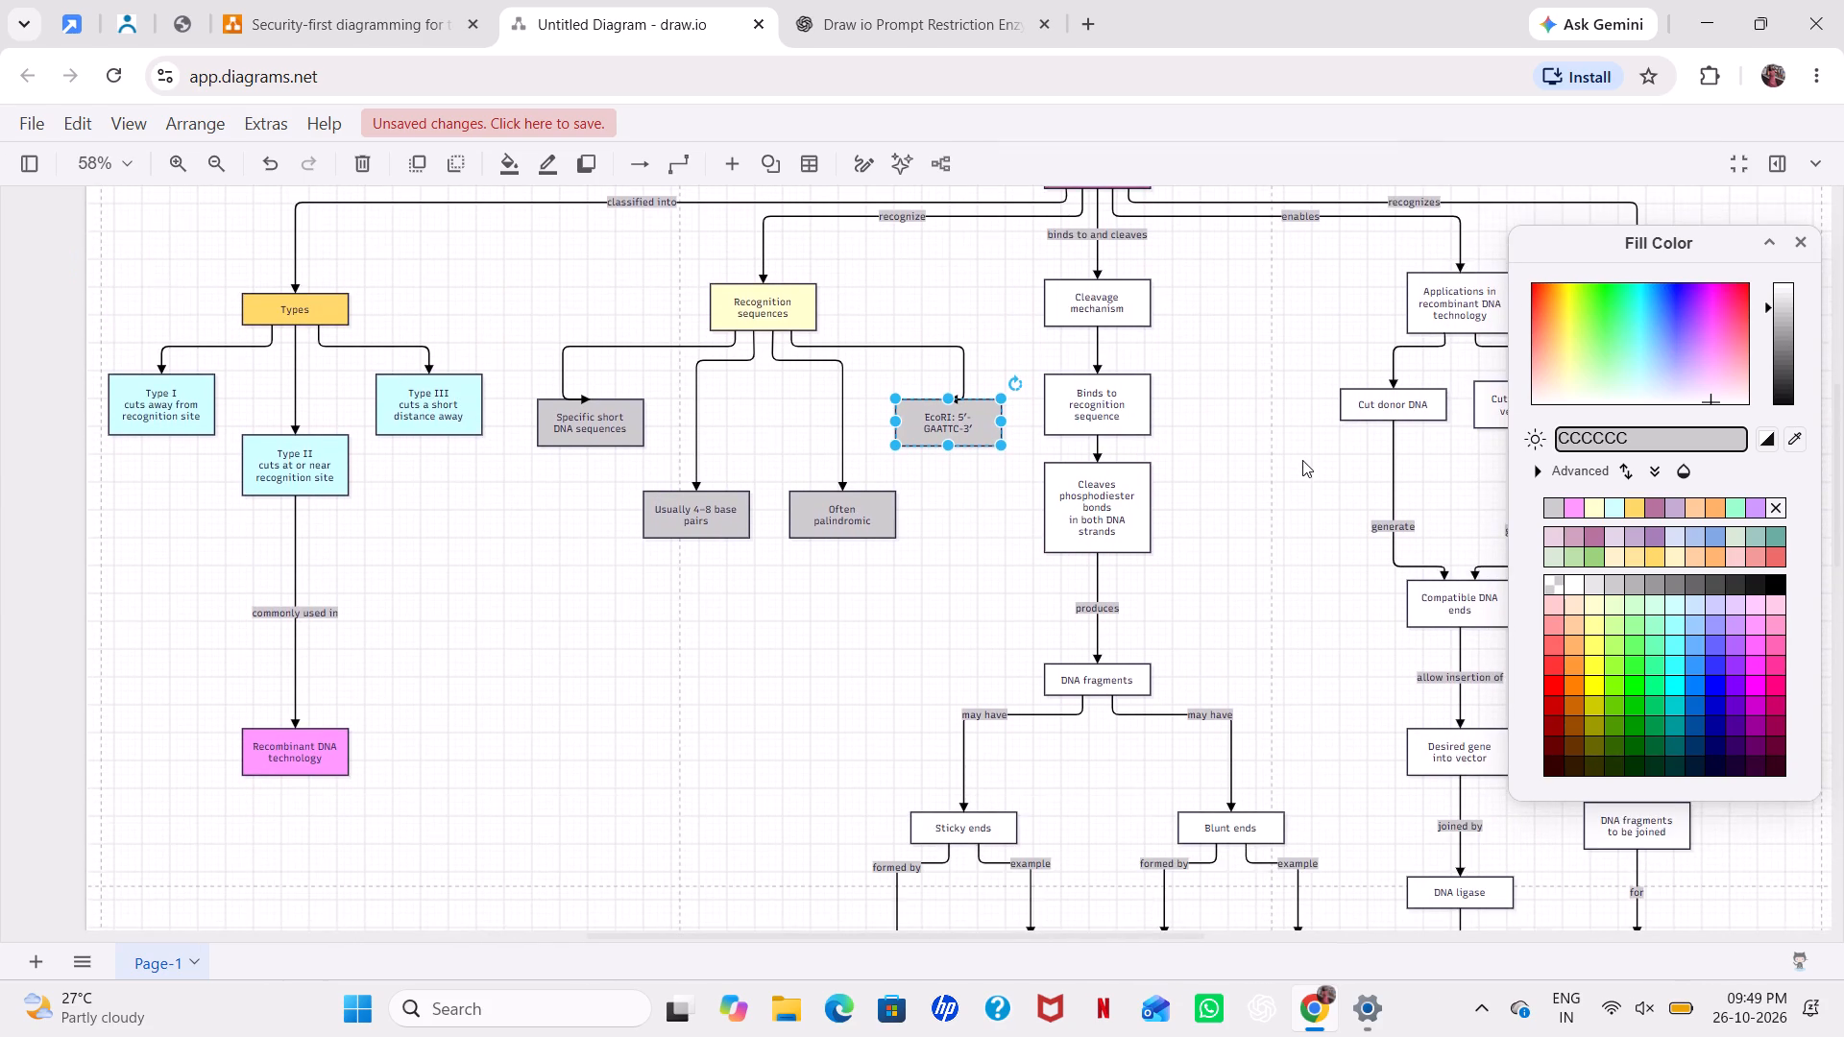
scroll(1302, 460, left, 2)
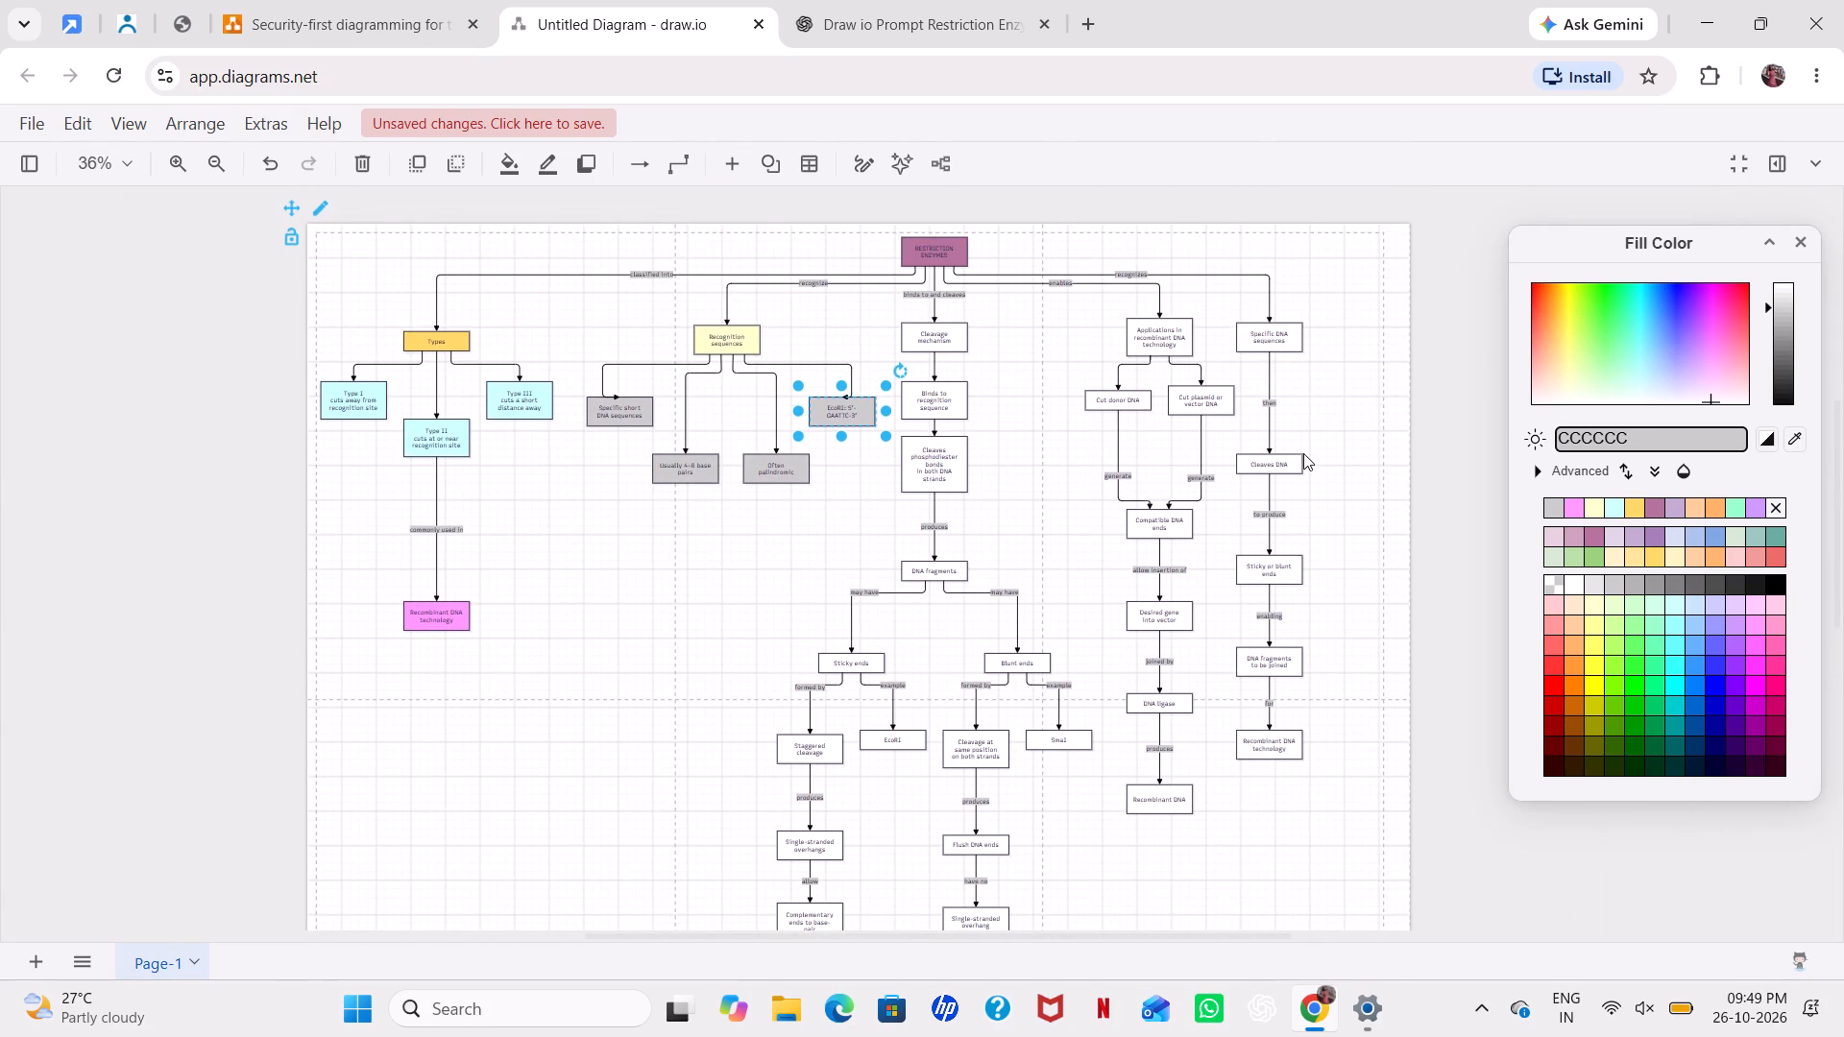
scroll(1303, 453, up, 1)
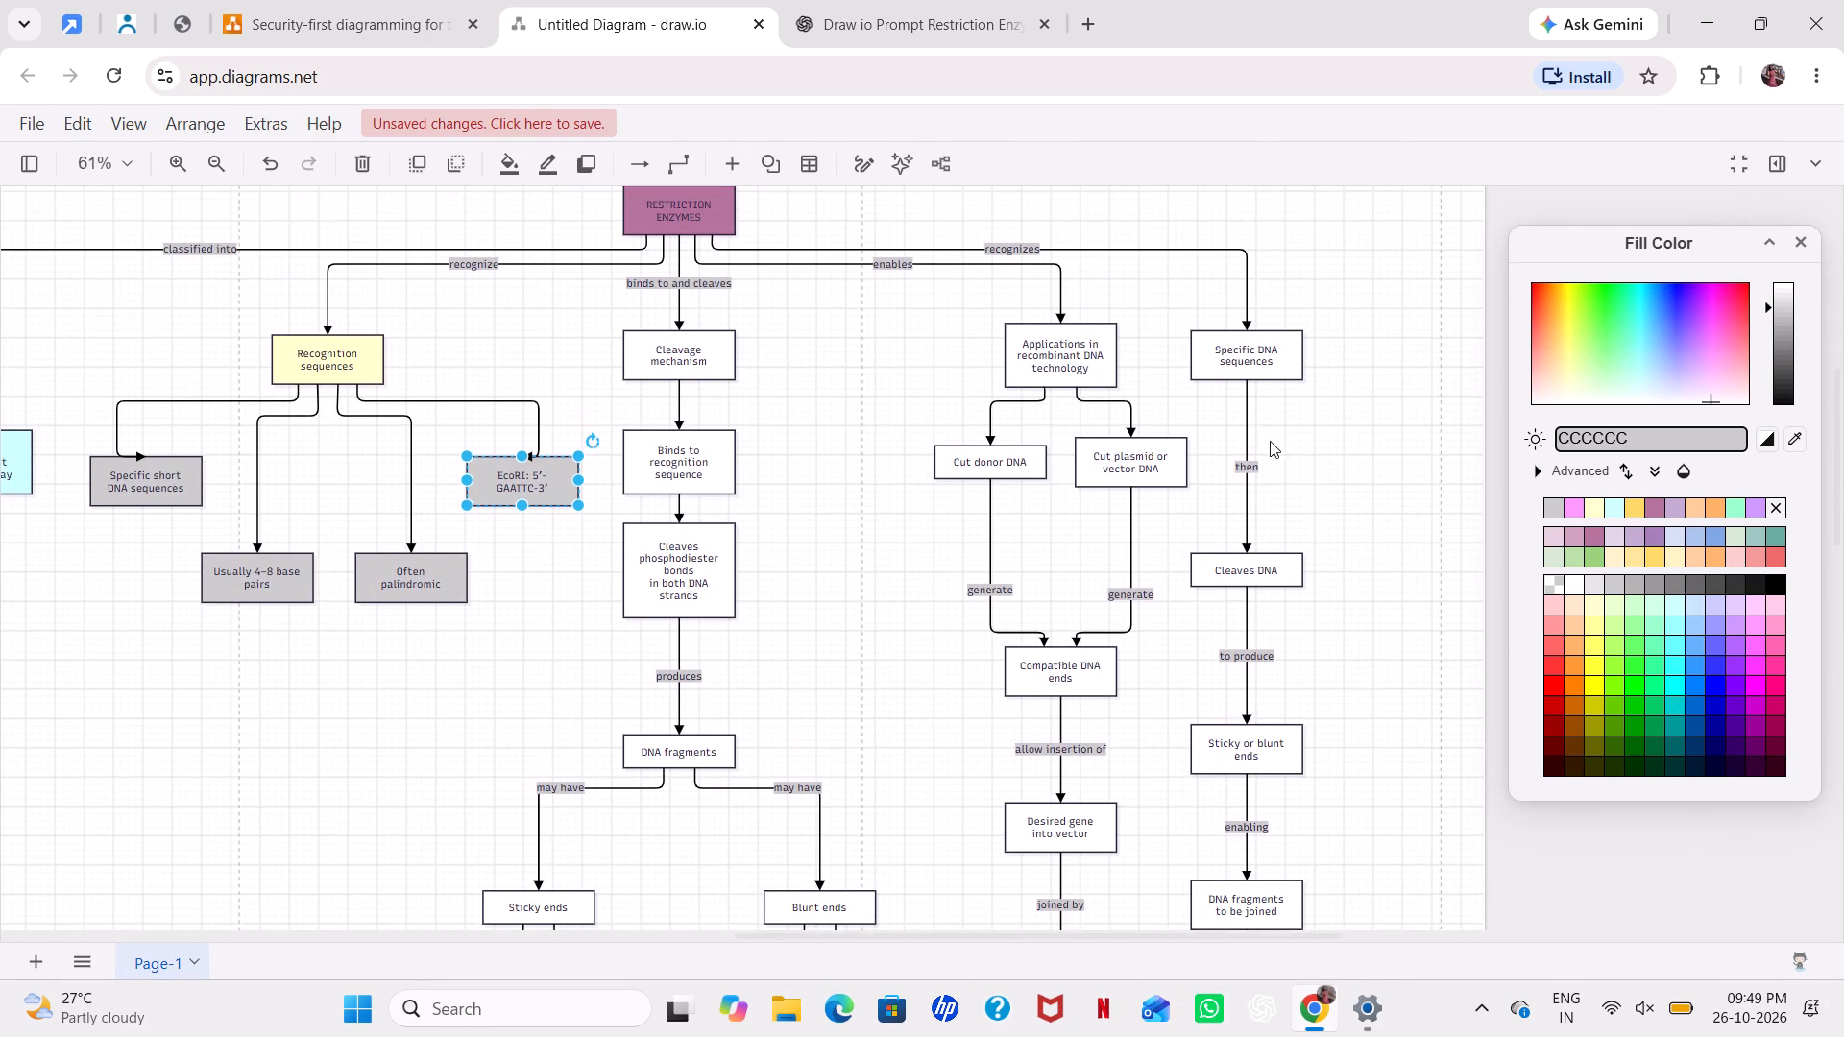
click(714, 350)
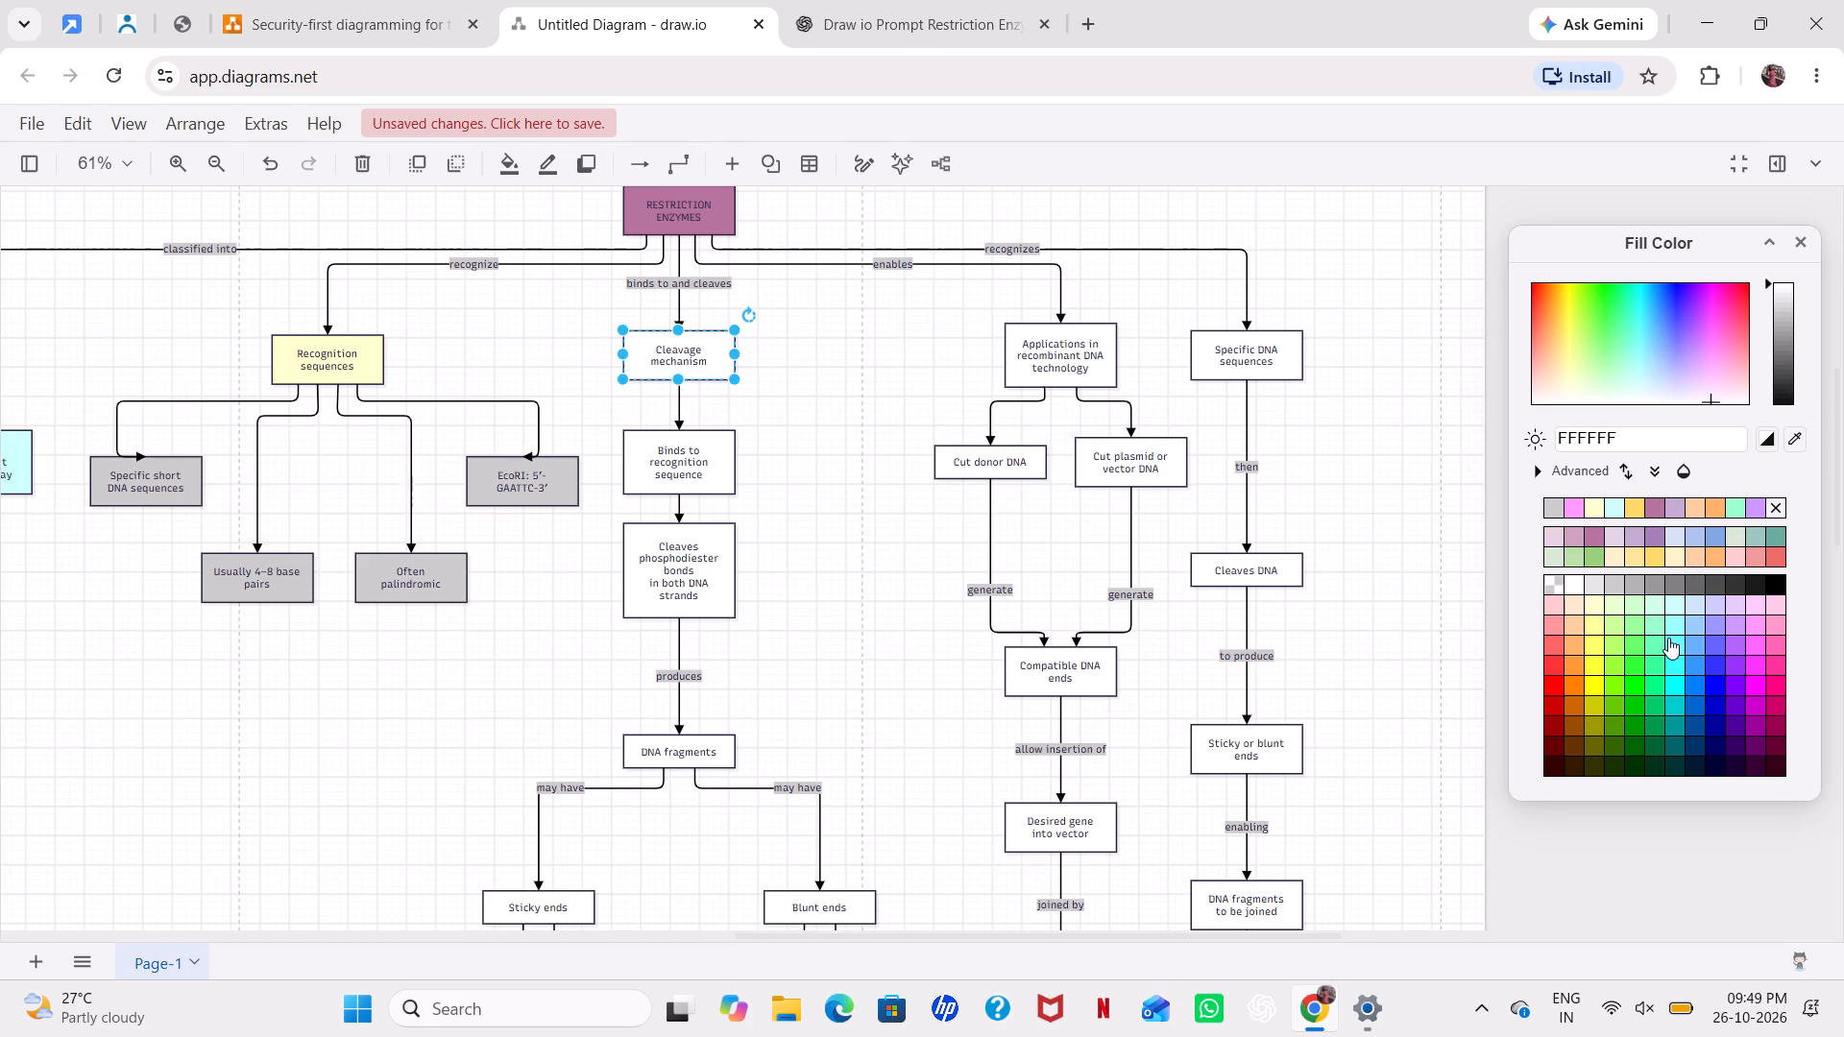
click(1657, 616)
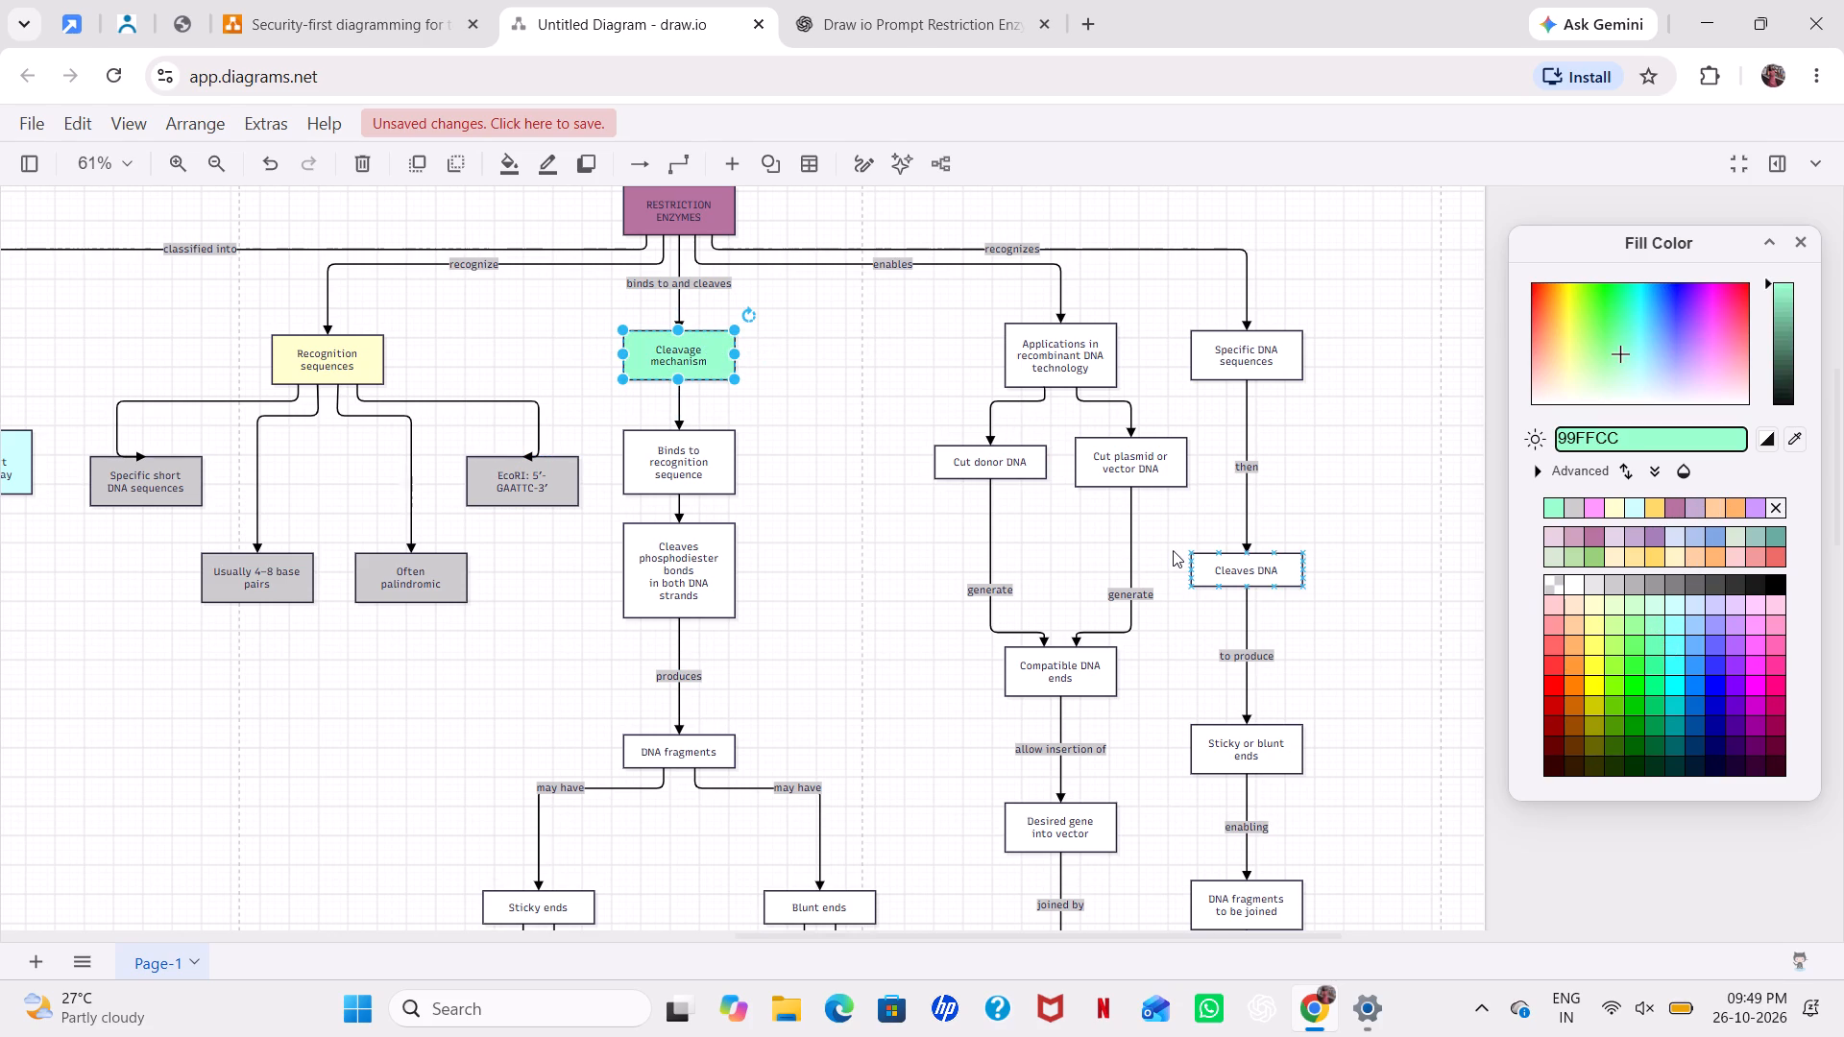
click(1651, 600)
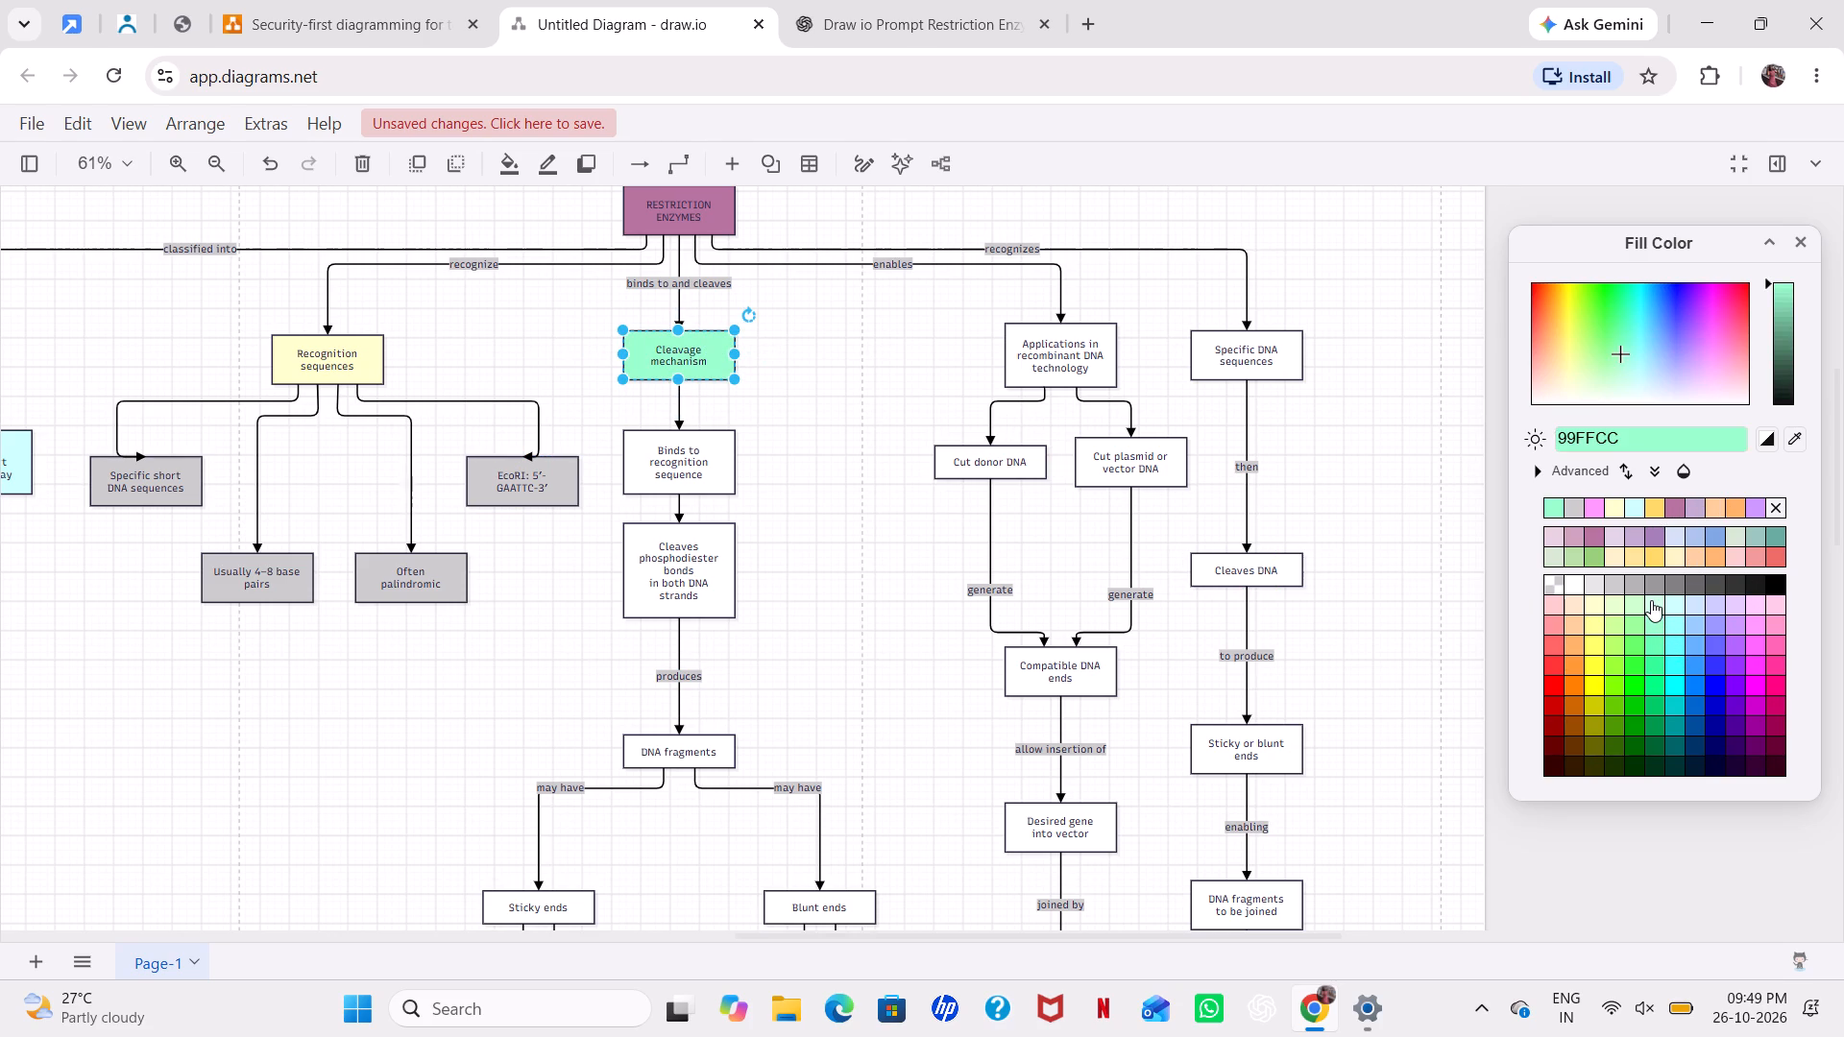
Fill the Binds to recognition sequence box with light cyan CCFFFF.
click(696, 449)
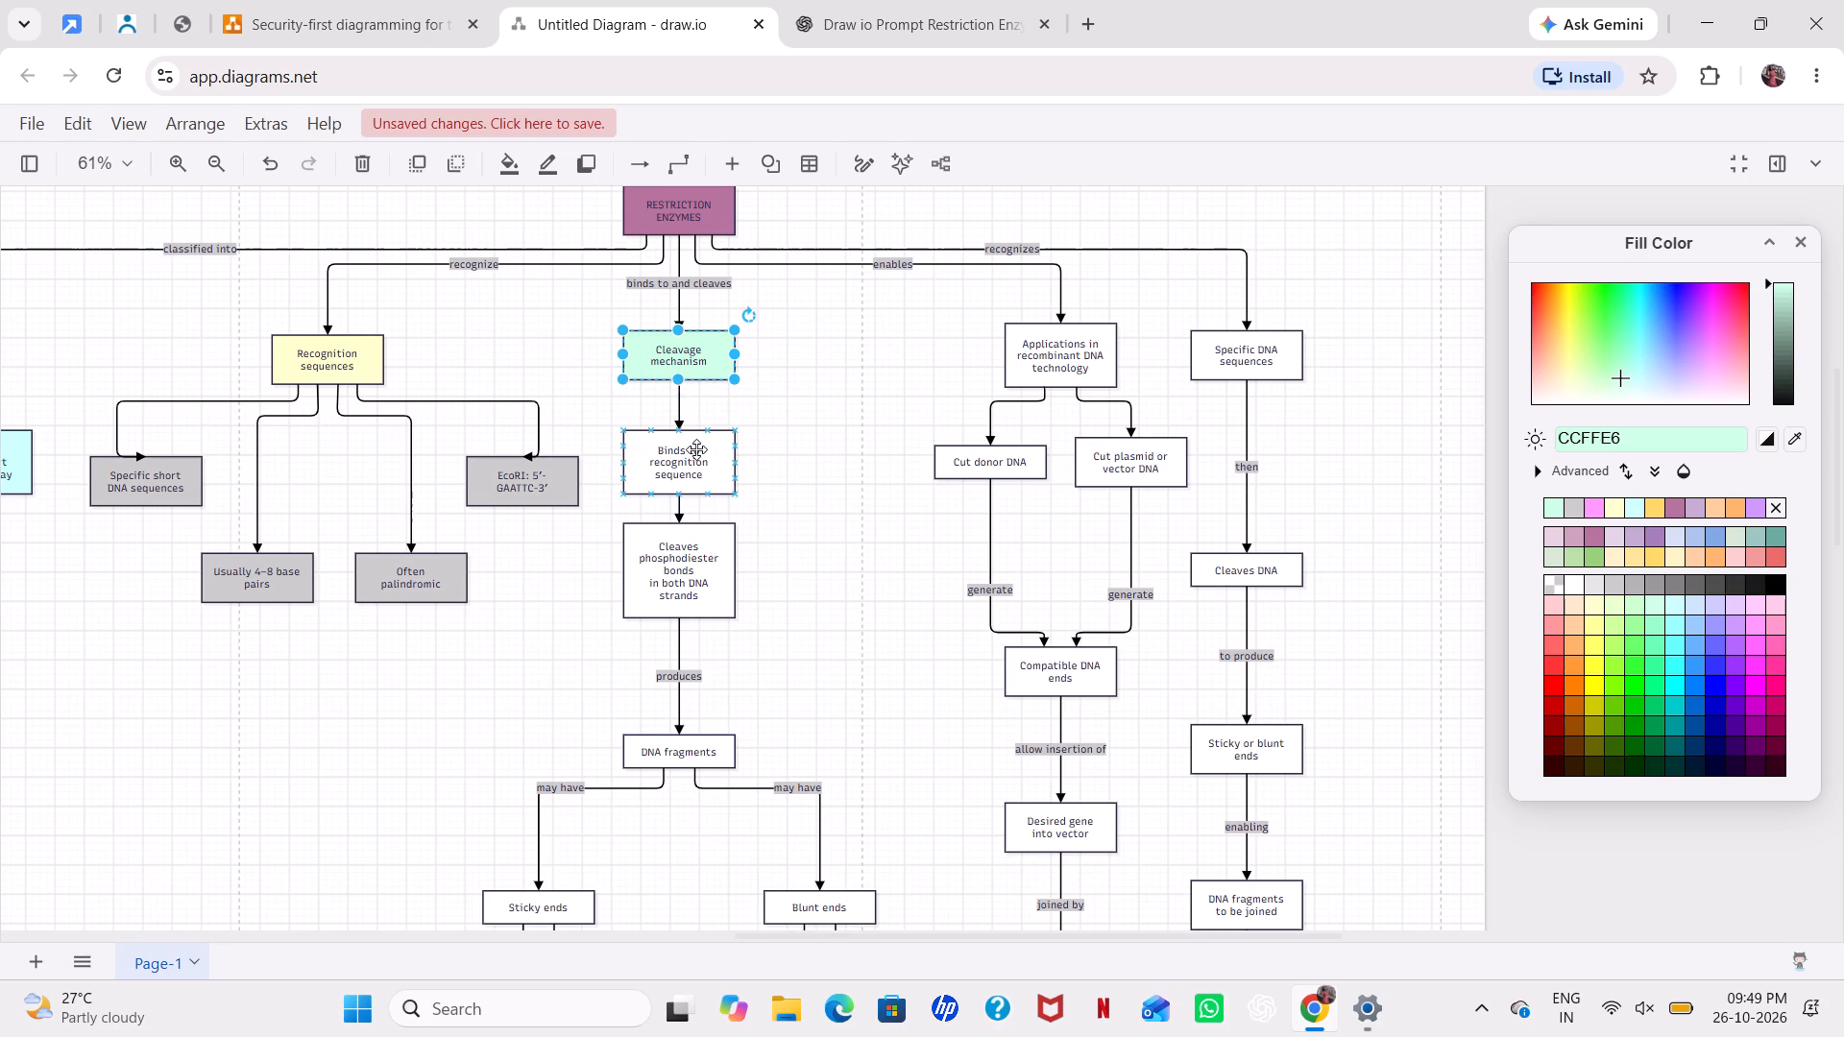
click(1676, 603)
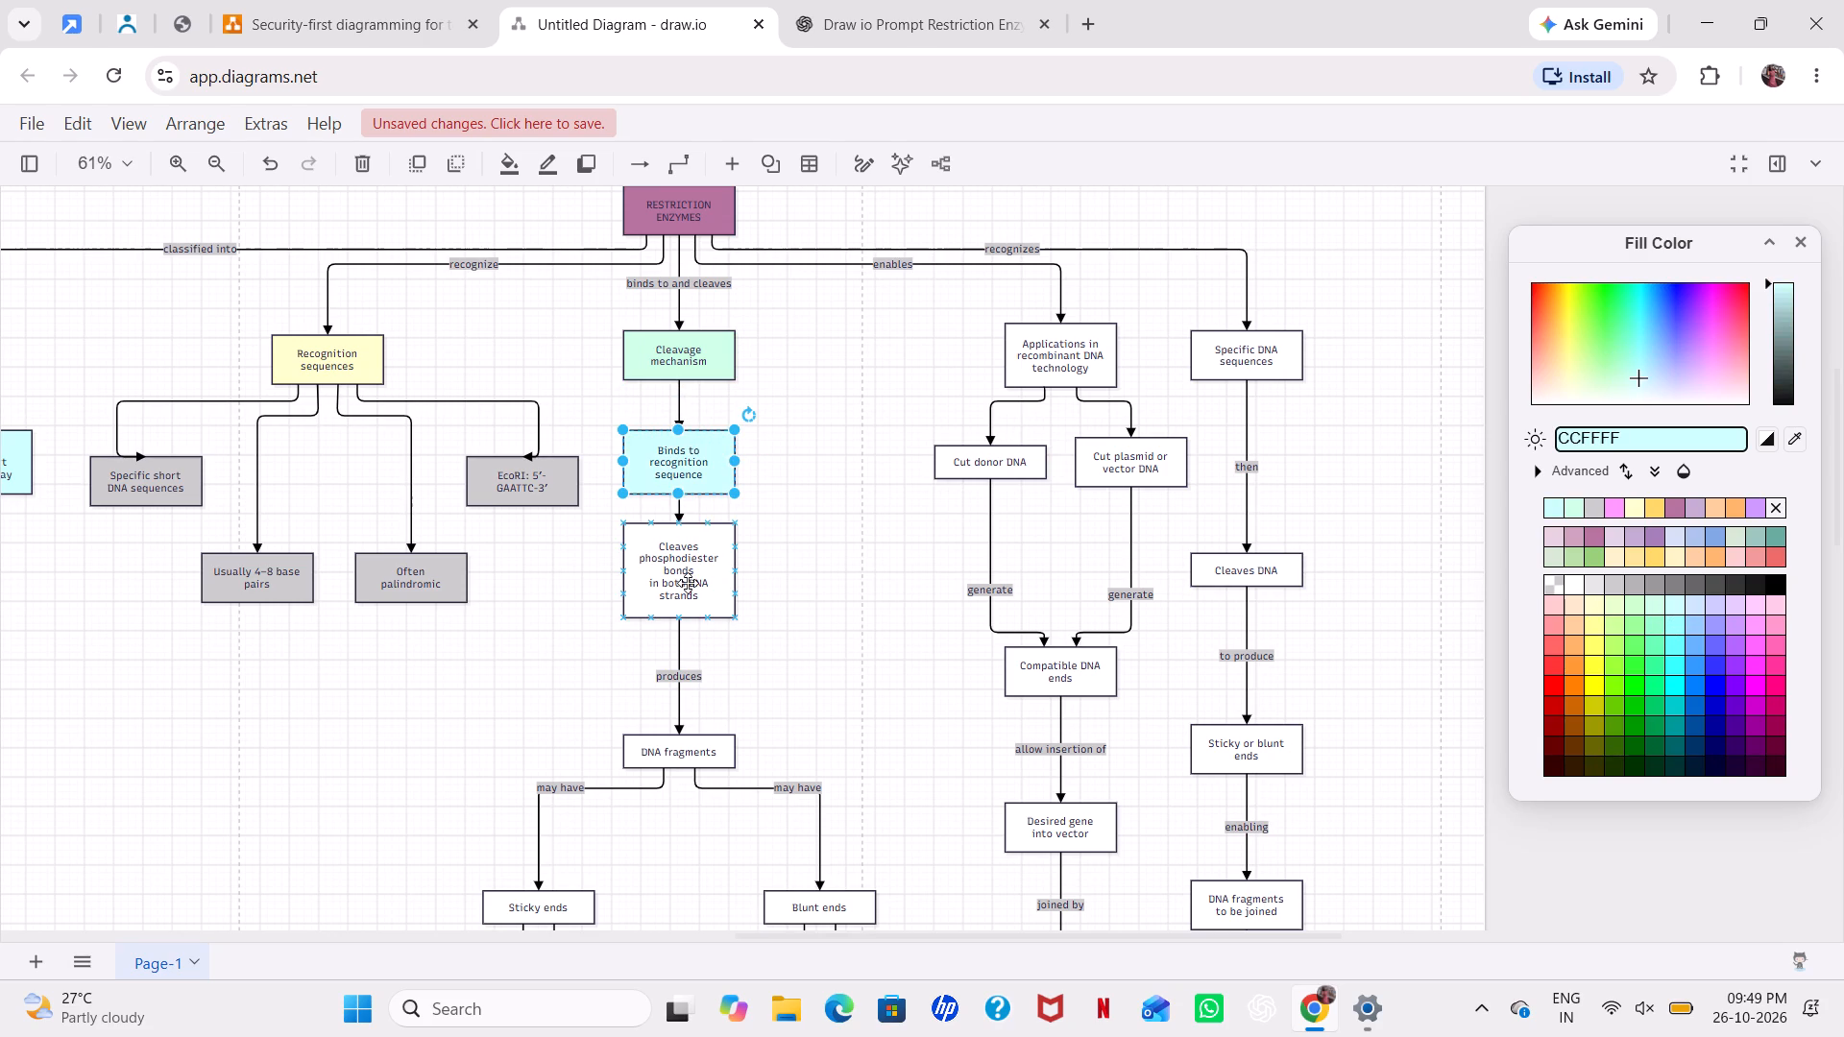
Fill the Cleaves phosphodiester bonds in both DNA strands box with light periwinkle CCCCFF.
click(688, 583)
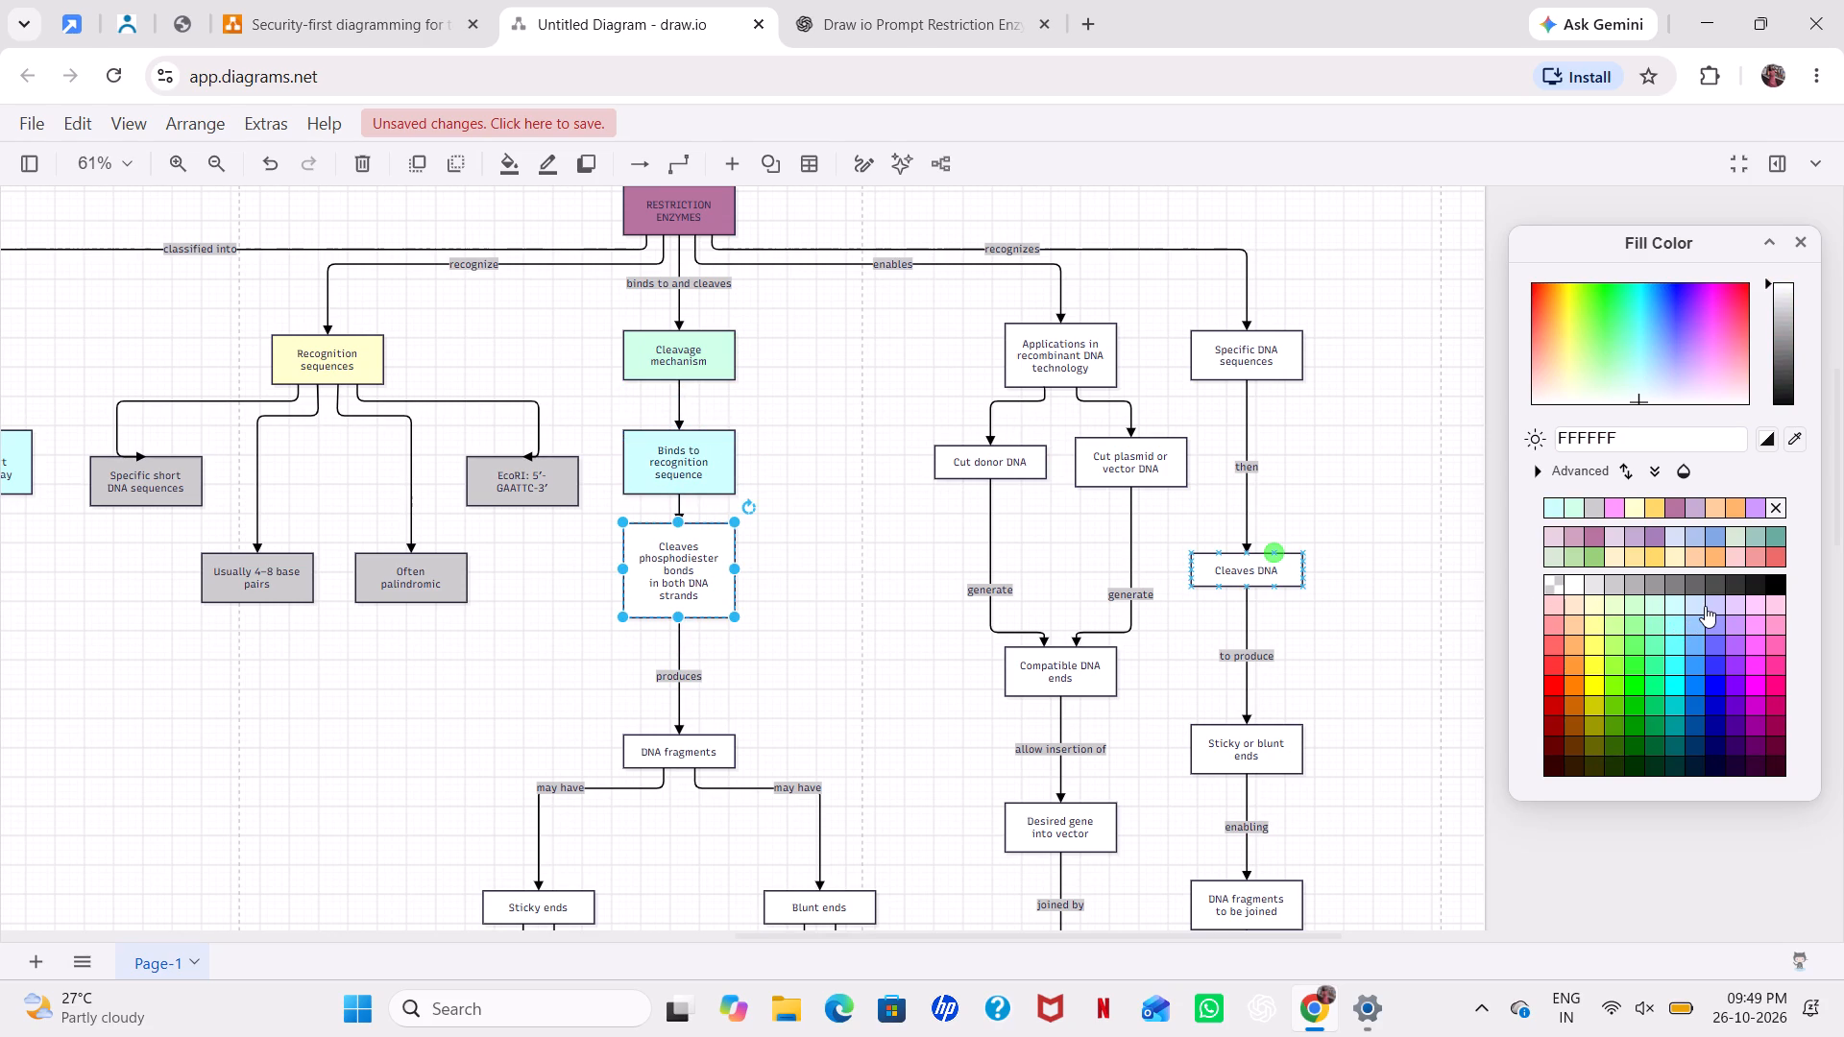
click(1705, 606)
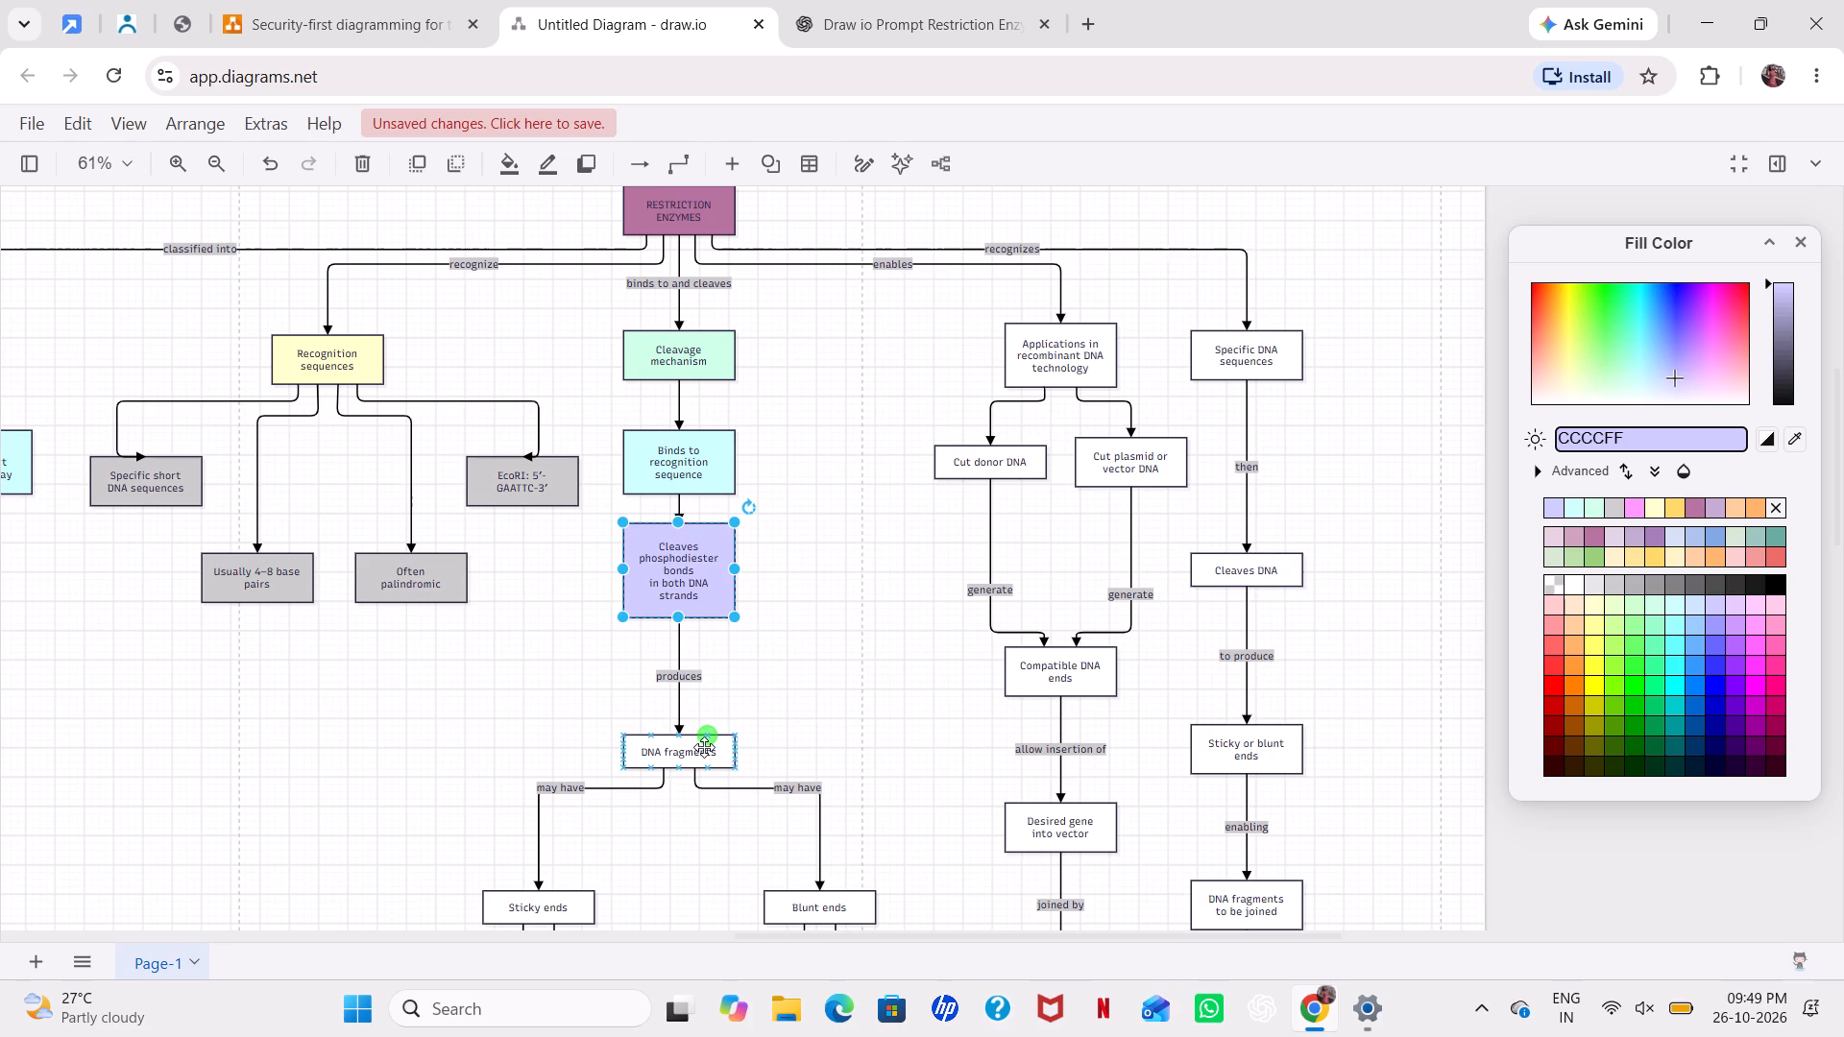
Fill the DNA fragments box with light lavender E5CCFF.
click(704, 747)
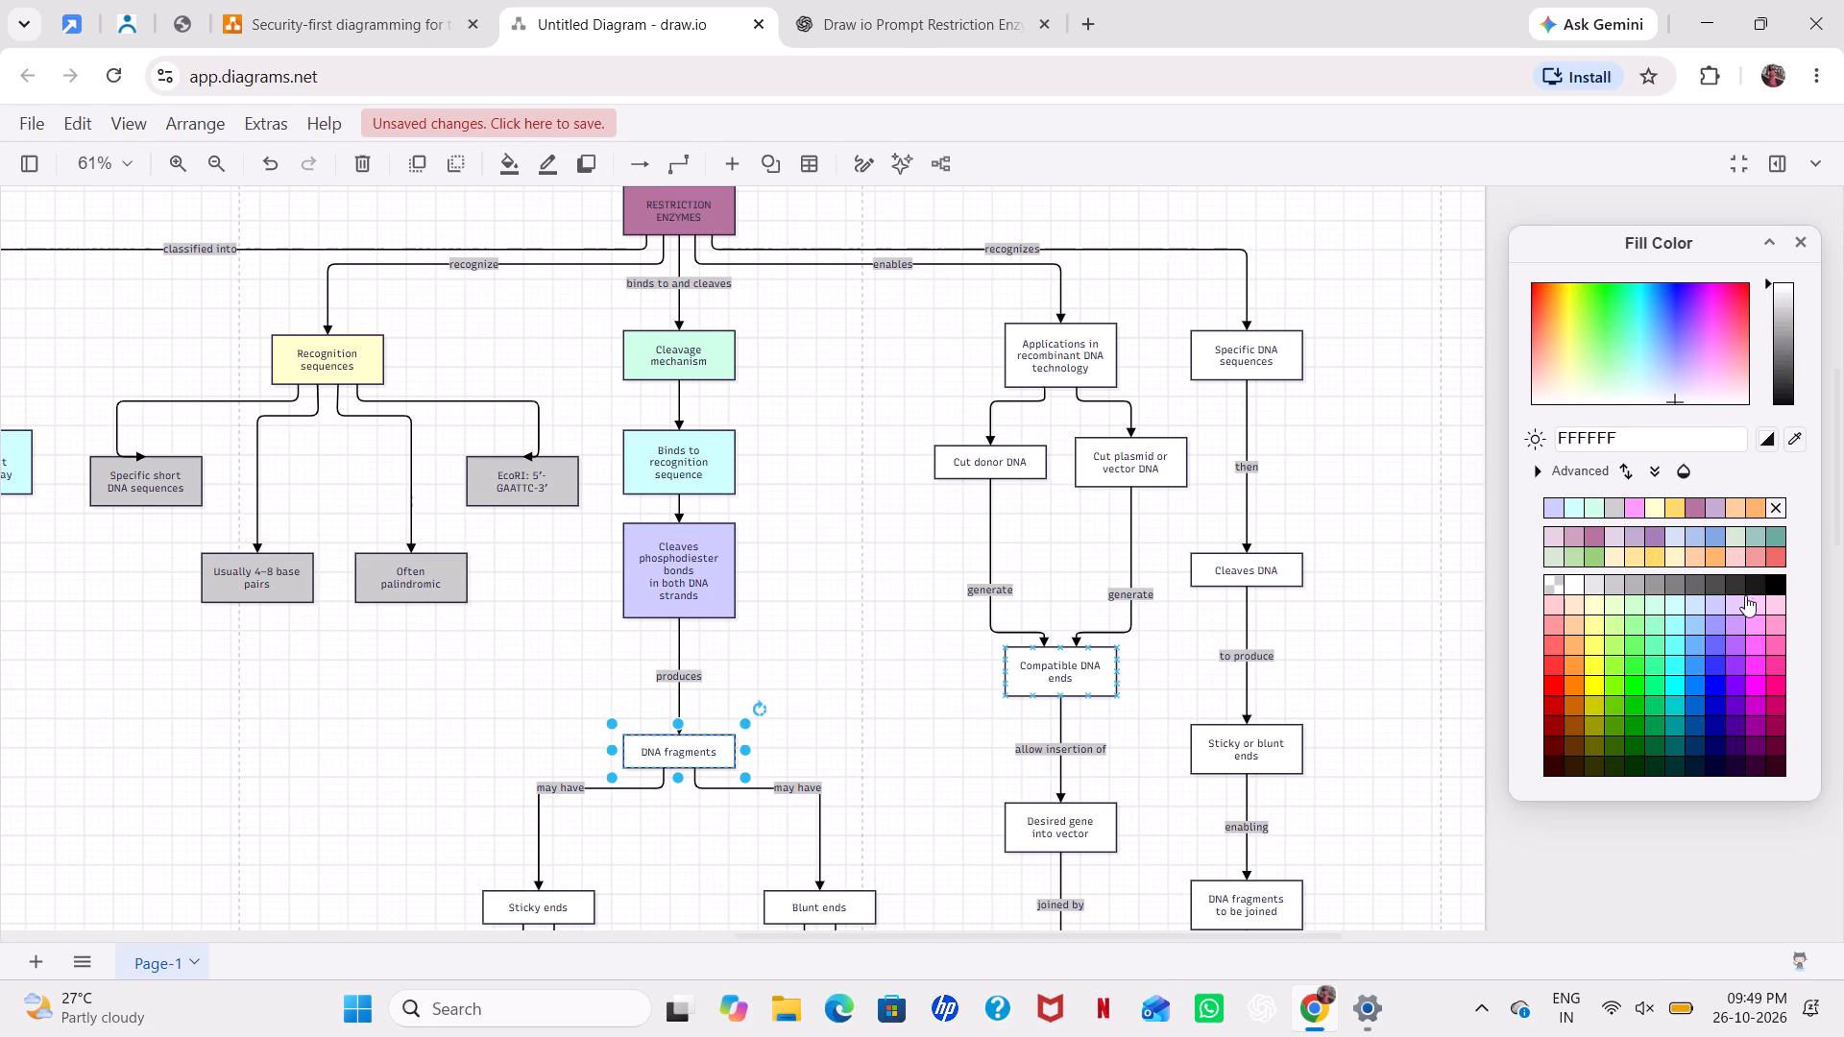
click(1732, 599)
scroll(1084, 596, down, 1)
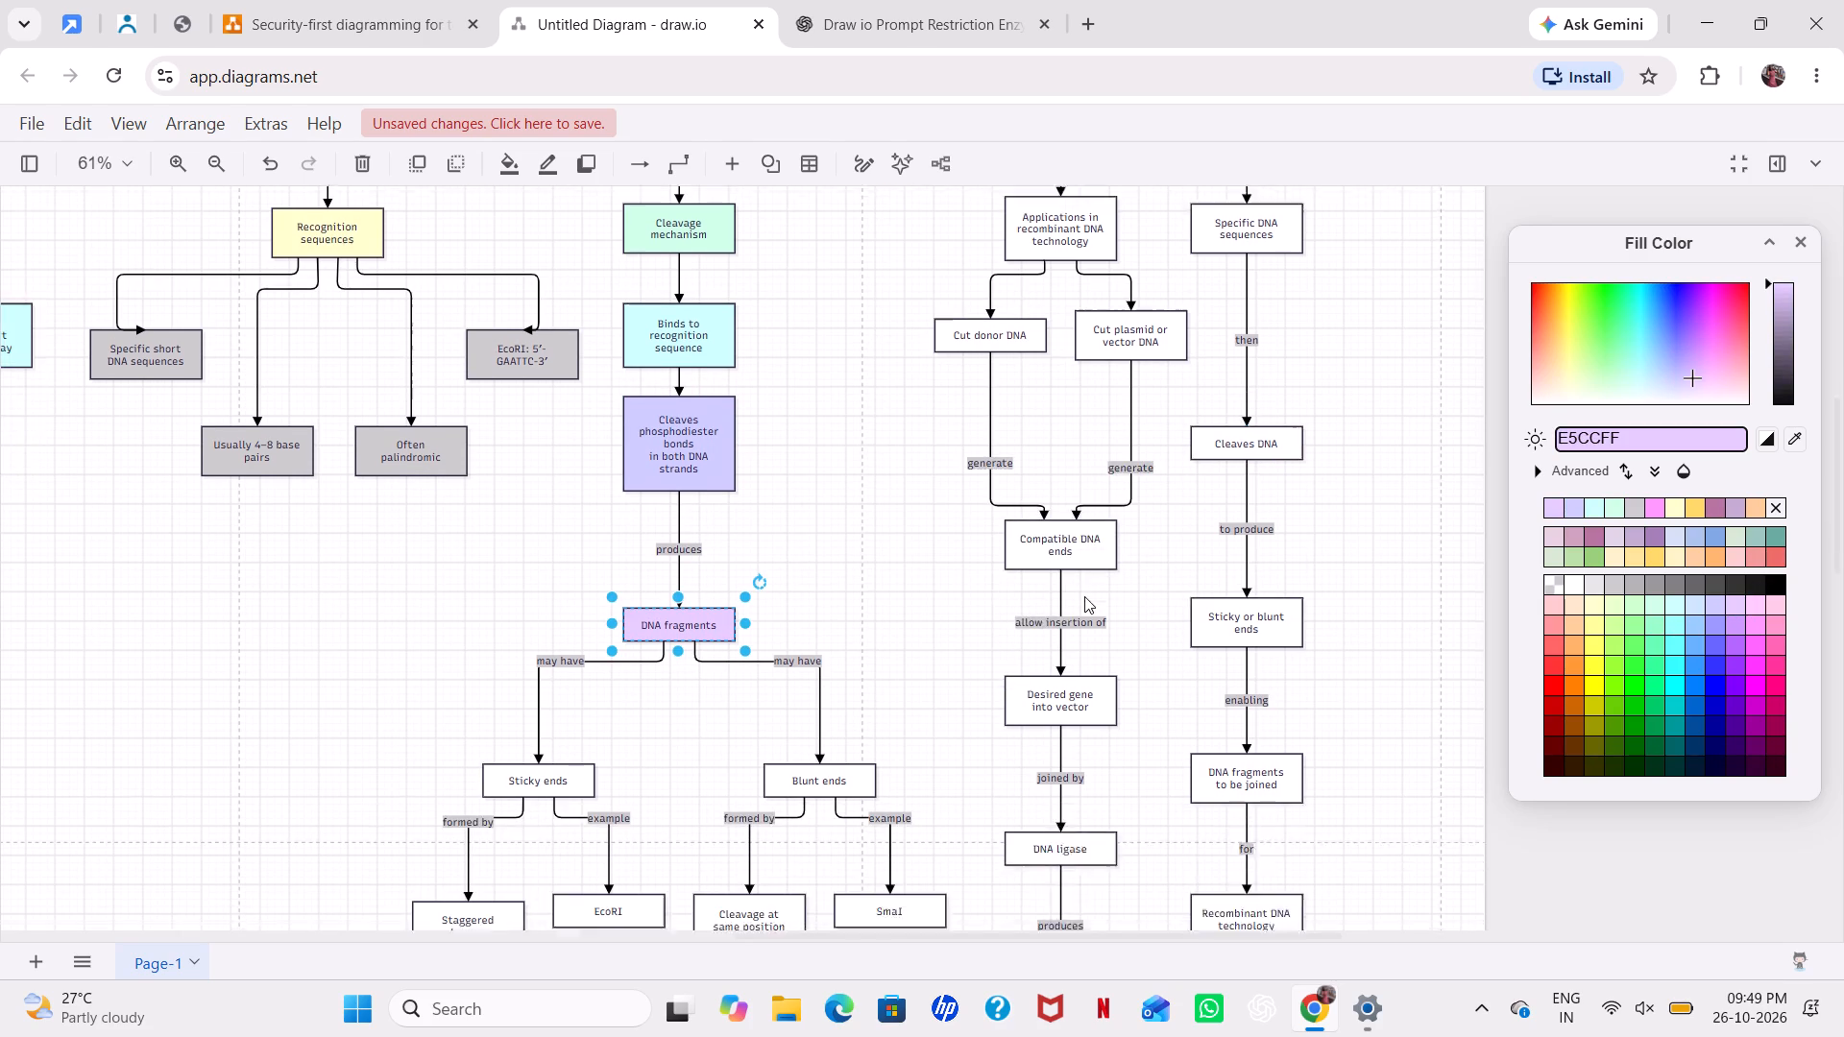
Fill the Blunt ends and Sticky ends boxes with the same light peach, FFE6CC.
scroll(1084, 596, down, 2)
click(831, 605)
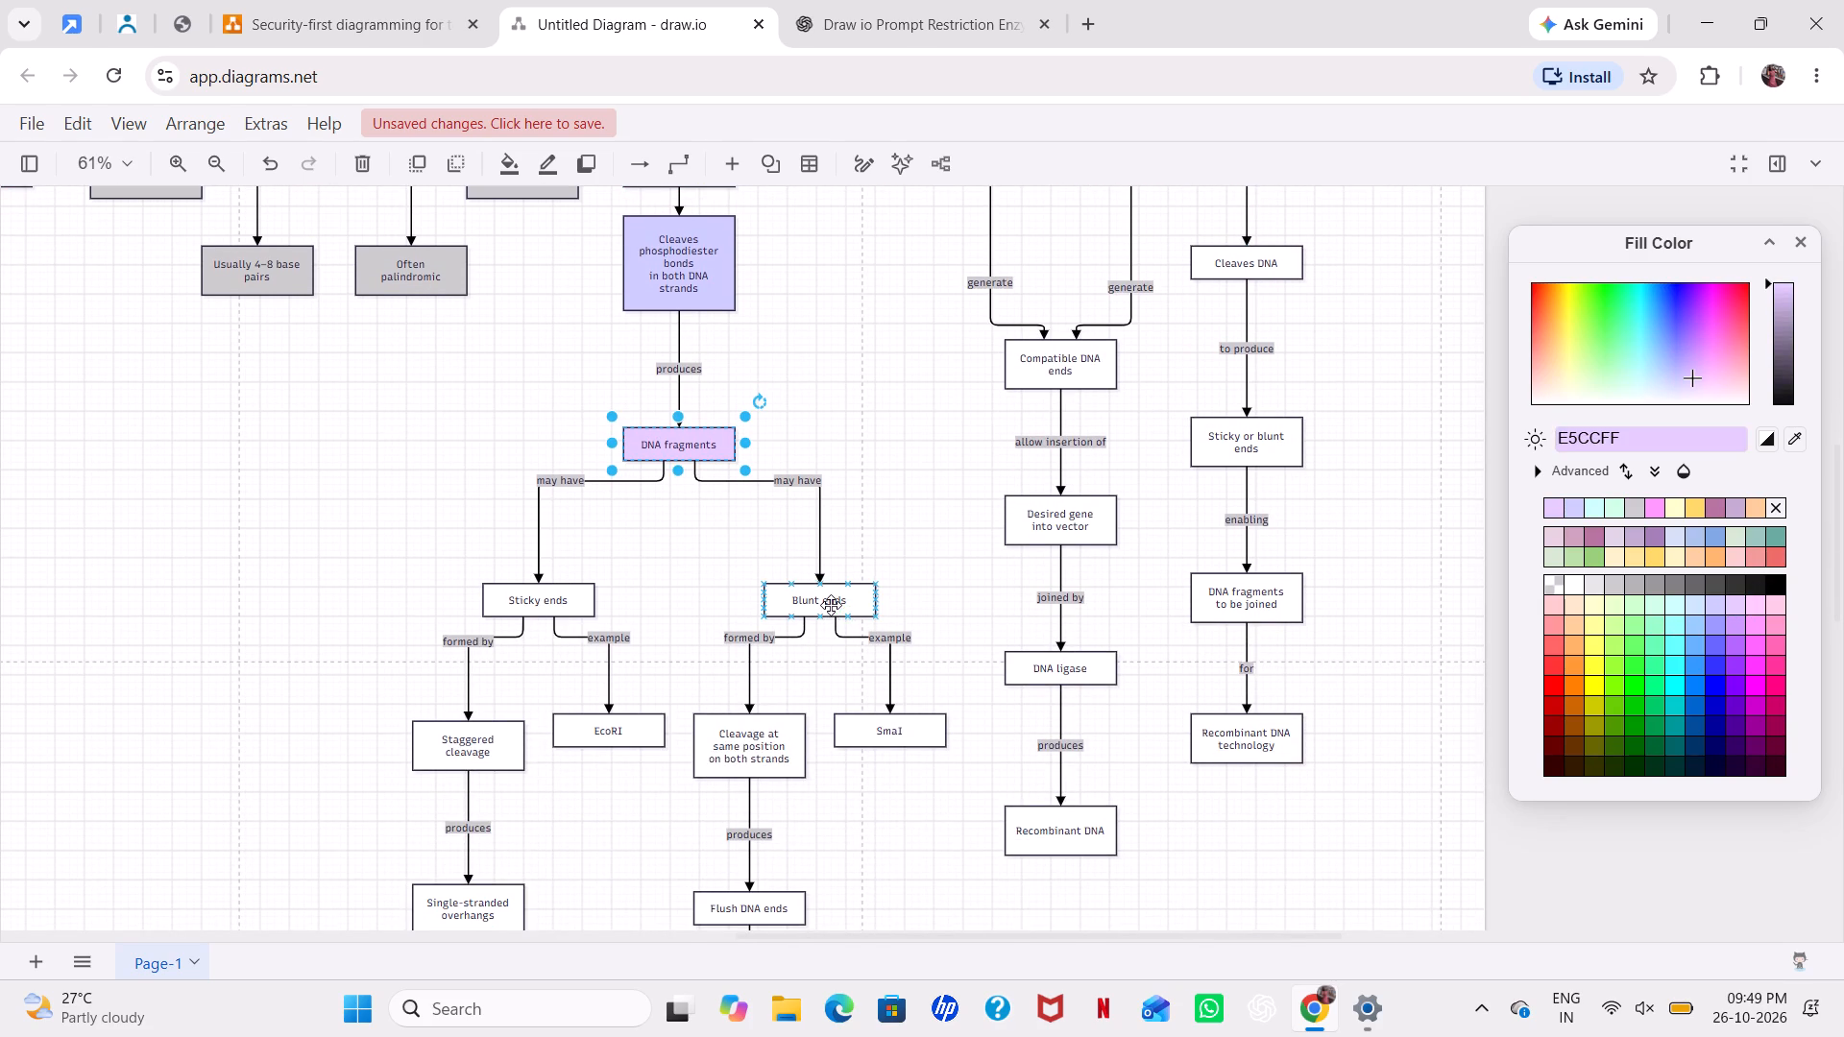
click(1568, 602)
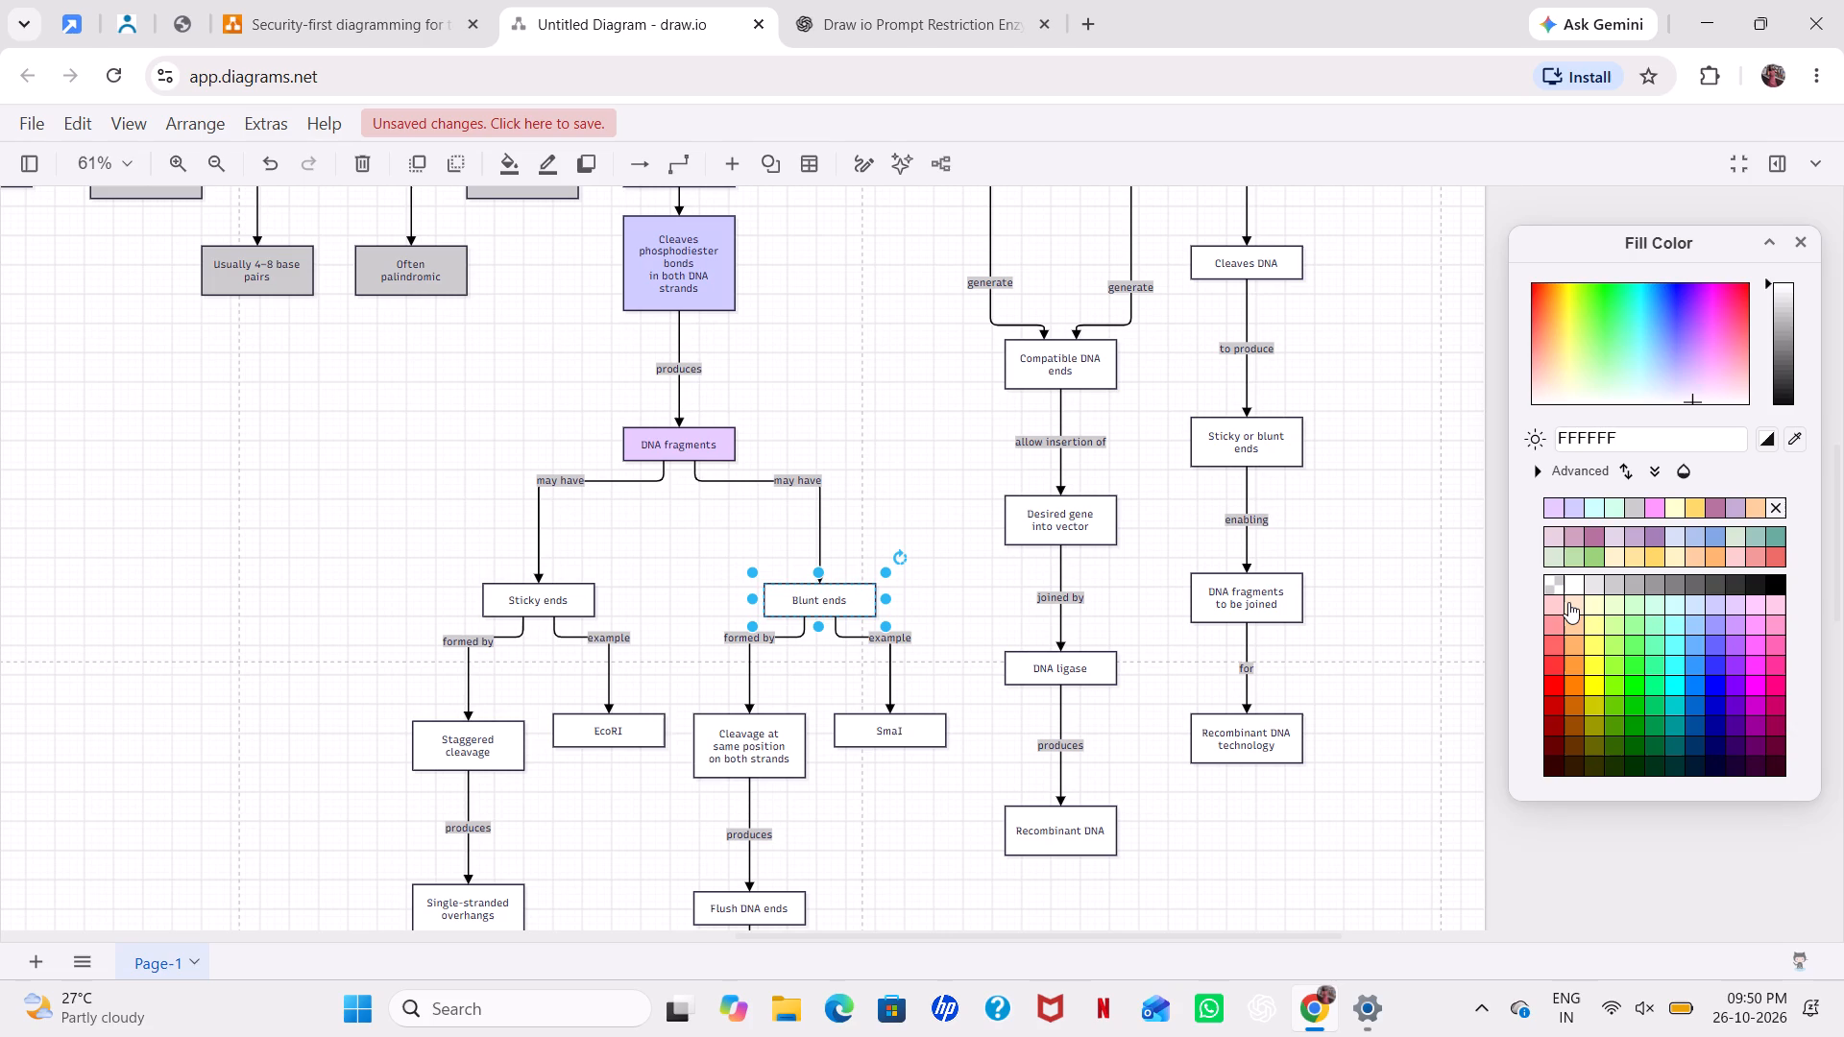
click(564, 610)
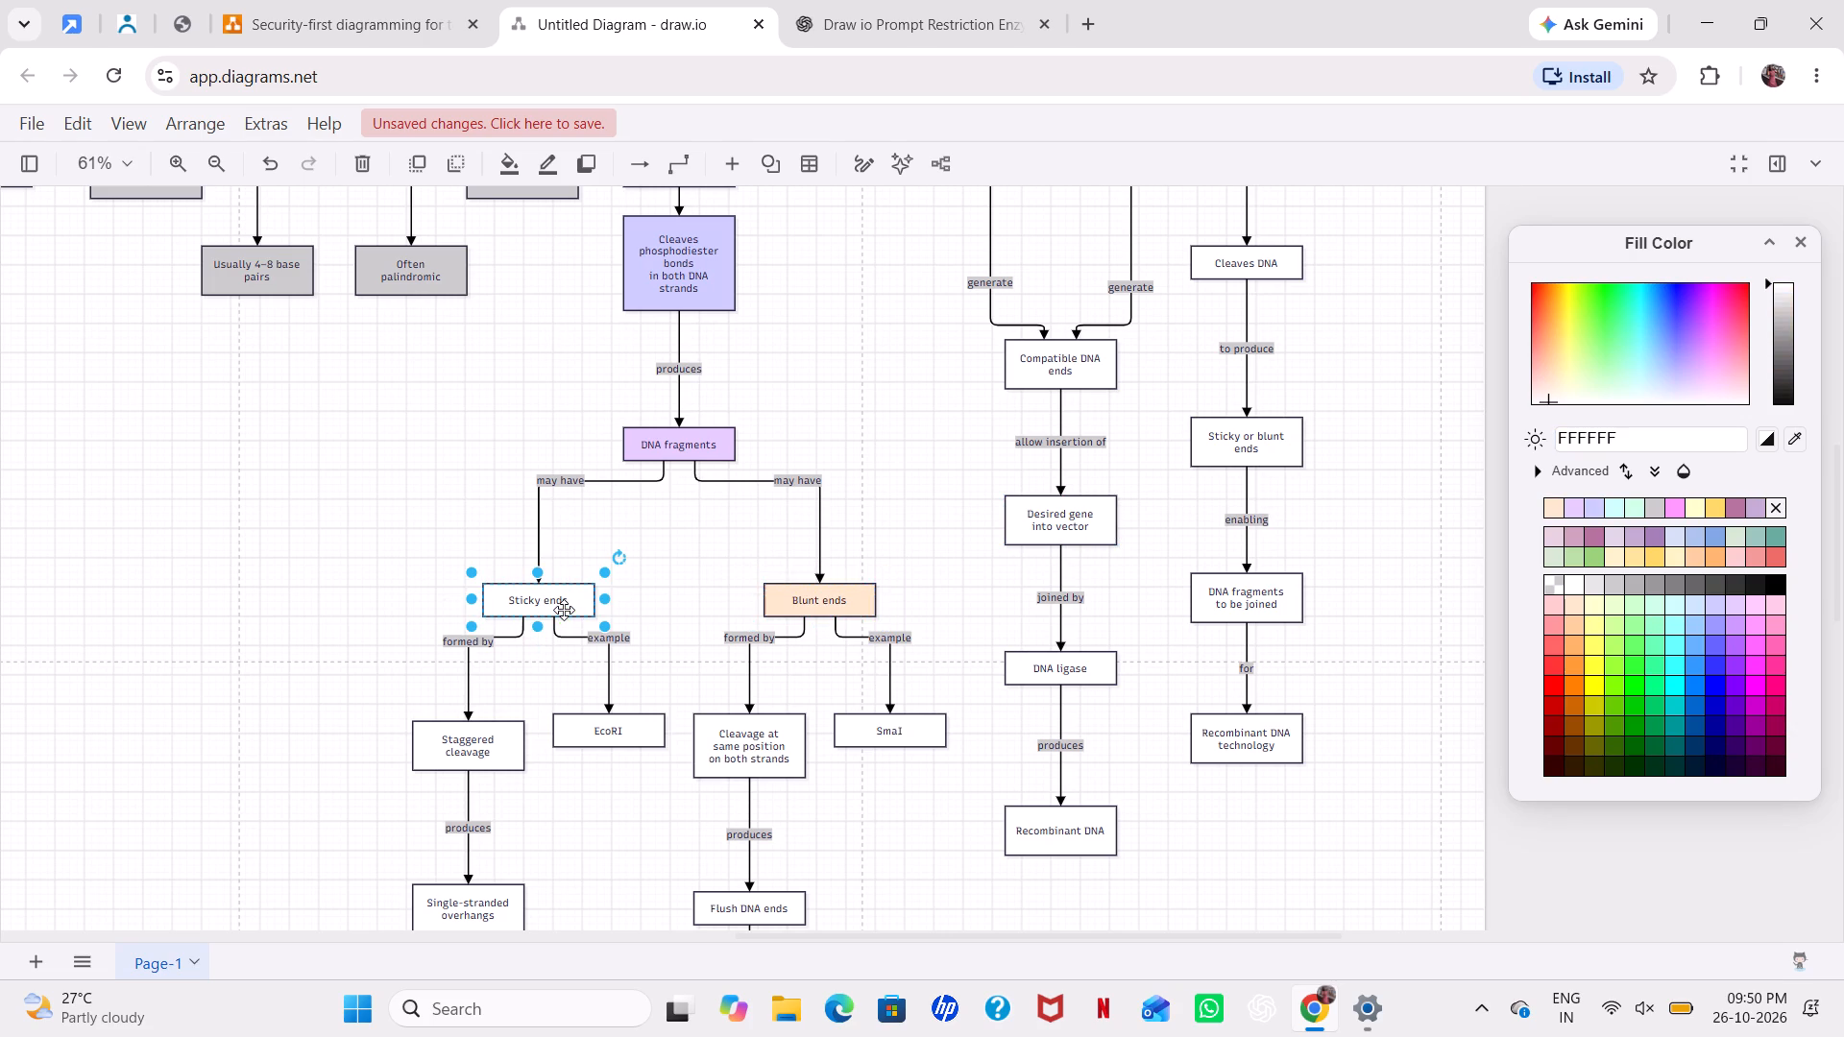
click(1552, 512)
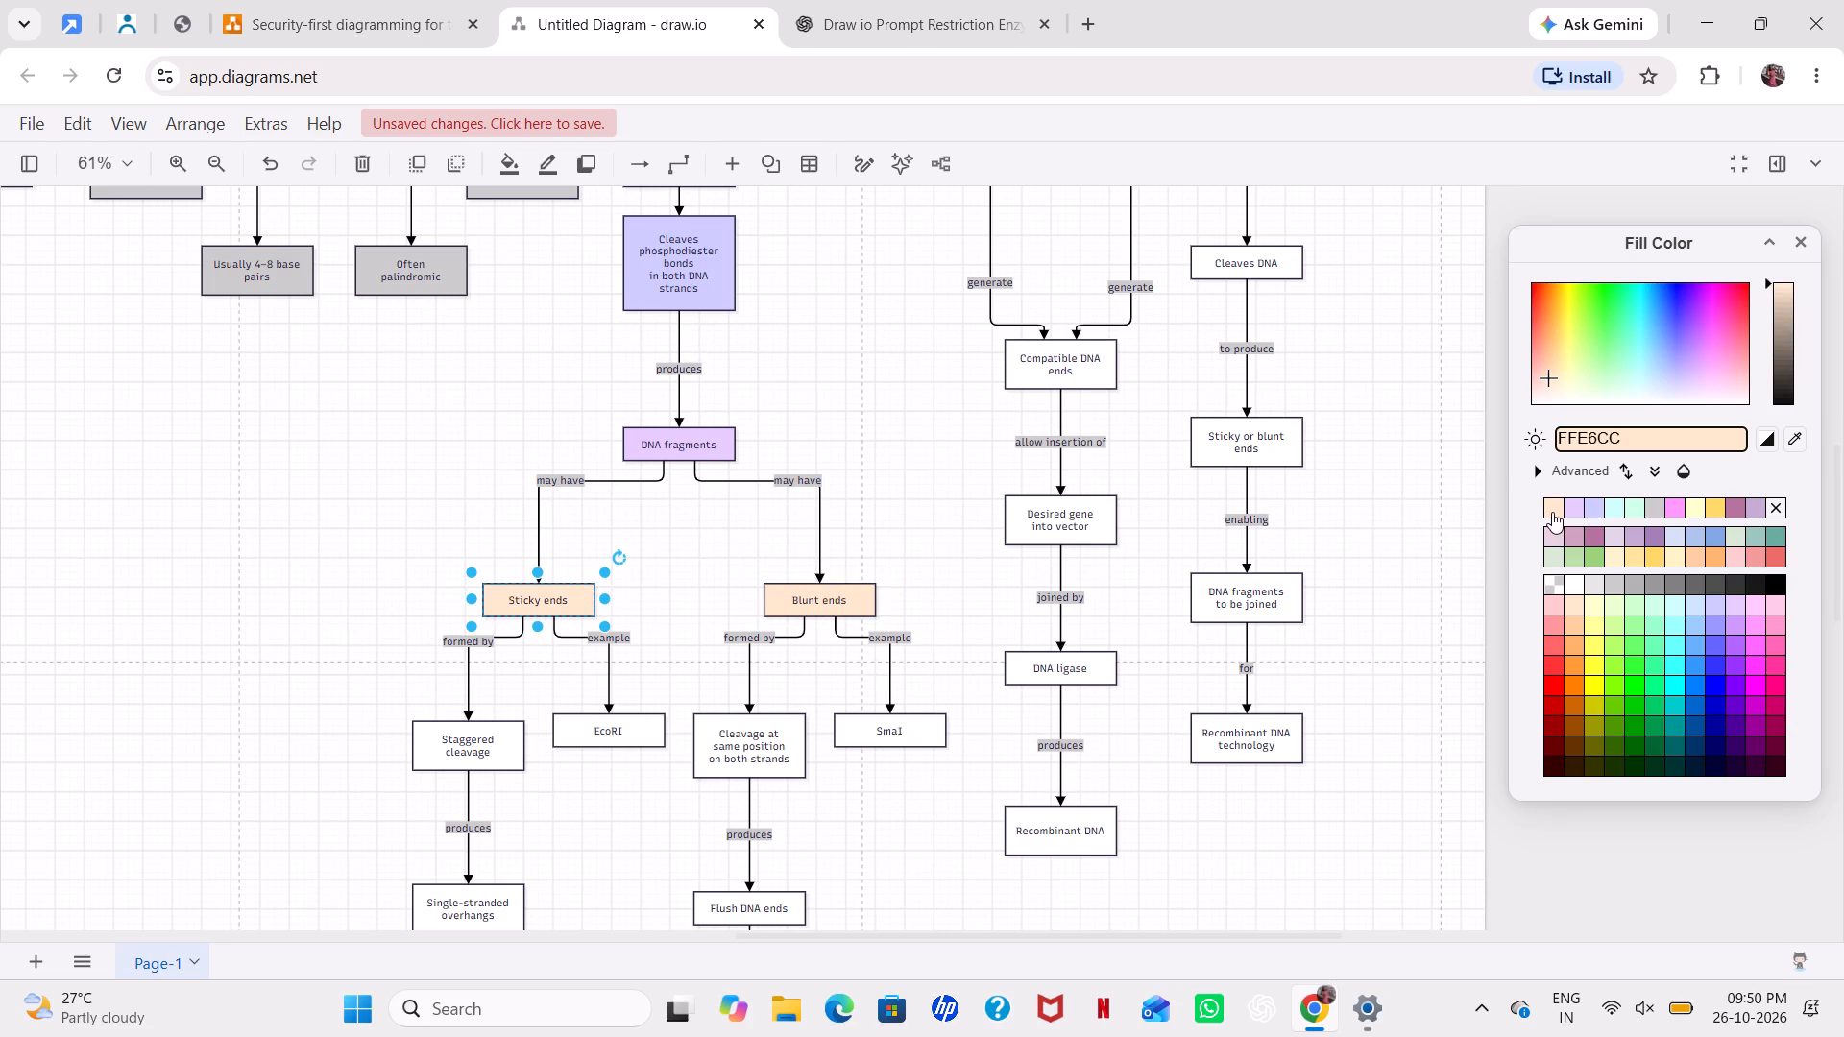
Fill the Staggered cleavage box under Sticky ends with light yellow FFFF99.
scroll(694, 677, down, 1)
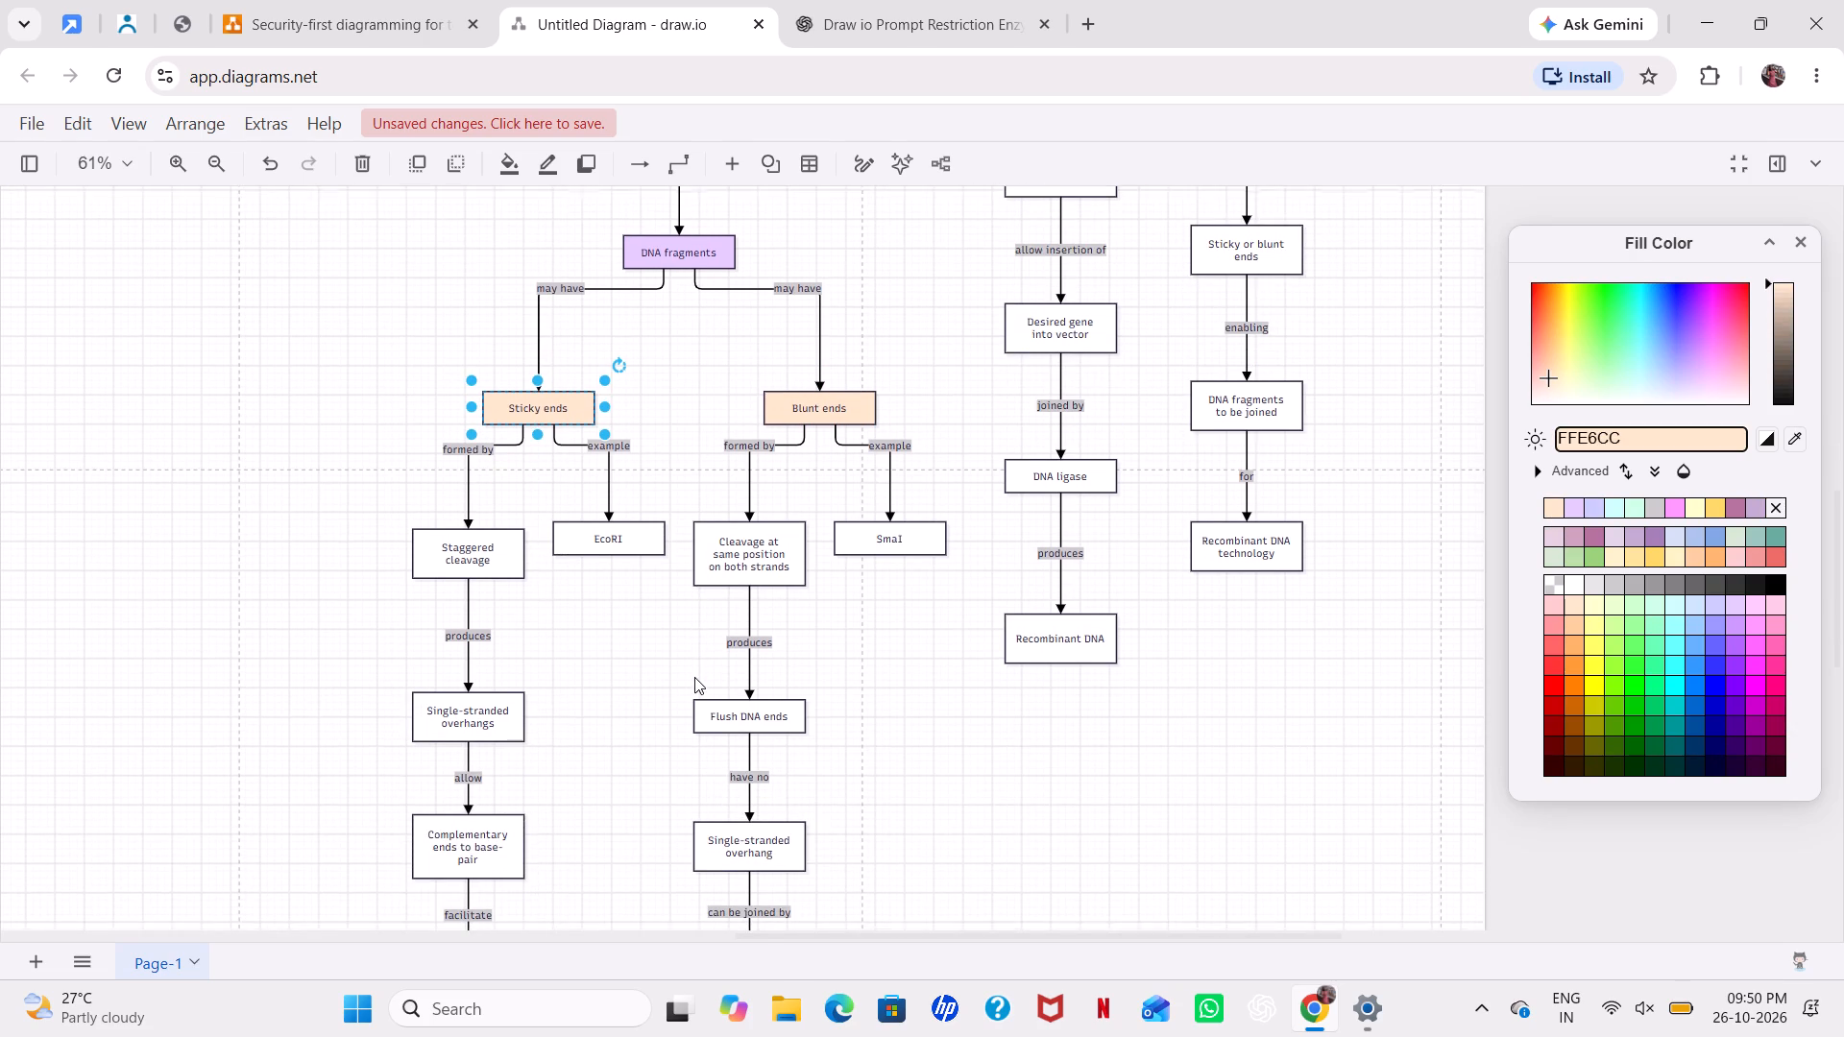
scroll(694, 677, down, 1)
click(471, 558)
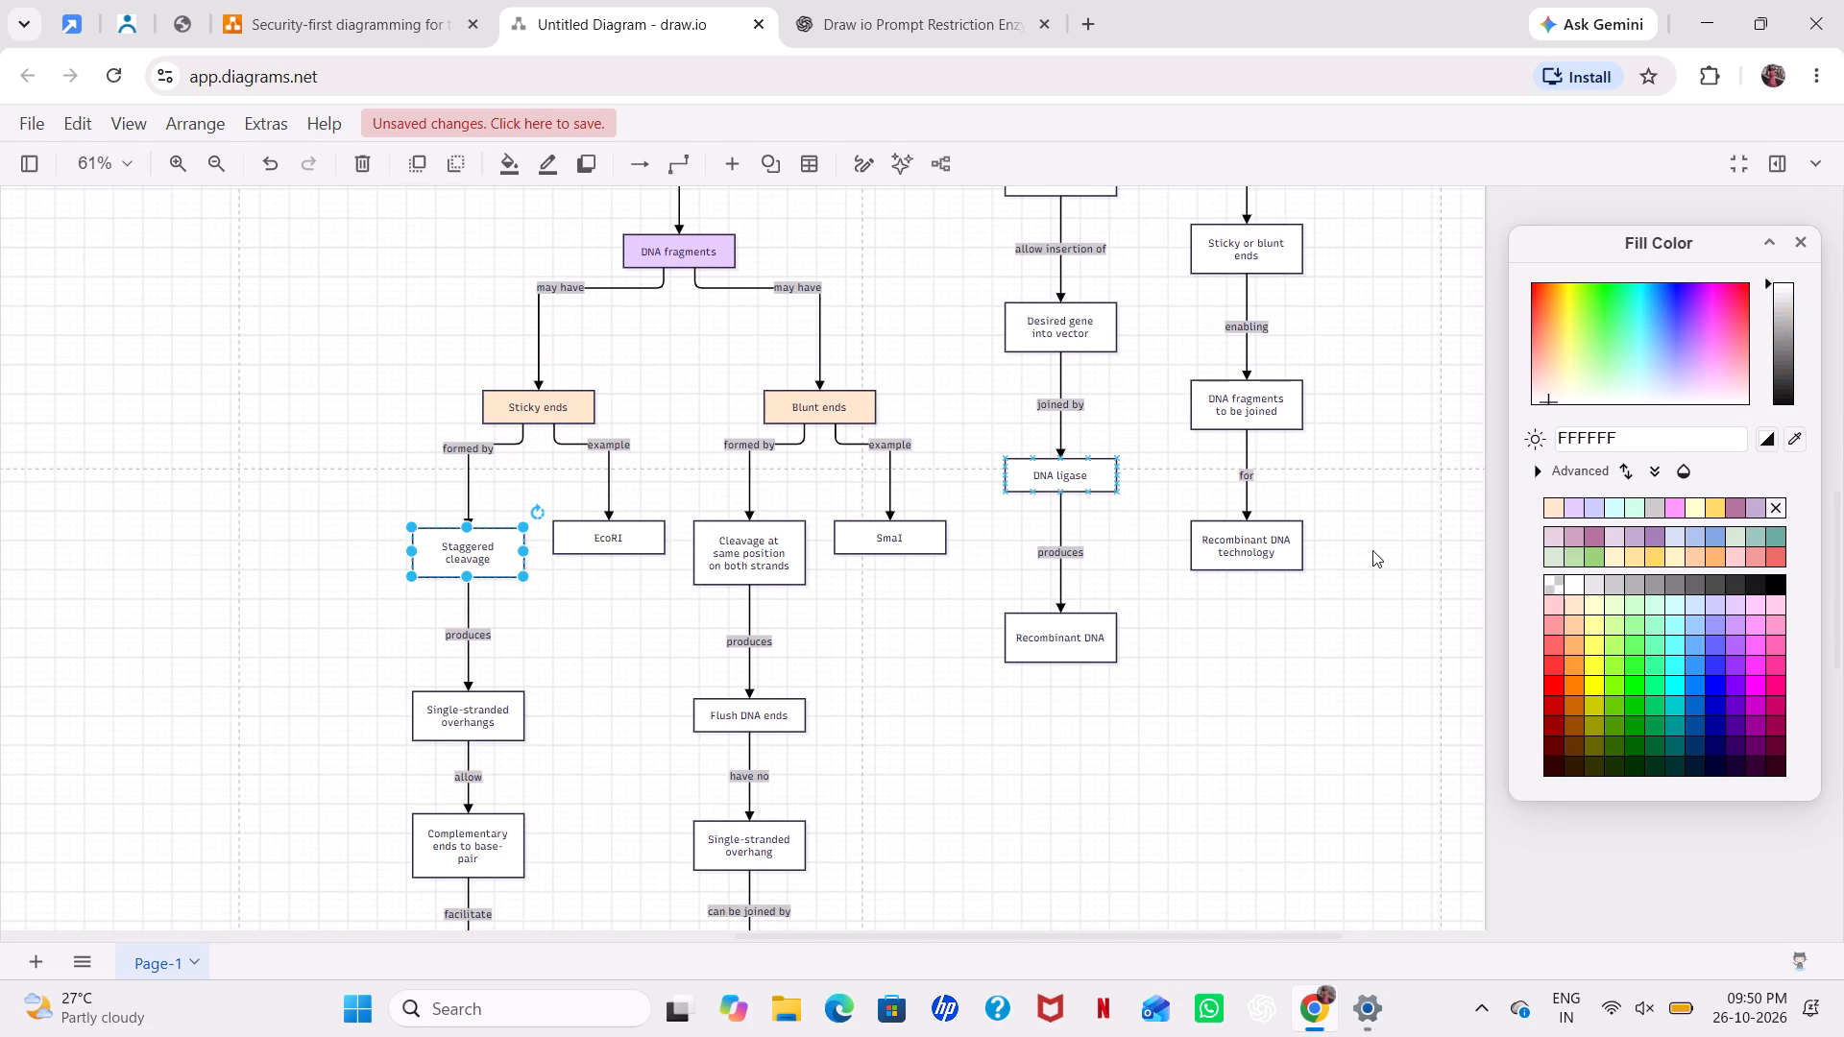
click(1594, 618)
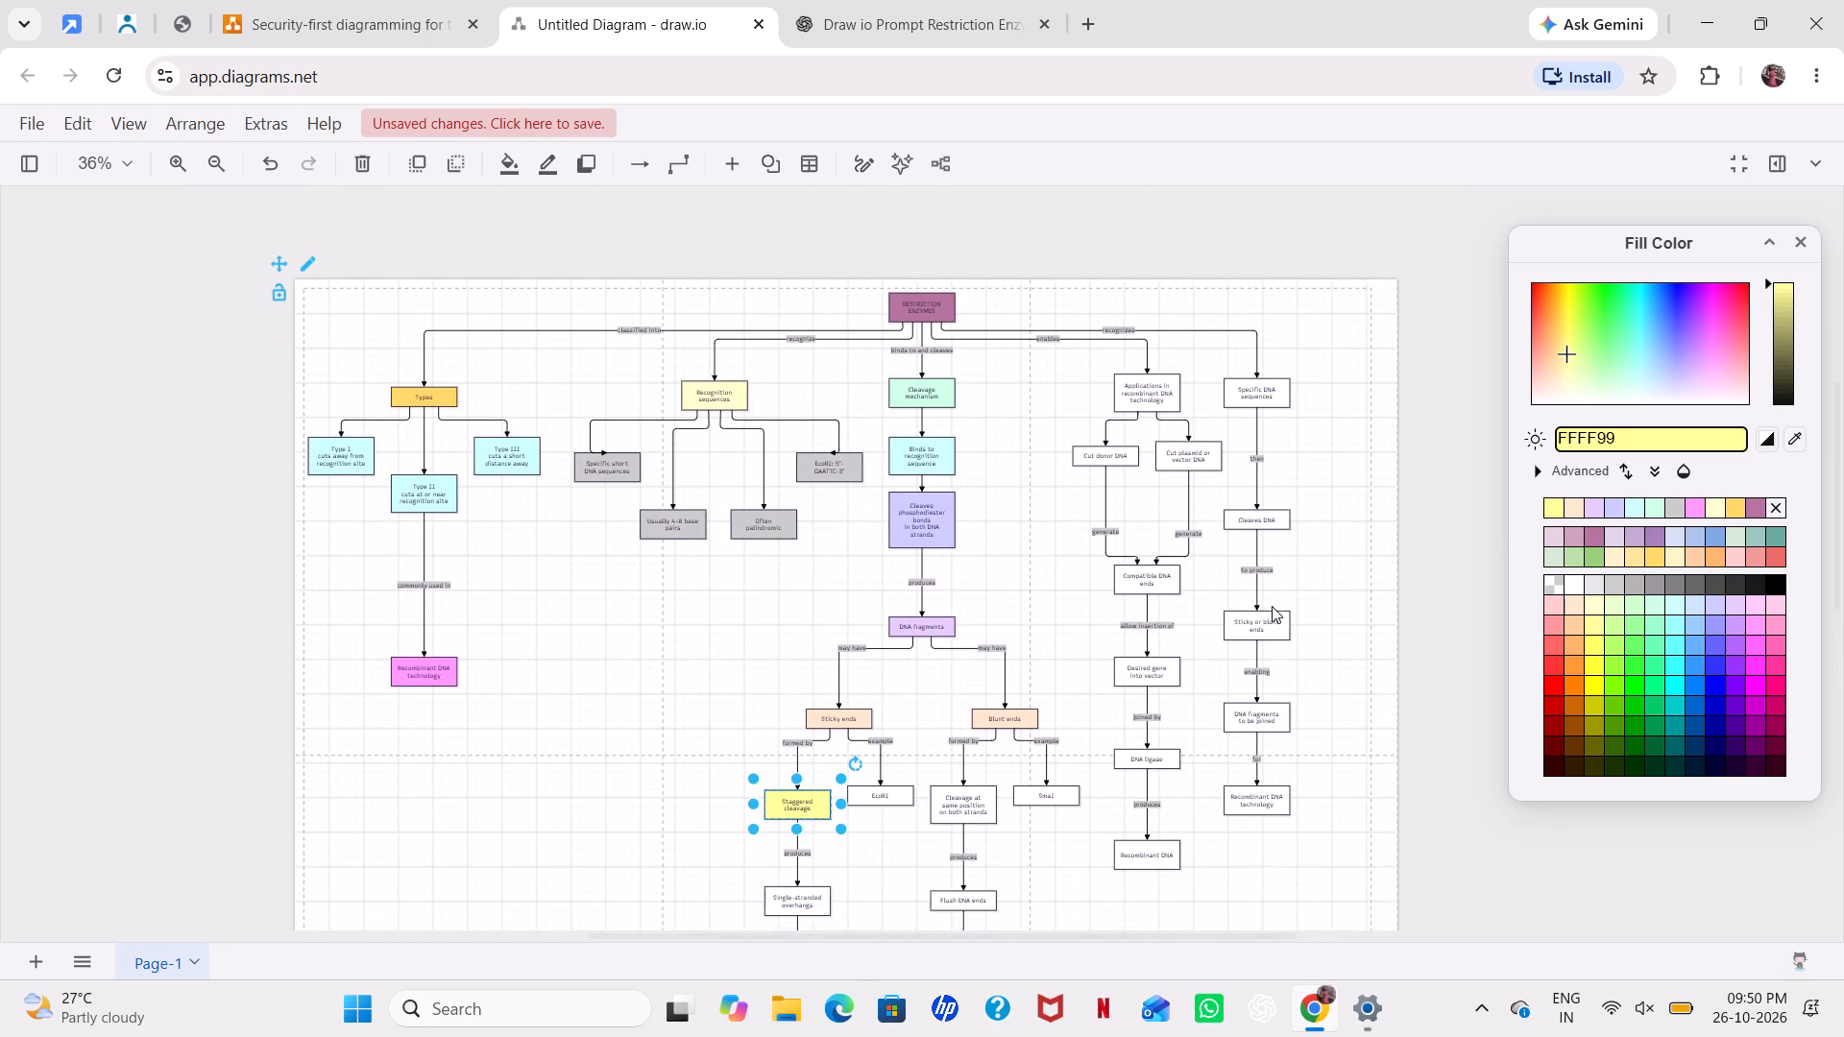
Fill the EcoRI example box under Sticky ends with light green 99FF99.
scroll(1272, 606, down, 1)
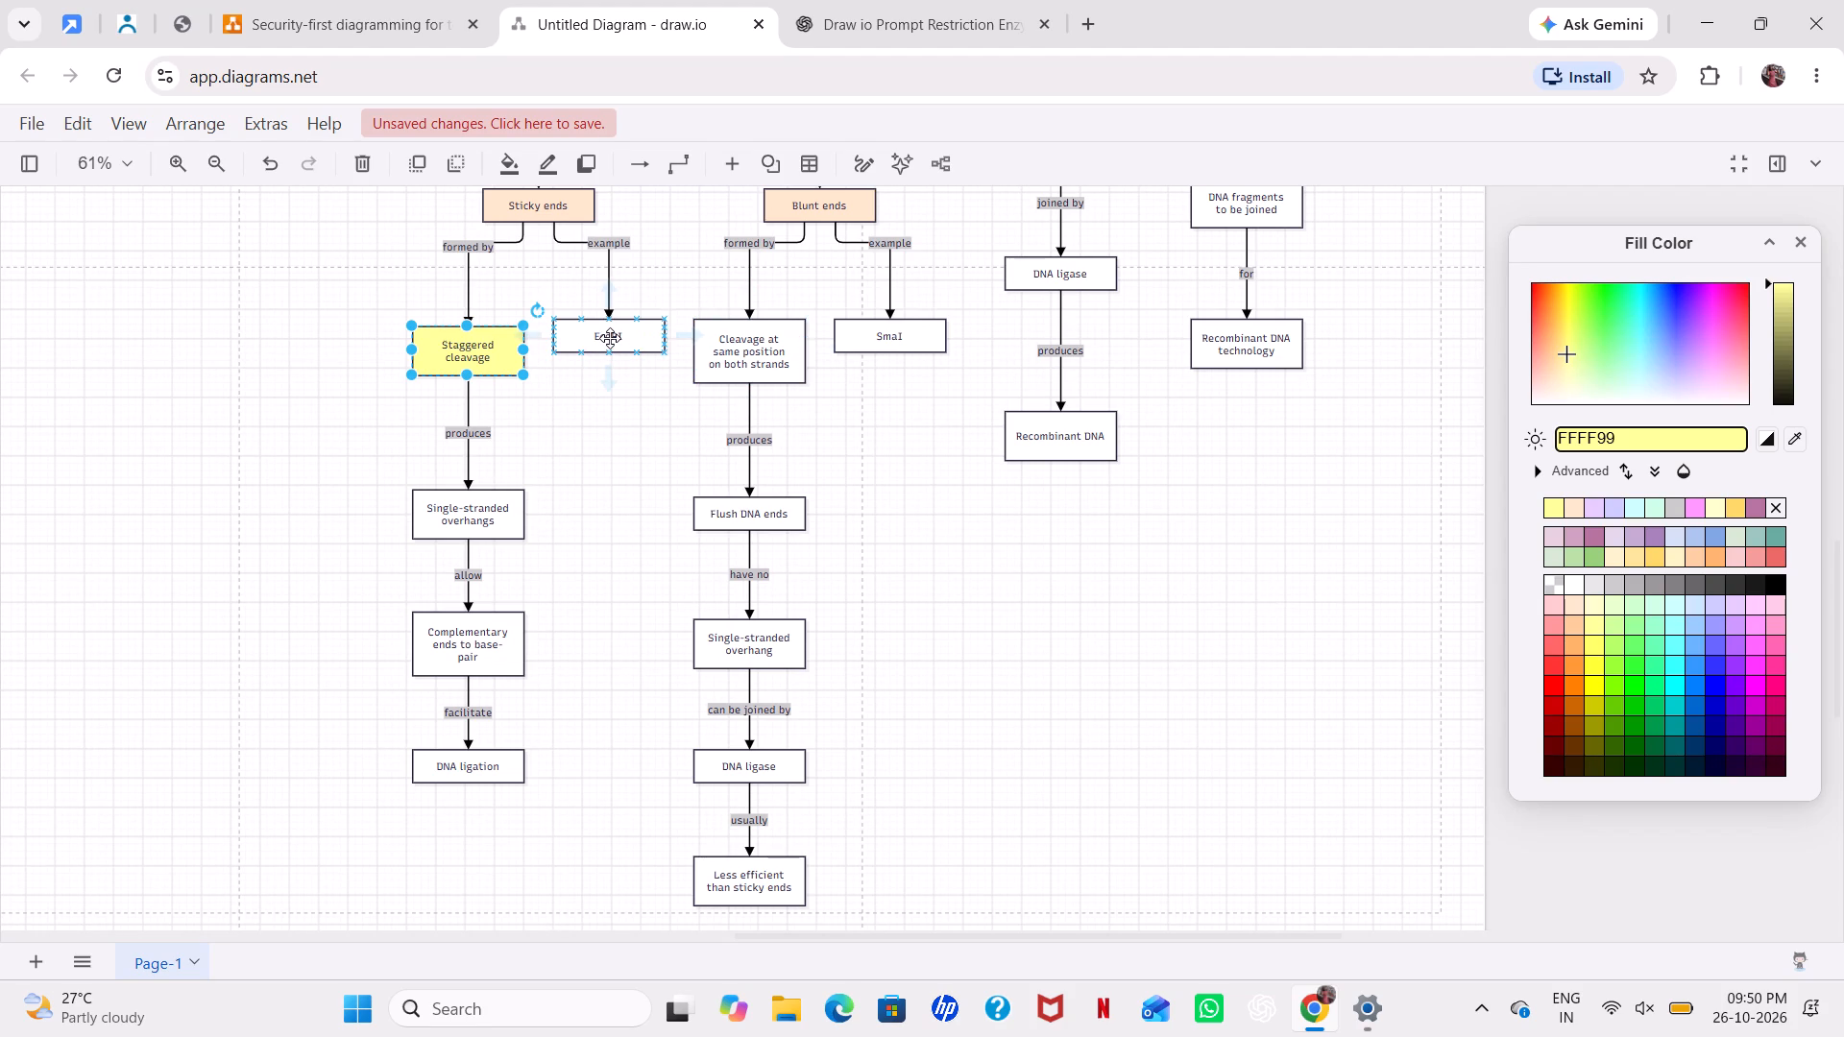
click(610, 338)
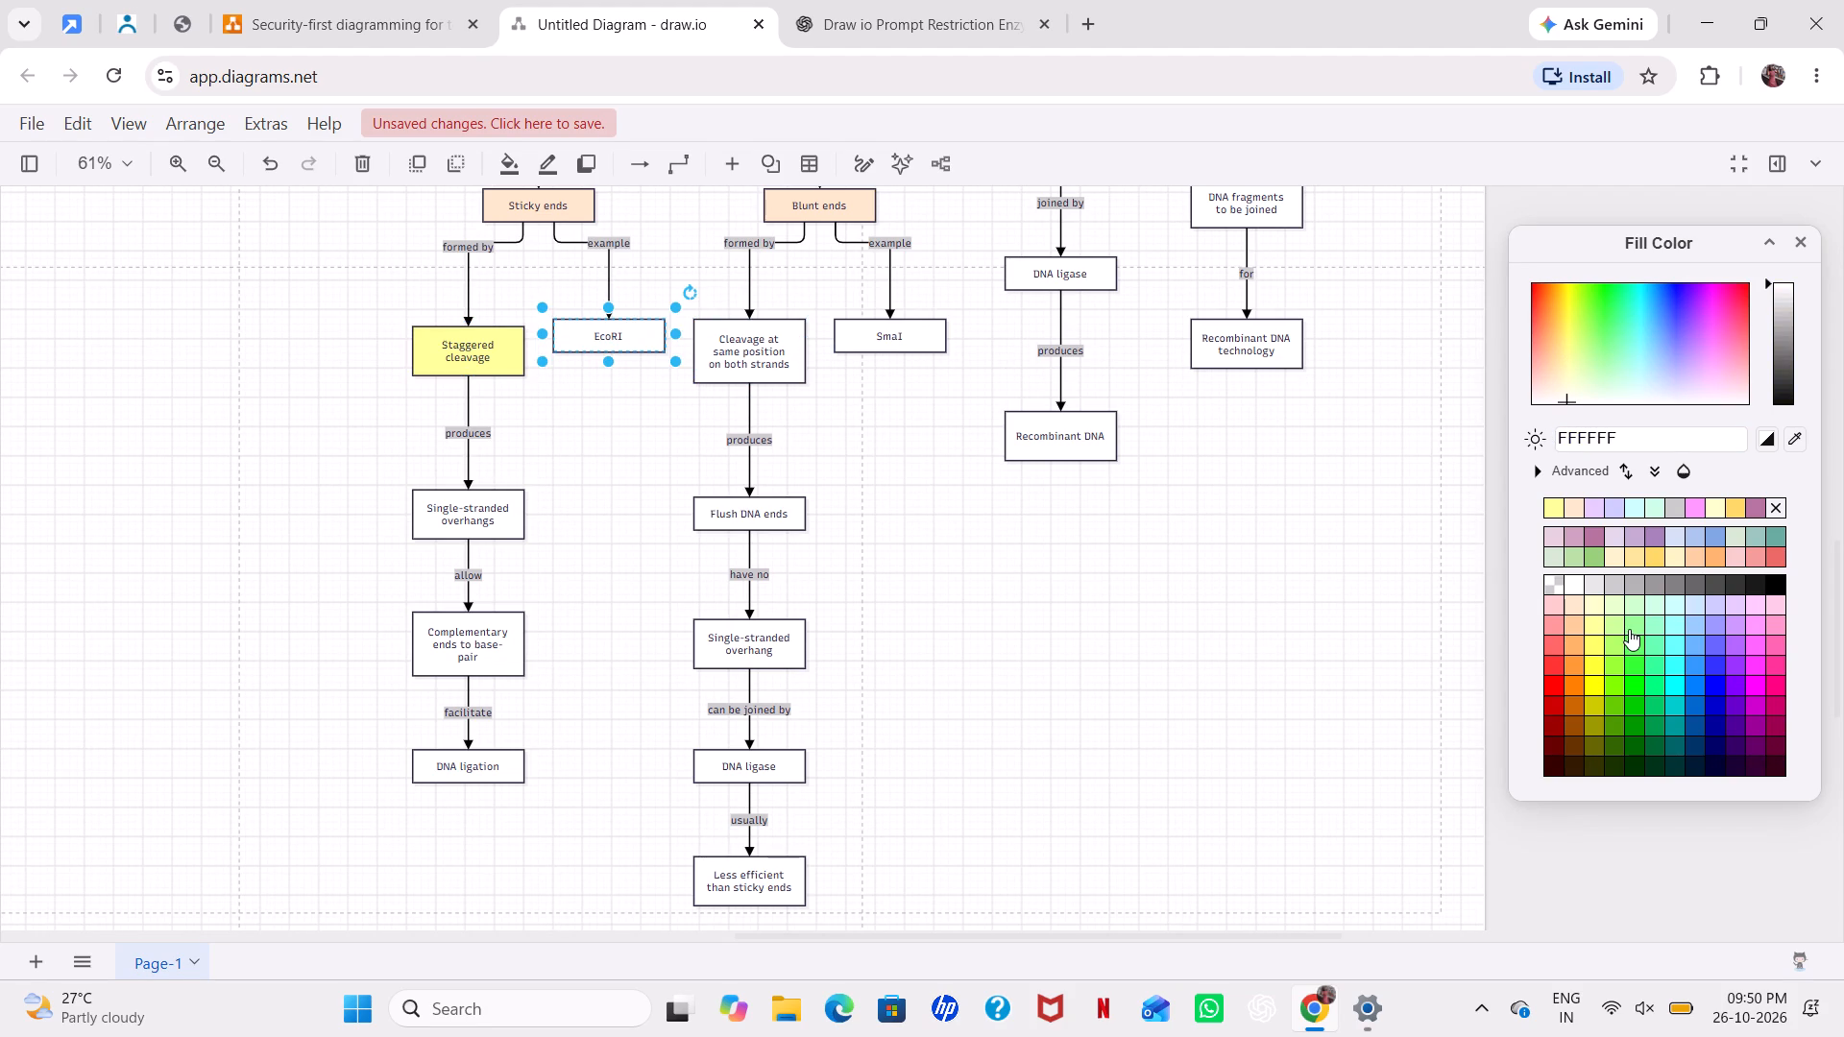
click(1637, 628)
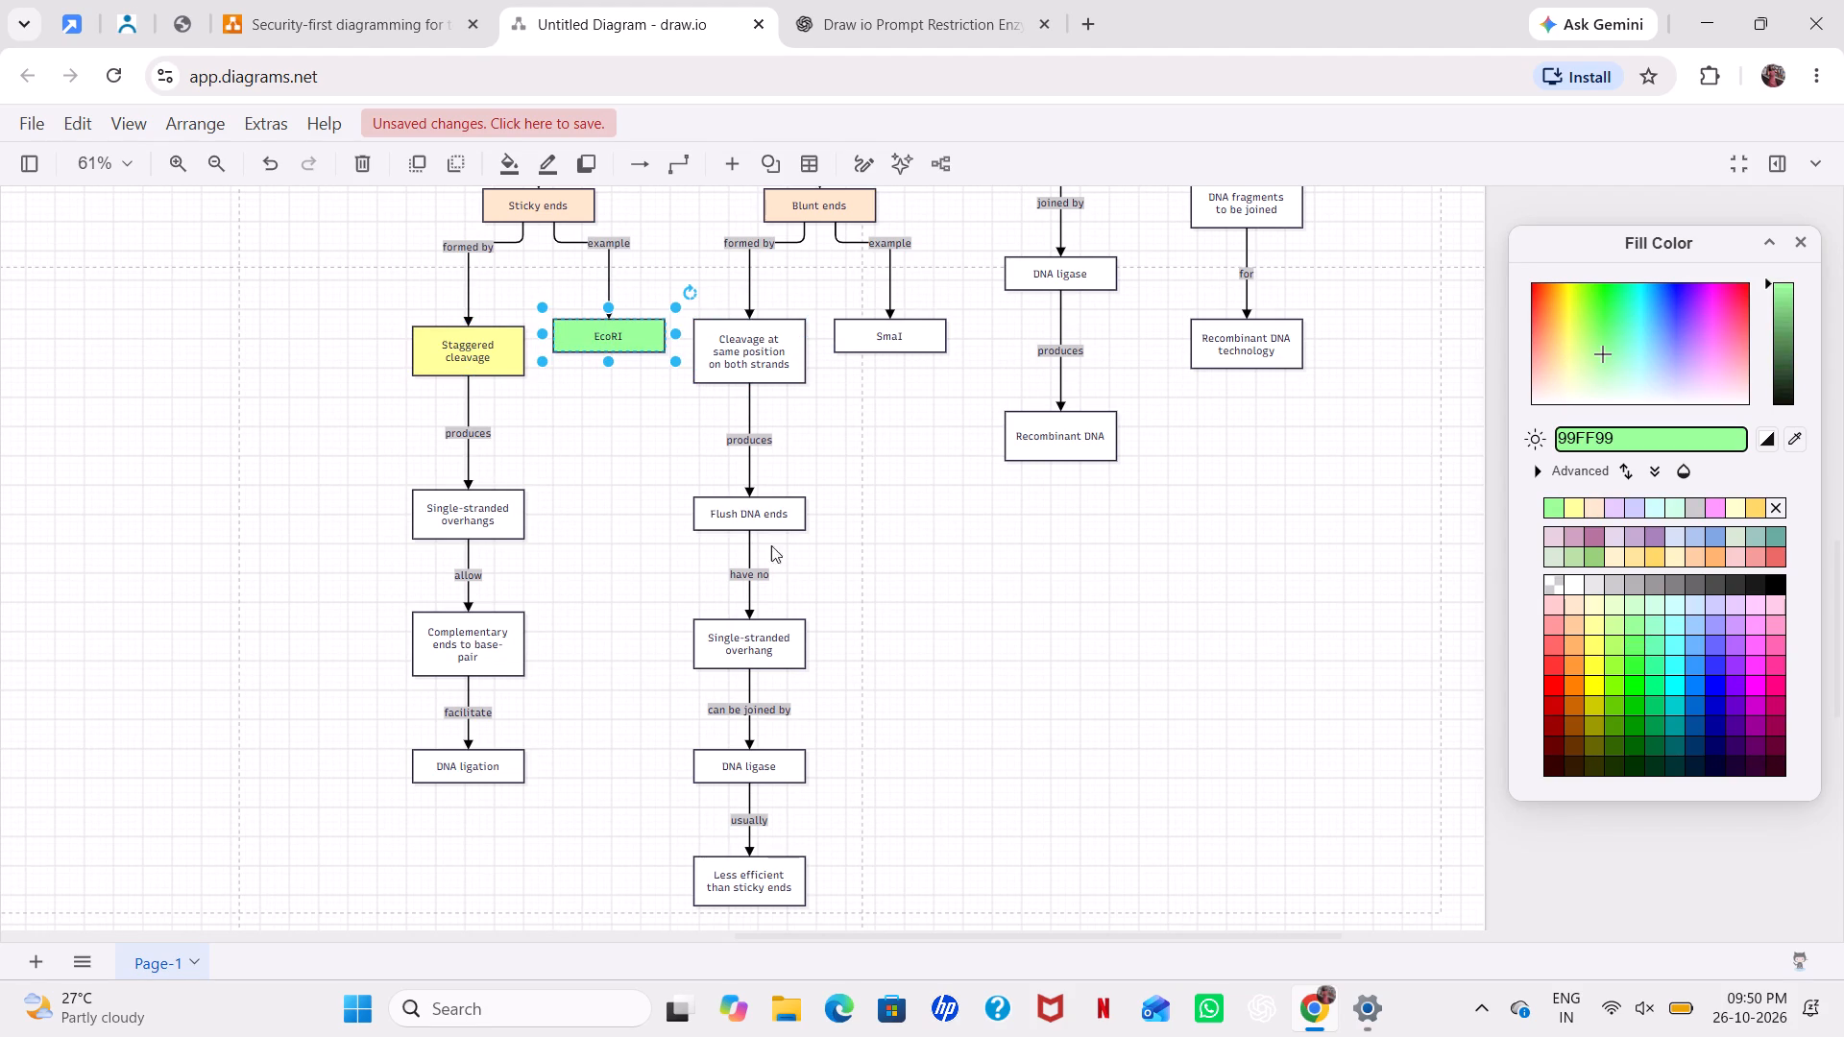
Fill the Single-stranded overhangs box in the Sticky ends branch with light orange FFCC99.
click(460, 517)
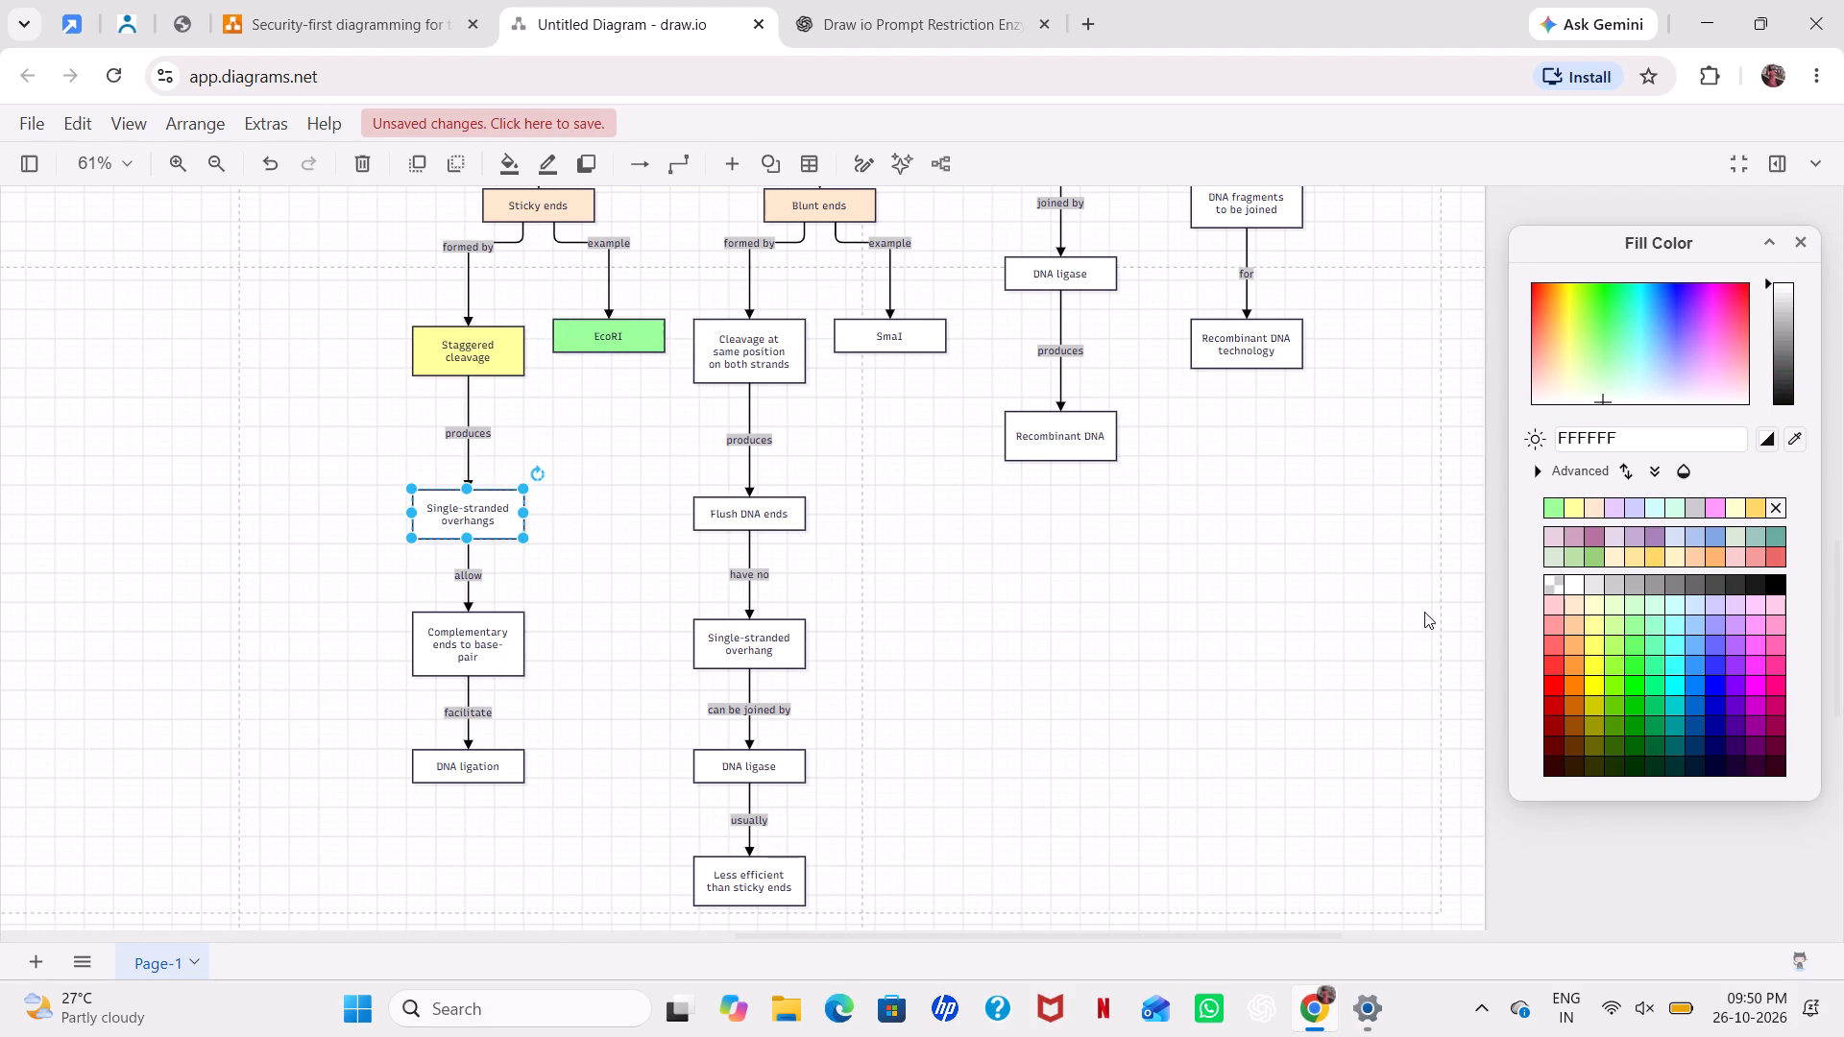
click(1569, 615)
Fill the Complementary ends to base-pair box with periwinkle blue 9999FF.
click(503, 663)
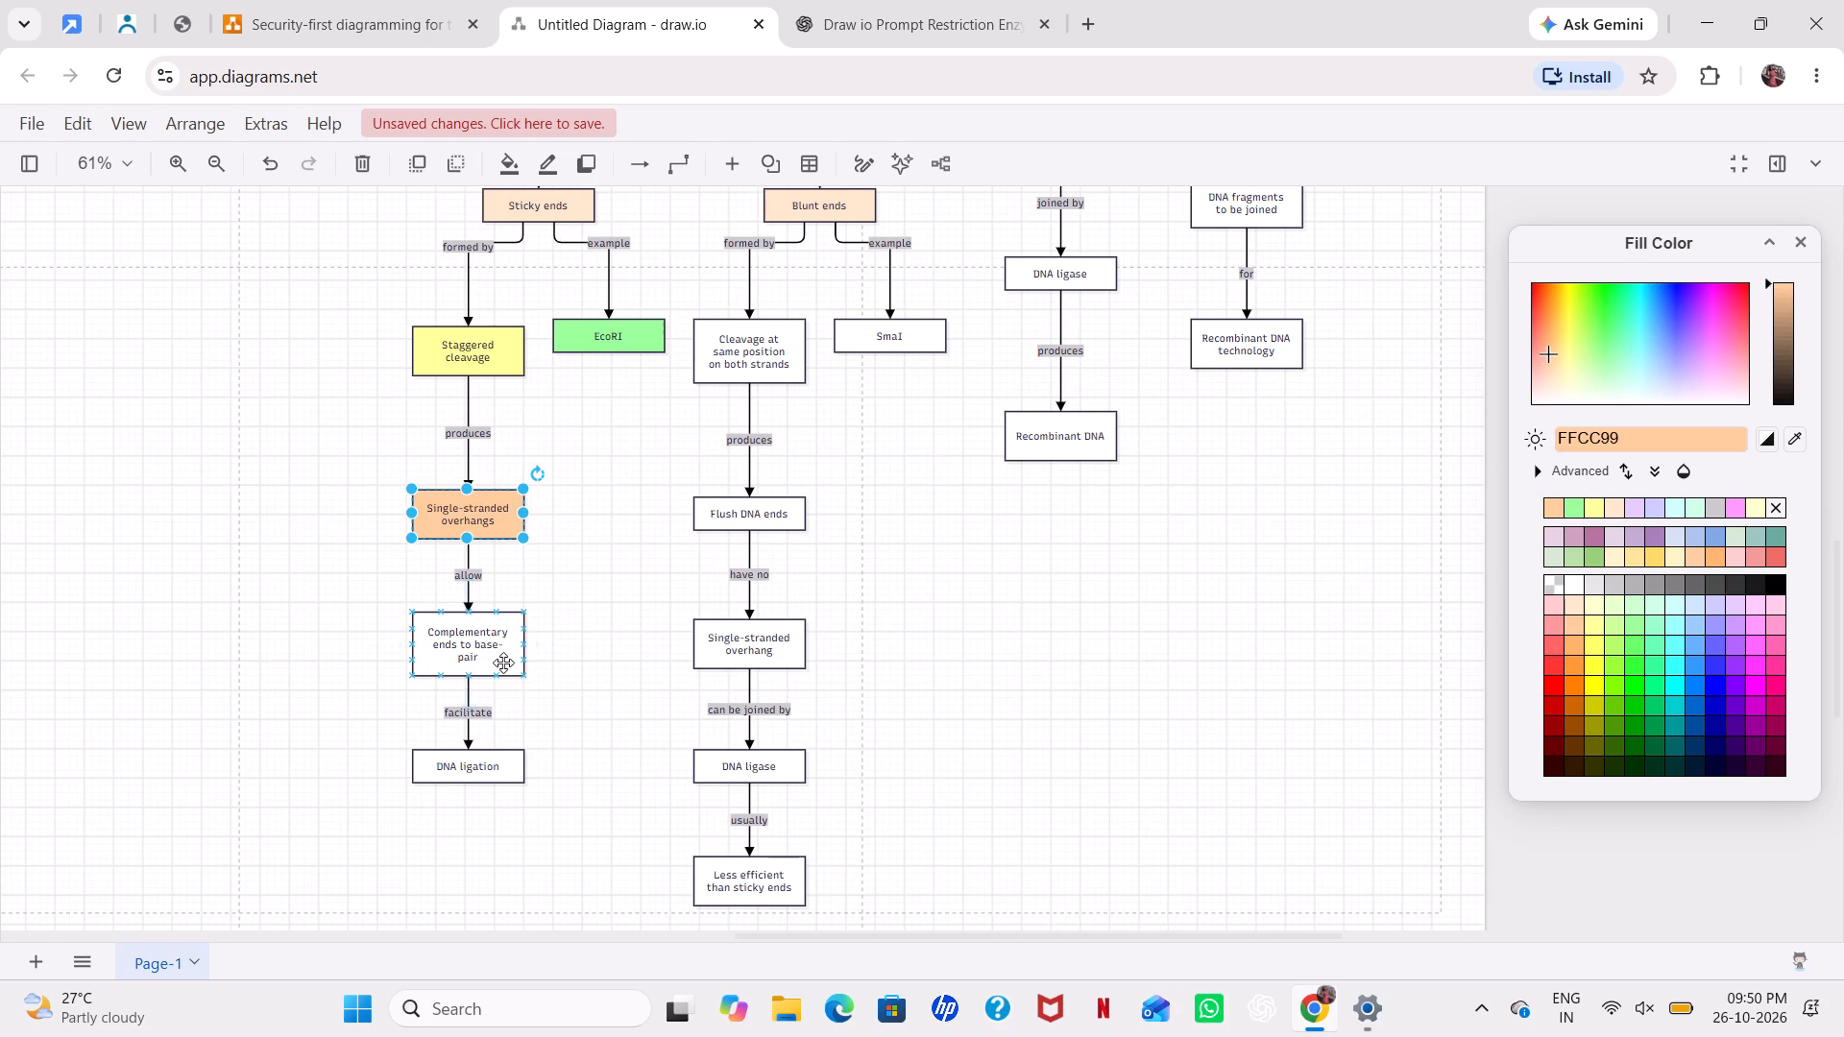
click(1591, 639)
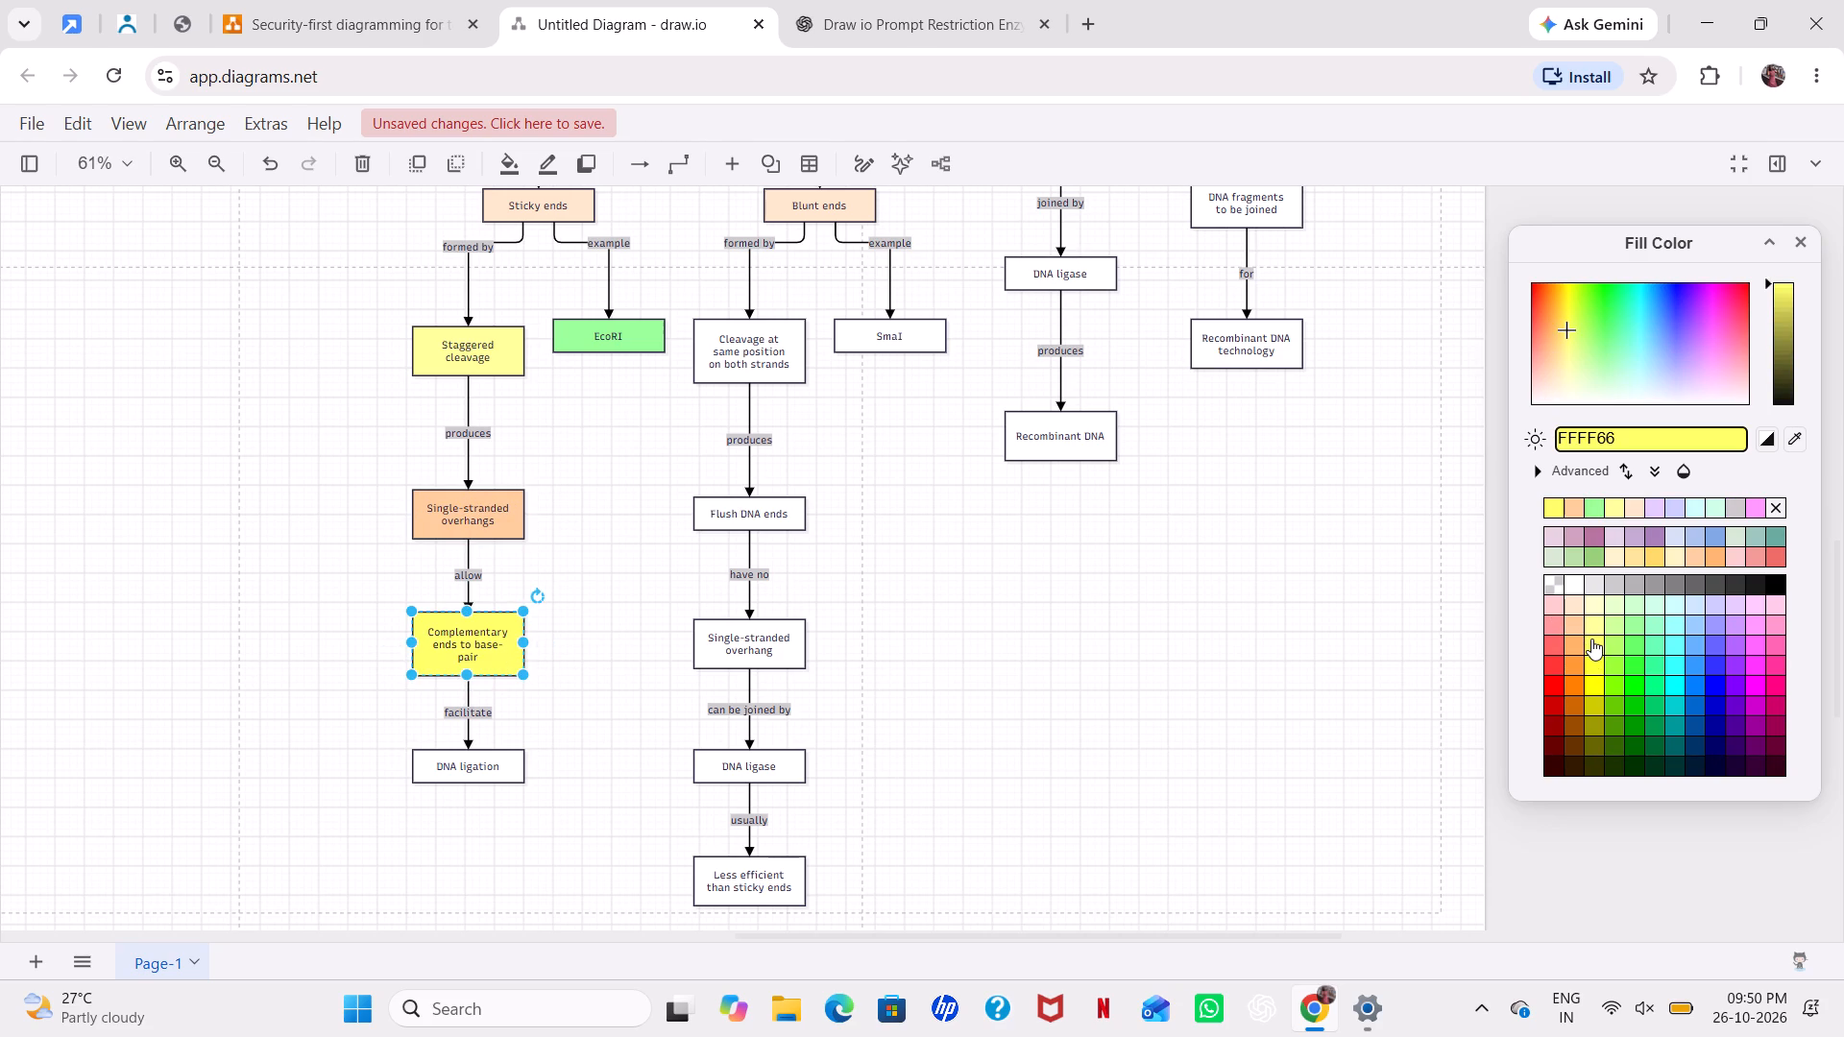
click(1717, 624)
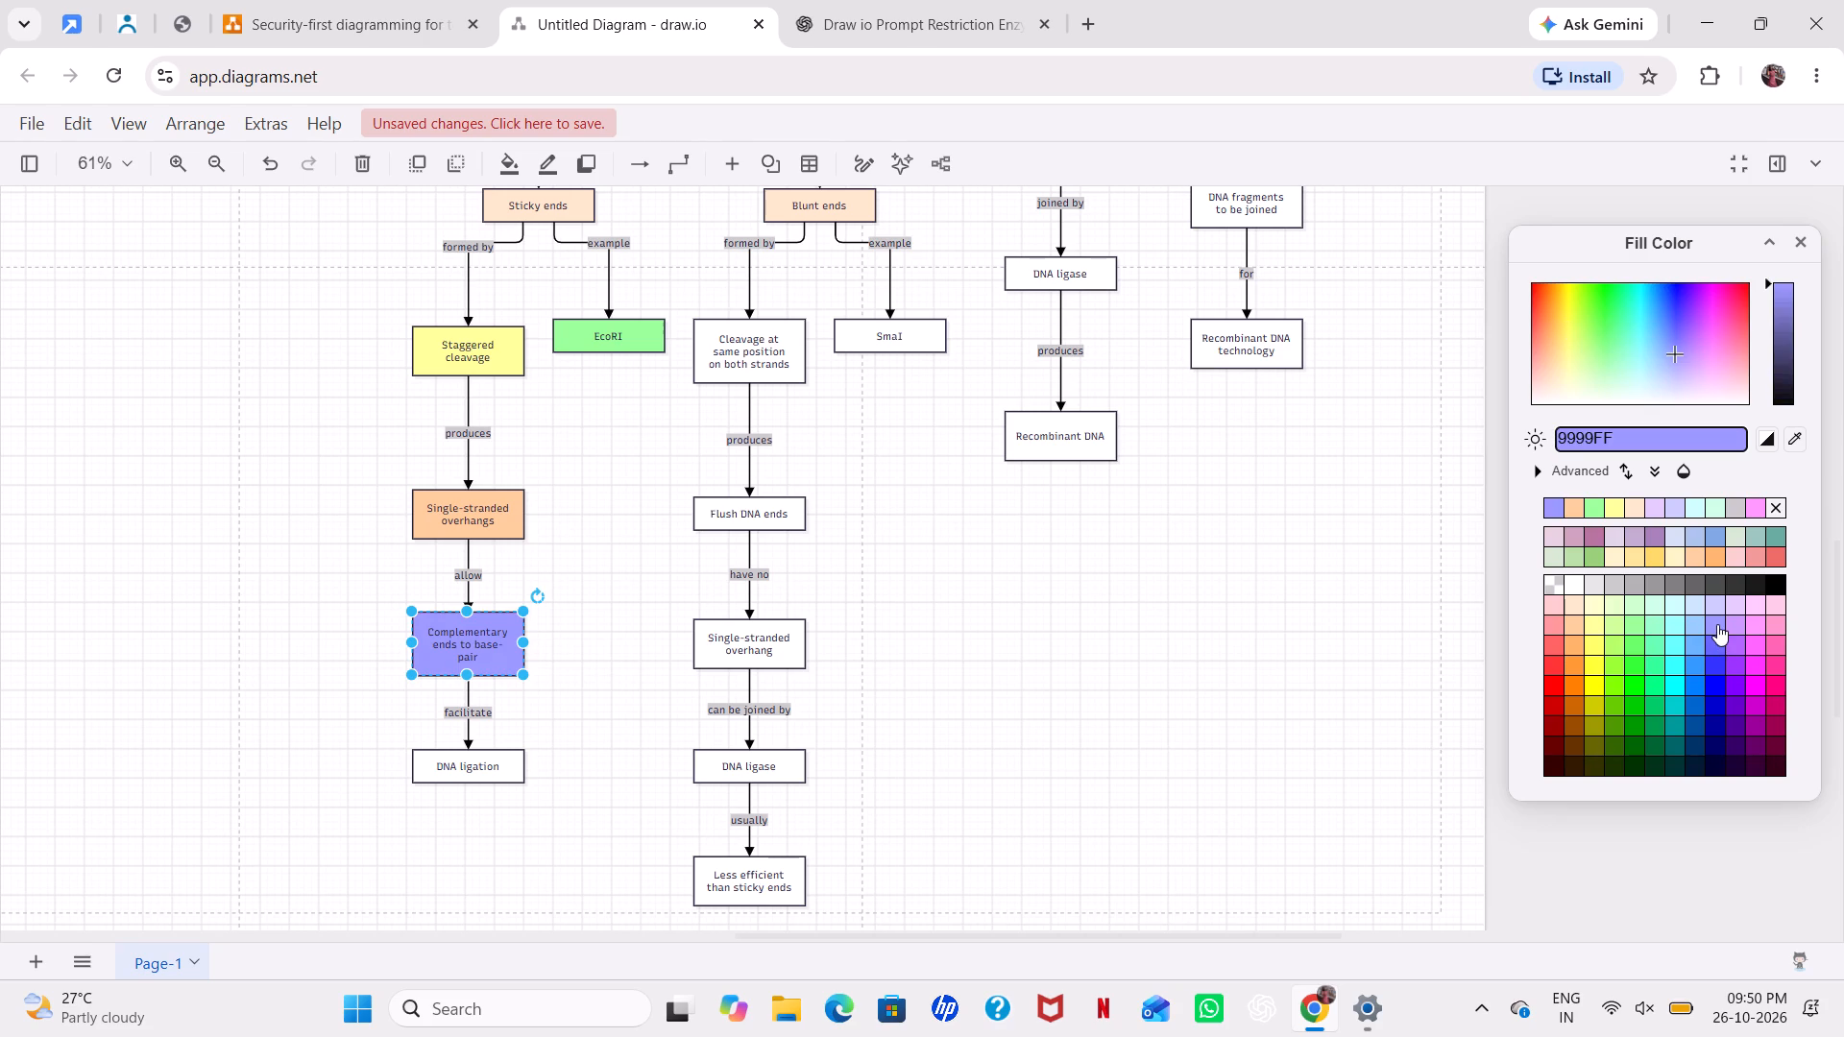
Fill the DNA ligation box at the end of the Sticky ends branch with pink FF99CC.
click(490, 770)
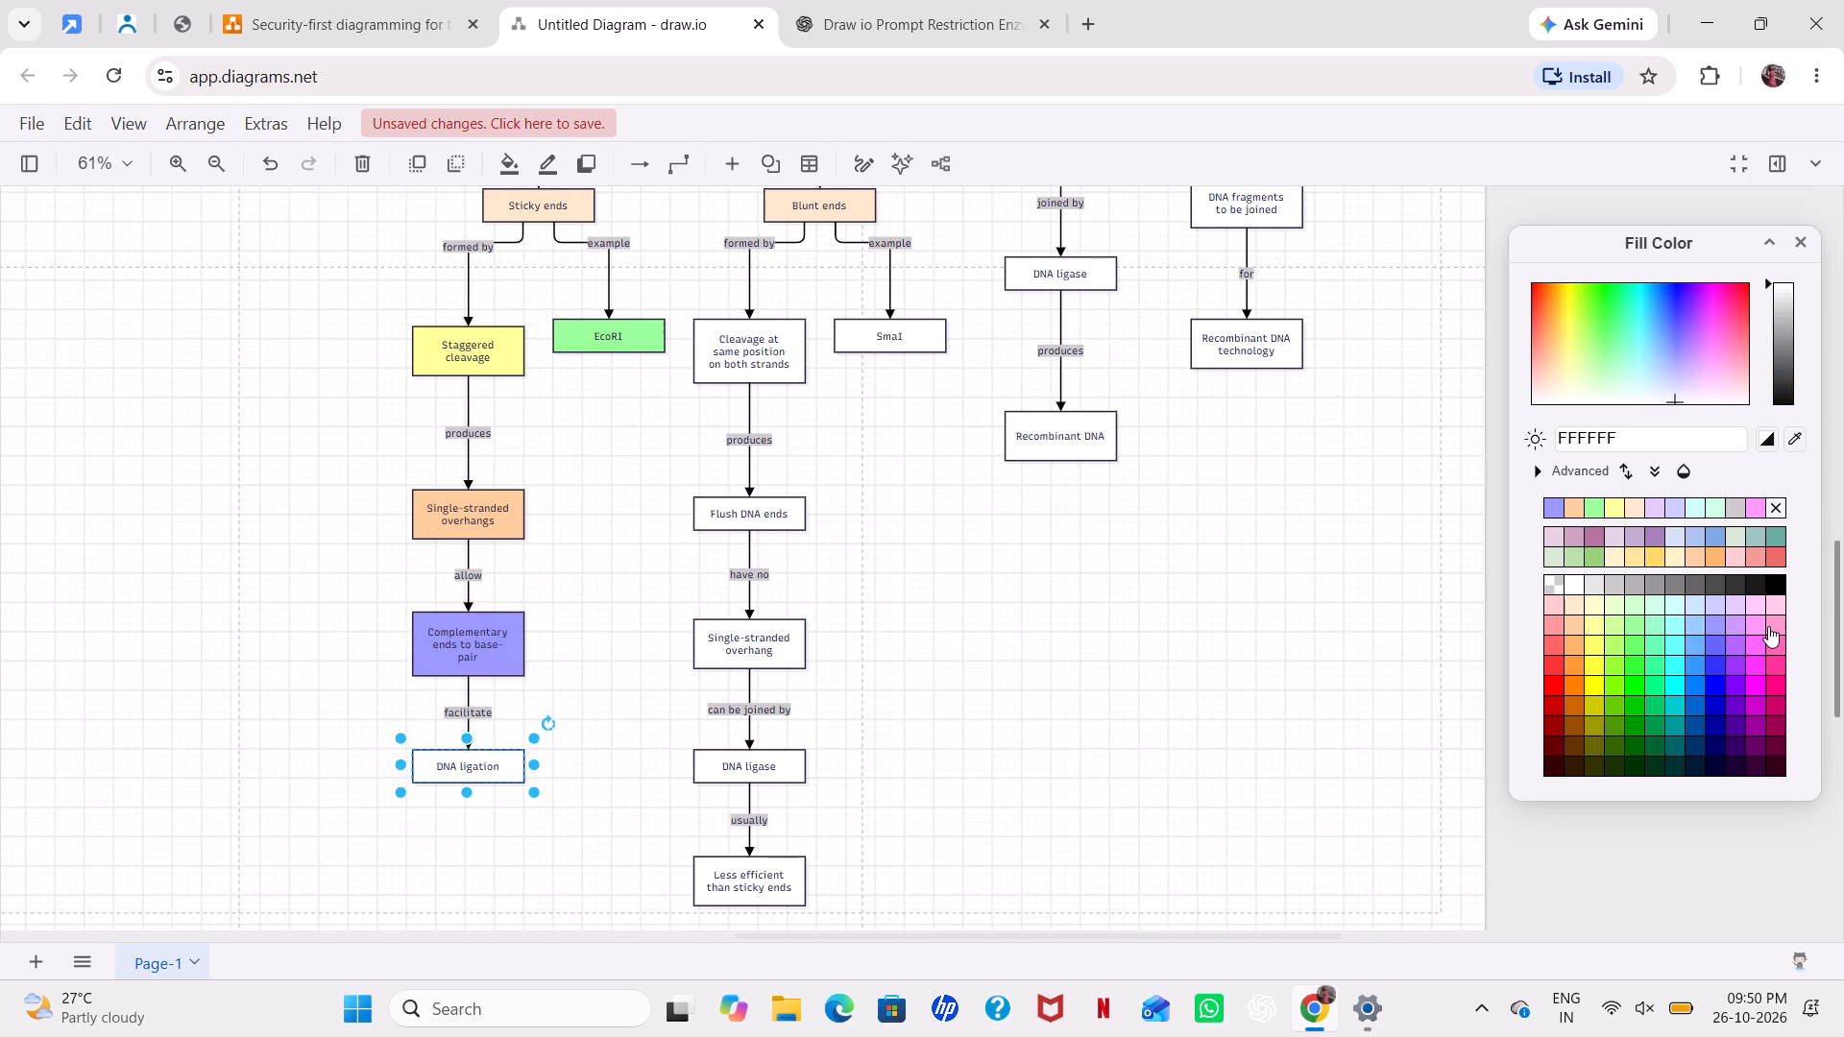
click(1770, 626)
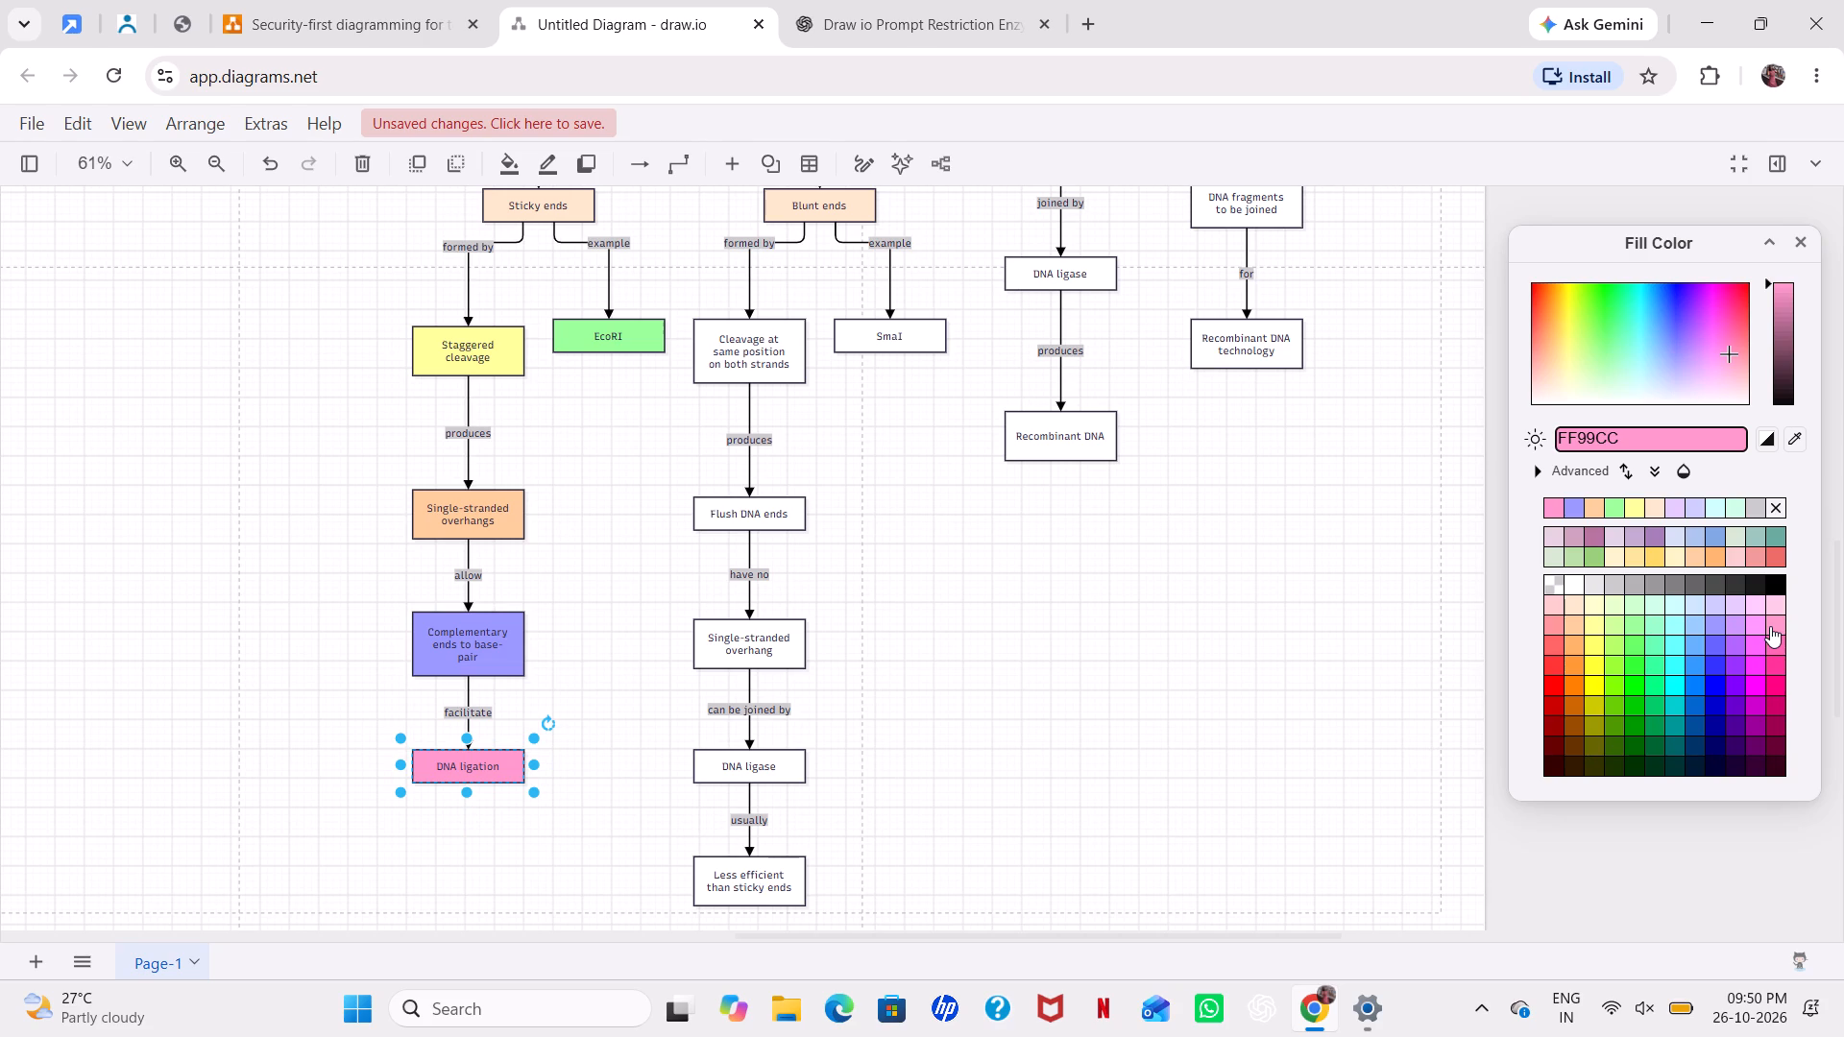
Fill the Cleavage at same position on both strands box with lime green CCFF99.
click(781, 355)
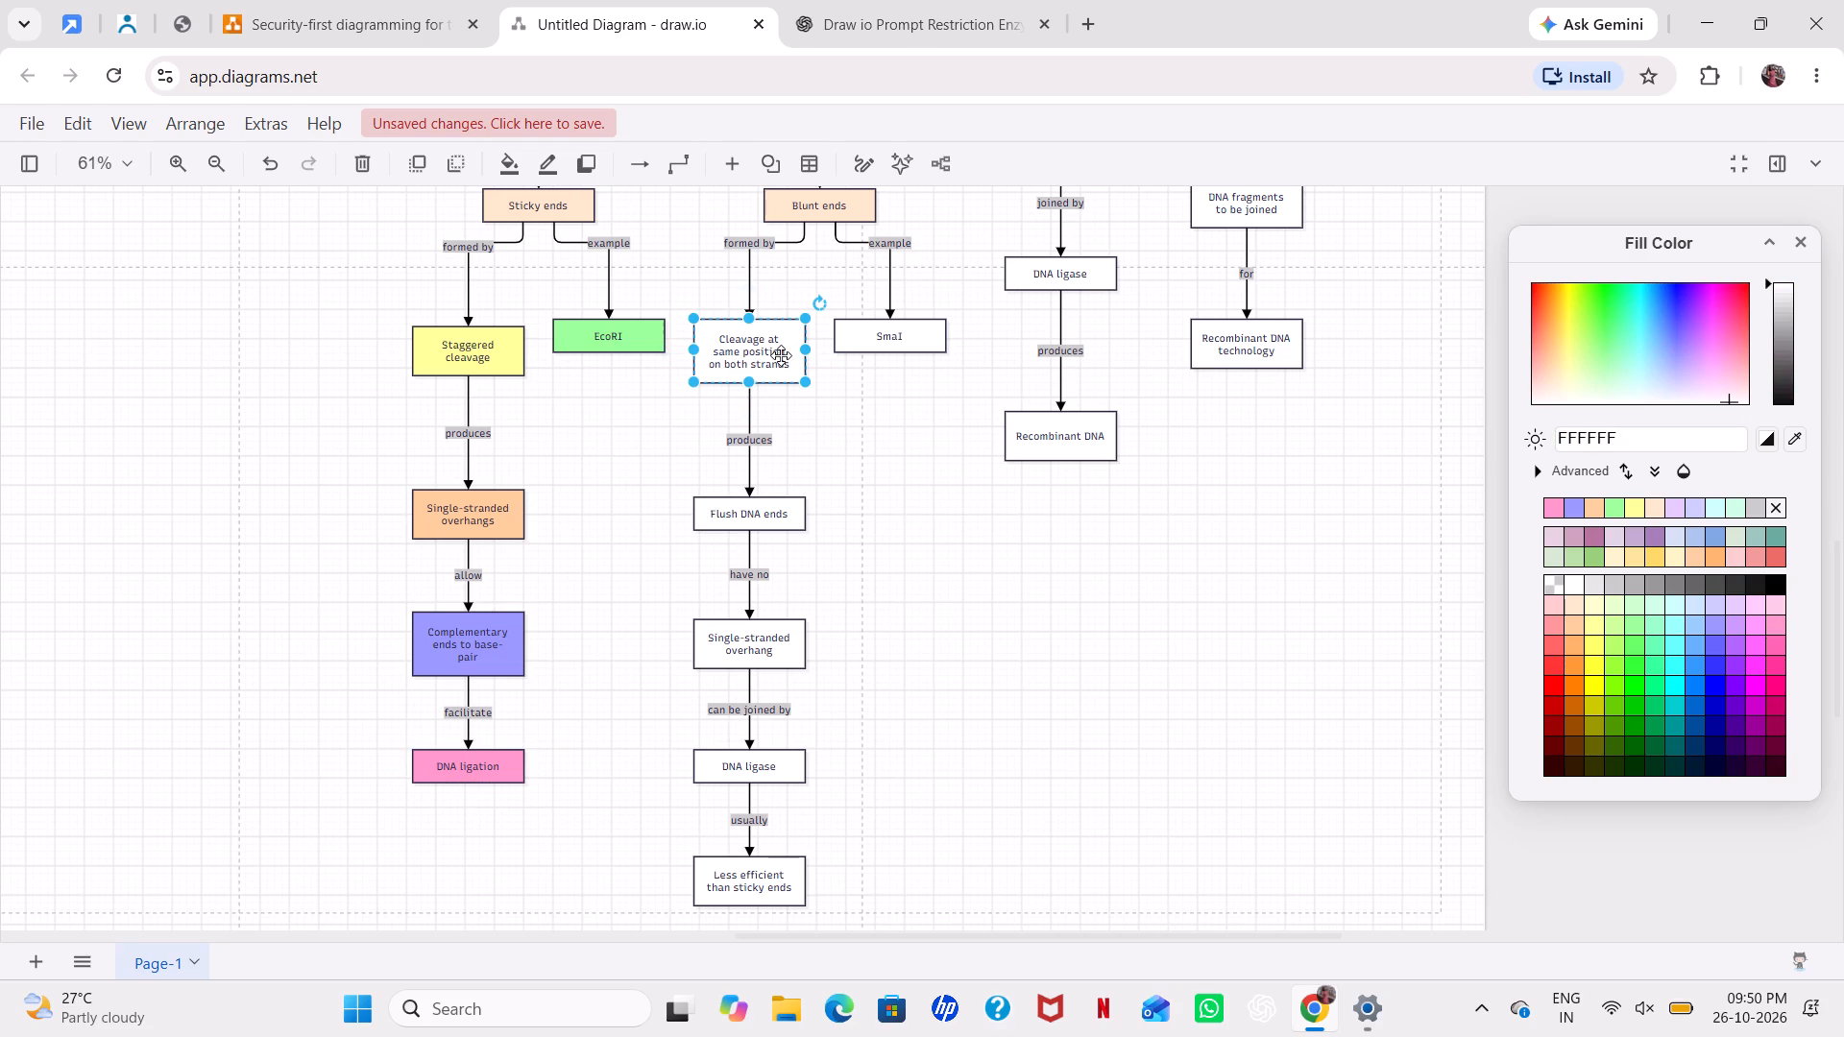
click(1613, 620)
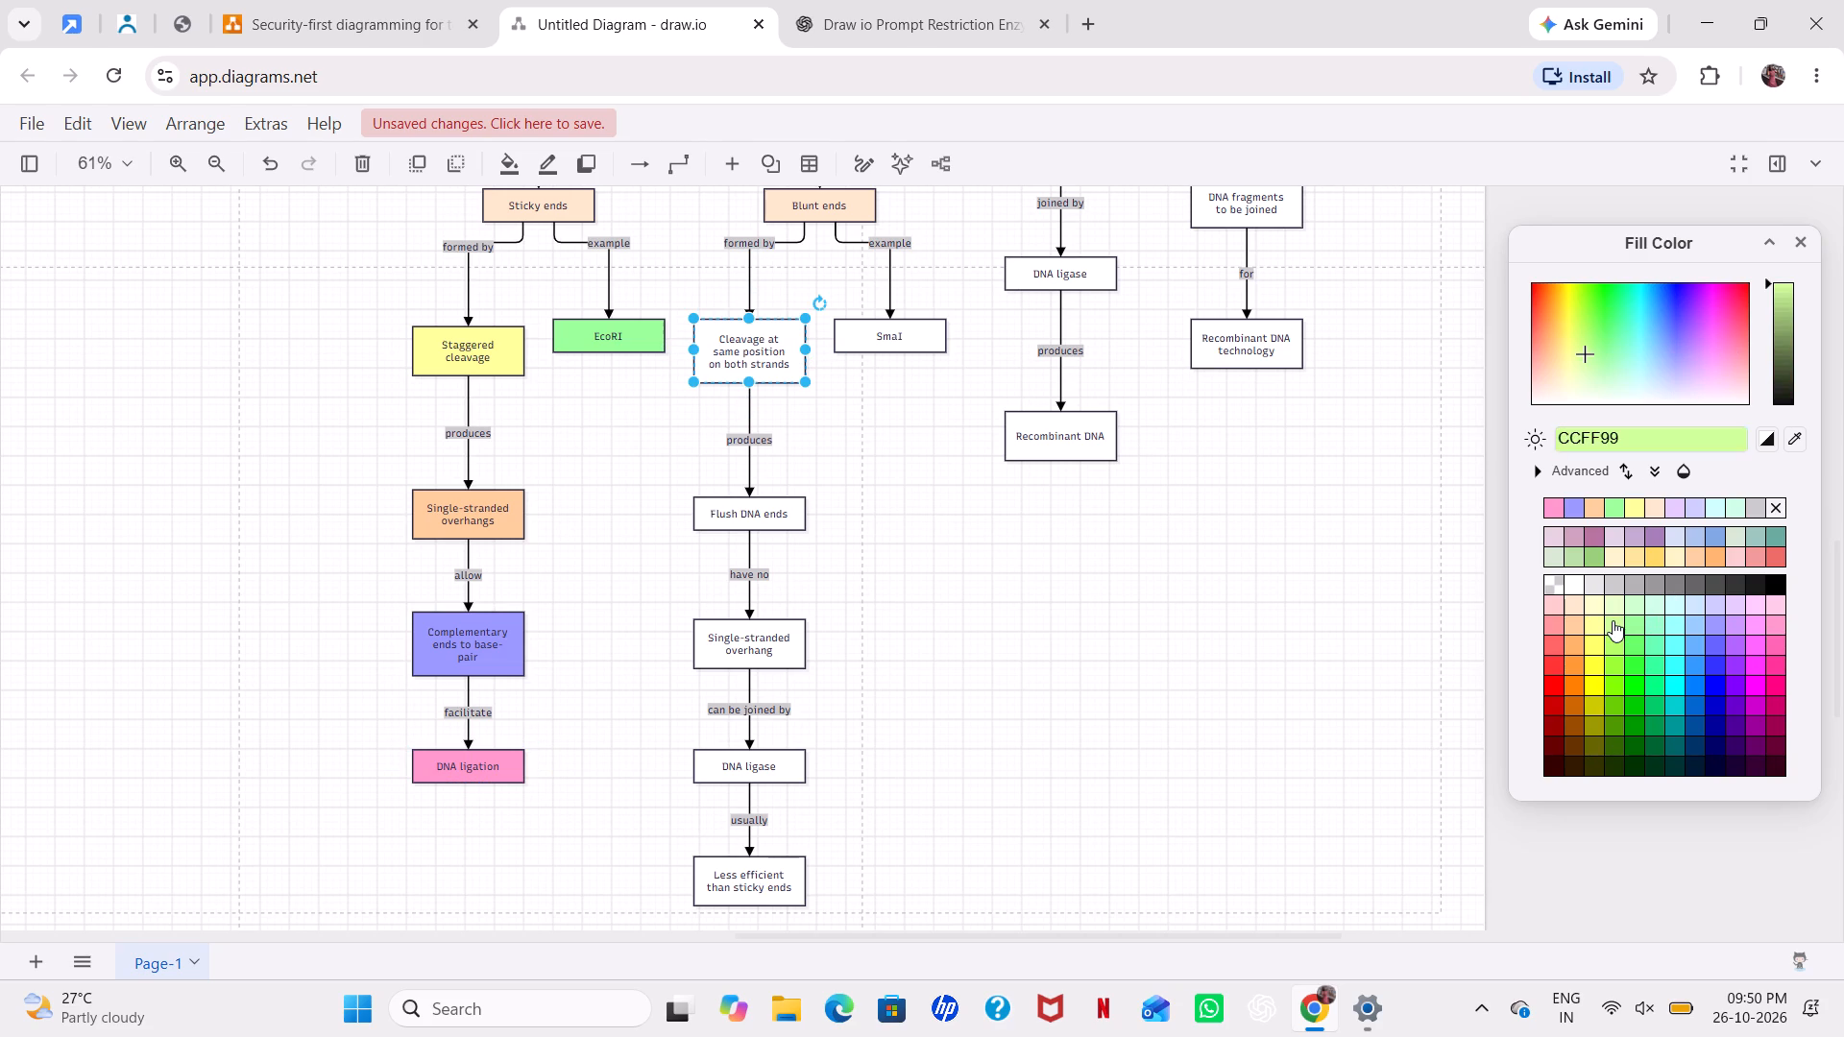
Fill the SmaI example box under Blunt ends with light purple CC99FF.
click(902, 334)
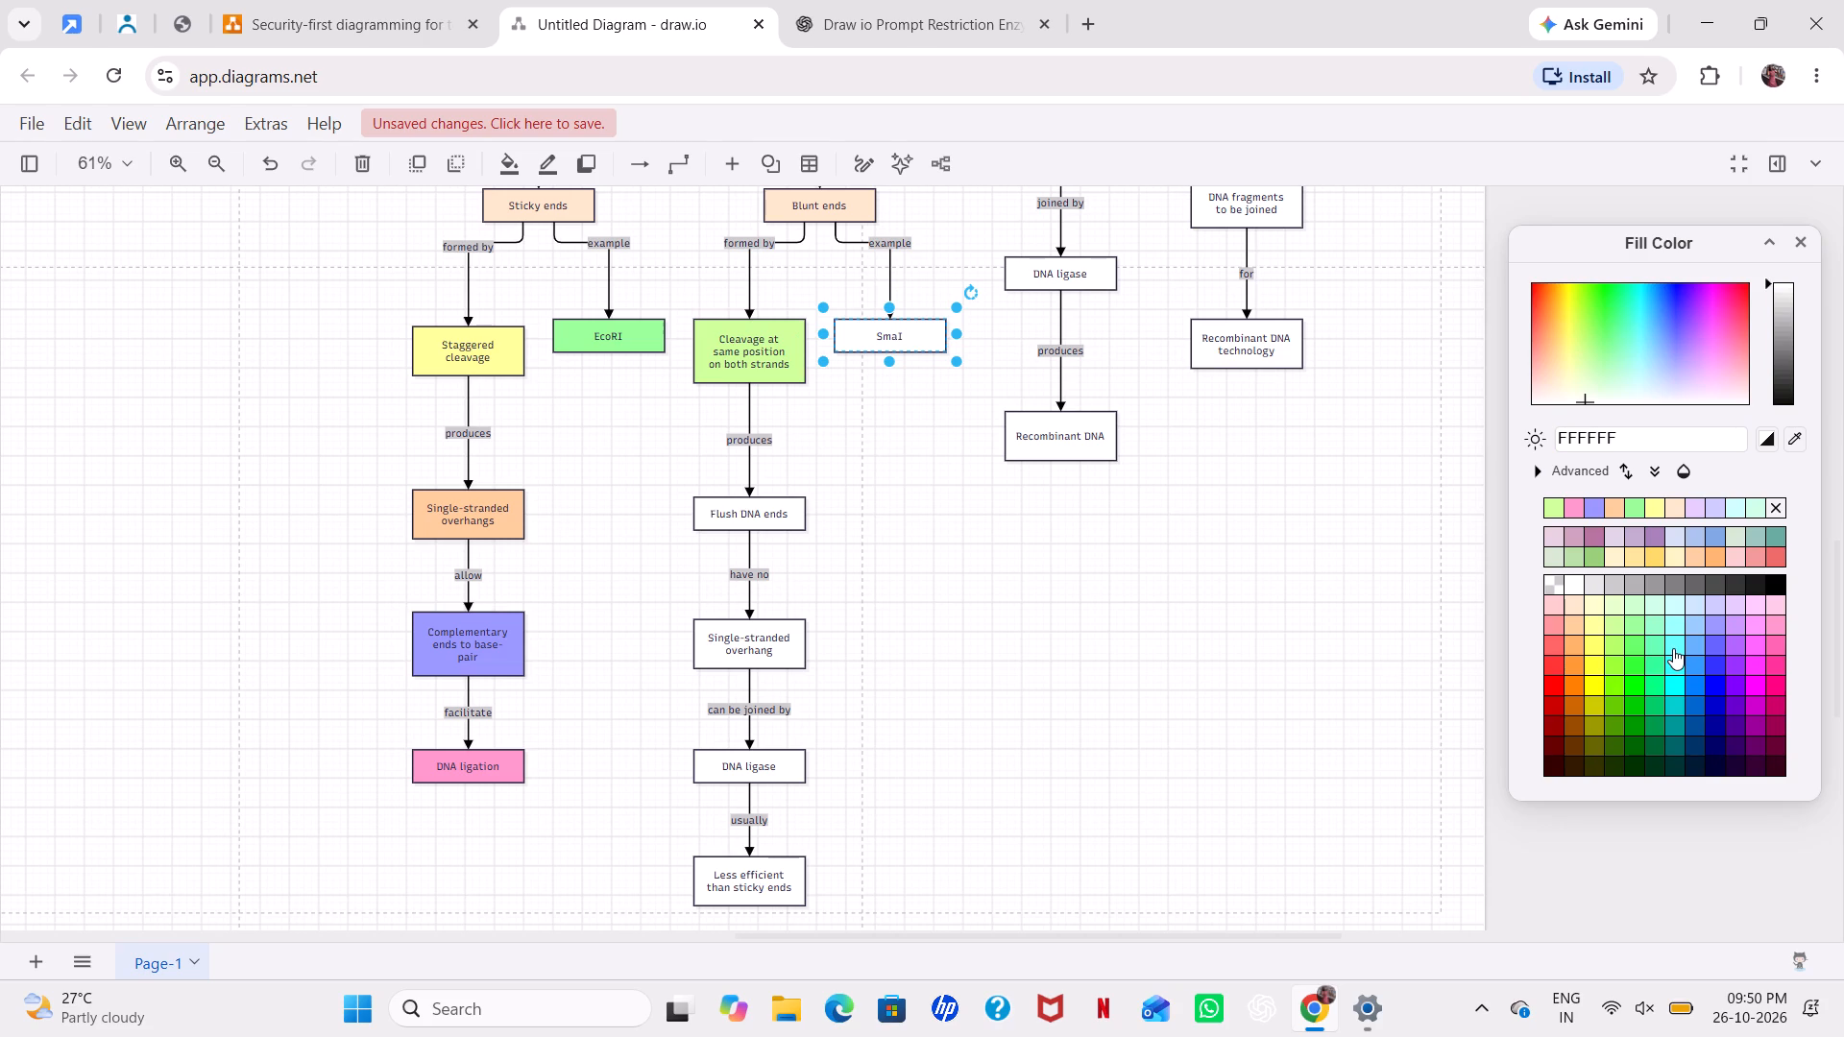
click(1673, 648)
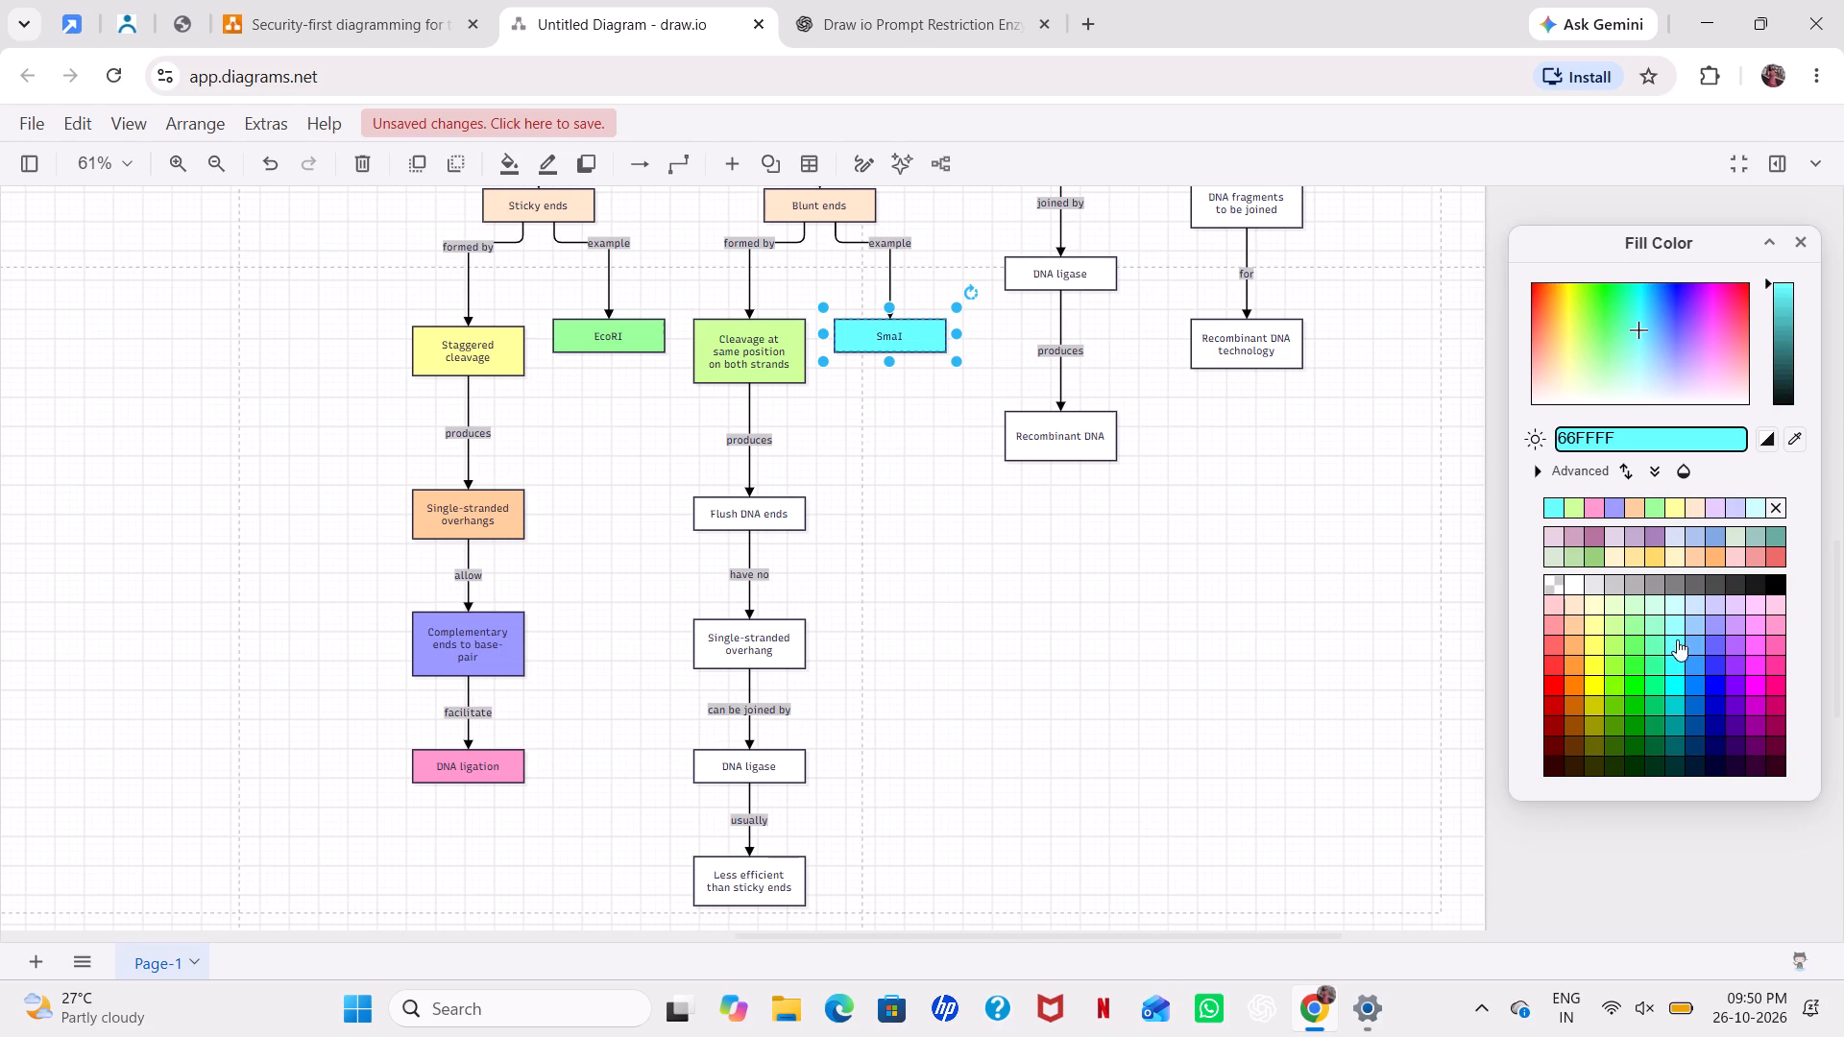
click(1693, 624)
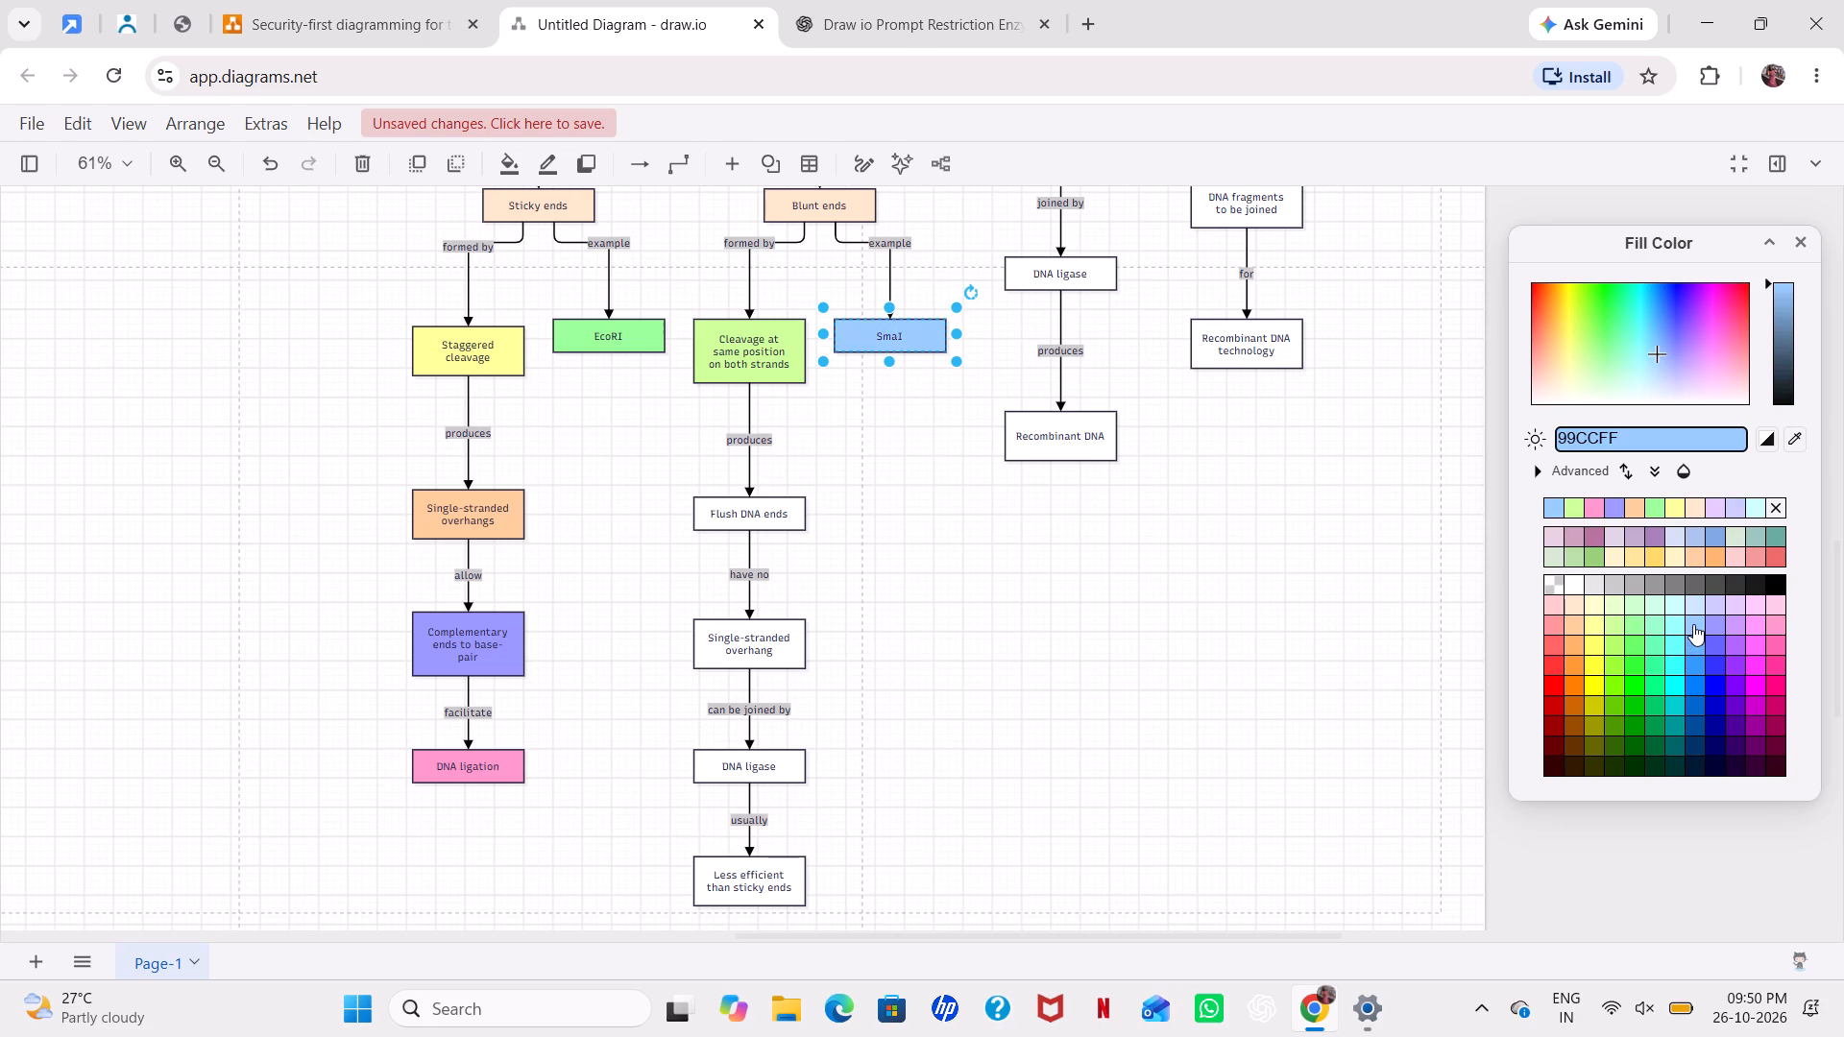
click(1738, 626)
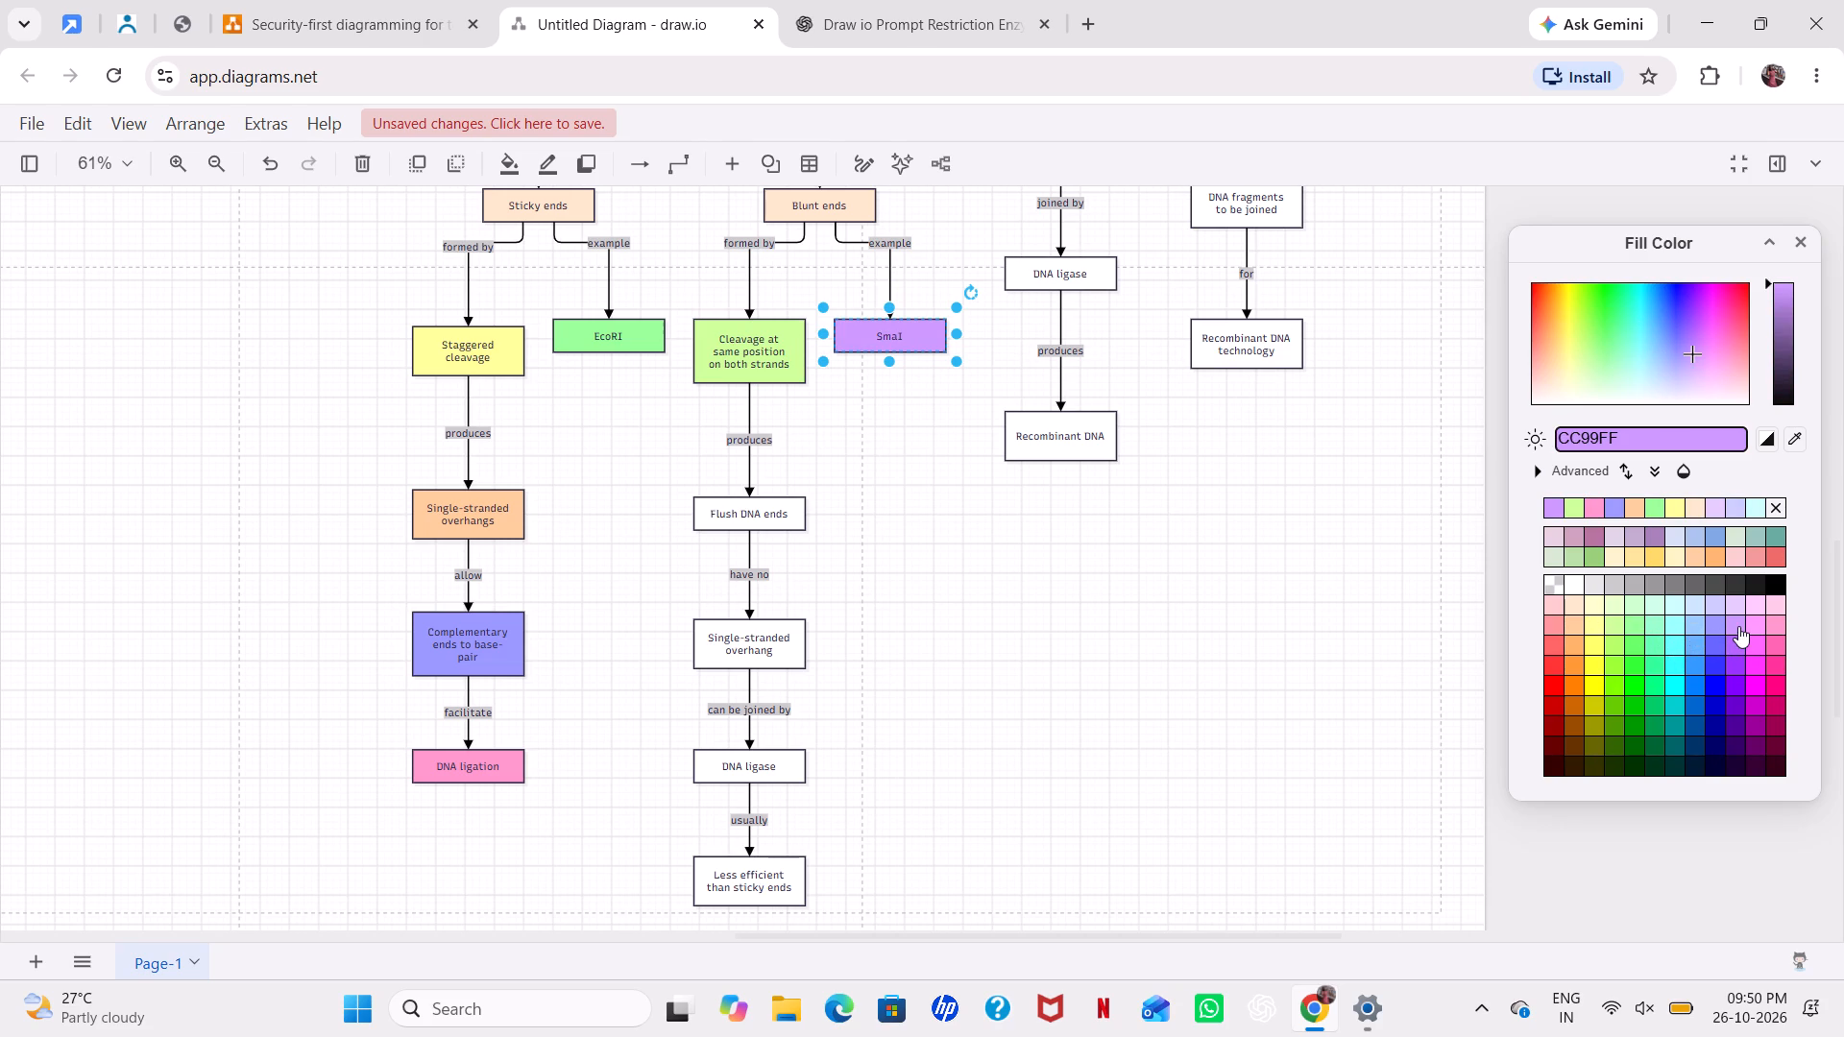
Fill the Flush DNA ends box in the Blunt ends branch with light red FF9999.
scroll(1265, 723, up, 1)
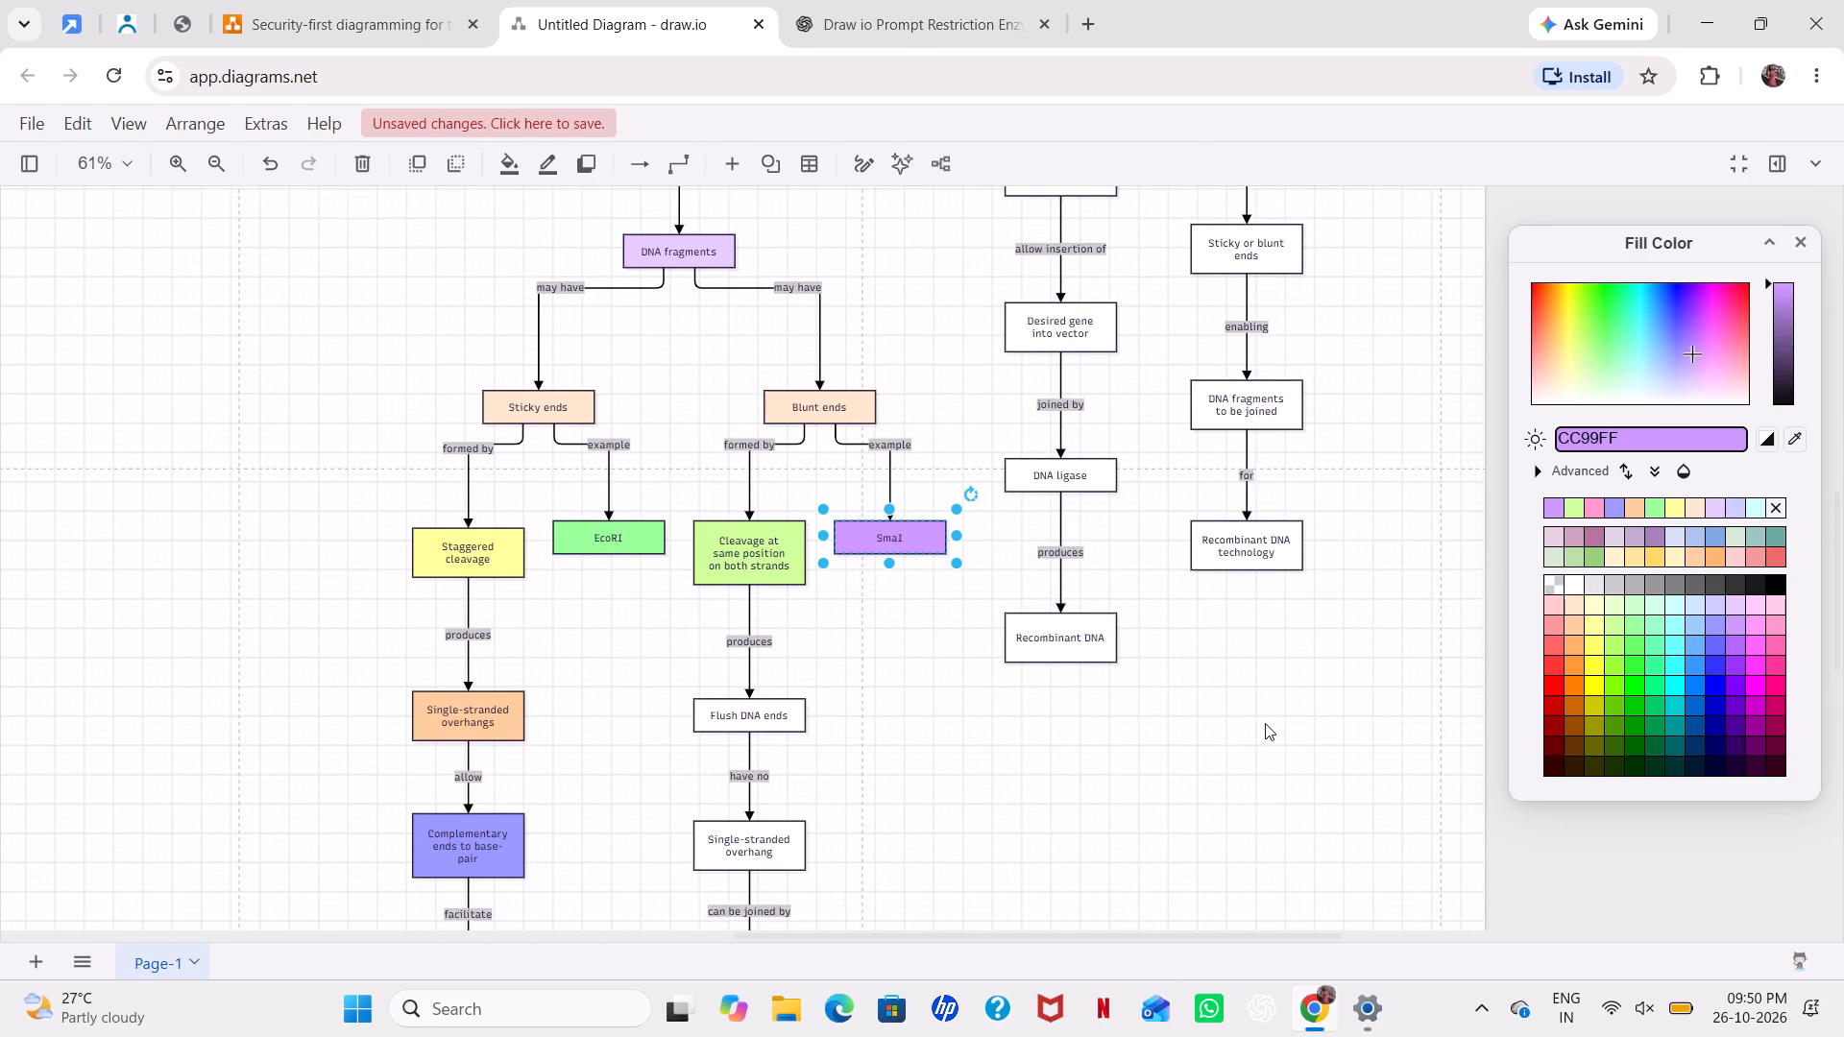
scroll(1265, 723, up, 1)
scroll(1265, 723, down, 1)
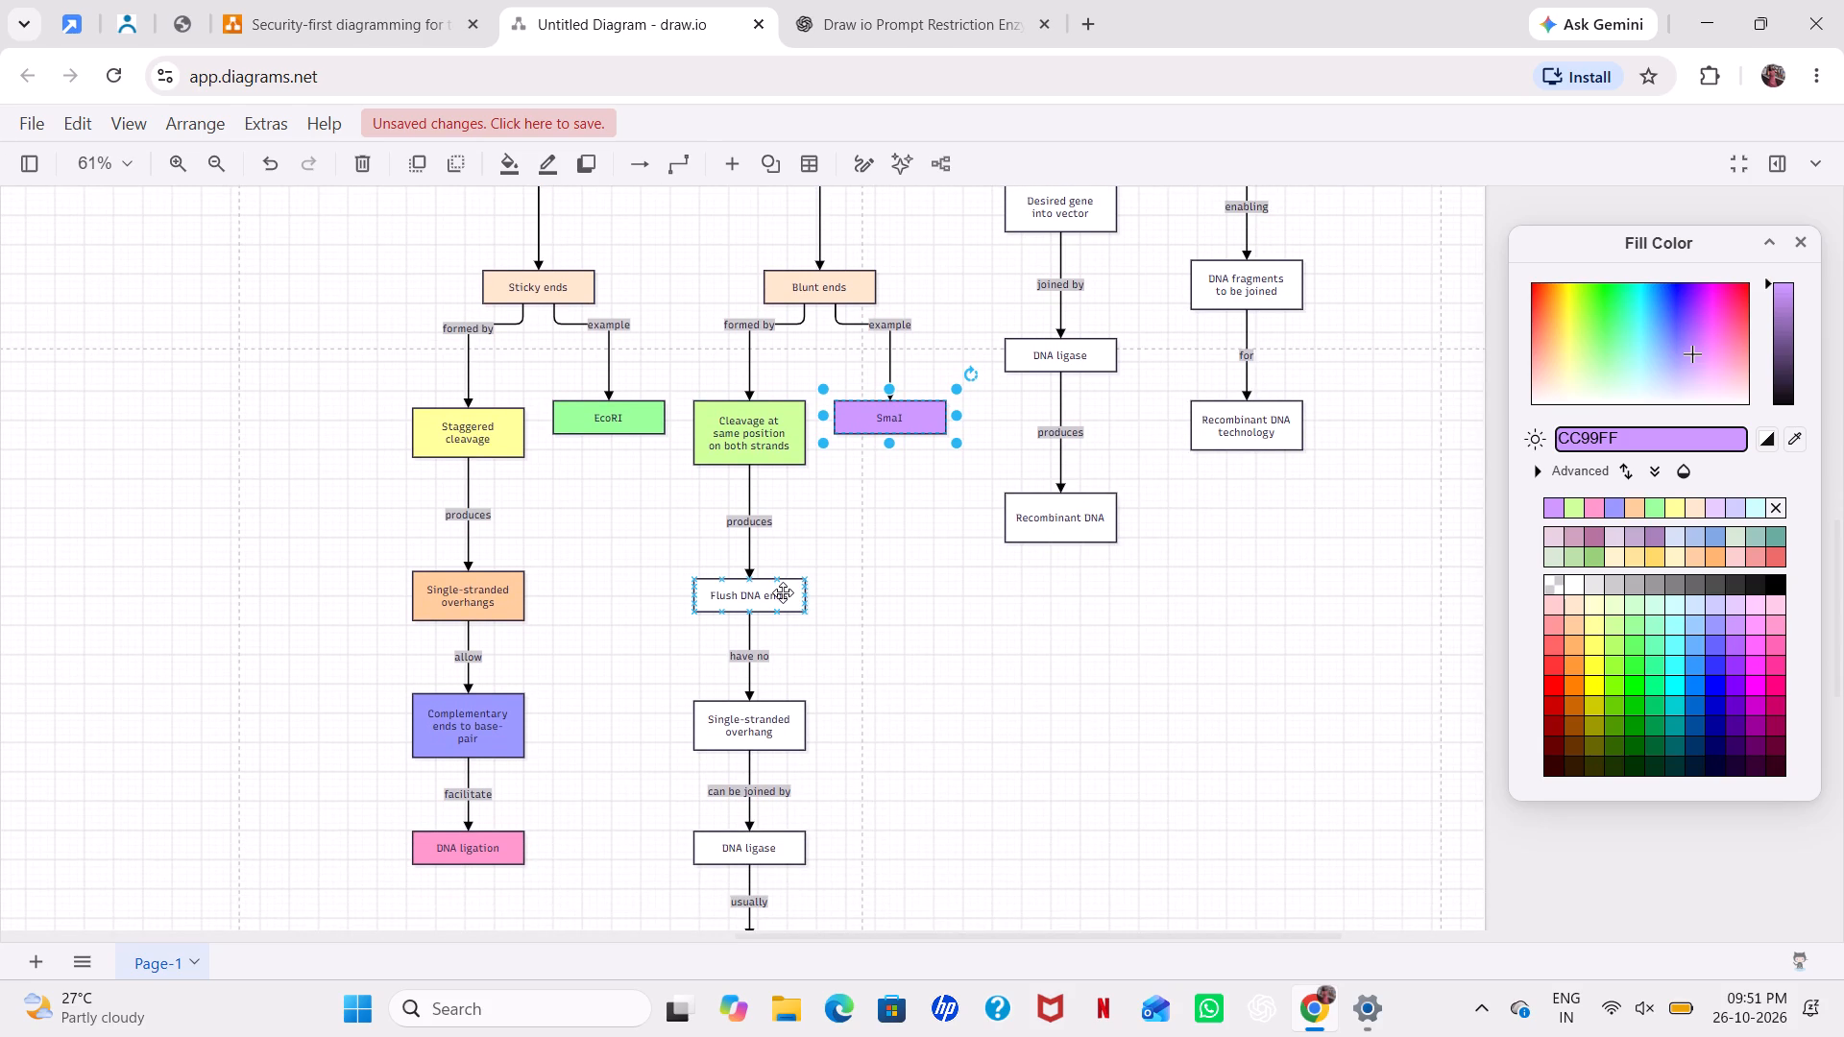
click(783, 592)
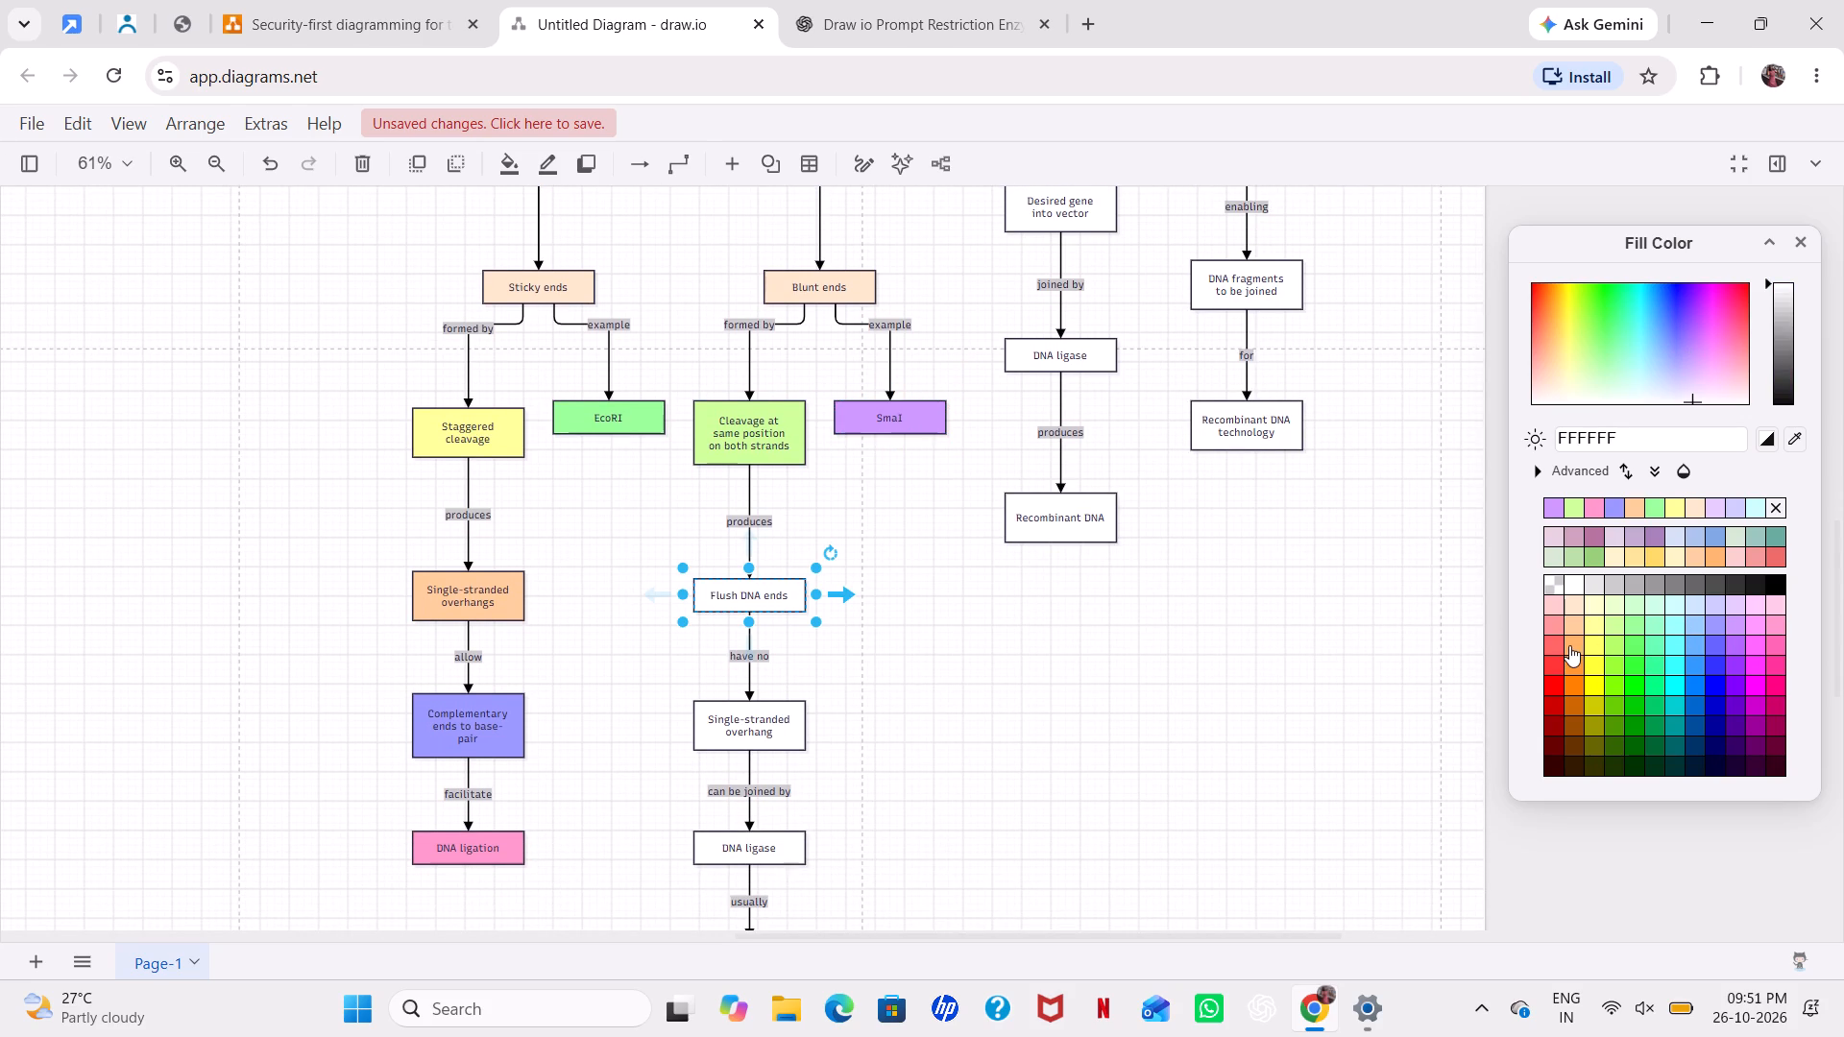
click(1632, 511)
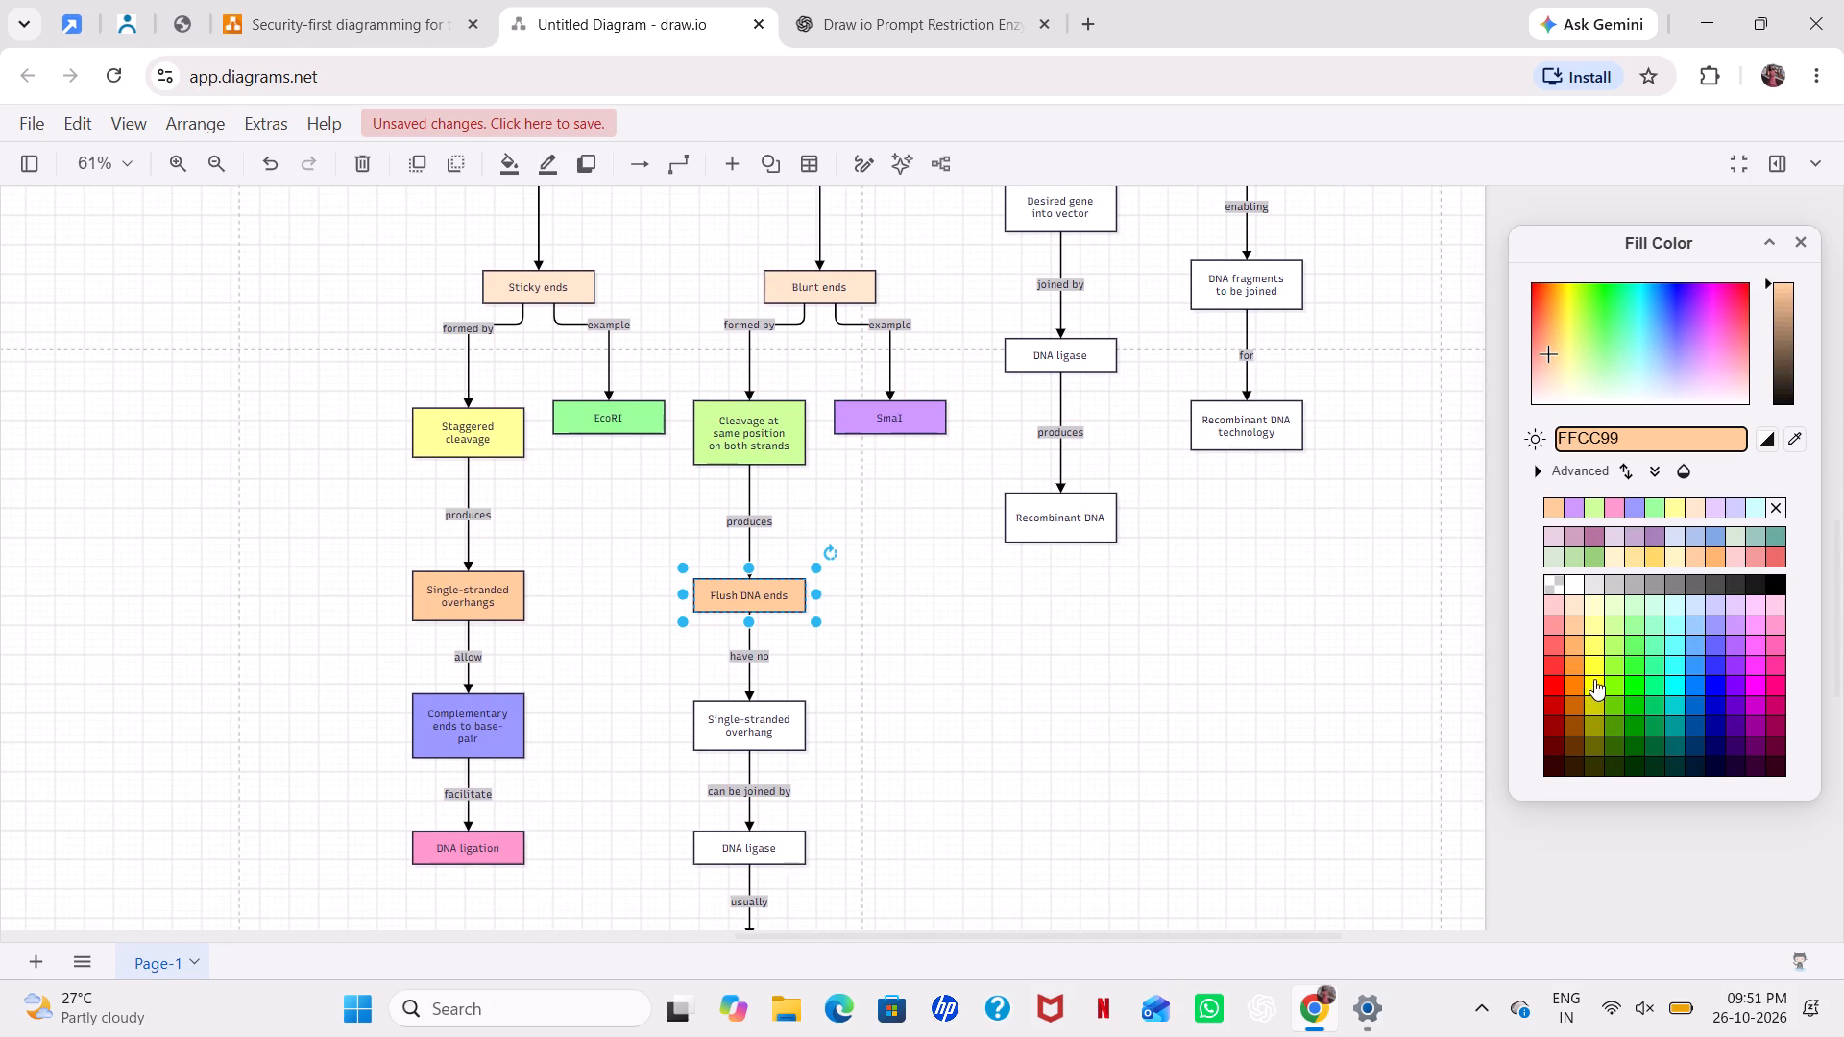
click(1554, 643)
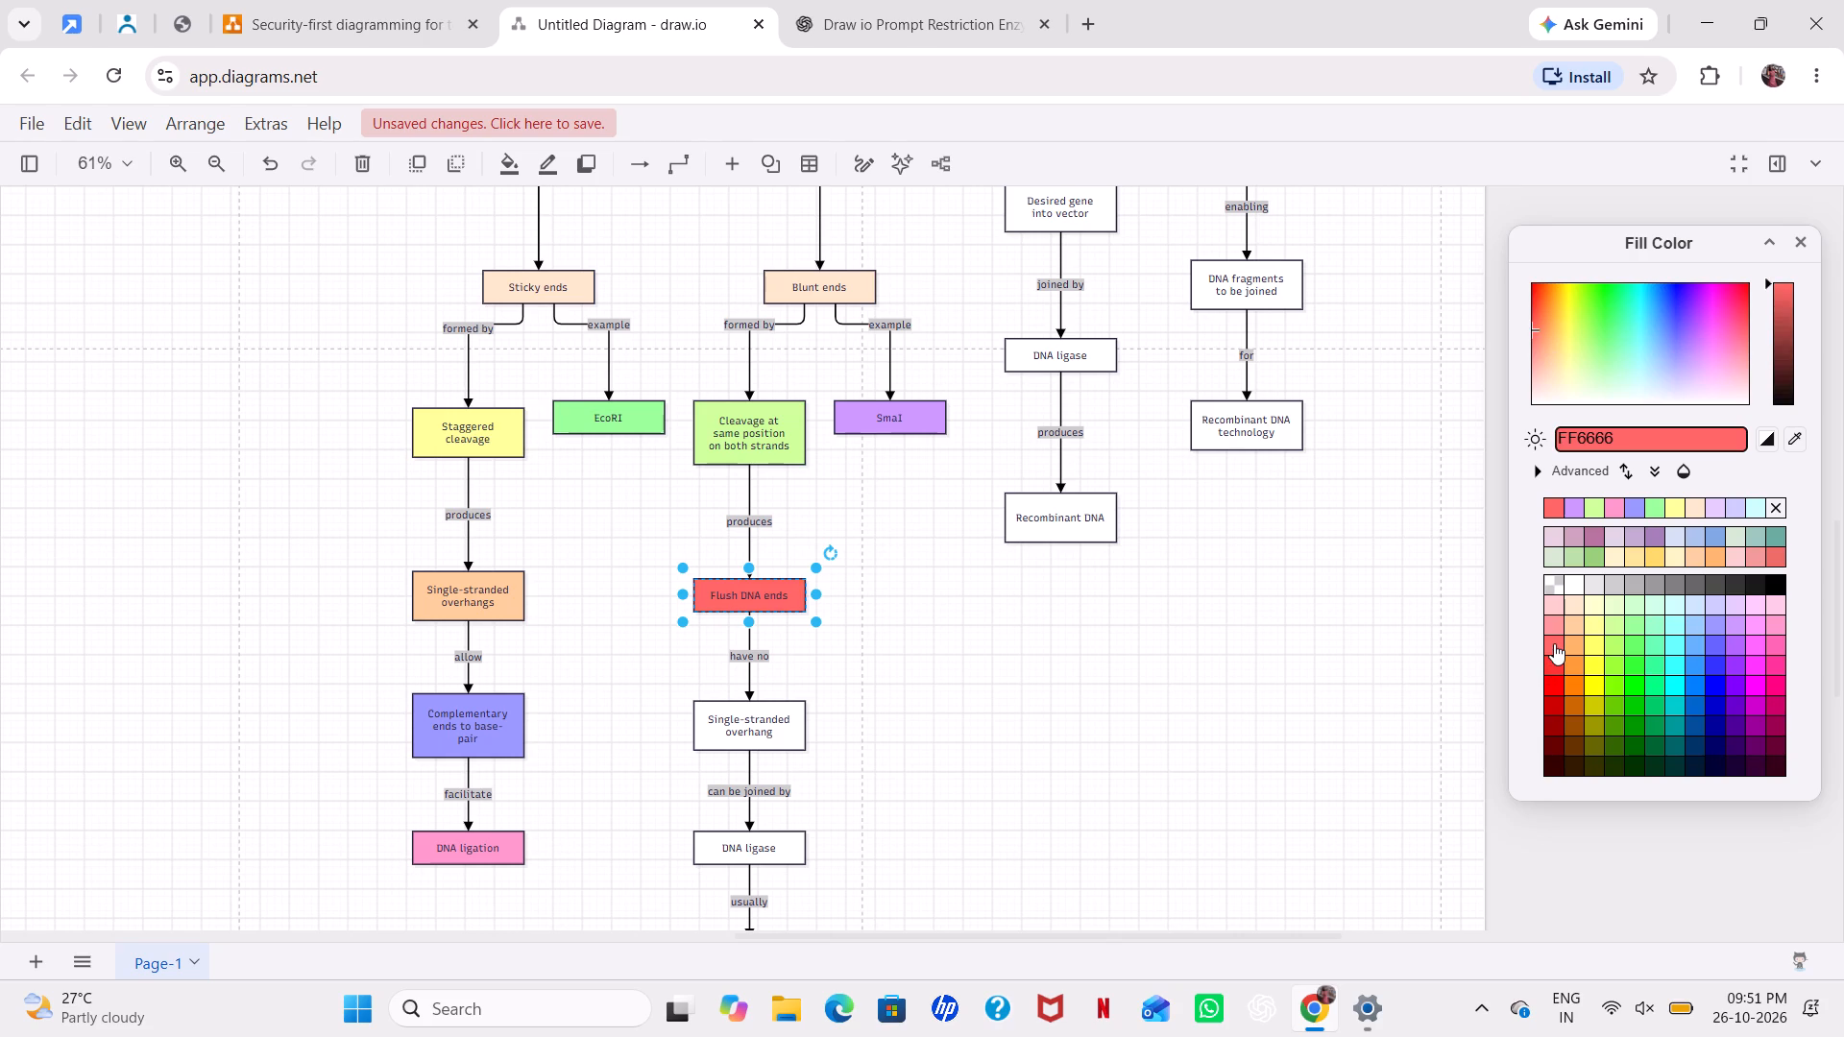
click(1554, 631)
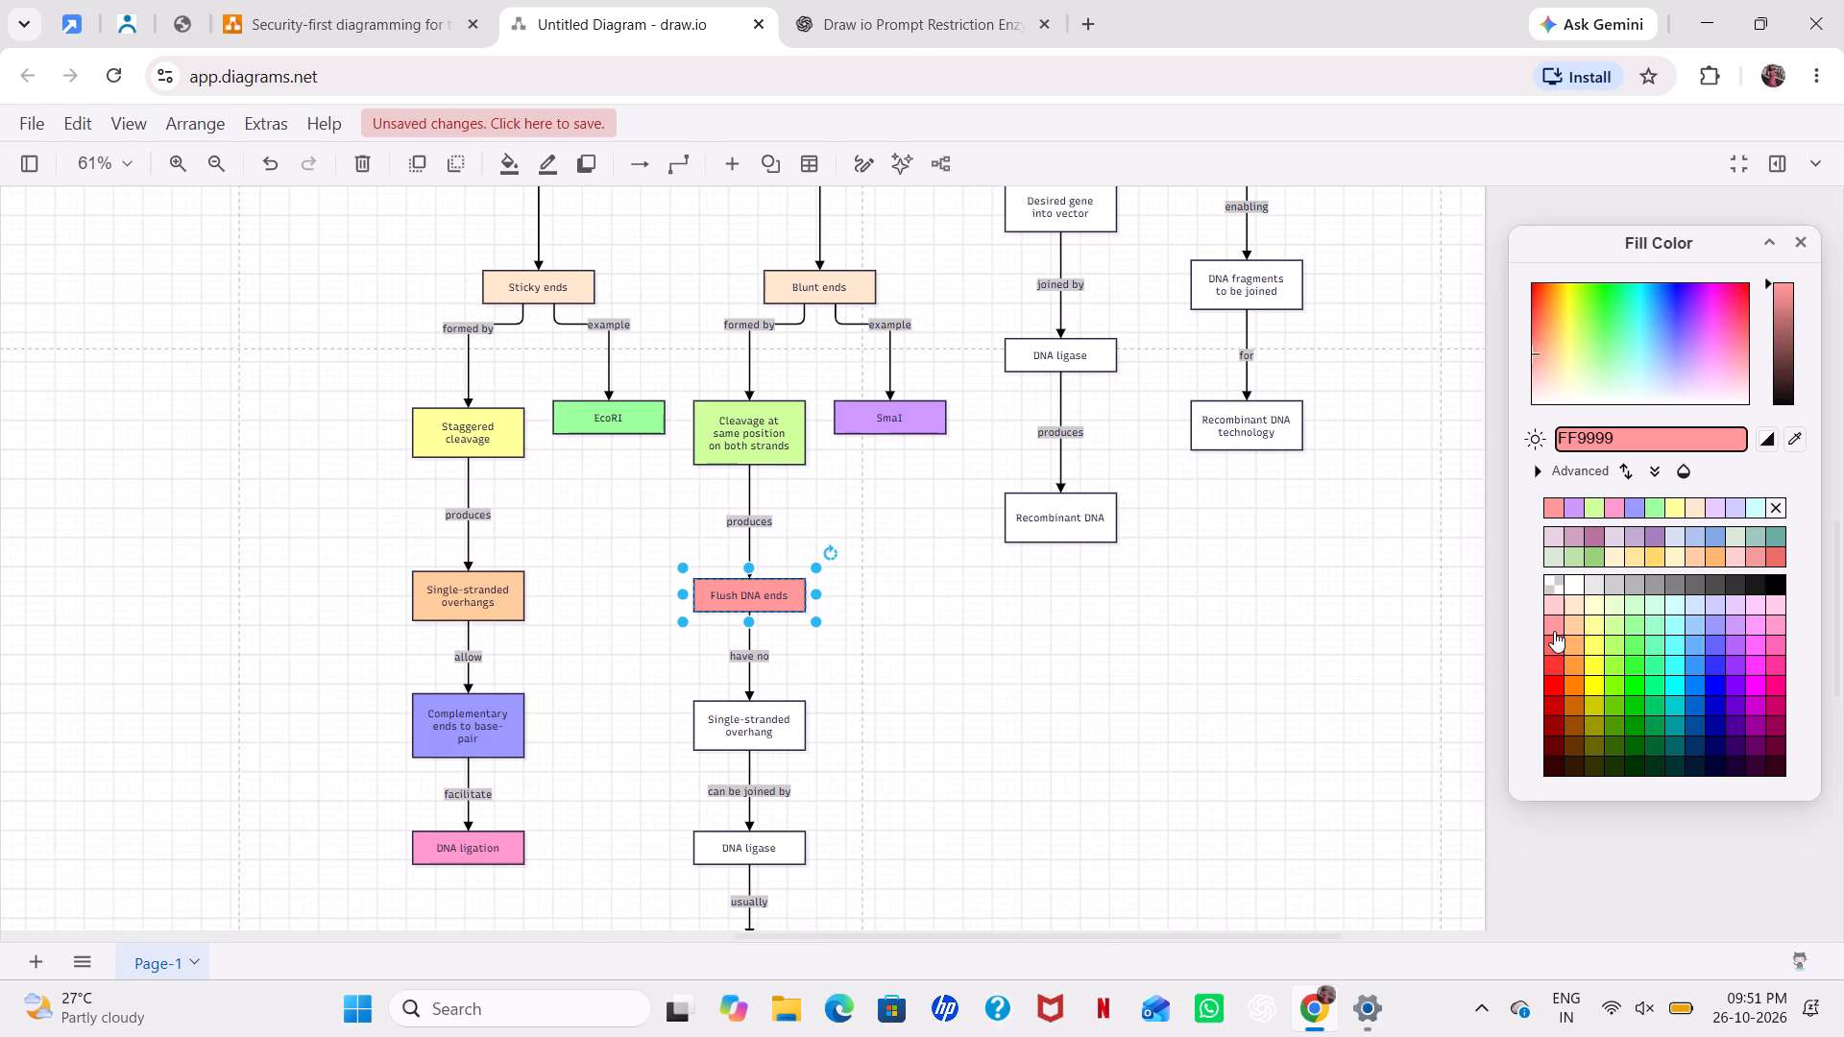
Fill the Single-stranded overhang box in the Blunt ends branch with pale pink FFCCE6.
click(773, 722)
scroll(773, 722, down, 1)
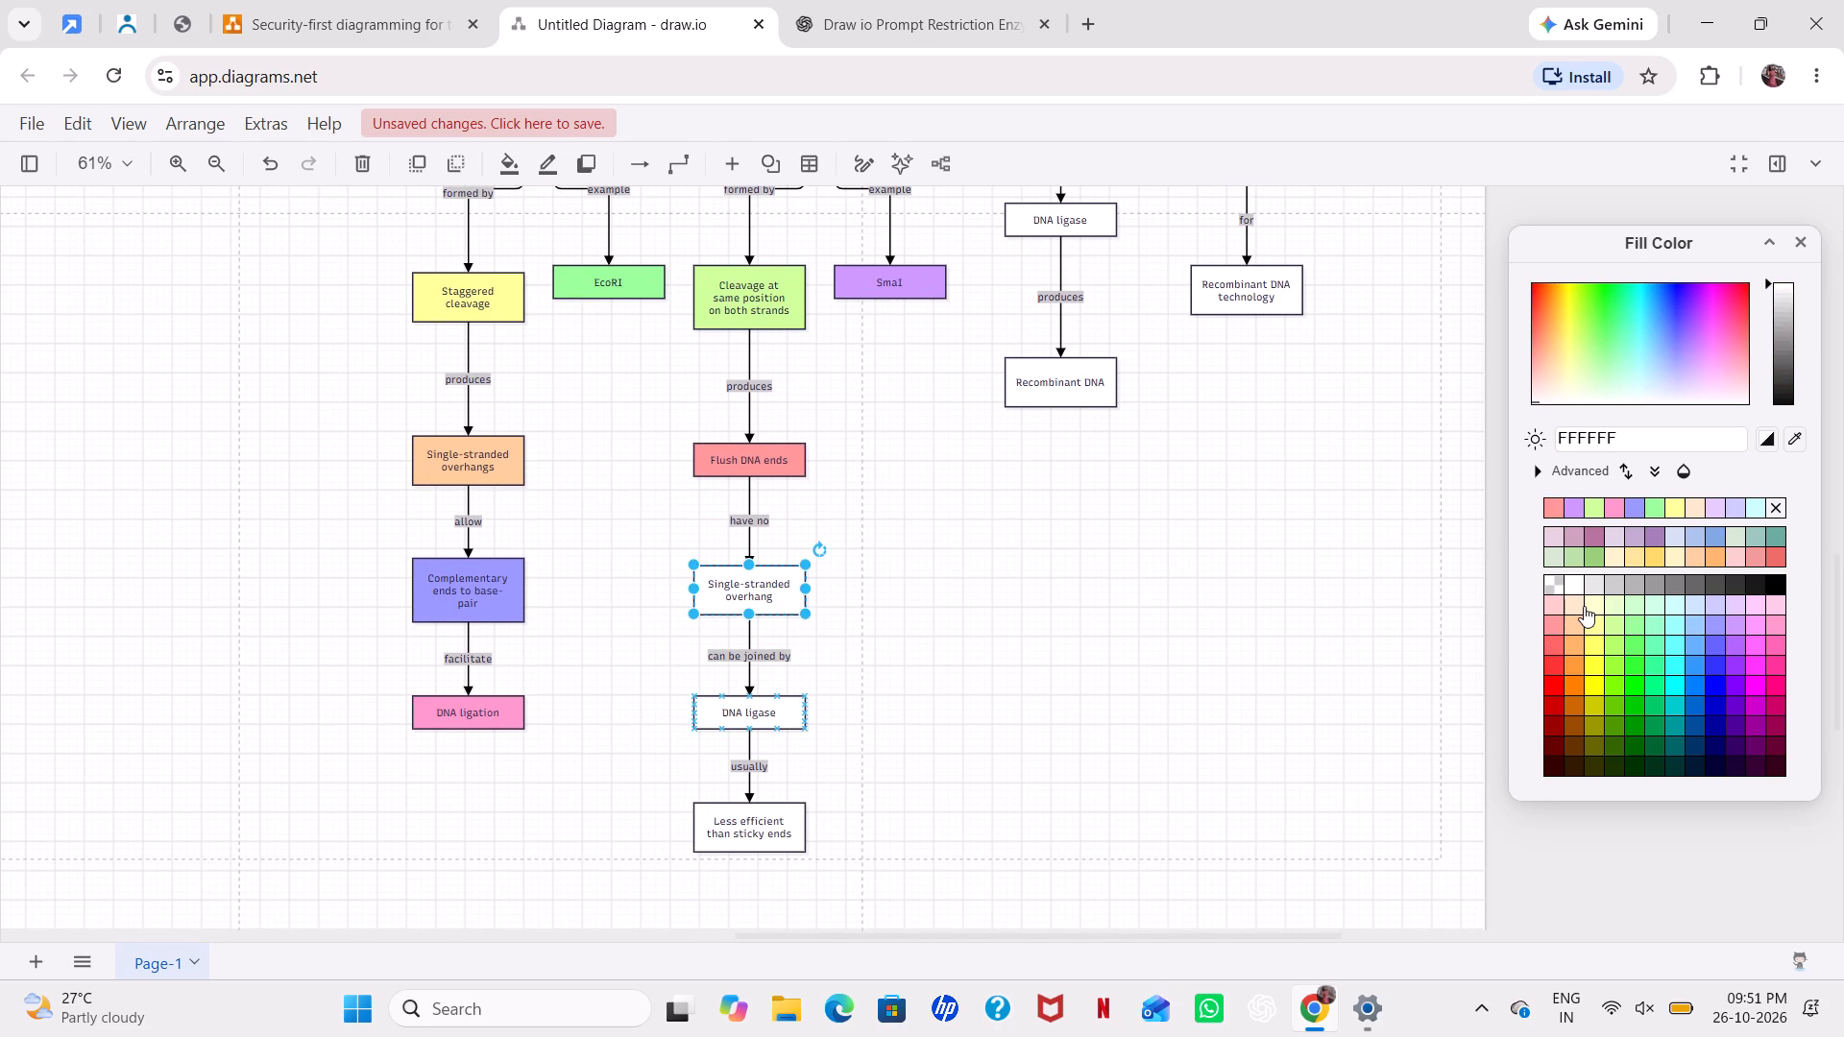
click(1775, 644)
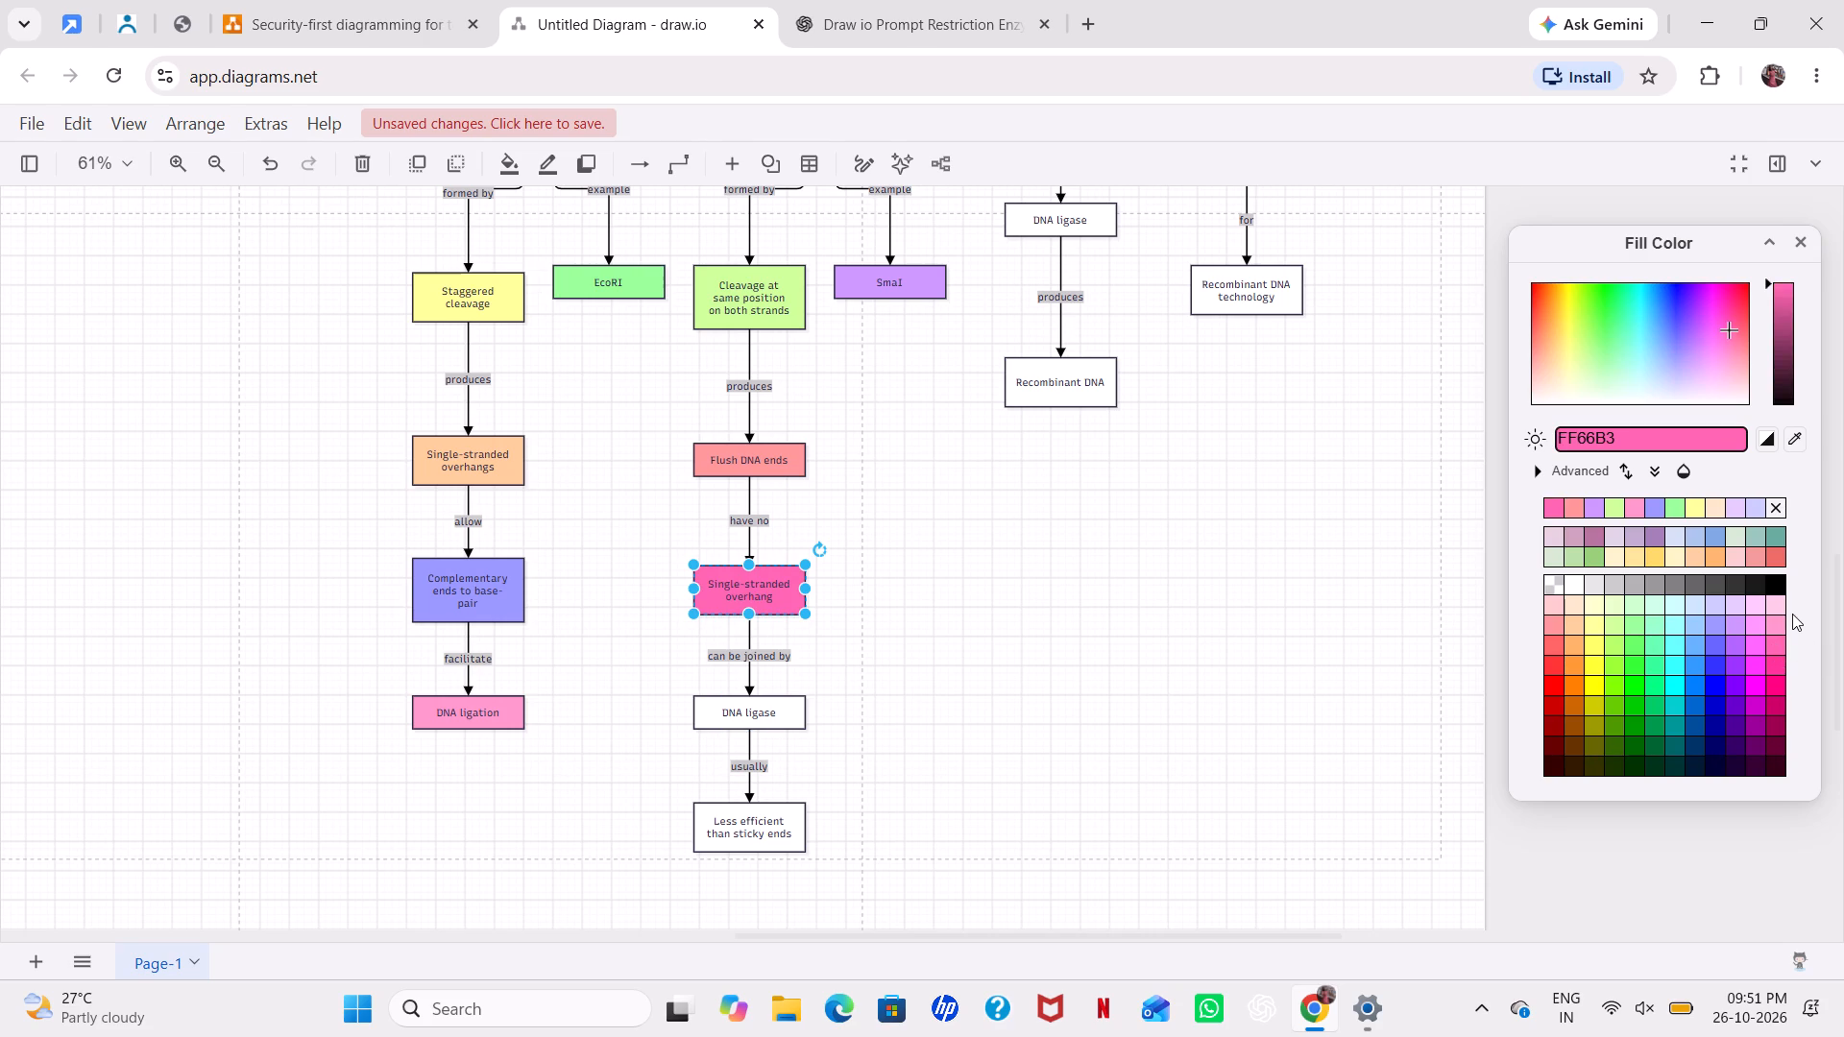
click(1777, 623)
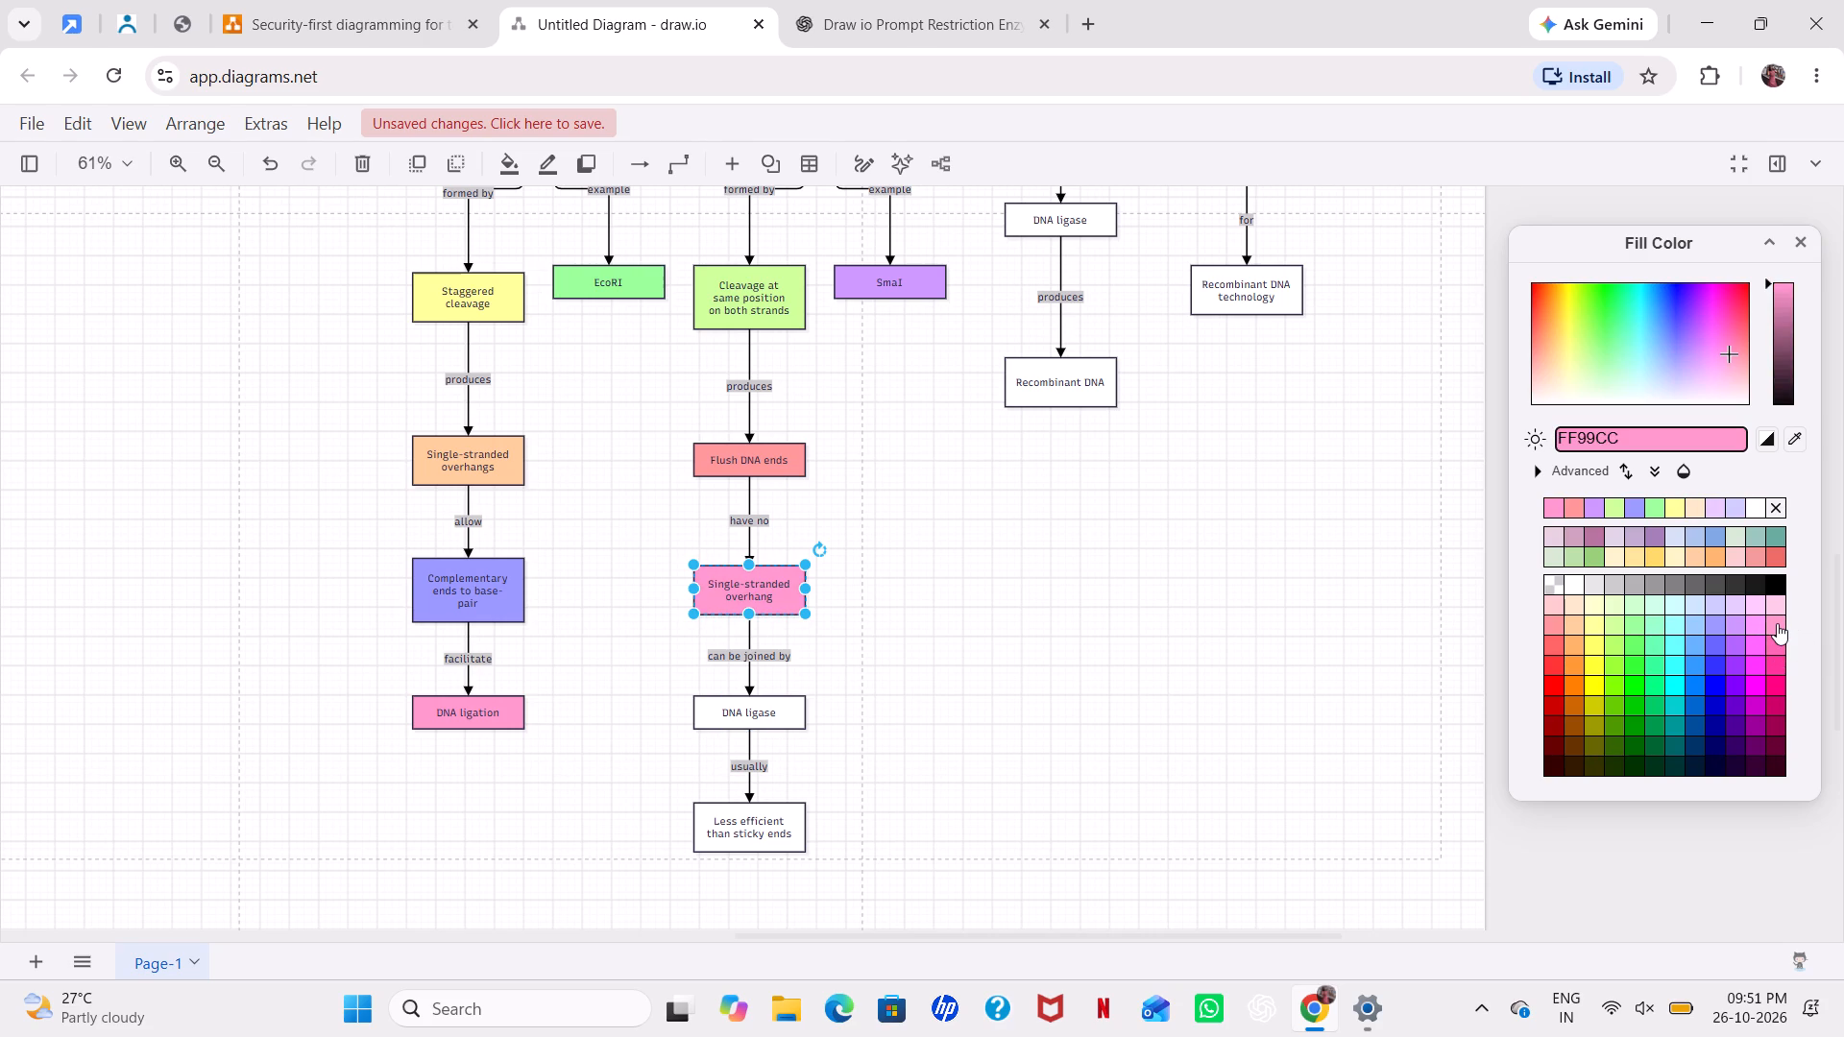
click(1780, 605)
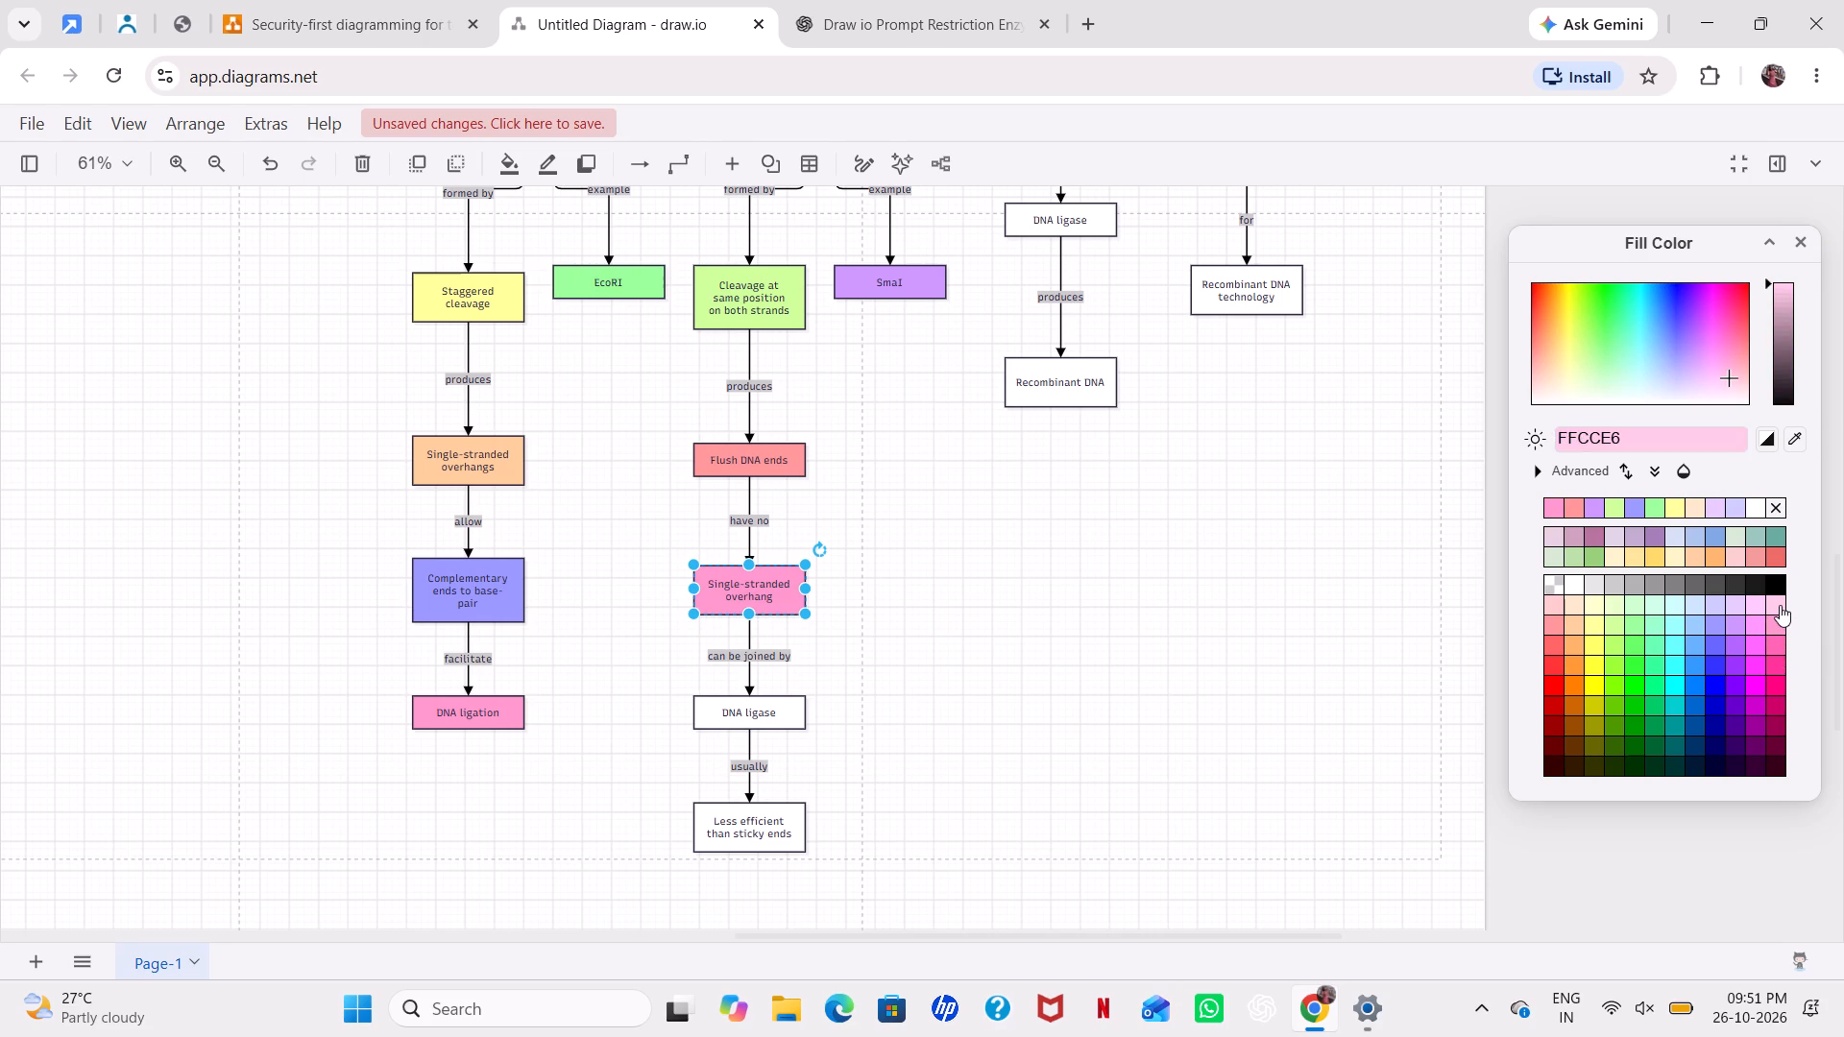
Fill the DNA ligase box in the Blunt ends branch with pale mint CCFFE6.
click(795, 711)
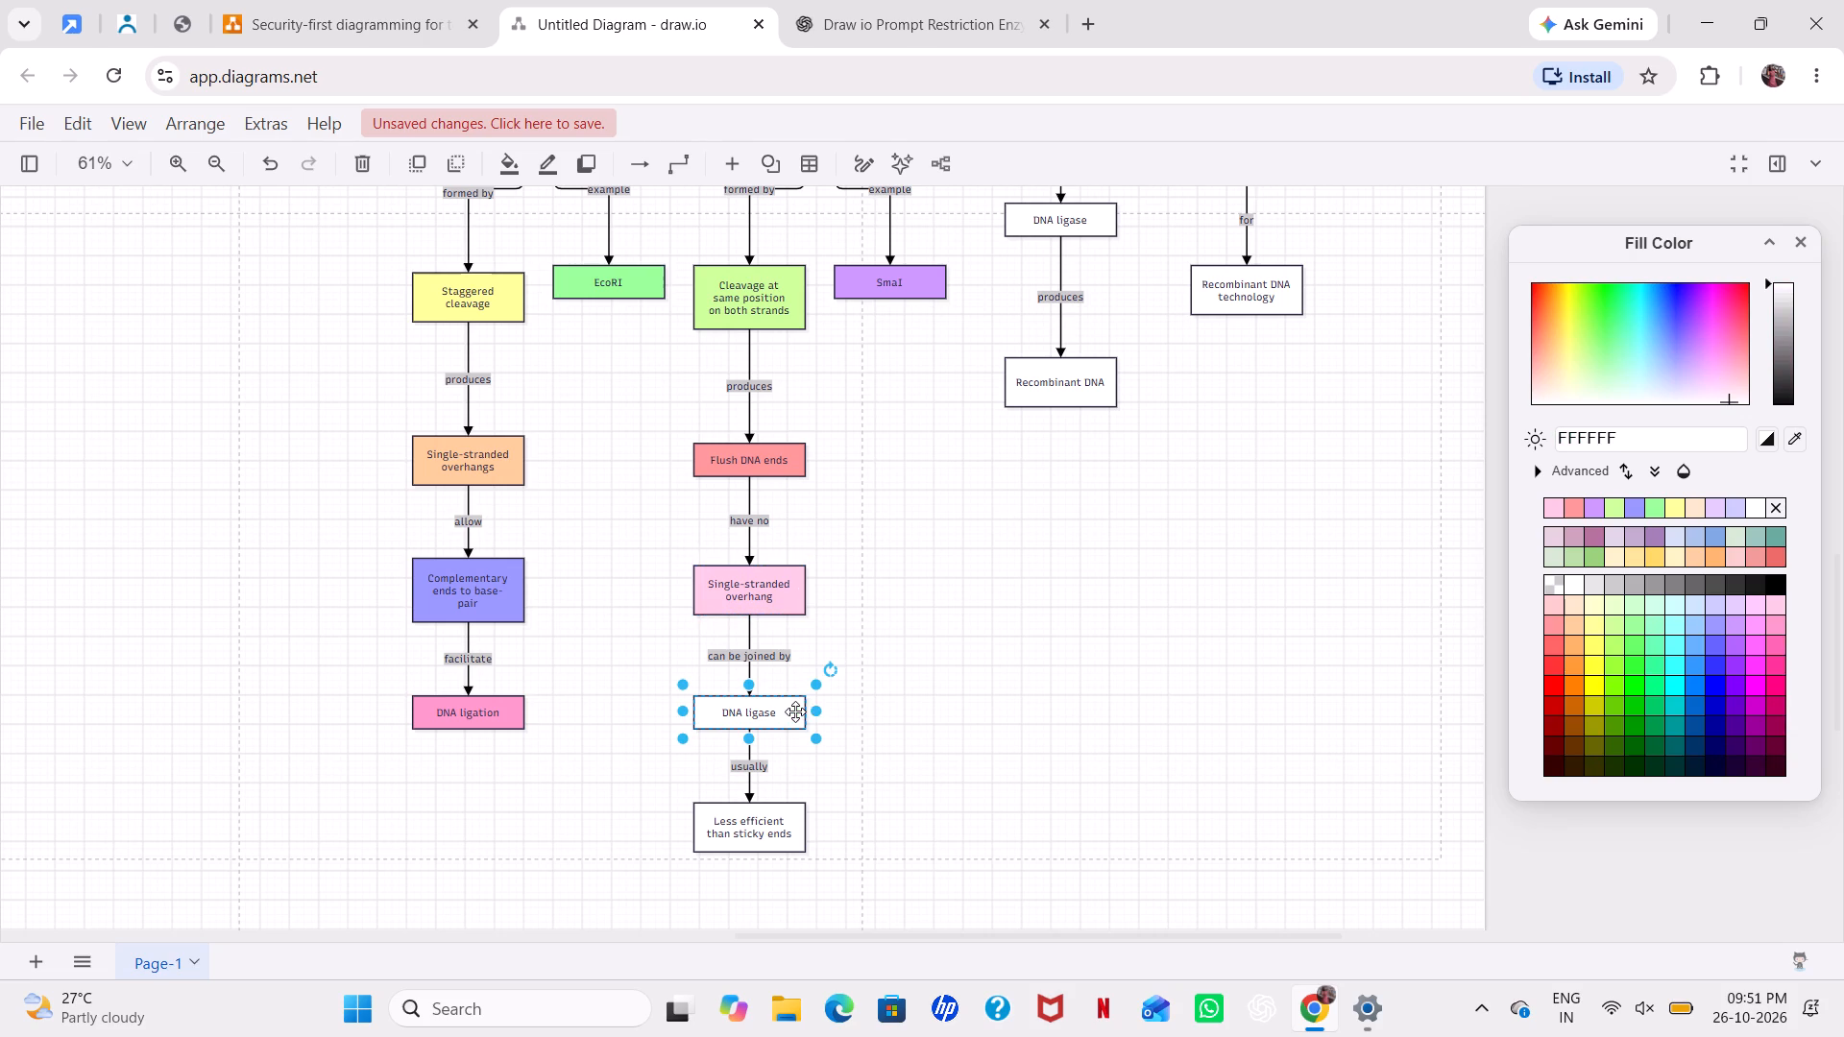
click(1656, 614)
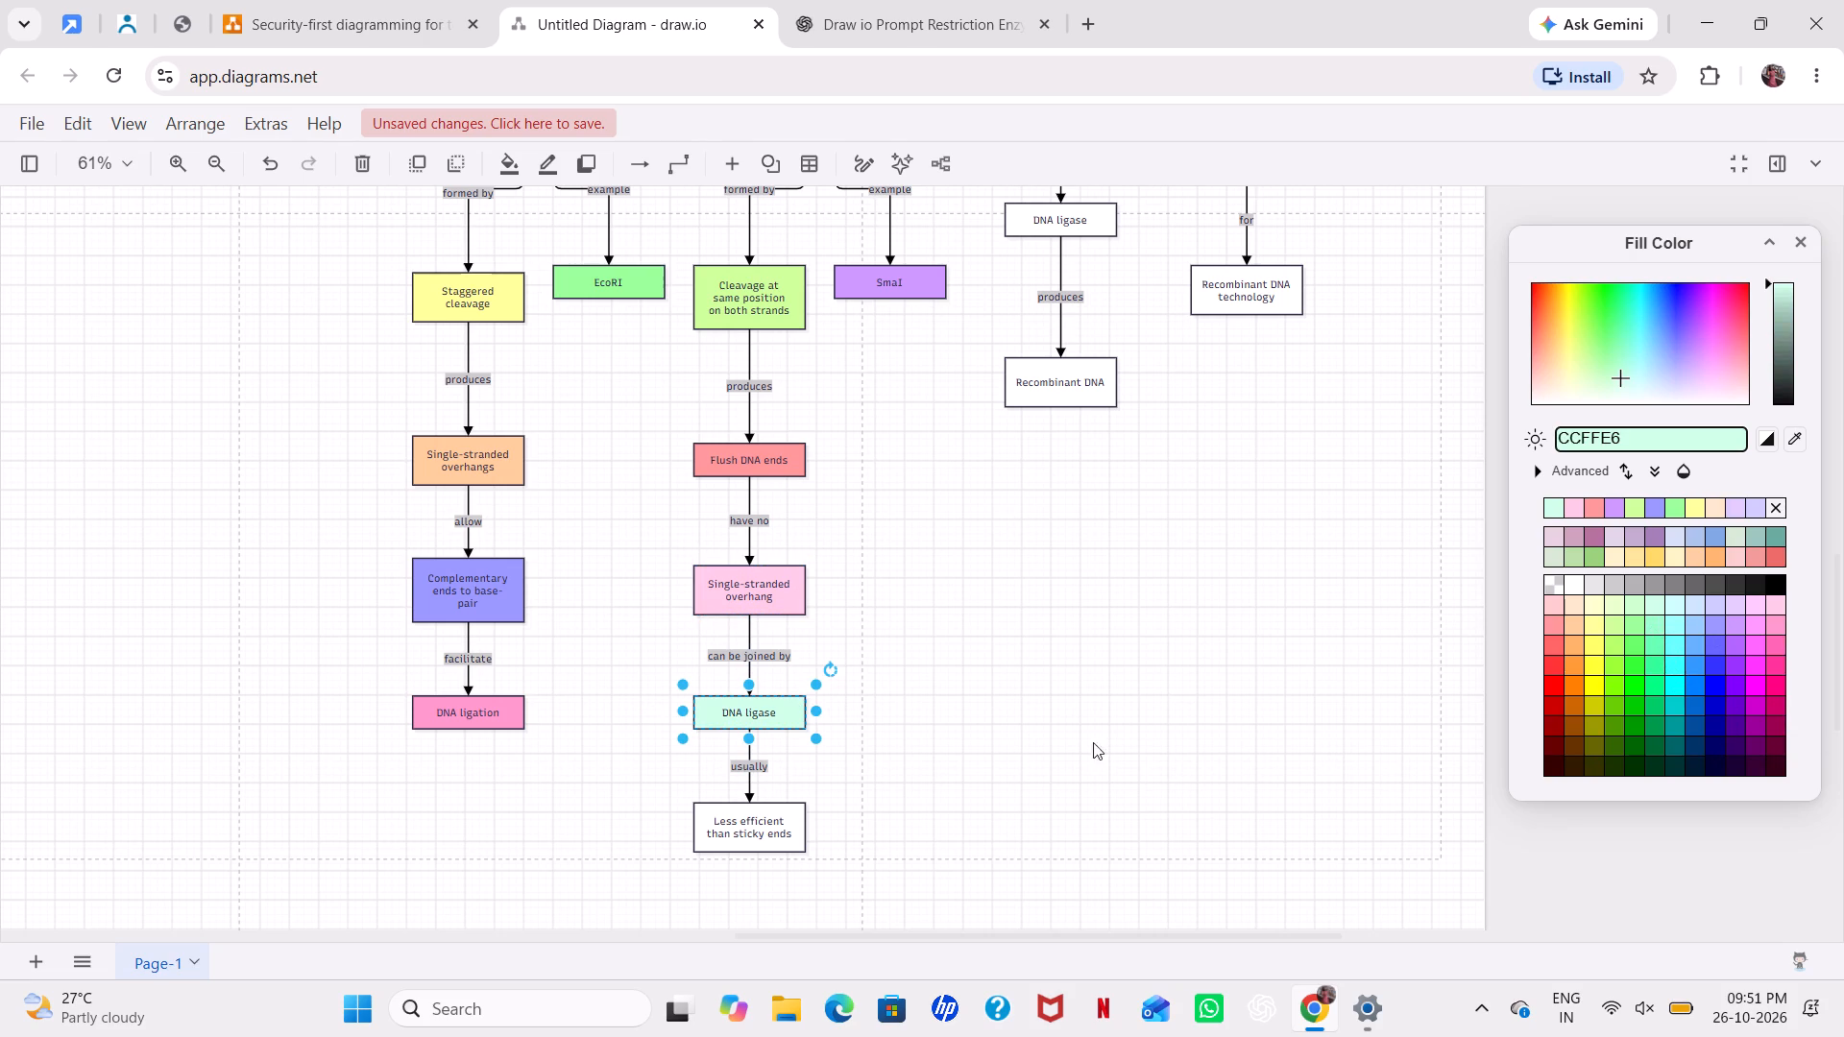
Fill the Less efficient than sticky ends box in the Blunt ends branch with periwinkle blue 9999FF.
click(785, 832)
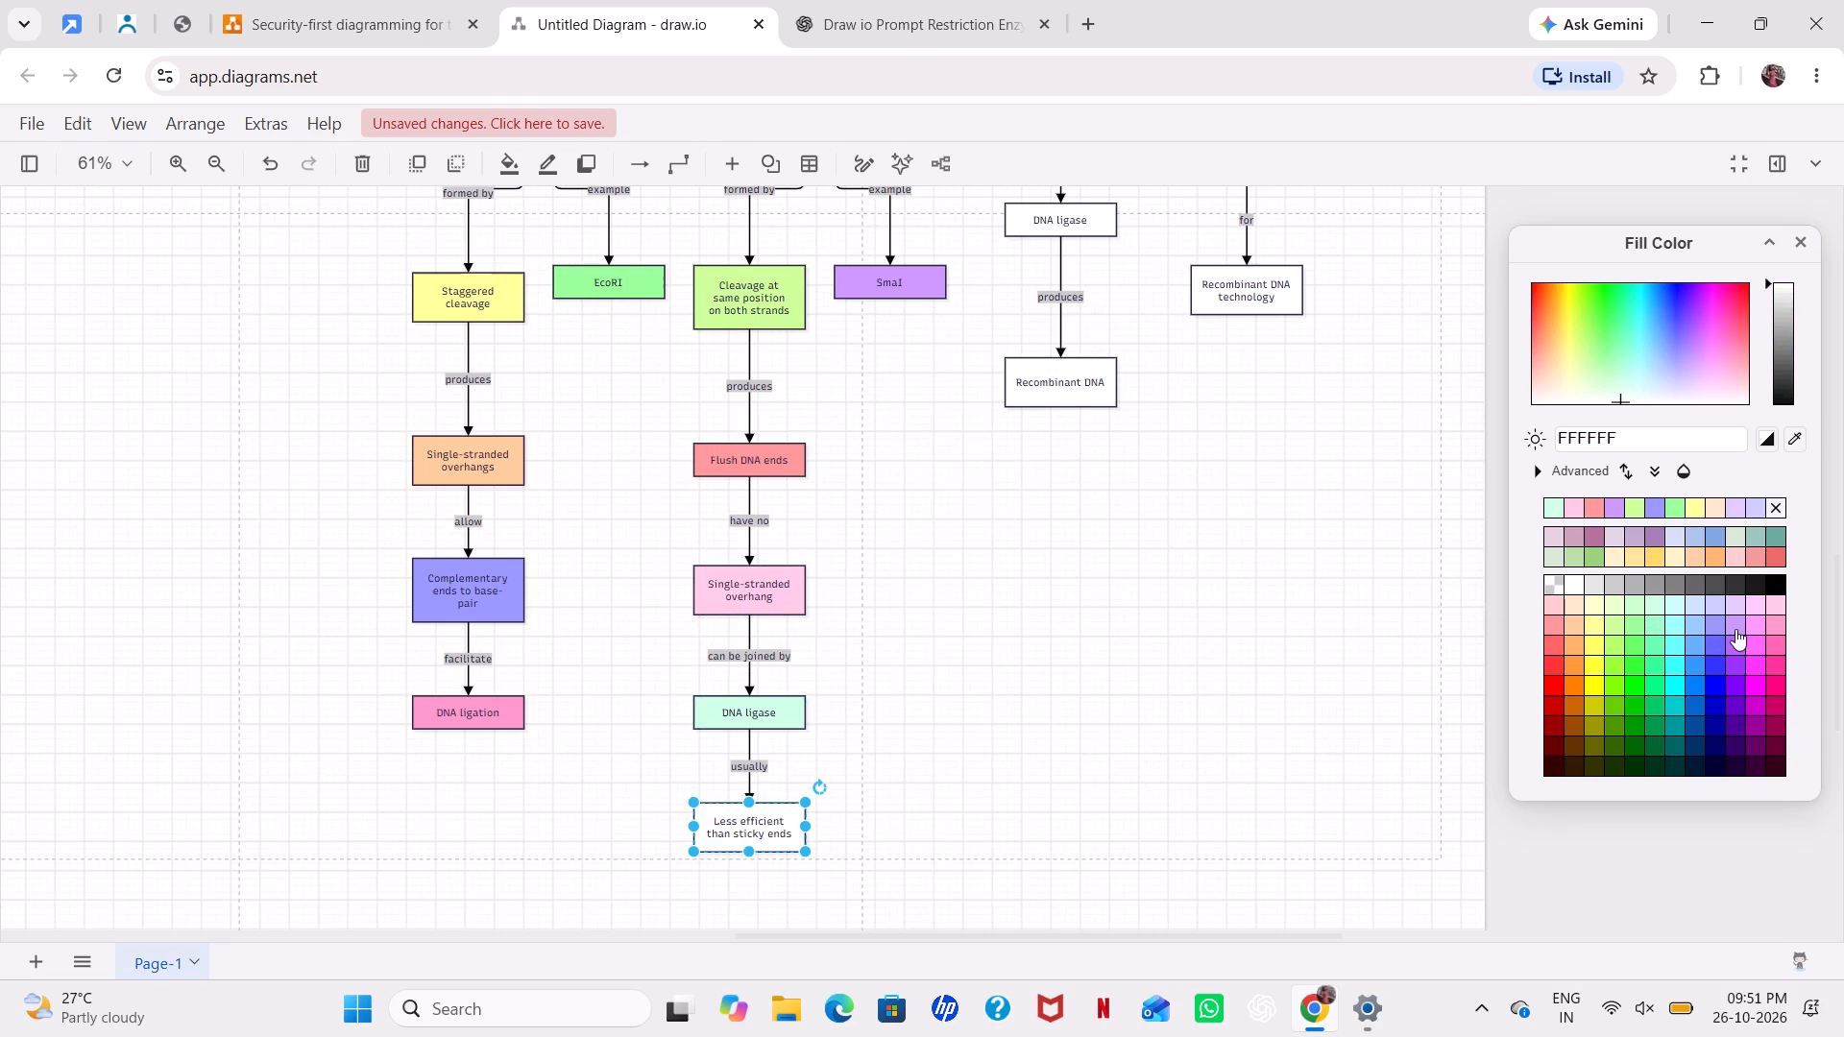
click(1716, 622)
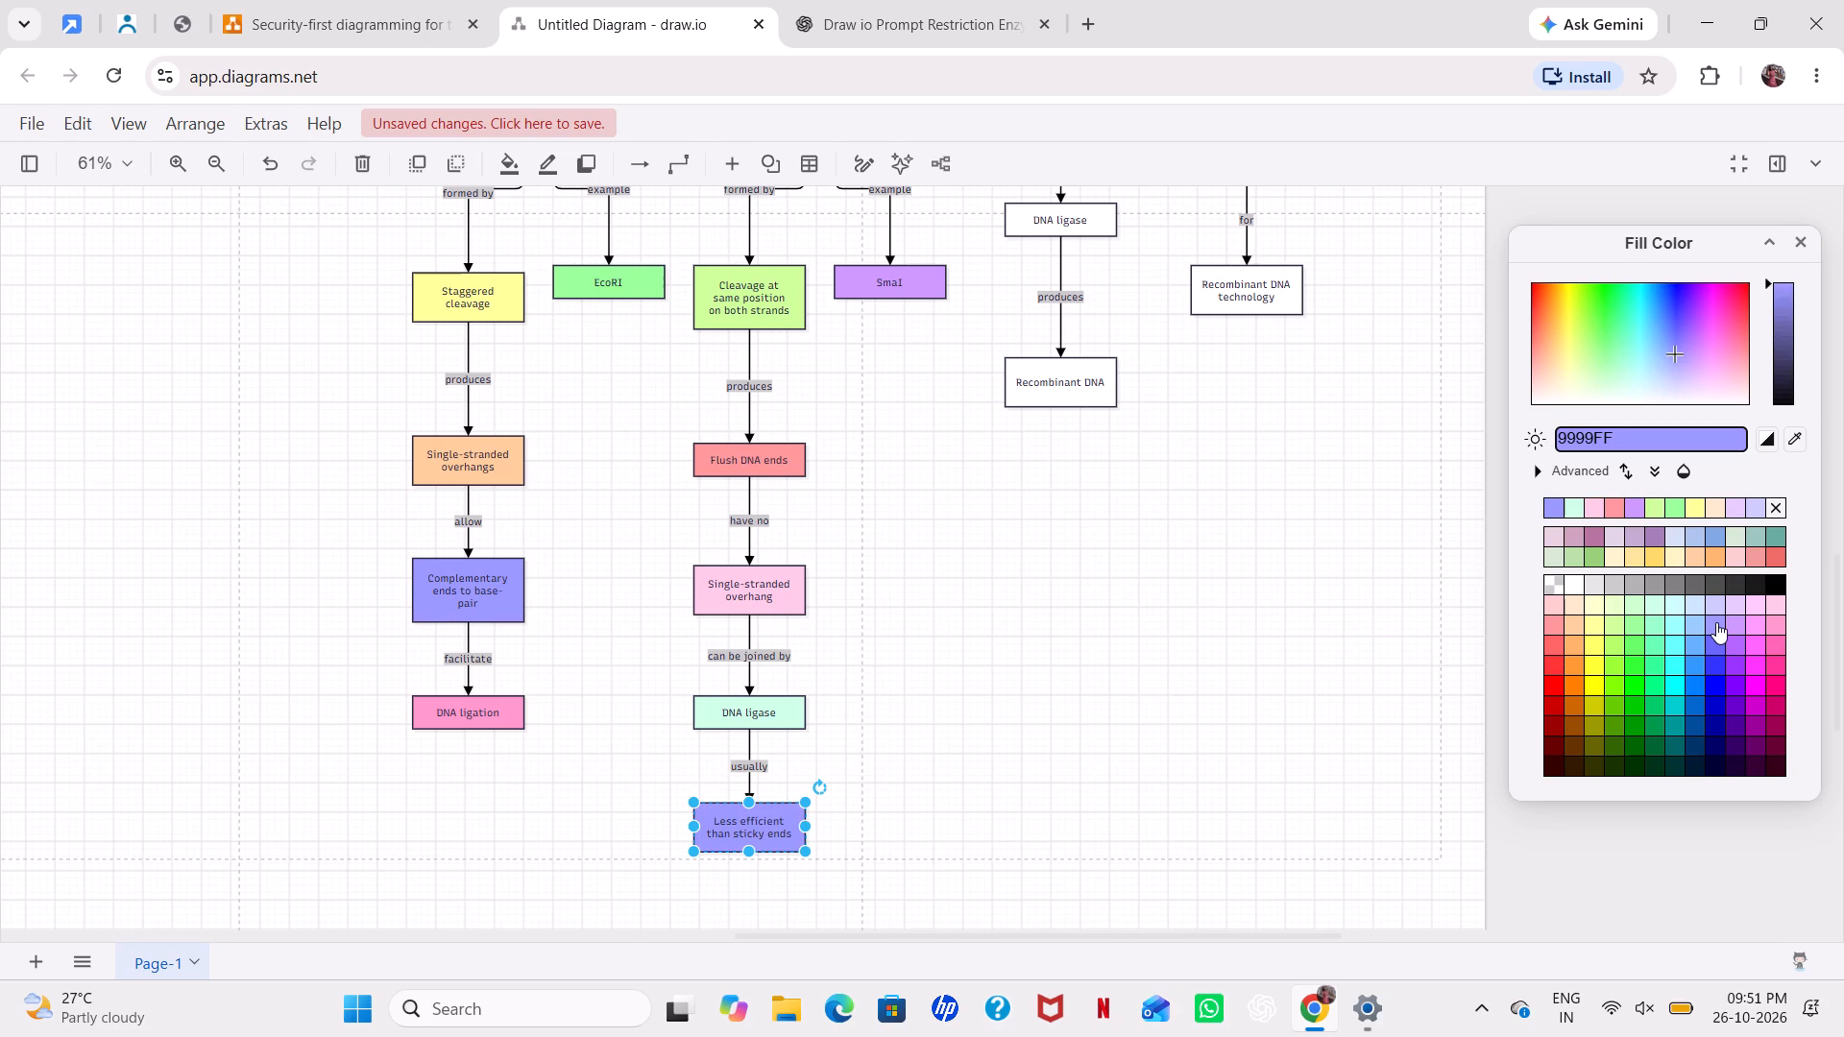
Fill the Applications in recombinant DNA technology box with pink FF99CC after trying light cyan 99FFFF.
scroll(1394, 511, up, 4)
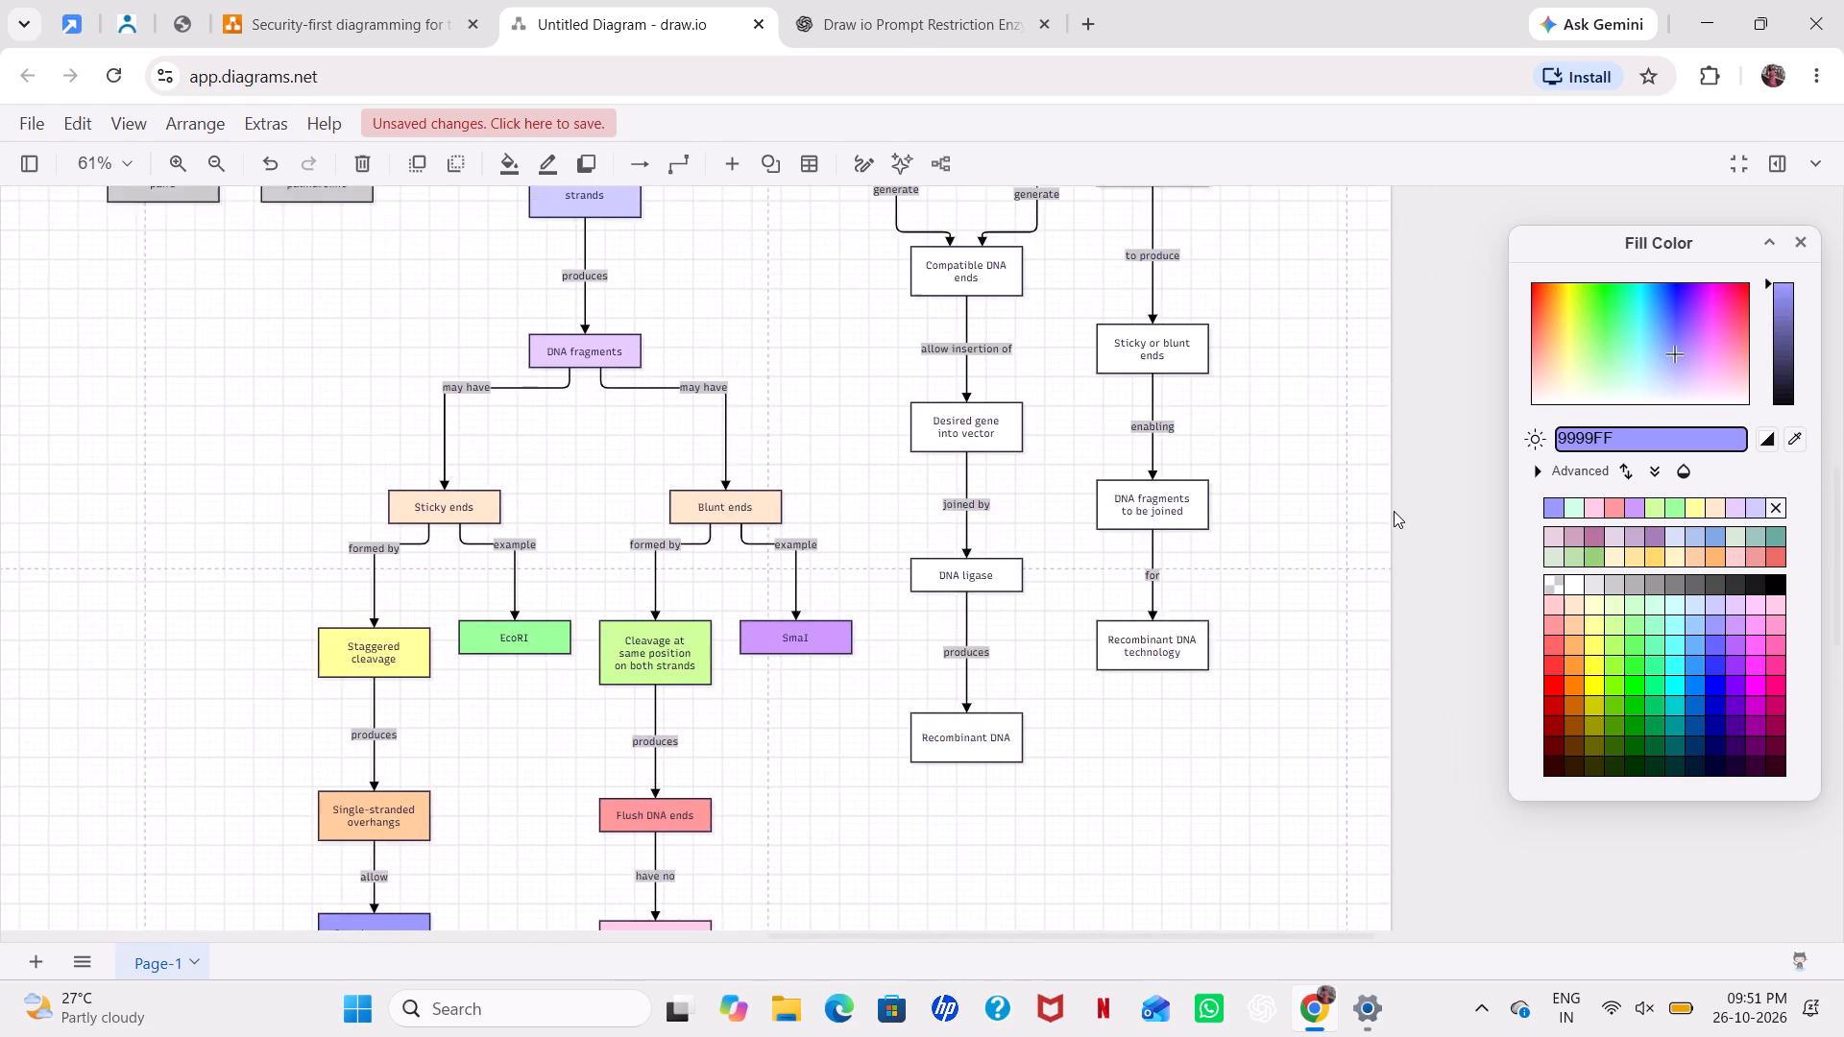
scroll(1394, 511, up, 5)
scroll(1394, 511, down, 1)
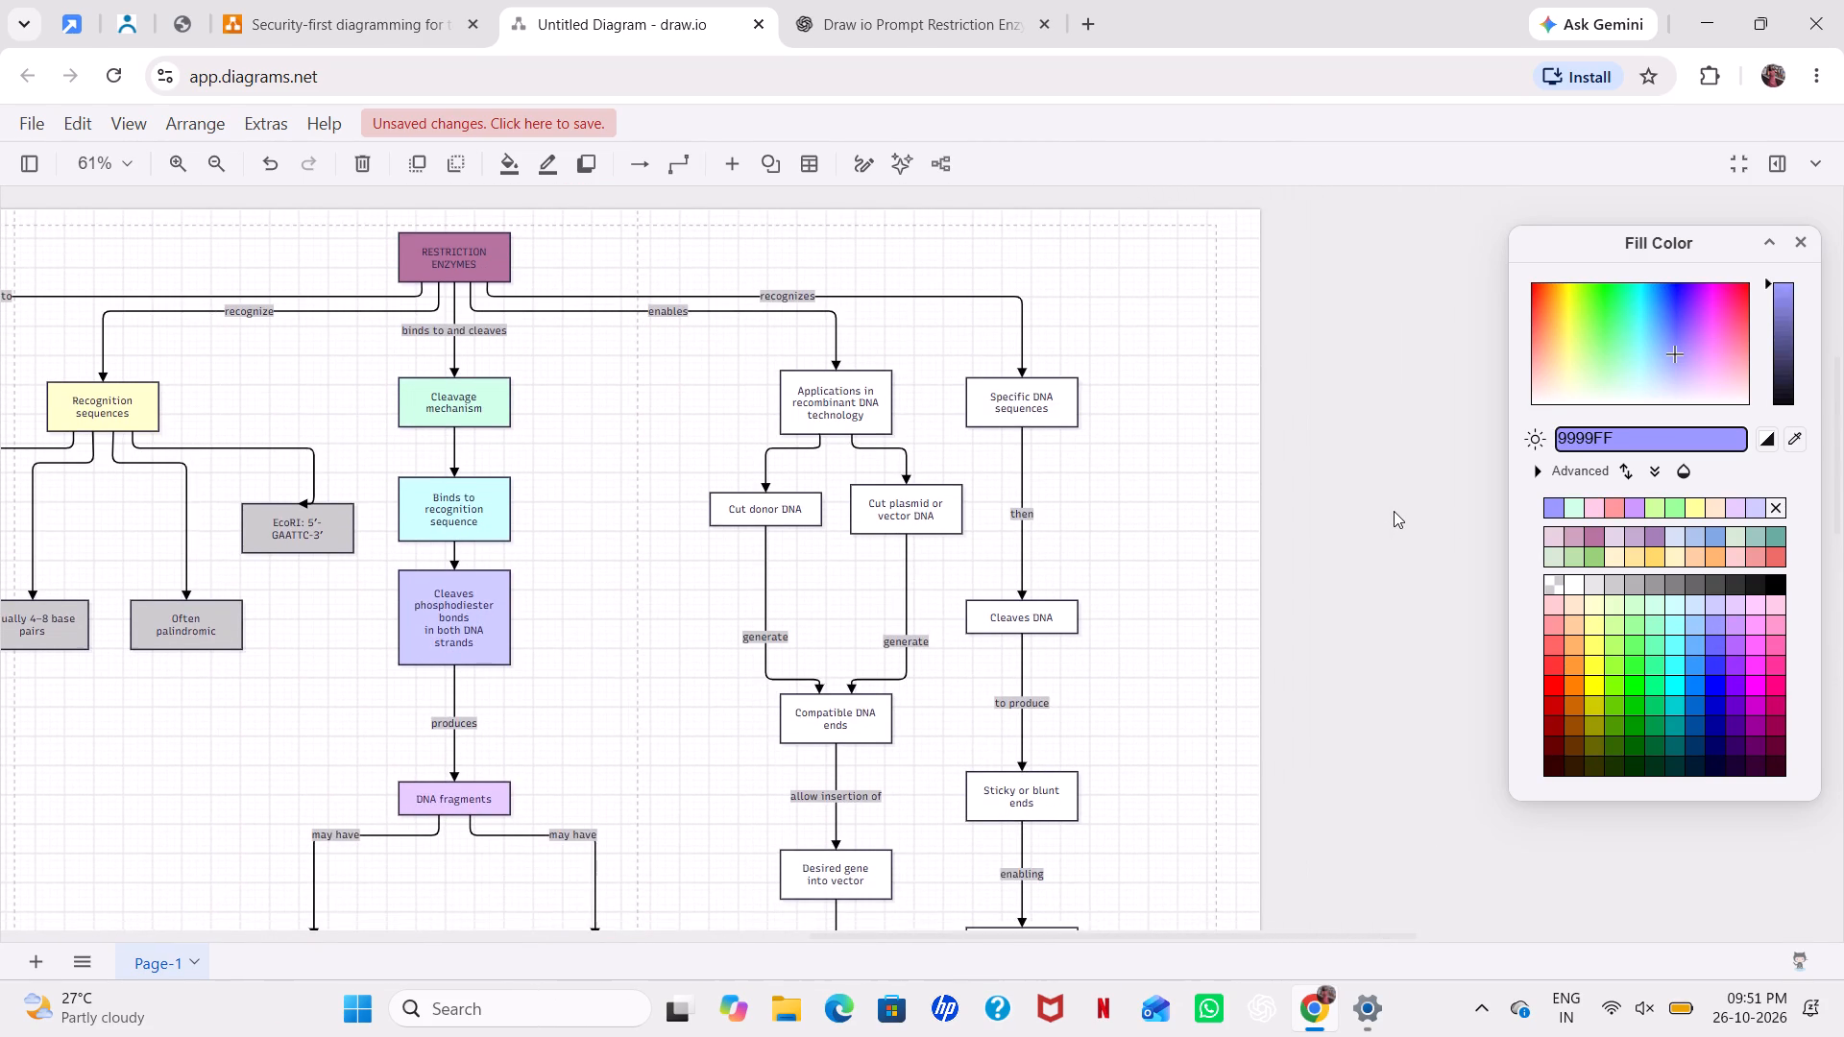
scroll(1394, 511, down, 1)
click(833, 388)
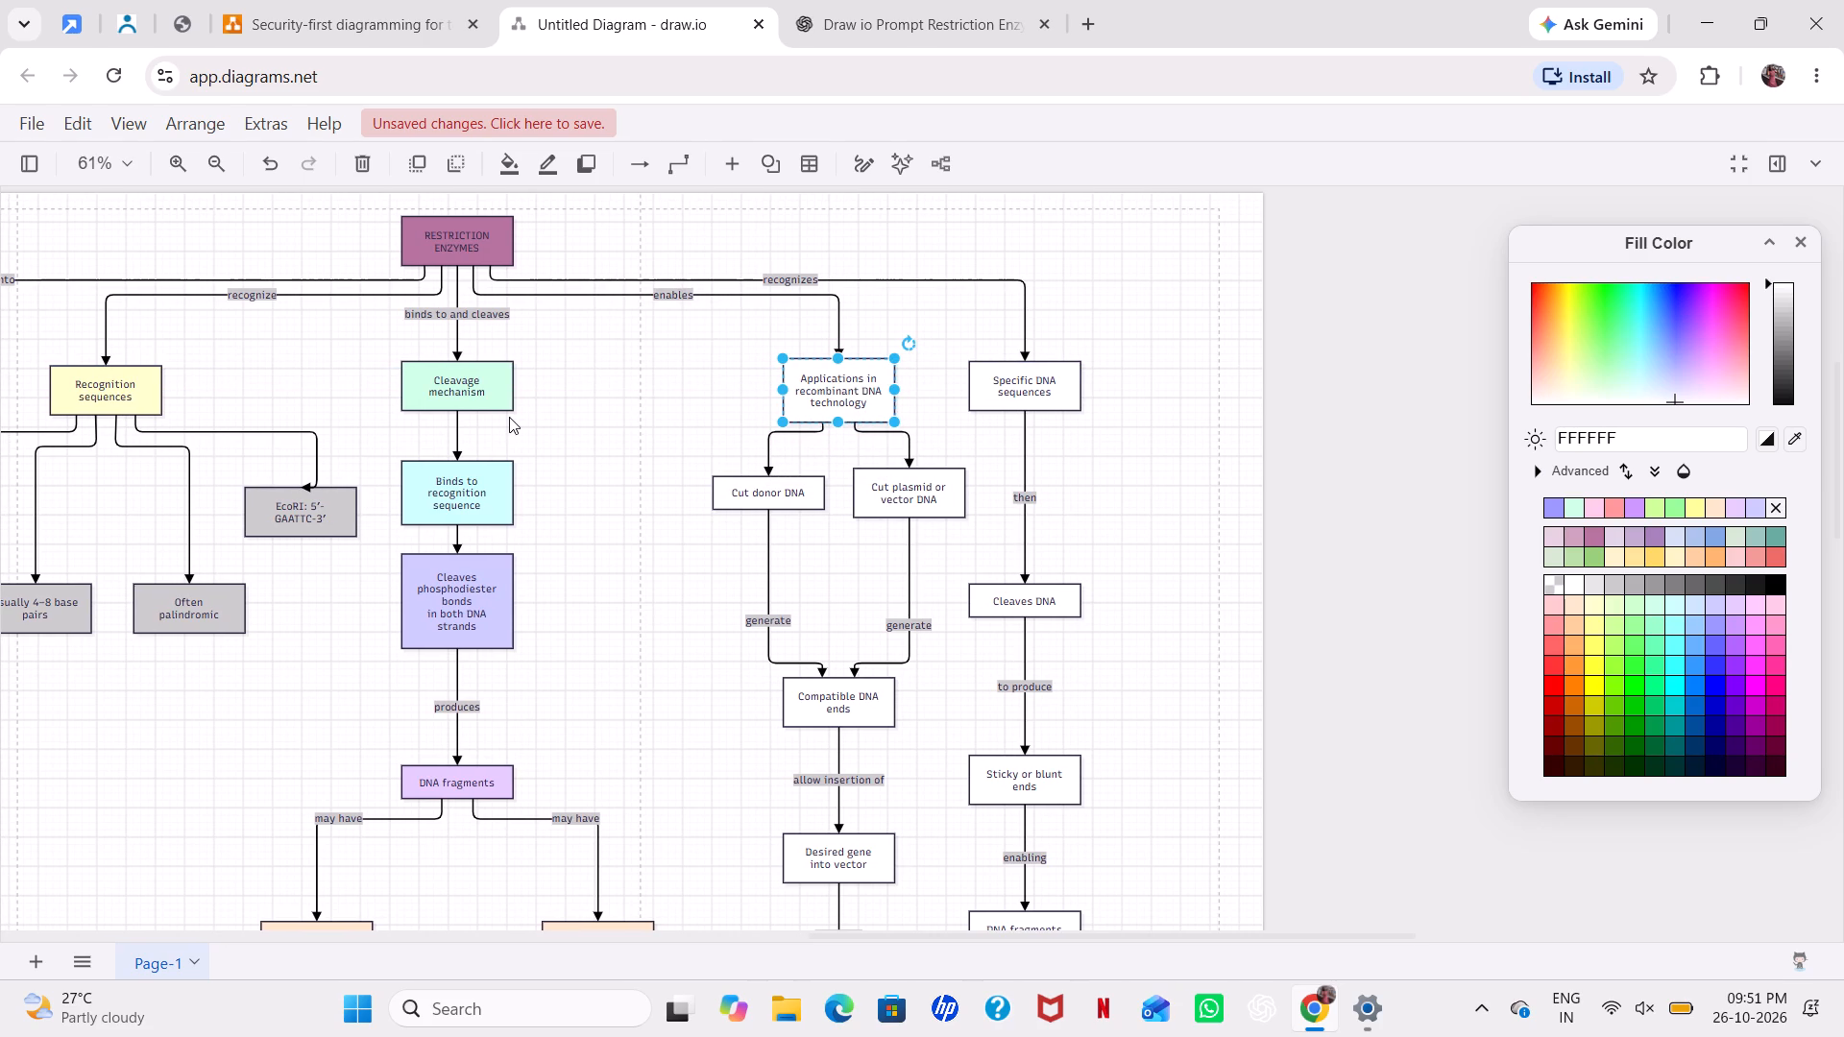
click(1674, 619)
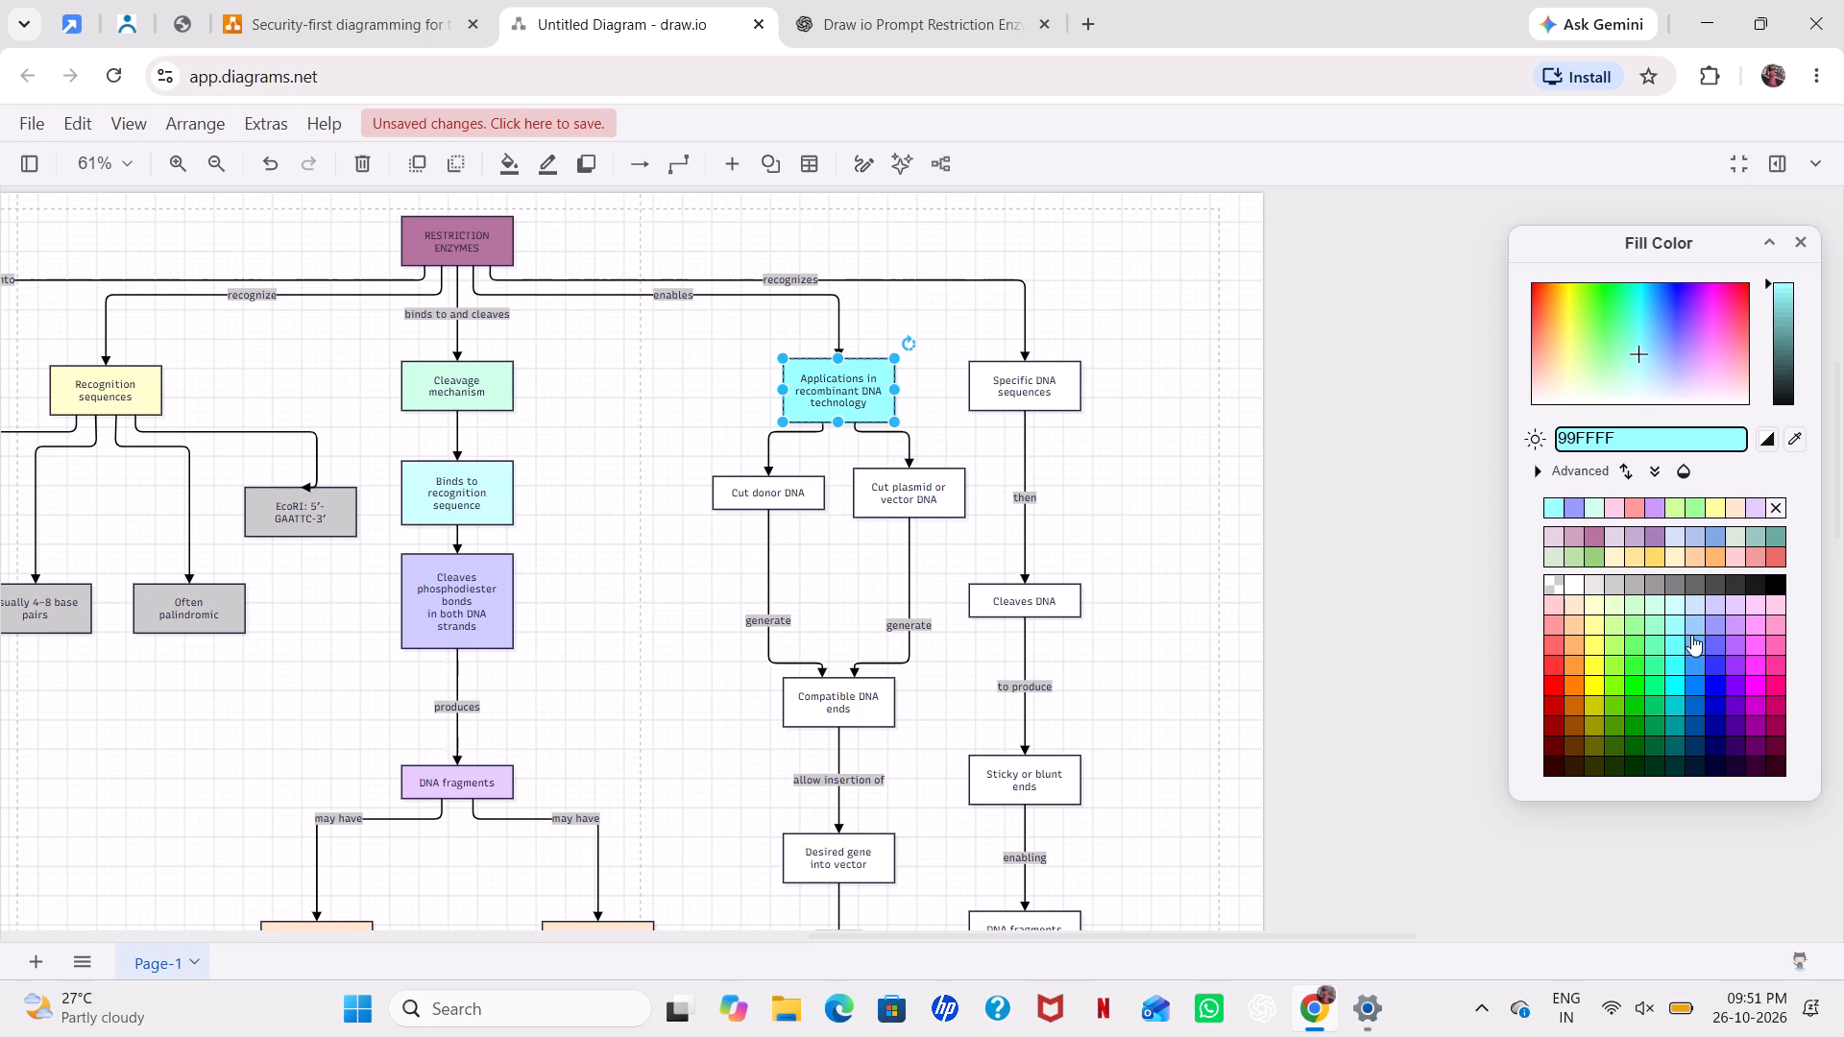
click(1768, 627)
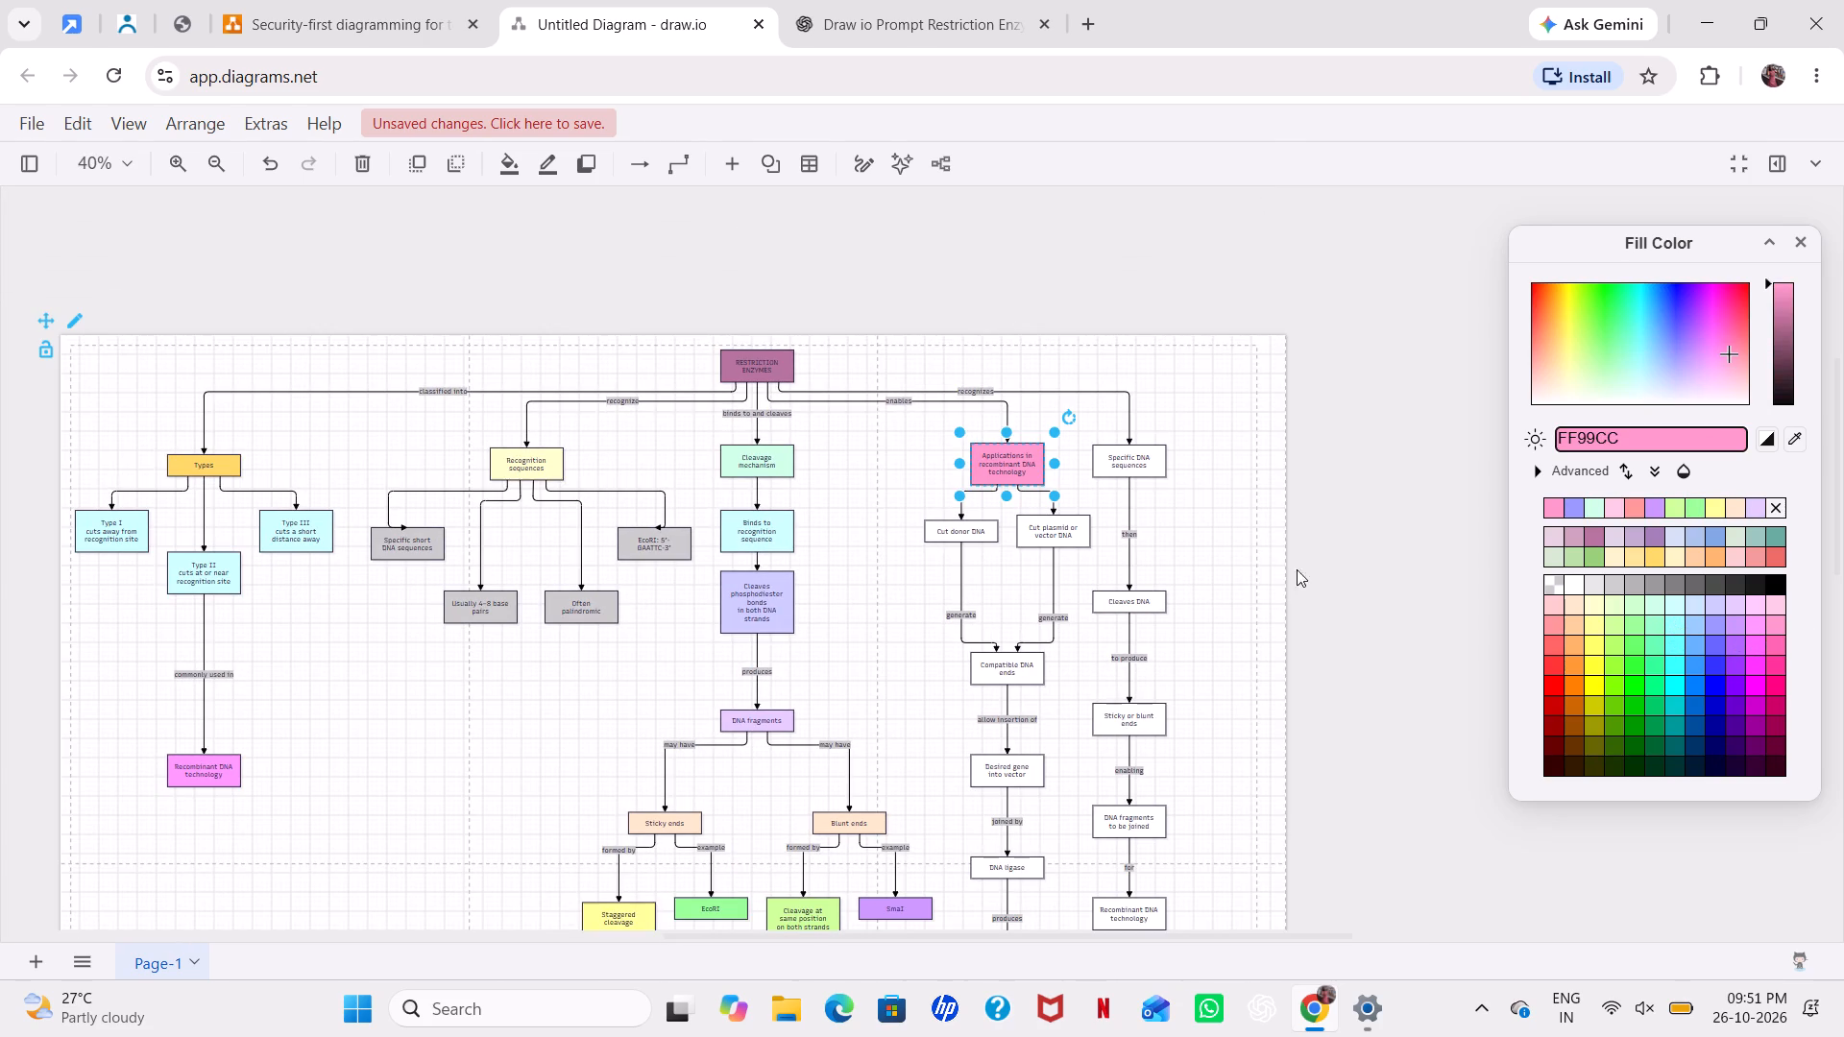
Try several fill colours on the Cut donor DNA box in the Applications branch and settle on light orange FFCE9F.
click(961, 534)
click(1673, 603)
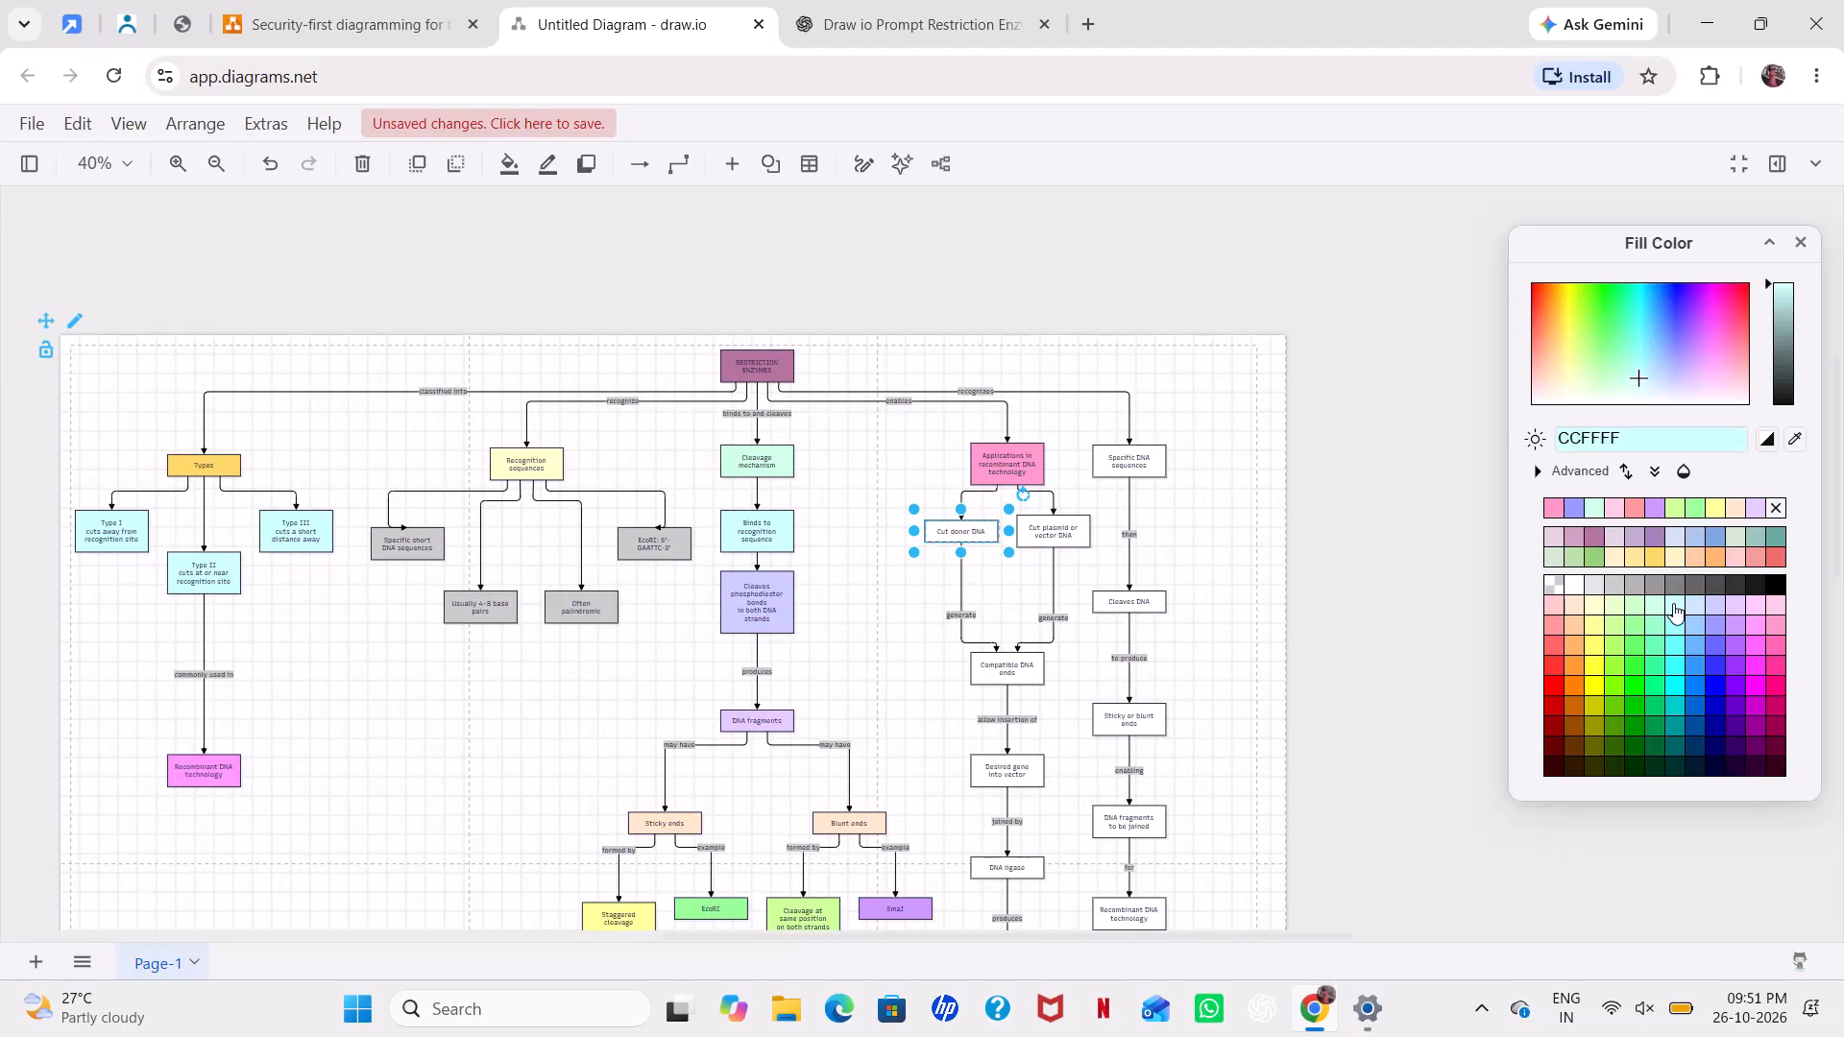
click(1588, 598)
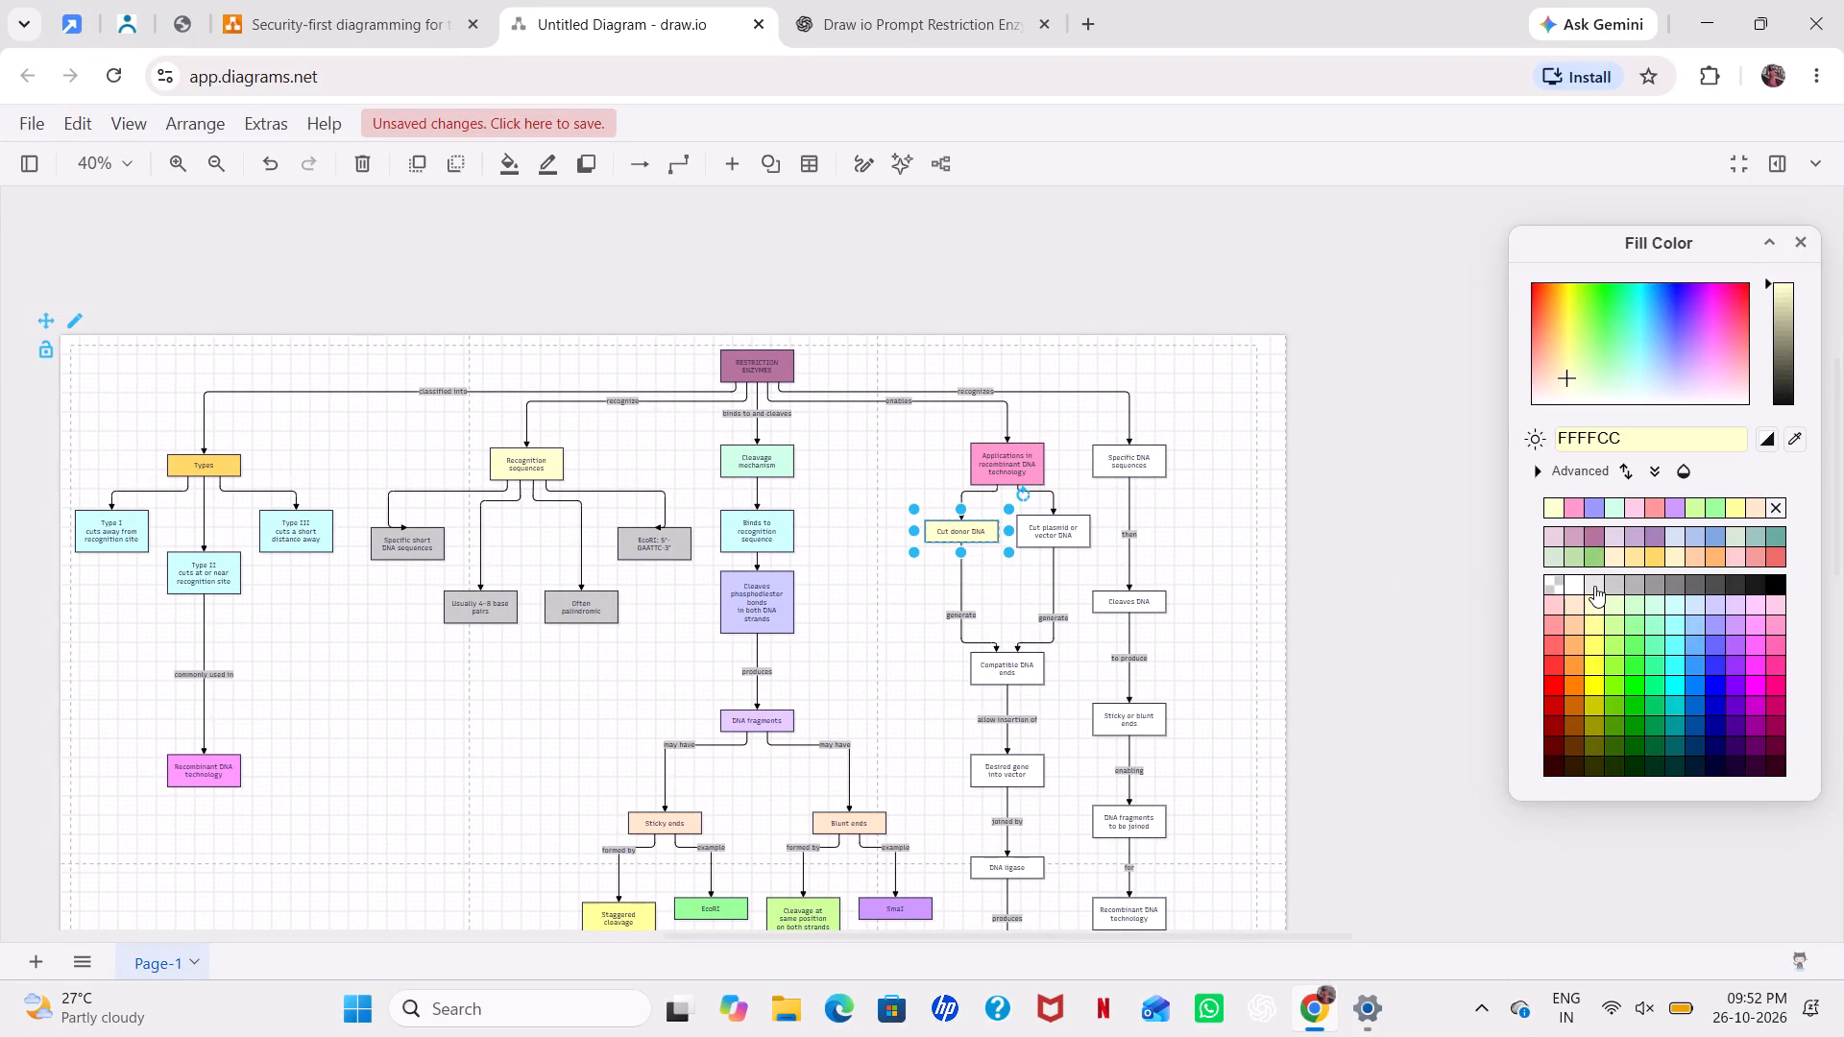
click(1594, 586)
click(1578, 534)
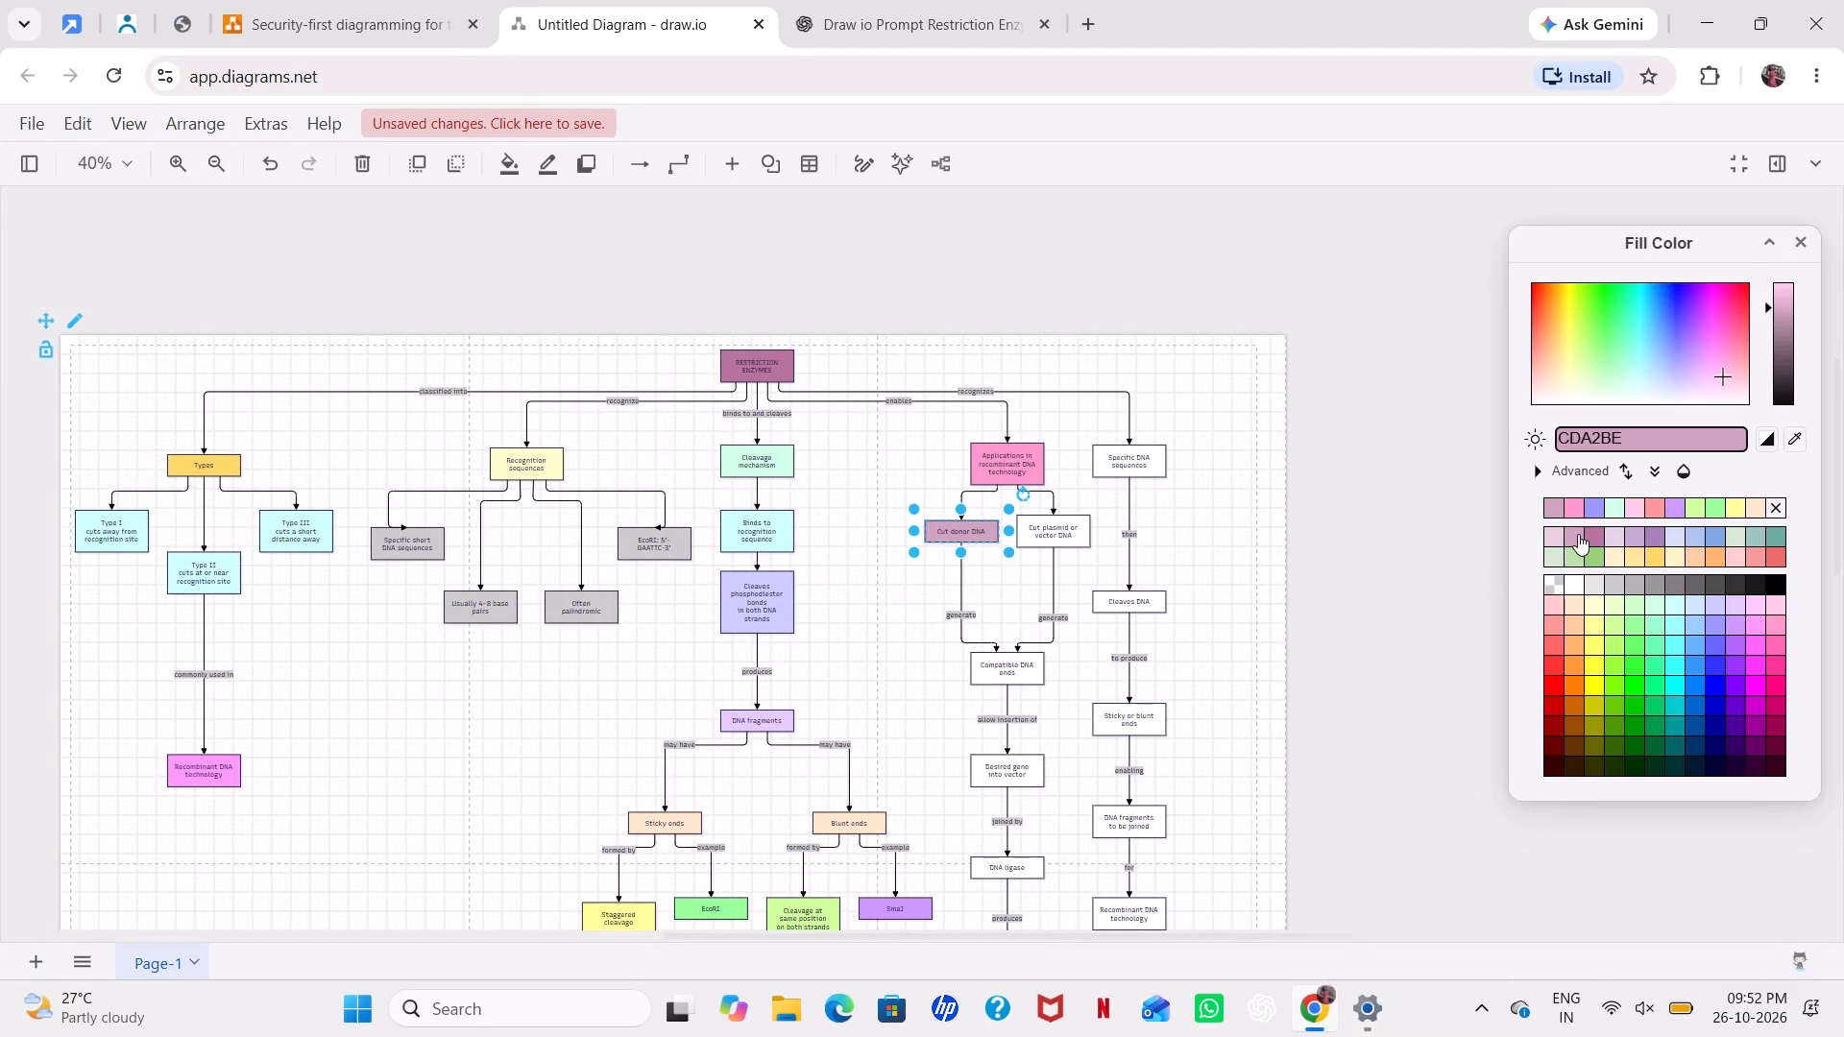
click(1609, 536)
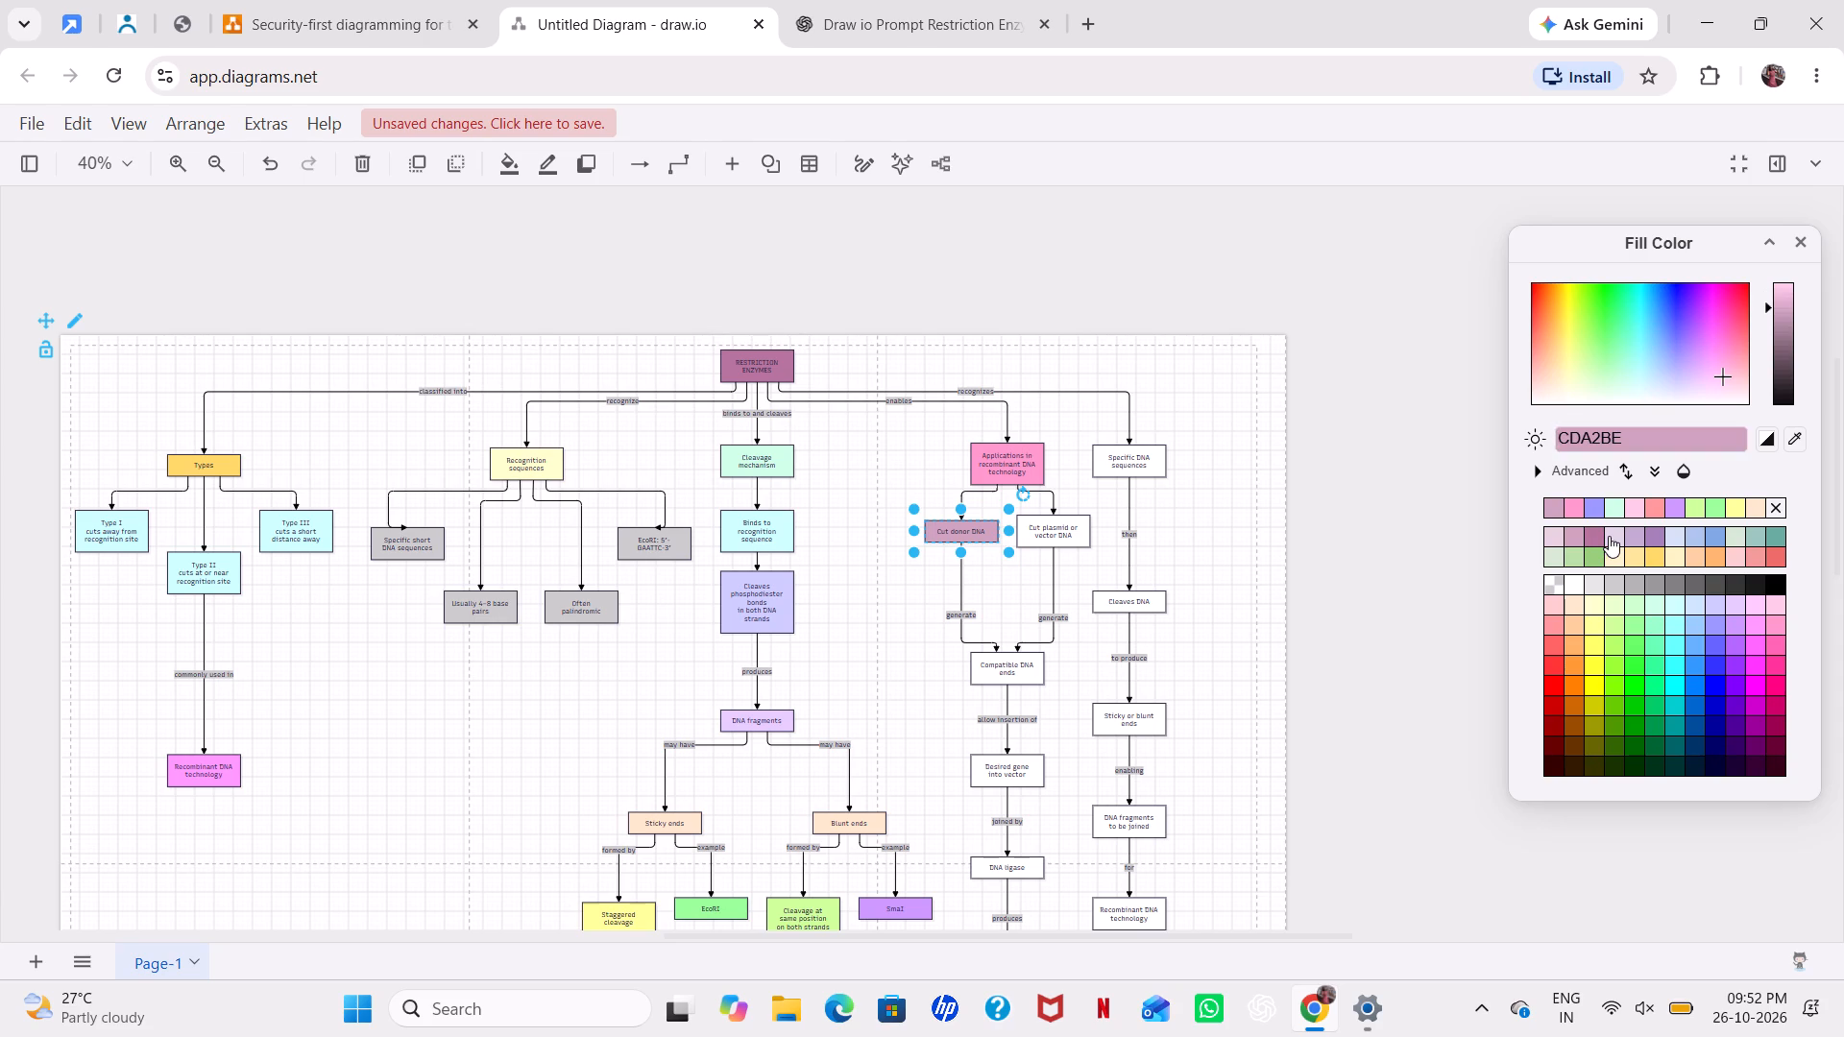
click(1682, 551)
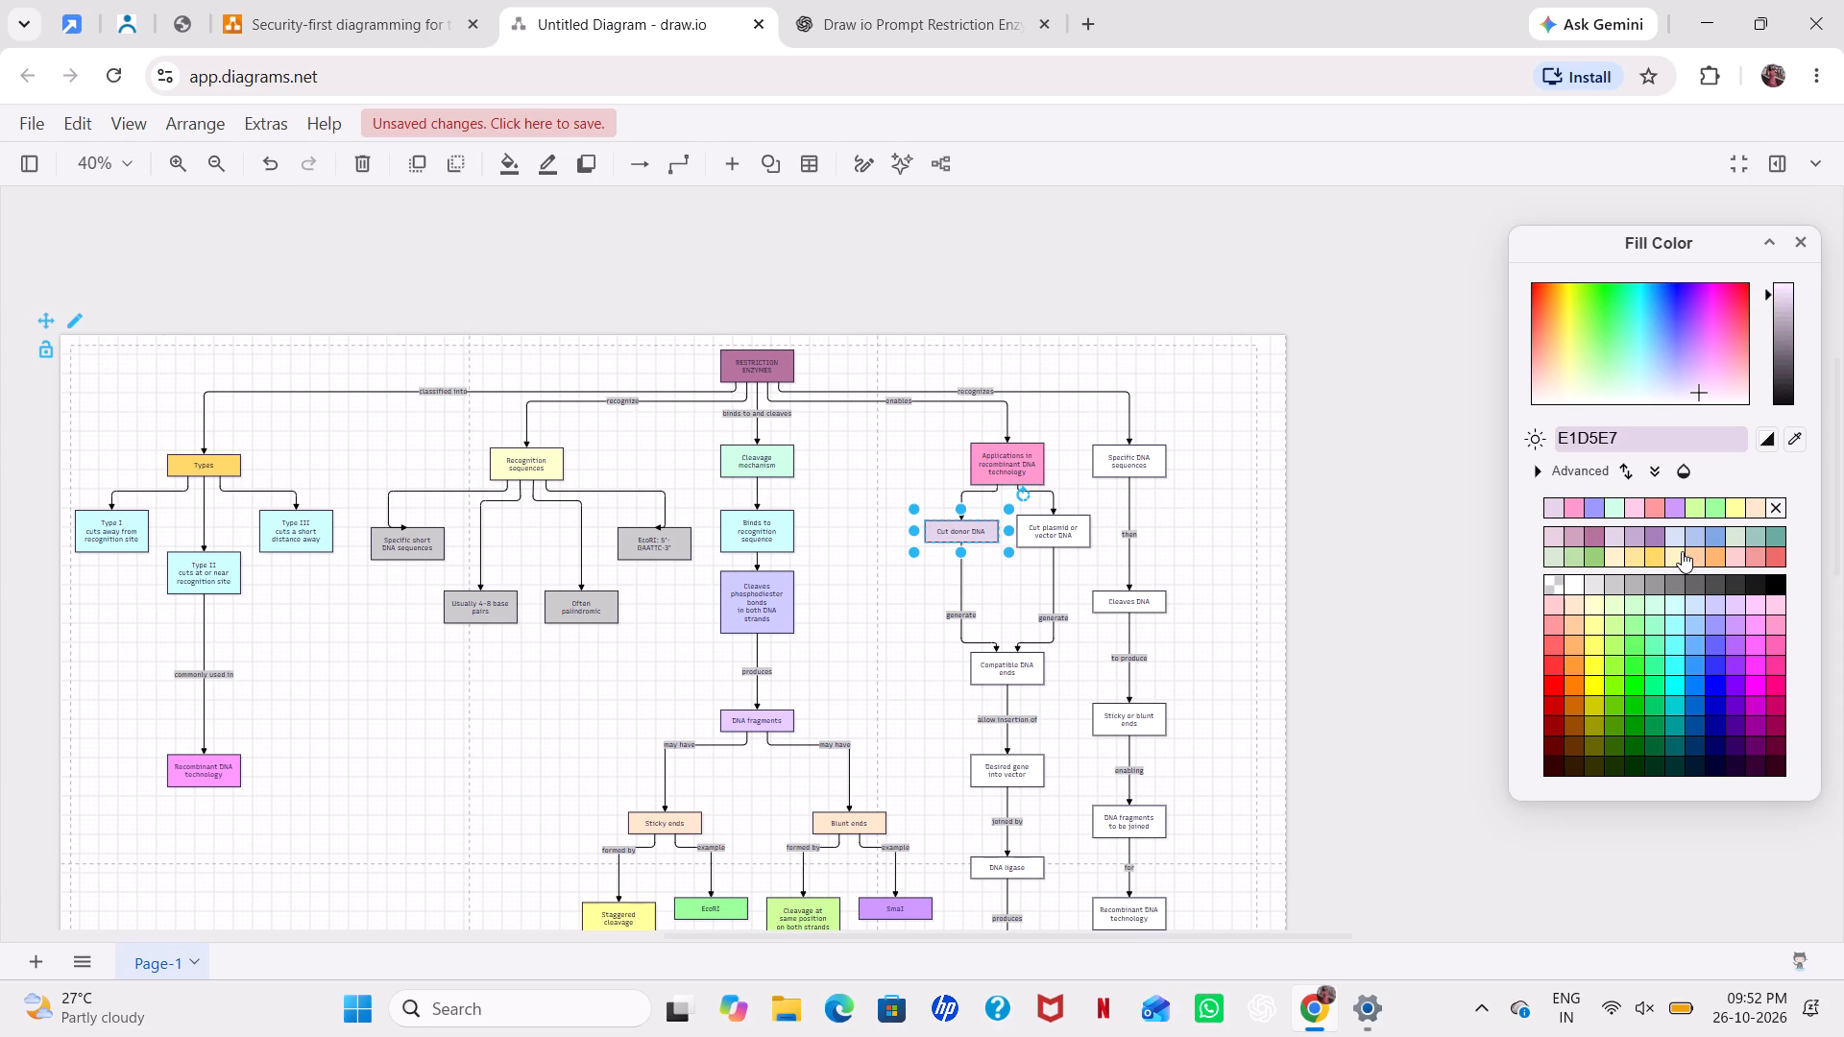
click(1704, 552)
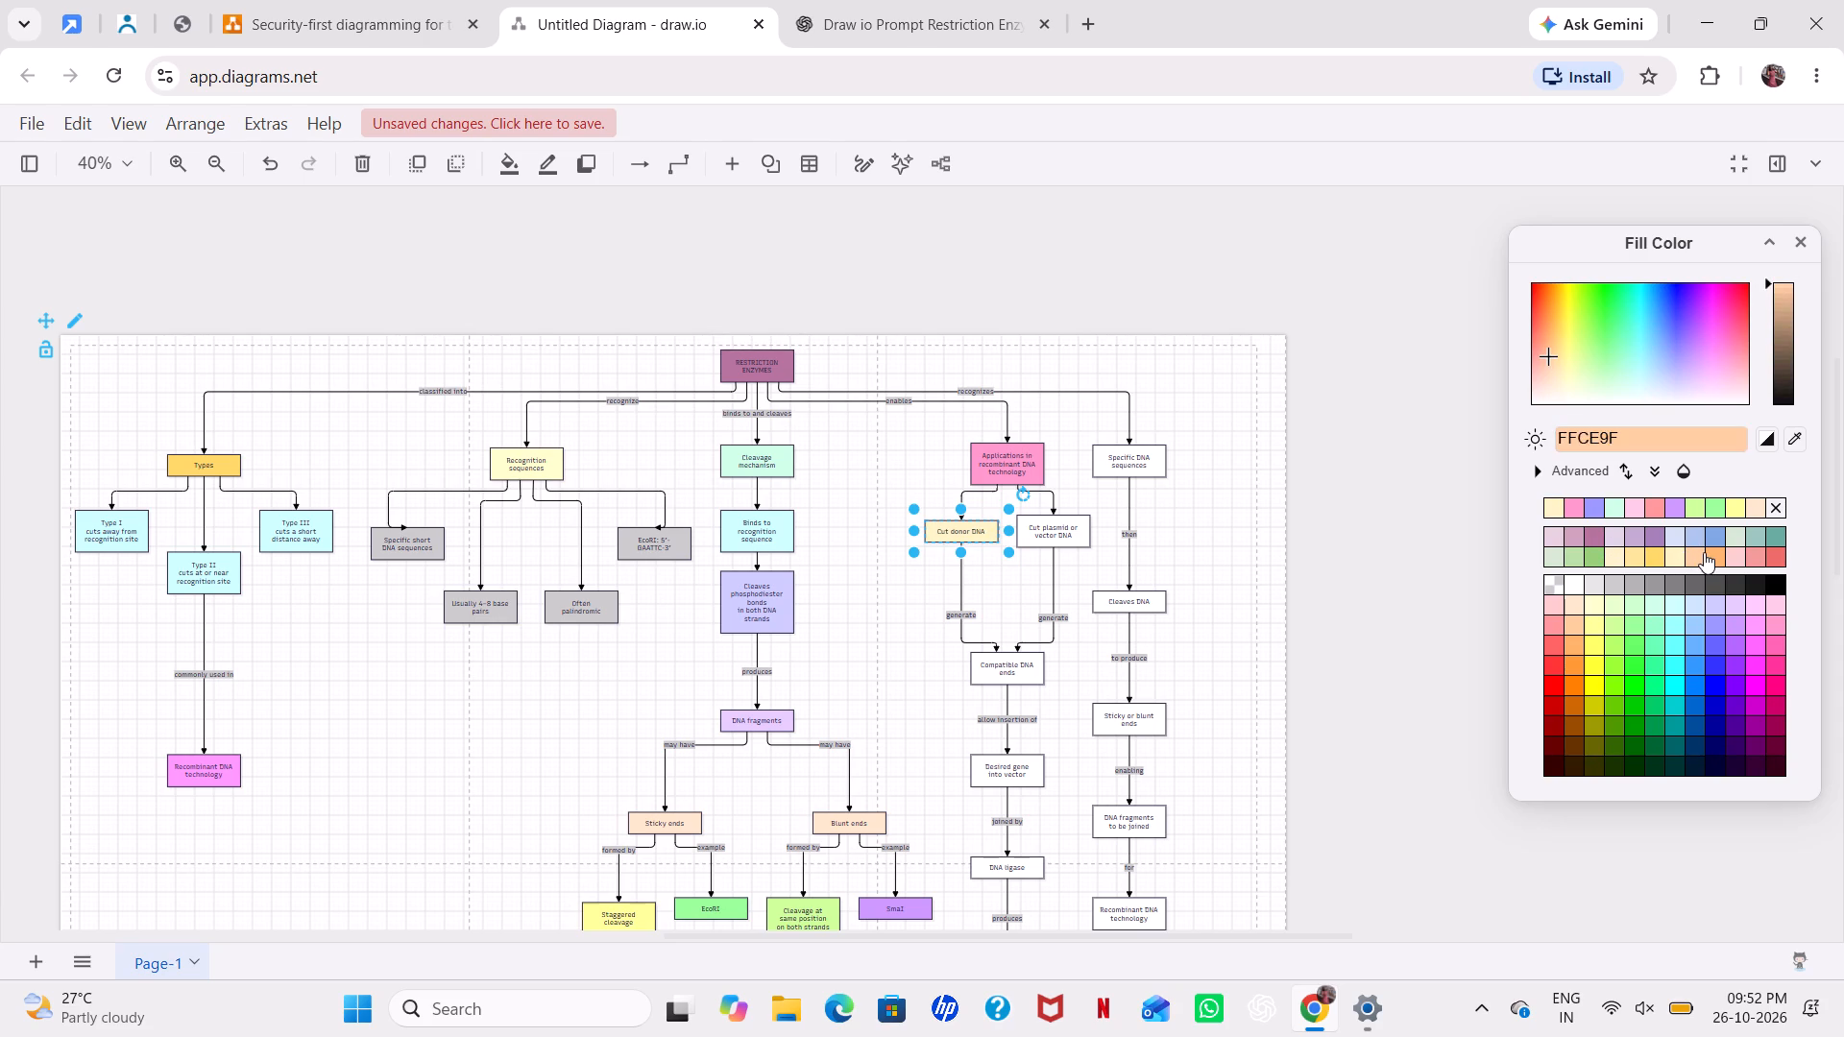
Fill the Cut plasmid or vector DNA box with the same light orange FFCE9F as the Cut donor DNA box.
click(1064, 521)
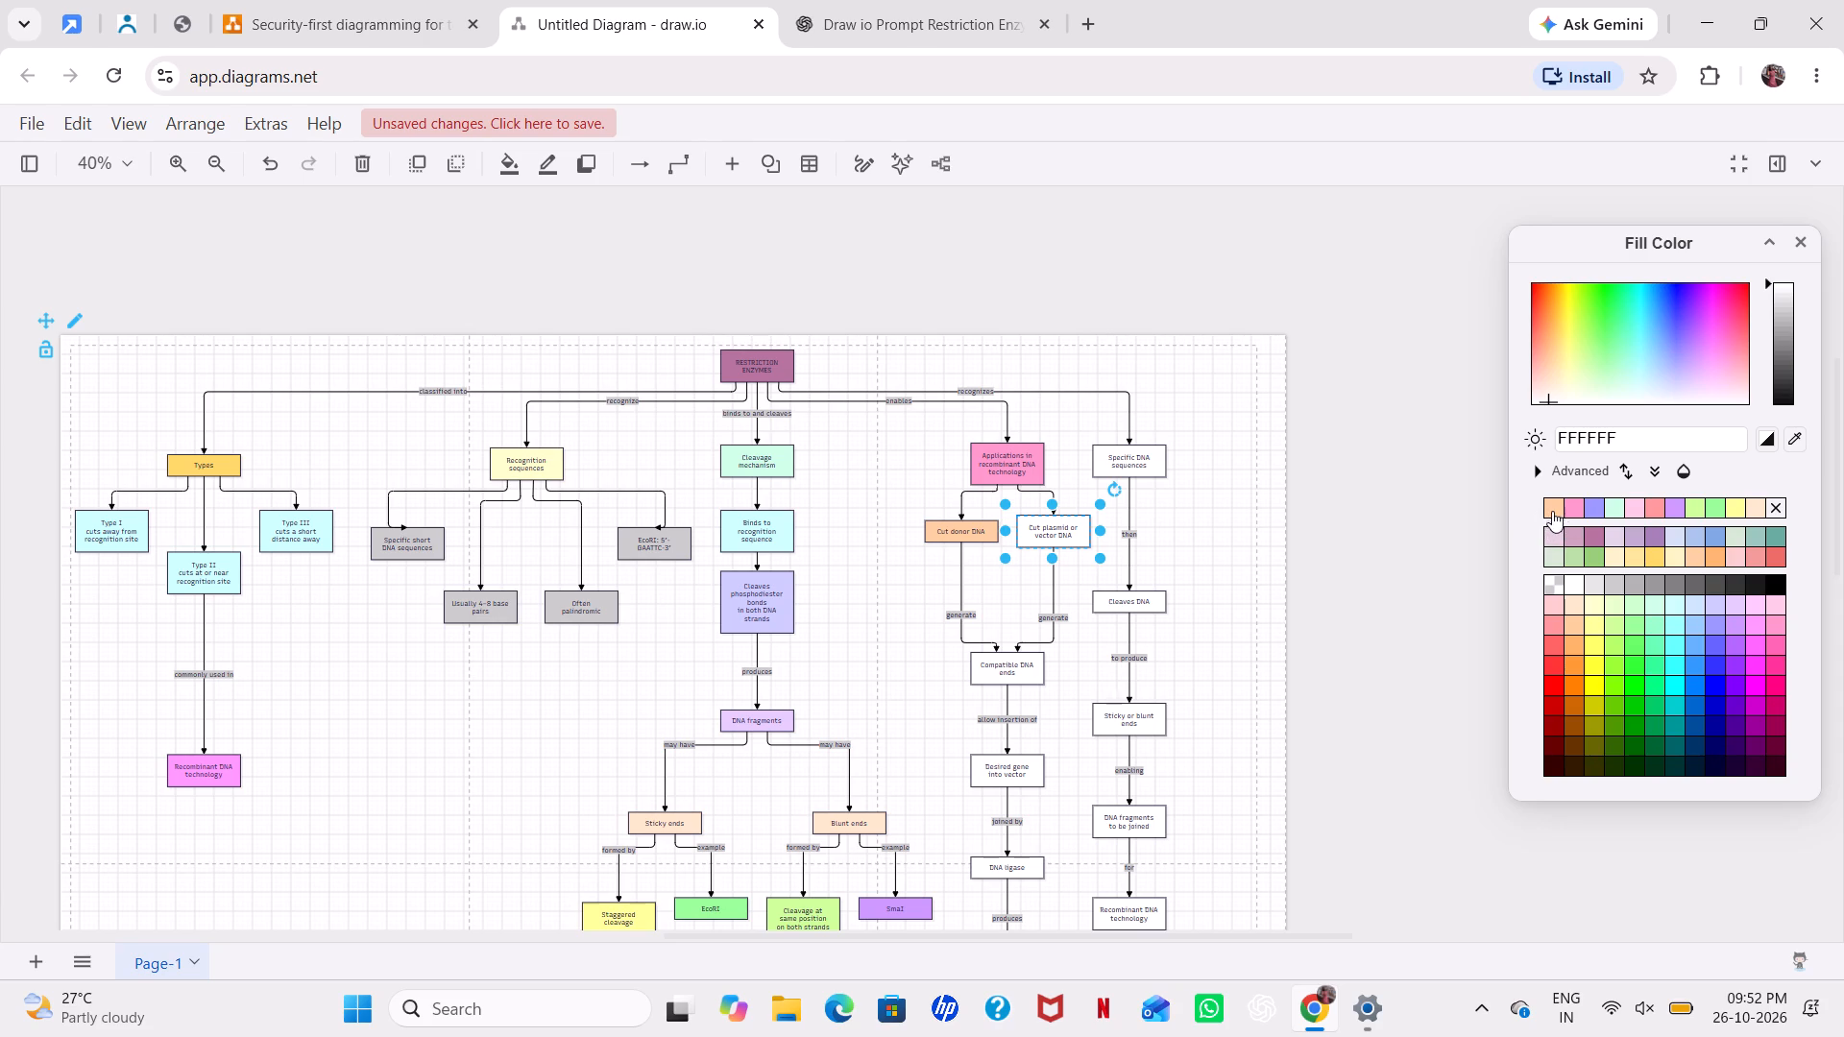
click(1552, 509)
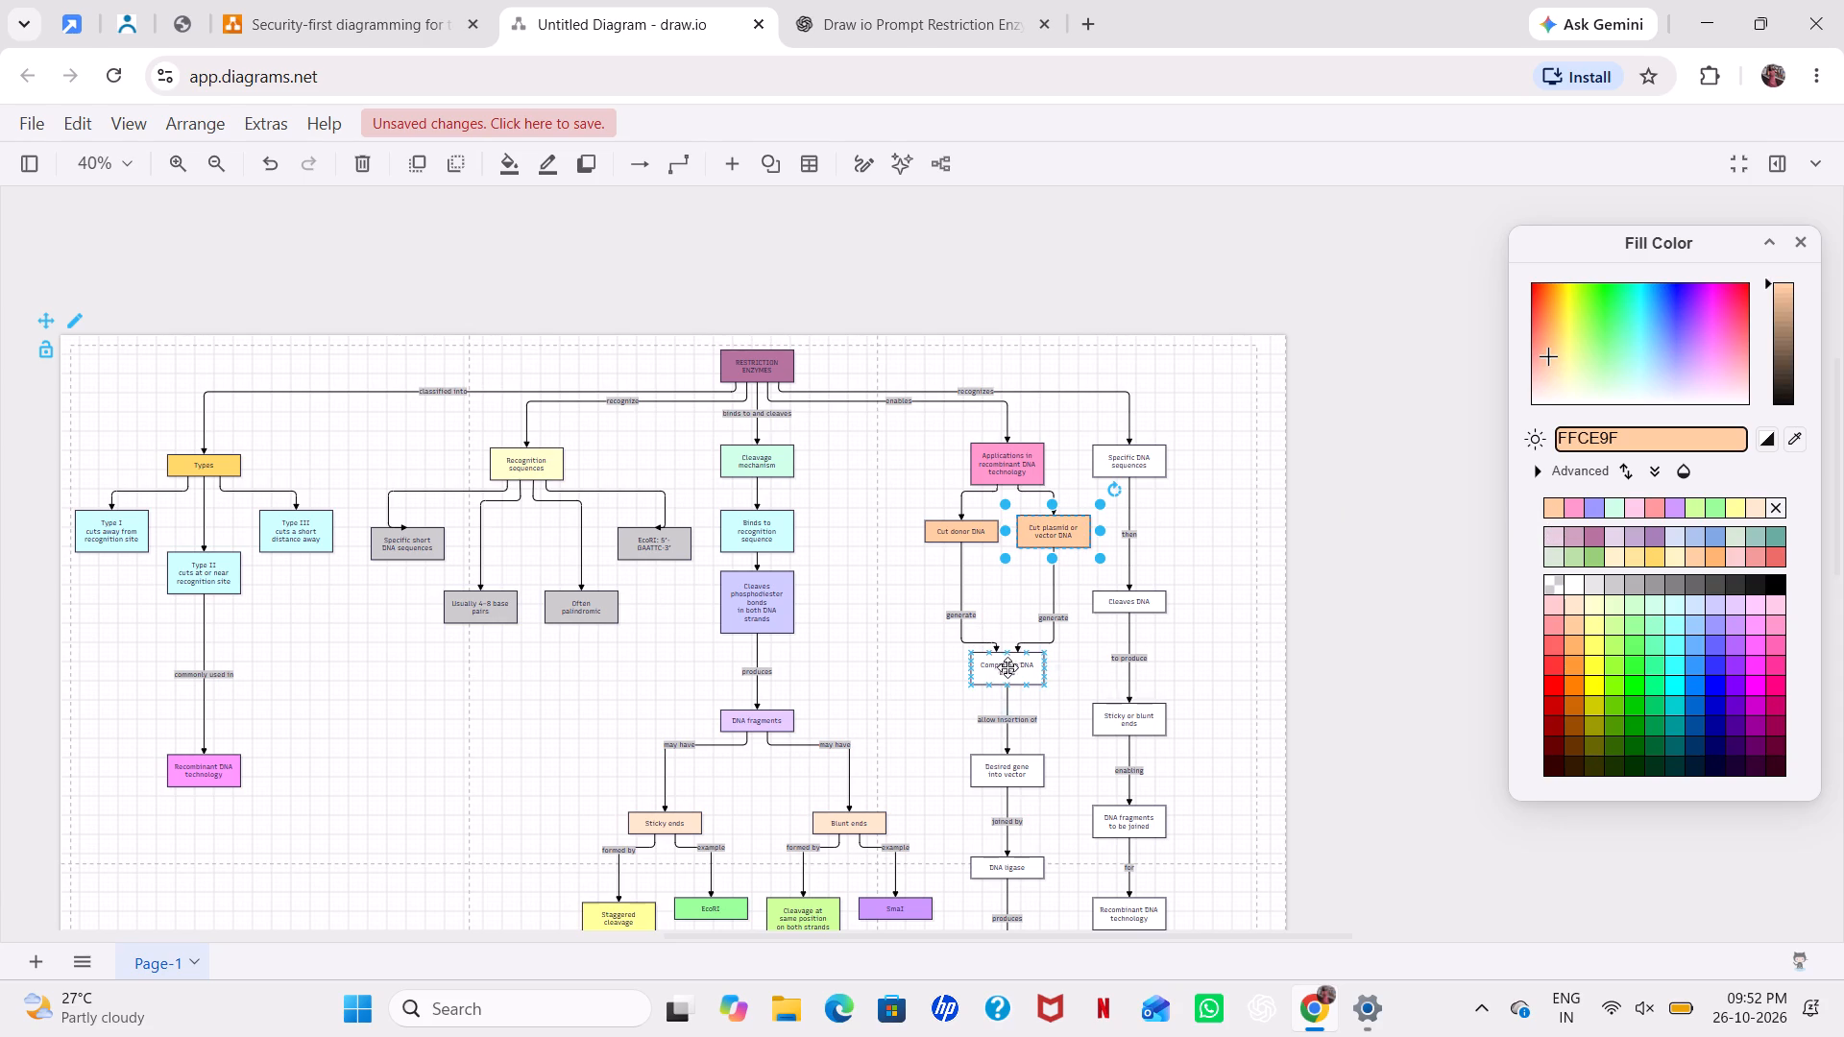
Fill the Compatible DNA ends box in the Applications branch with medium blue 7EA6E0.
click(1009, 667)
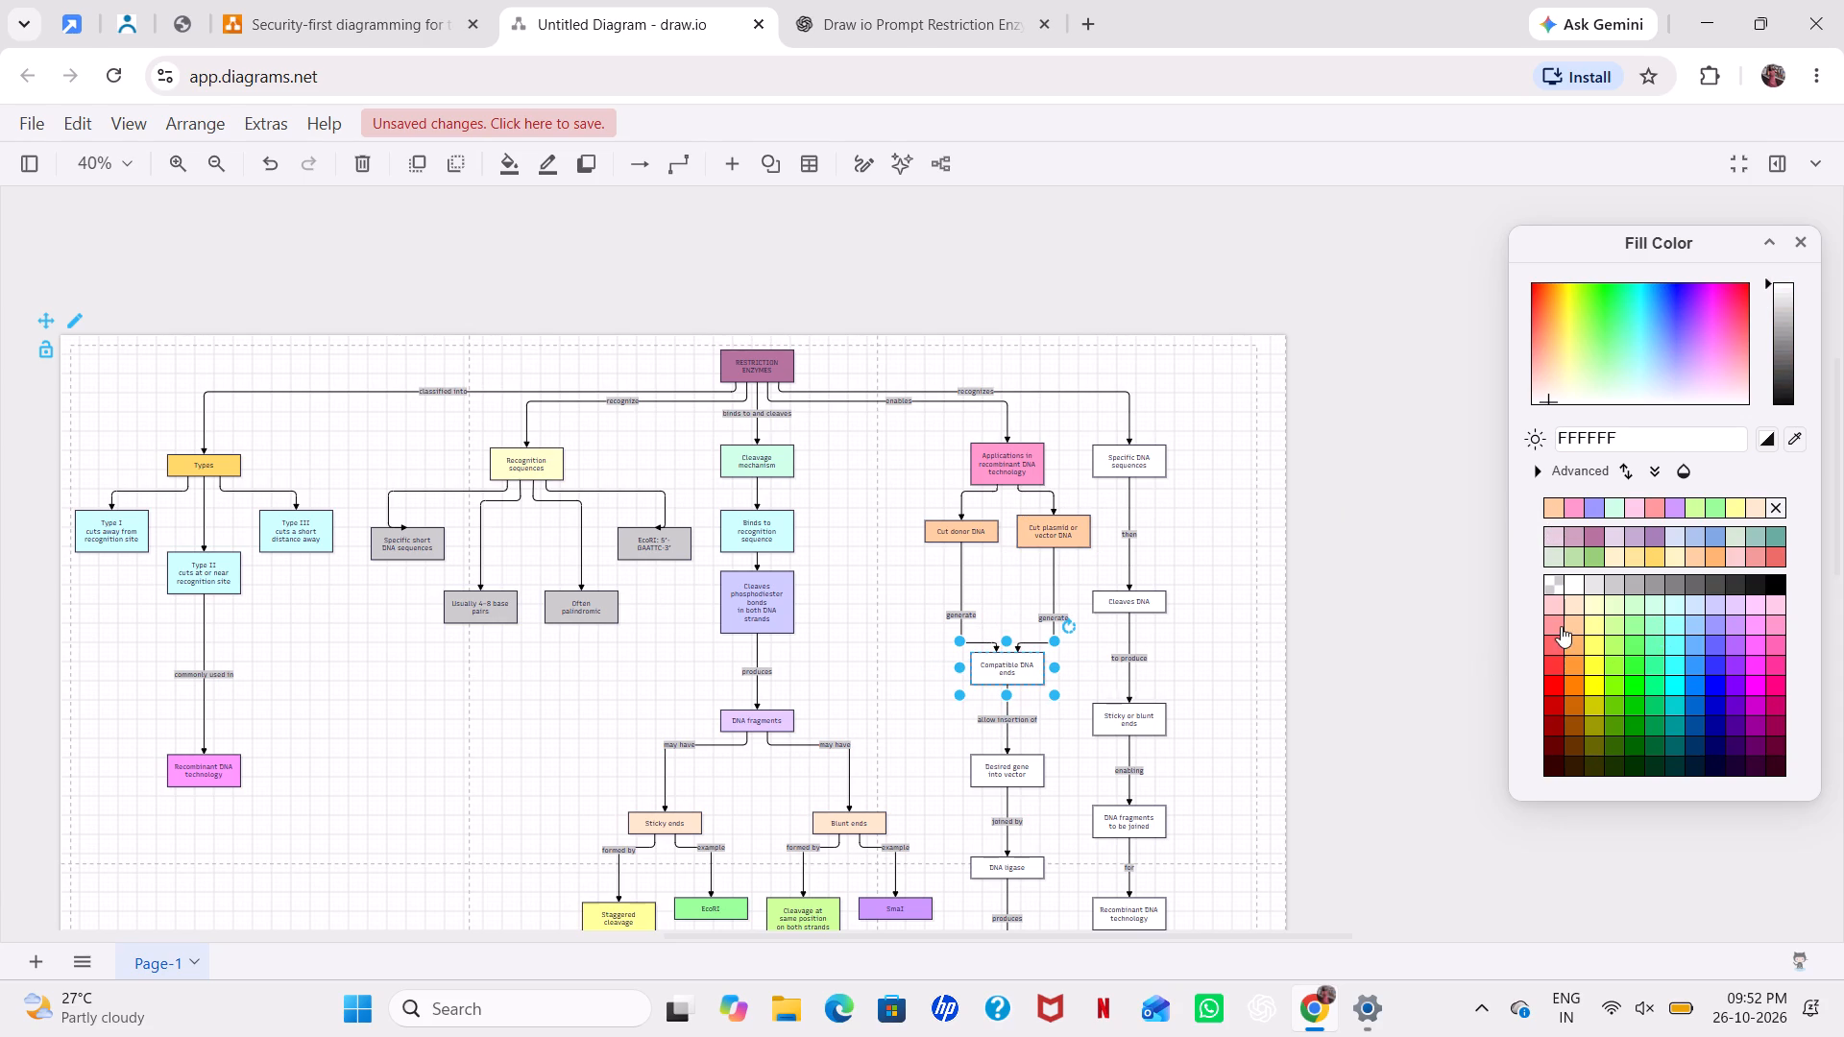
click(1714, 534)
Try several pink fills on the Desired gene into vector box and settle on salmon F19C99.
scroll(1444, 603, down, 1)
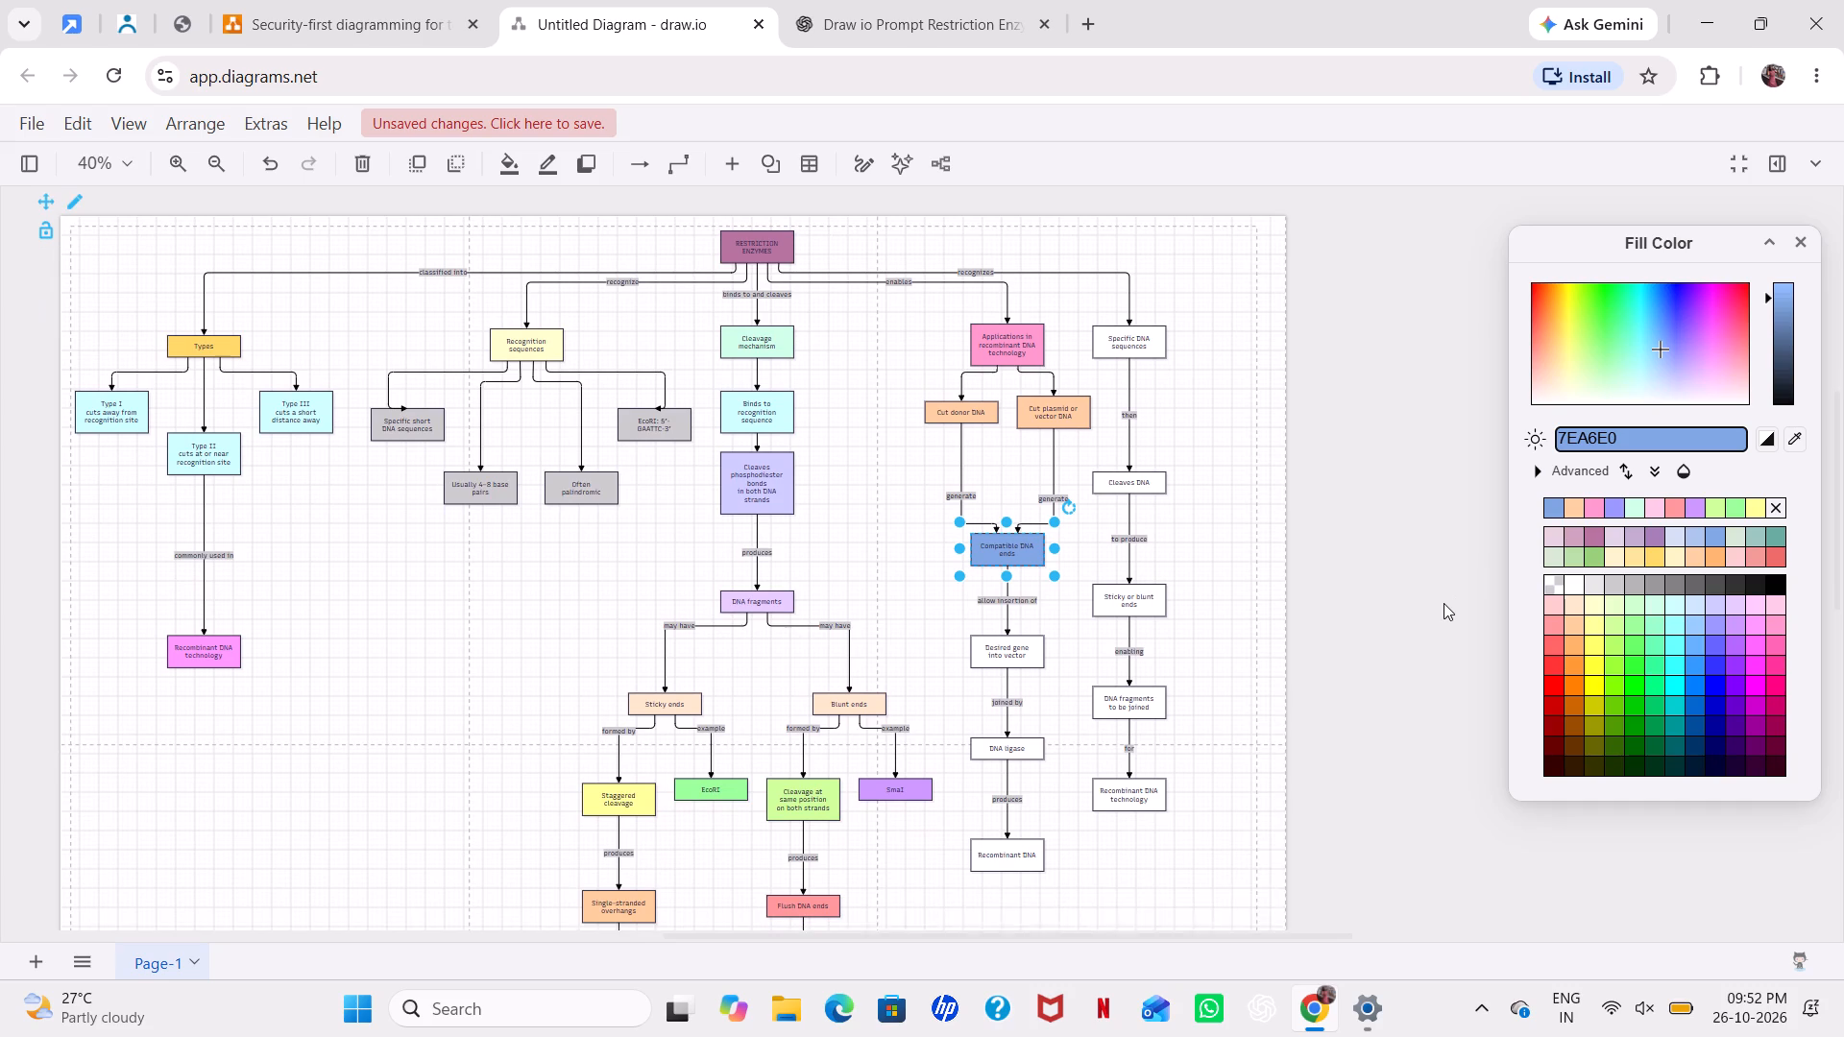
scroll(1444, 603, down, 1)
click(1024, 630)
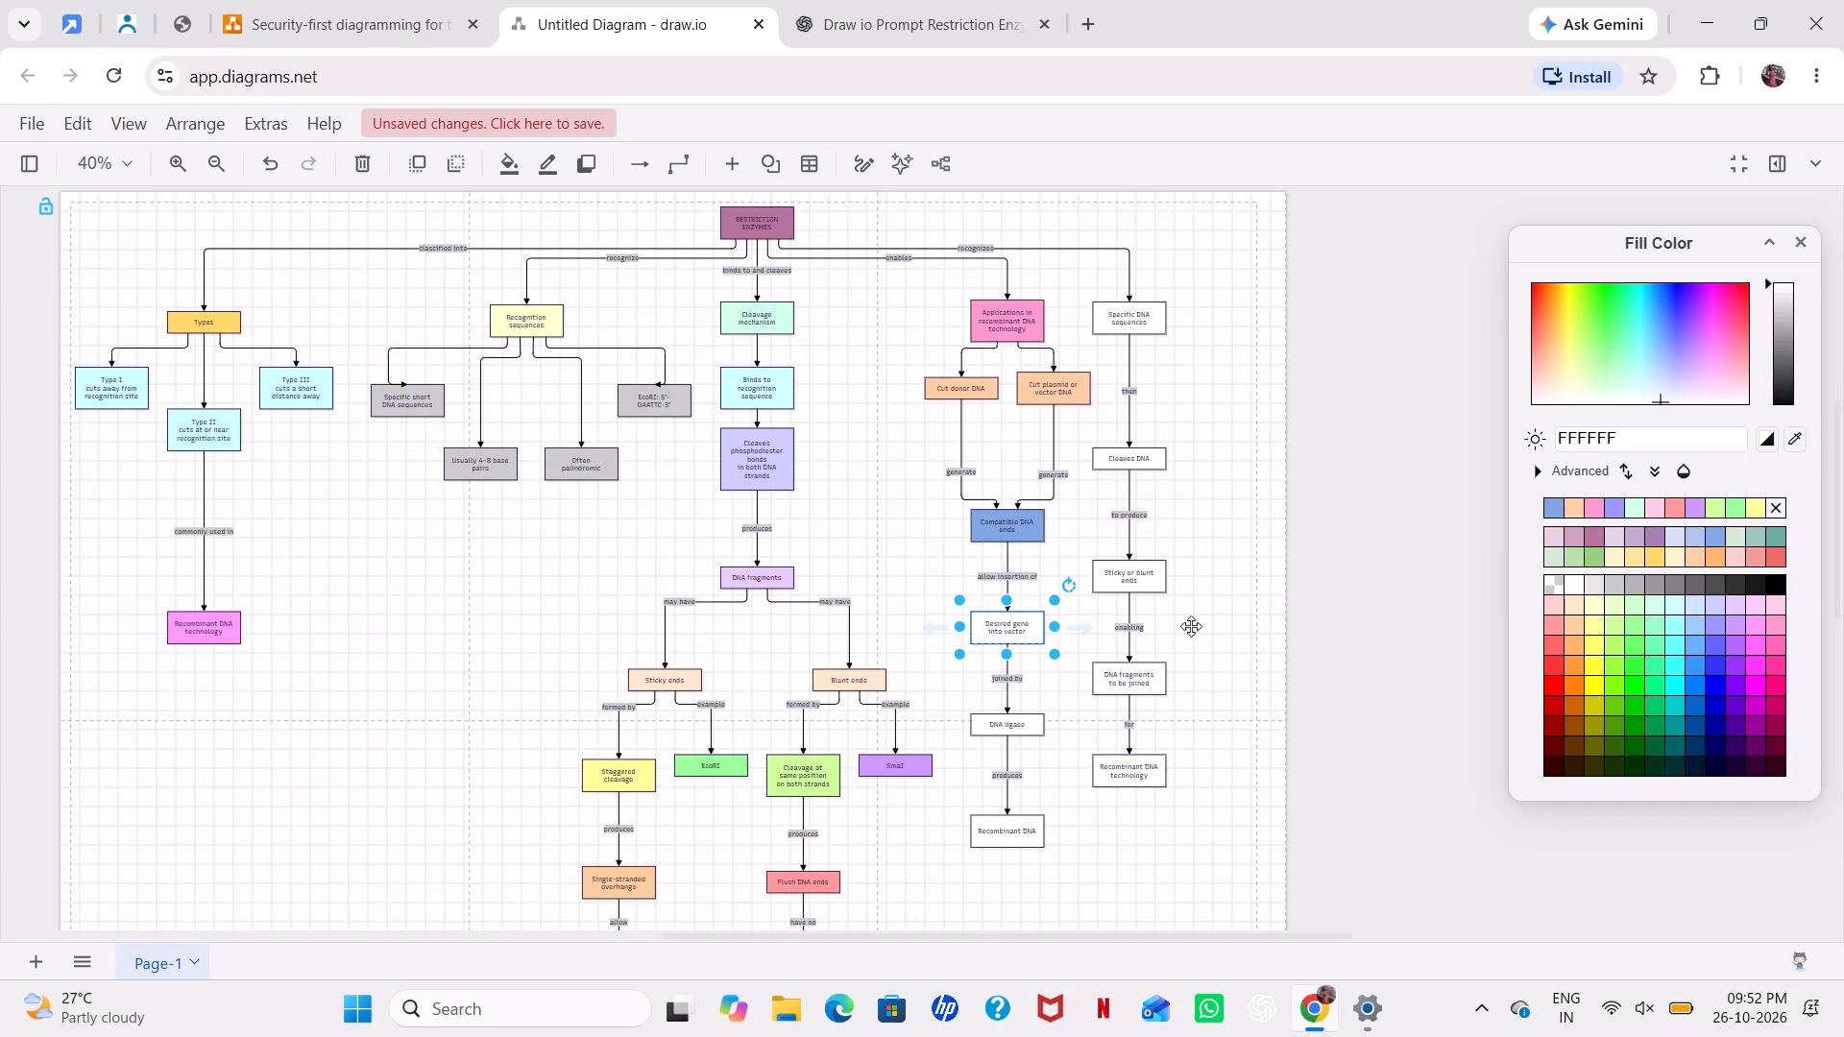
click(1757, 605)
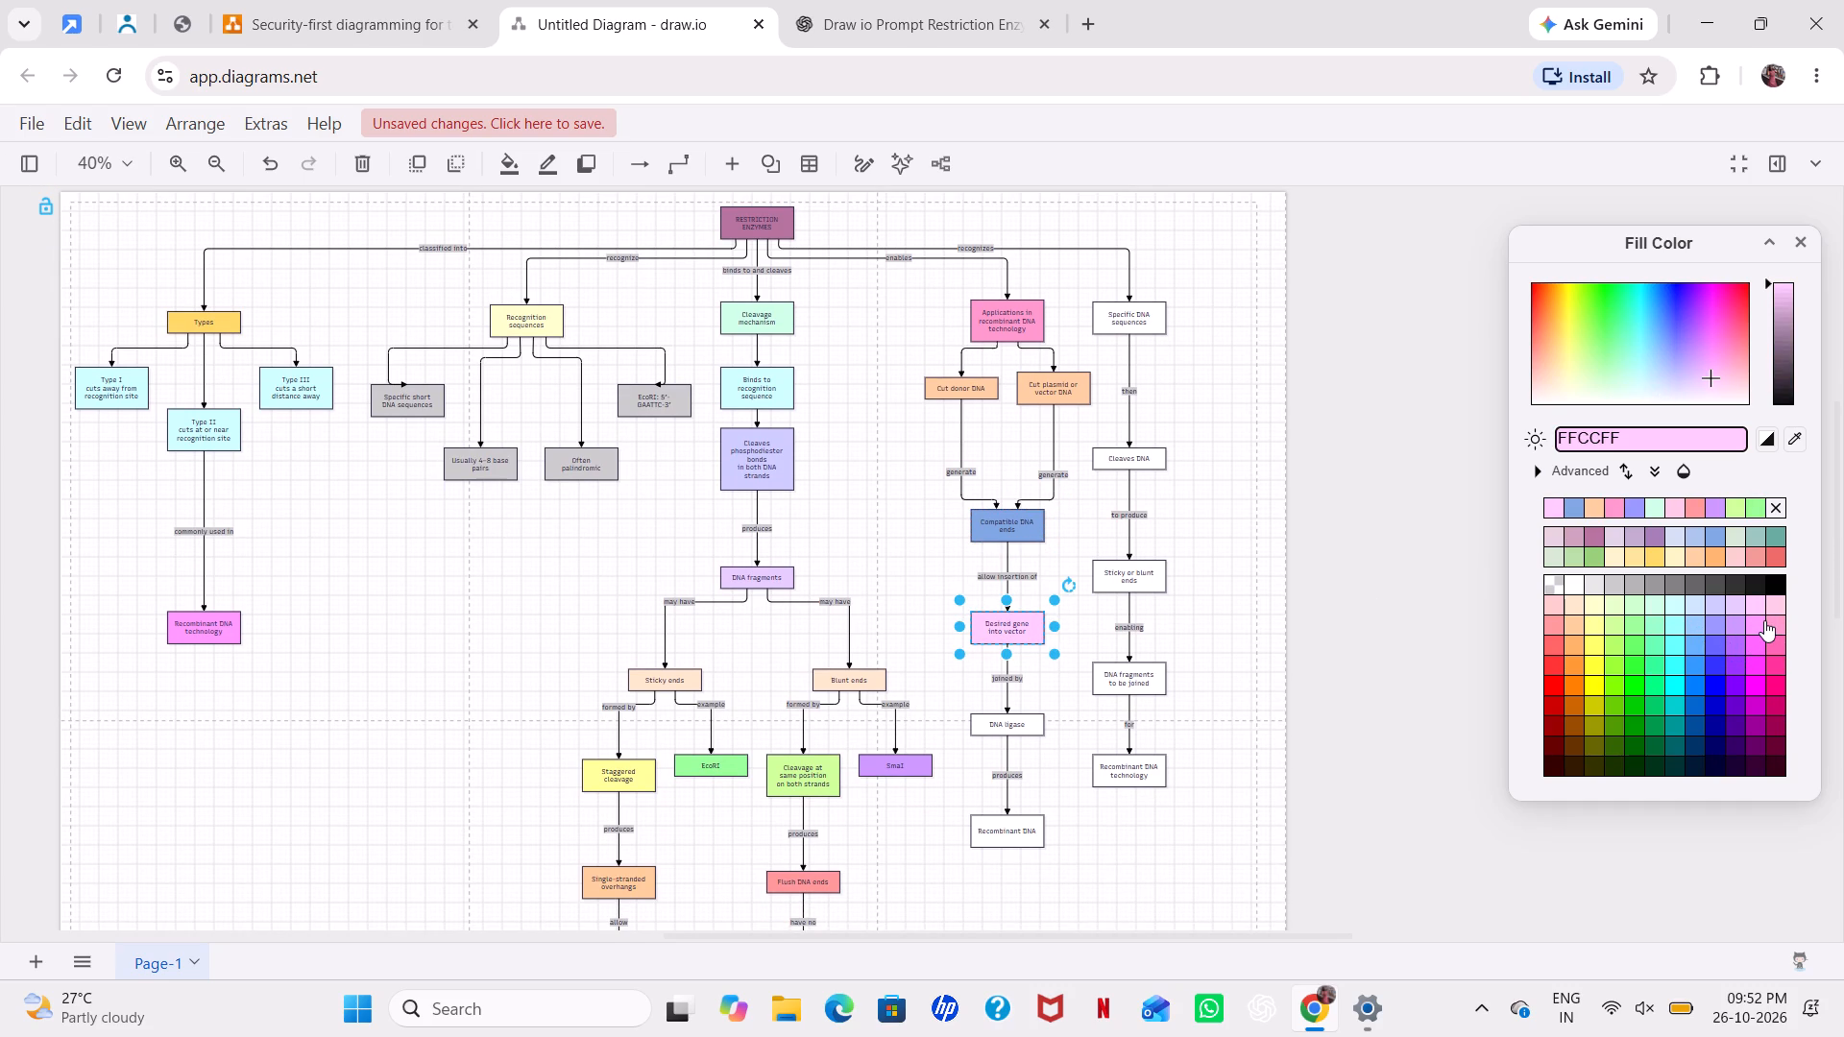
click(1754, 619)
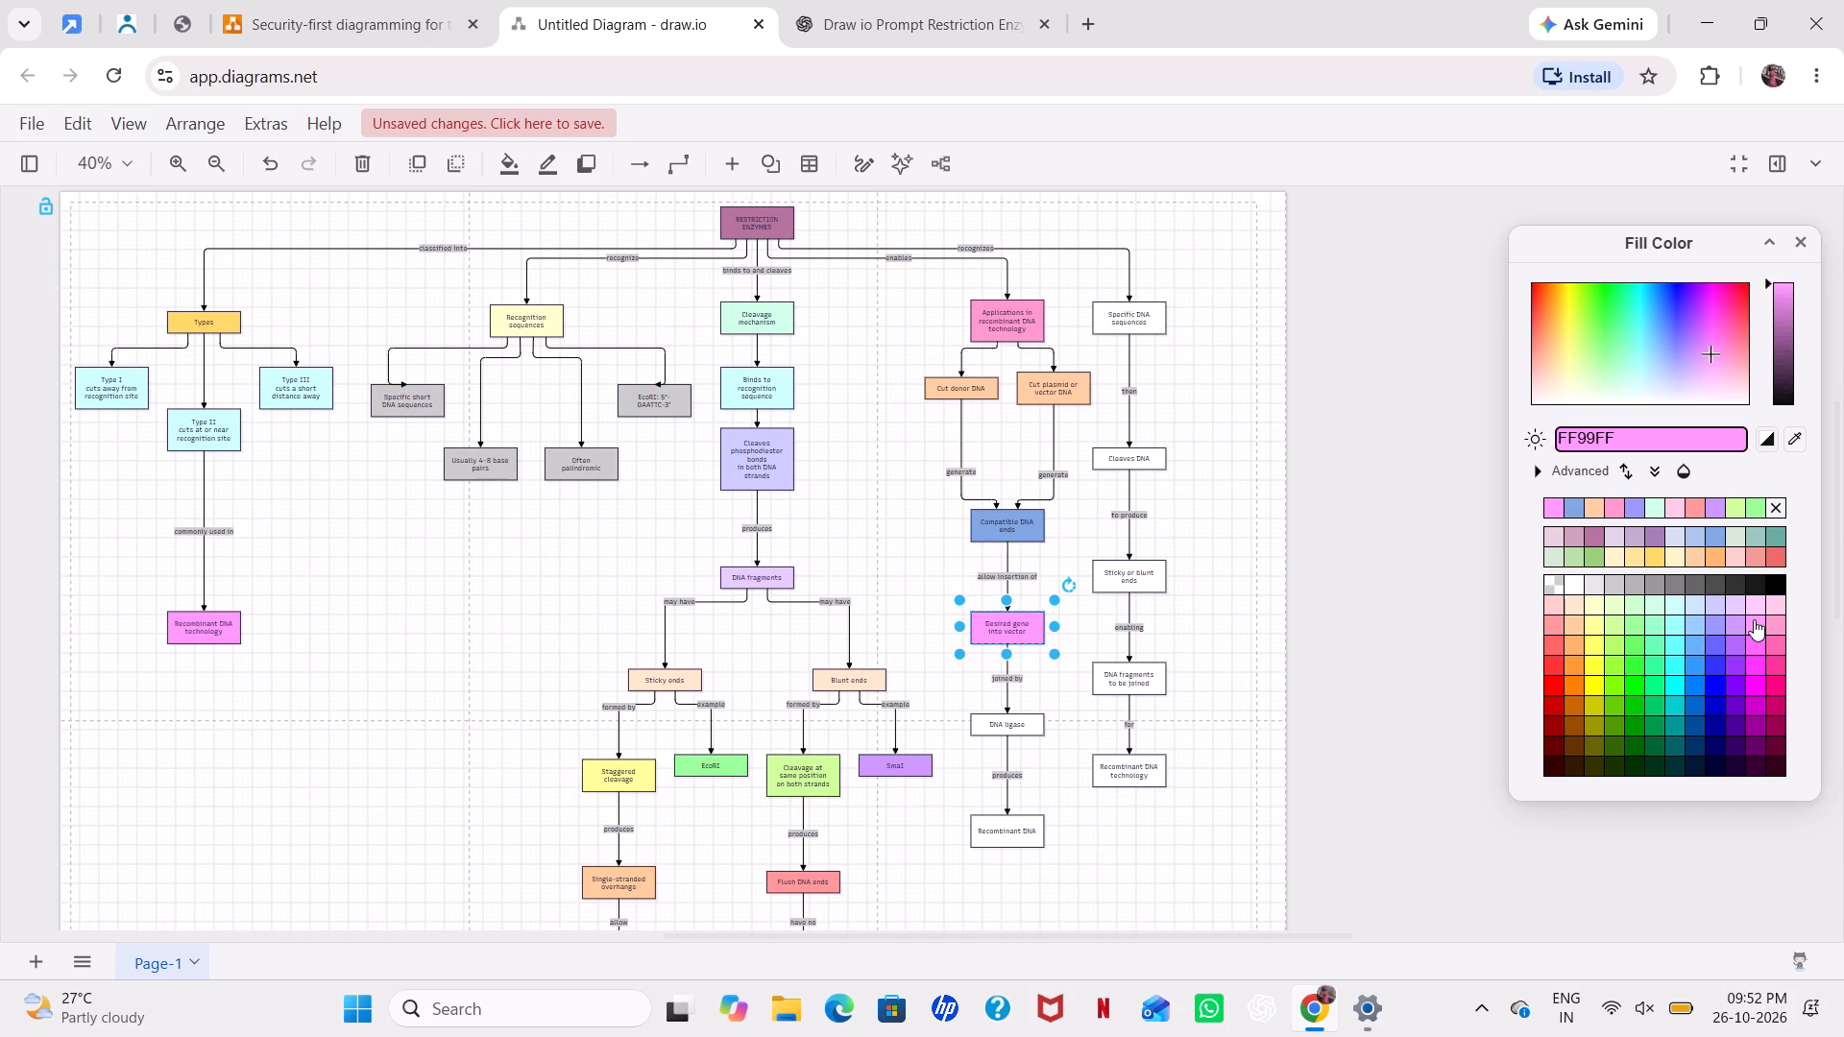
click(1773, 620)
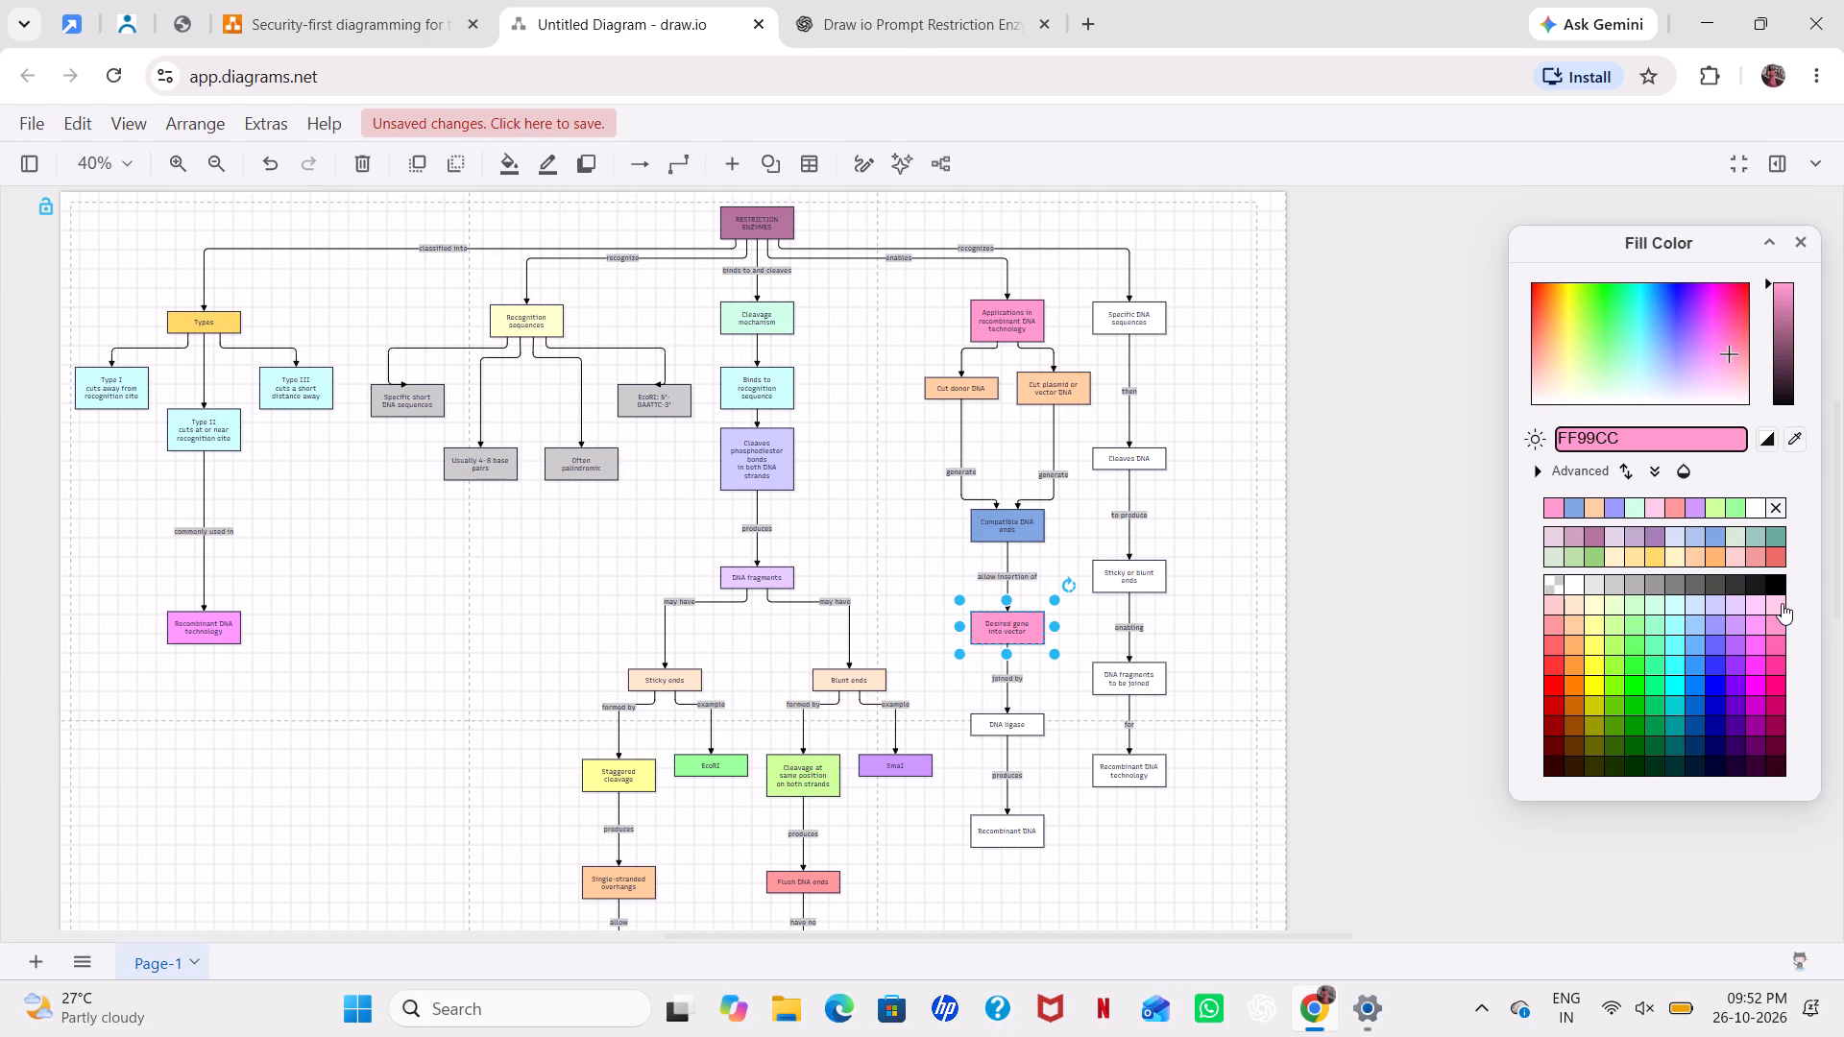
click(1782, 603)
click(1754, 556)
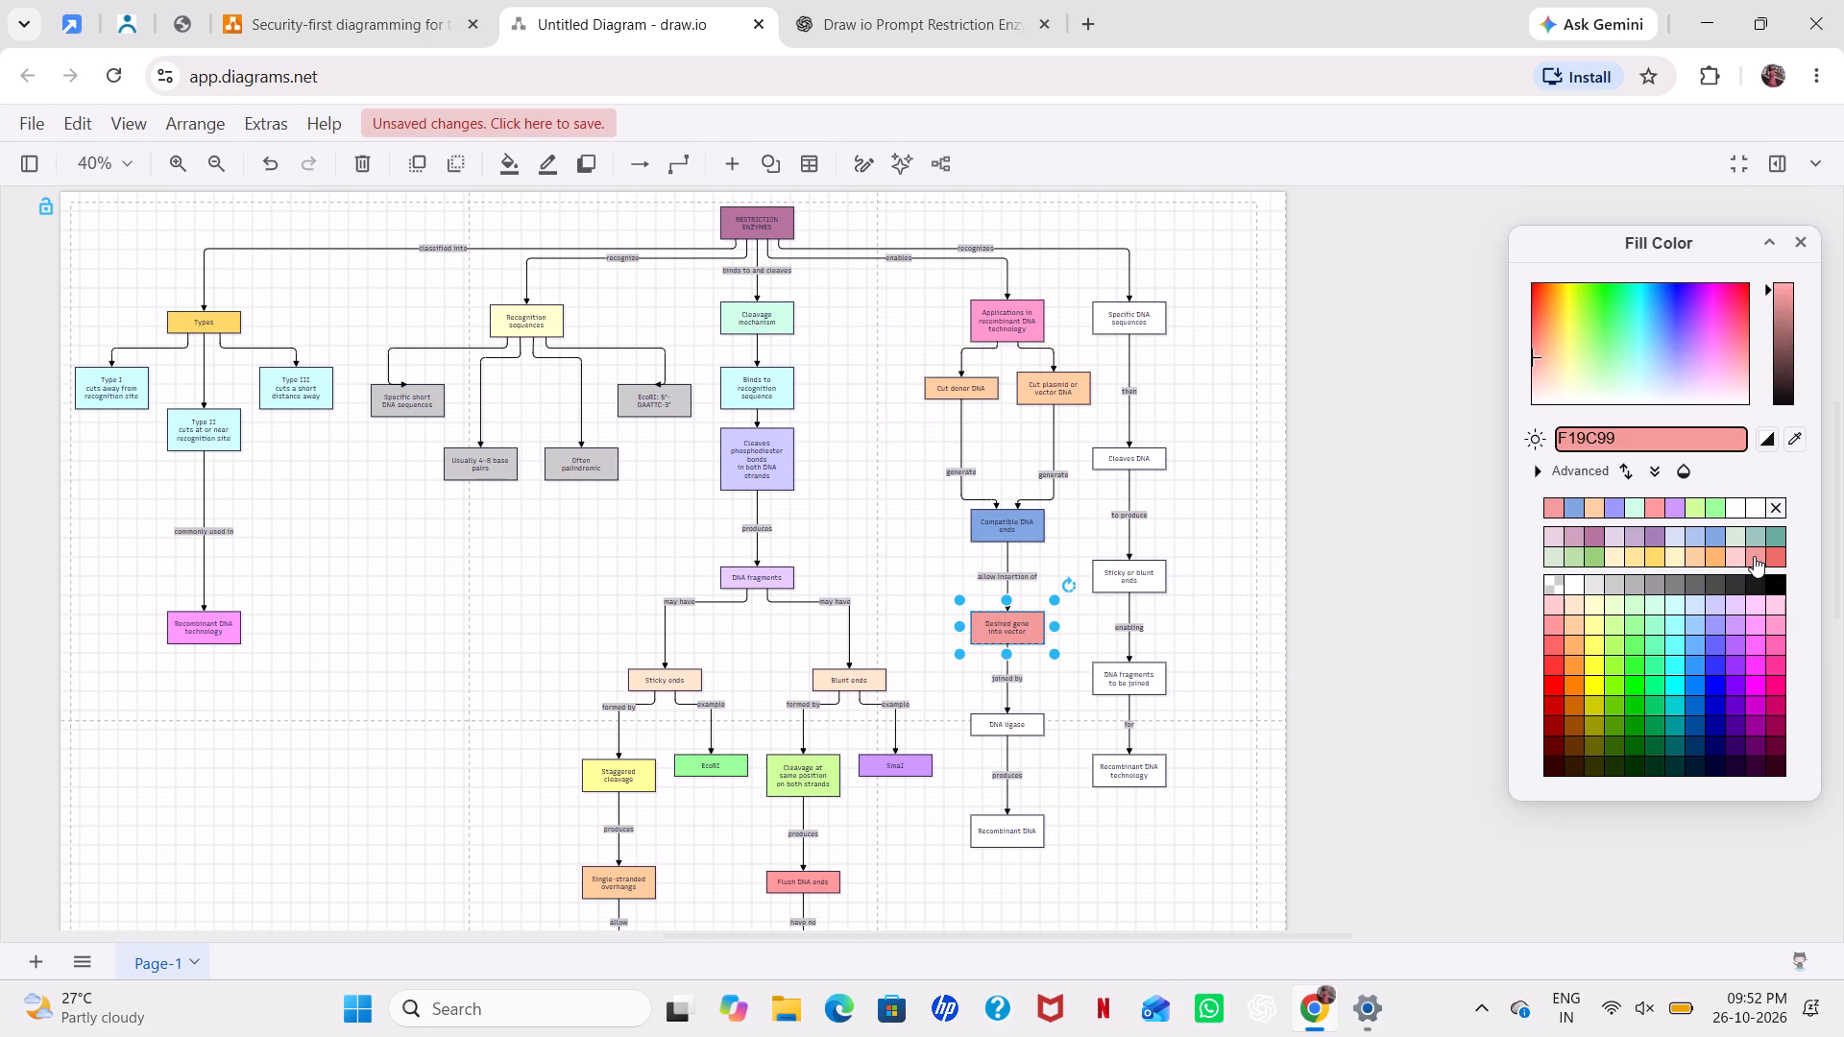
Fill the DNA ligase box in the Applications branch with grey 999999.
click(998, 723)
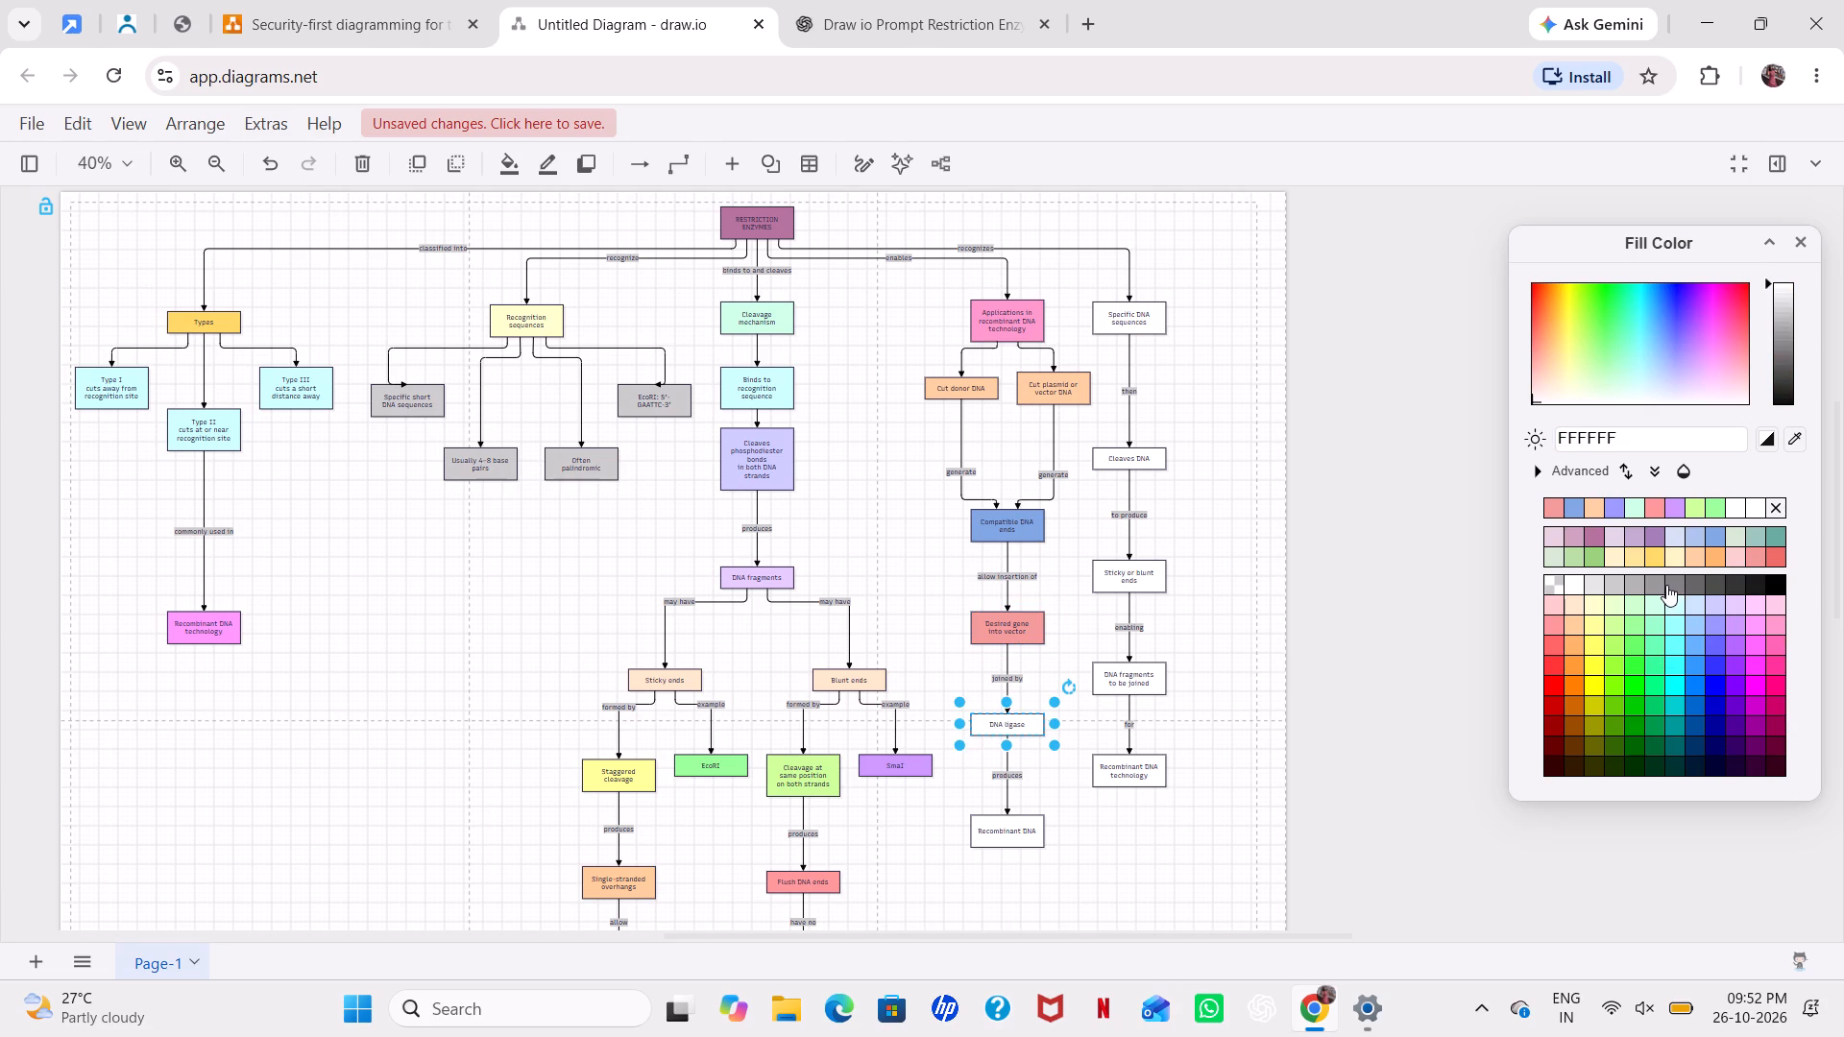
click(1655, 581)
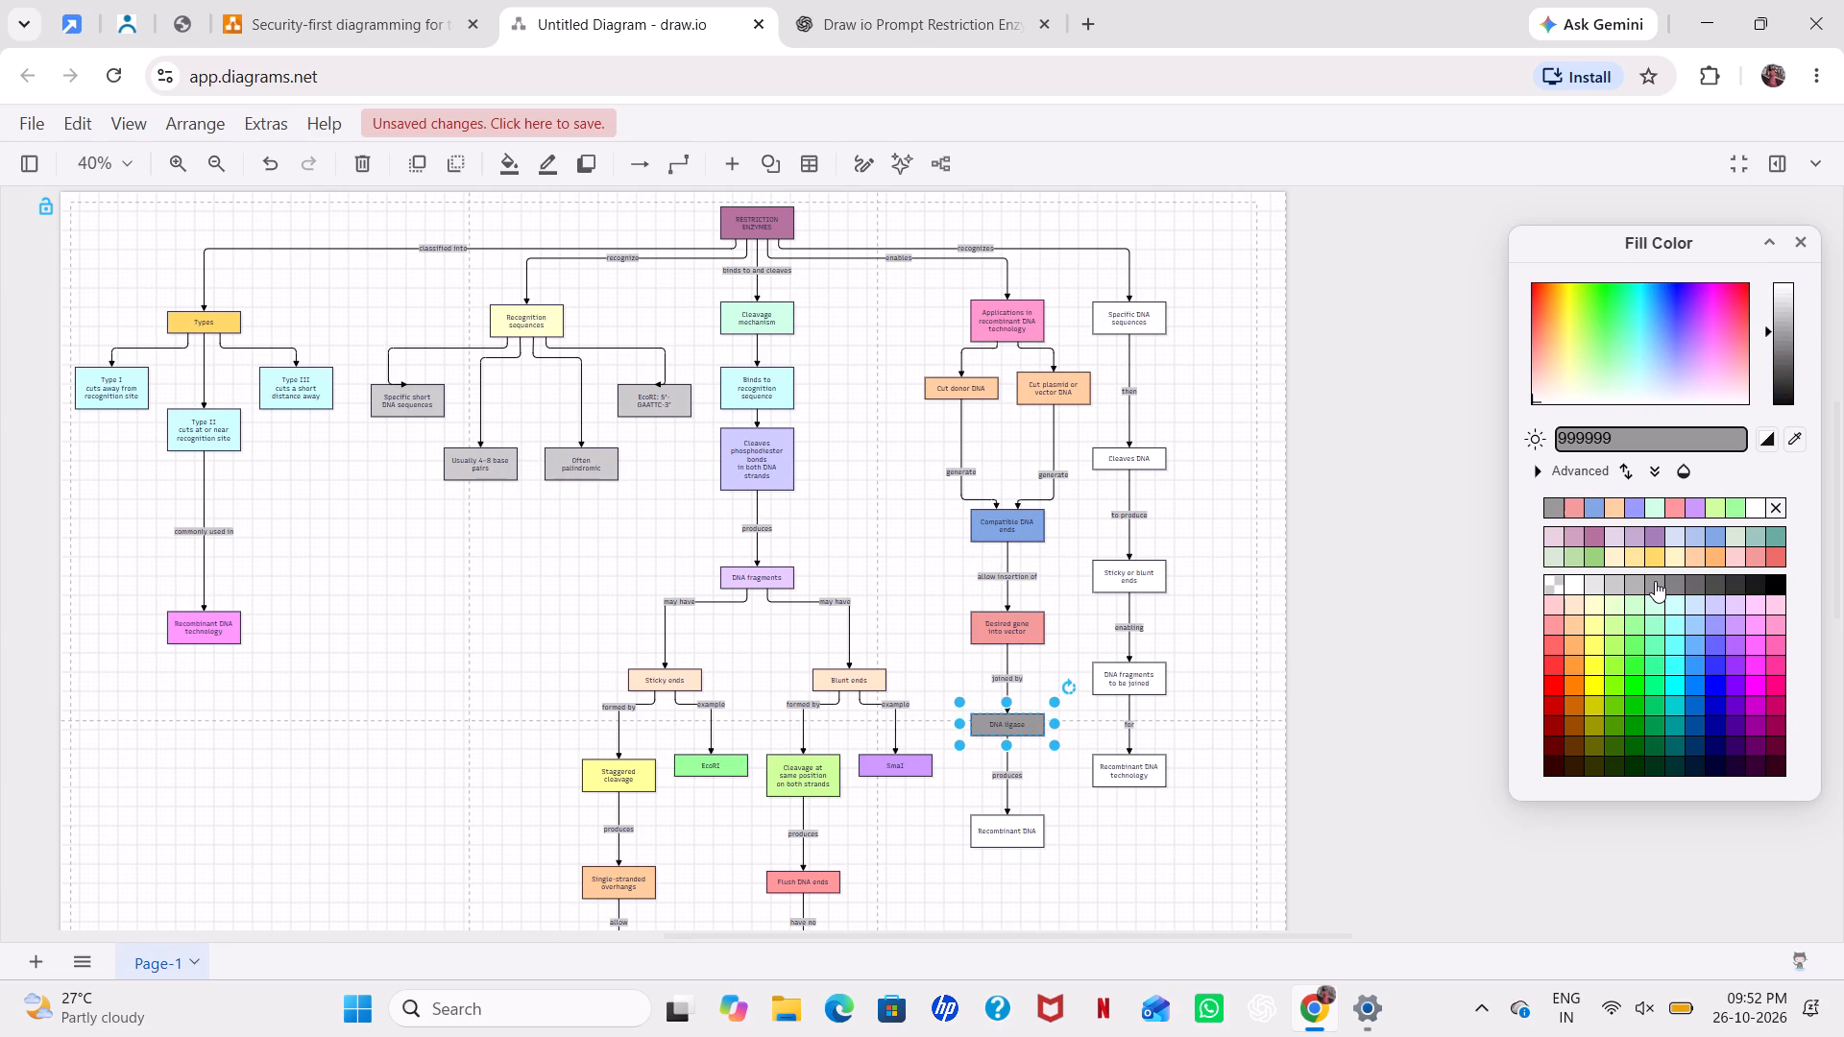
Try different grey fills on the Recombinant DNA box ending the Applications branch and settle on light grey E6E6E6.
click(1022, 826)
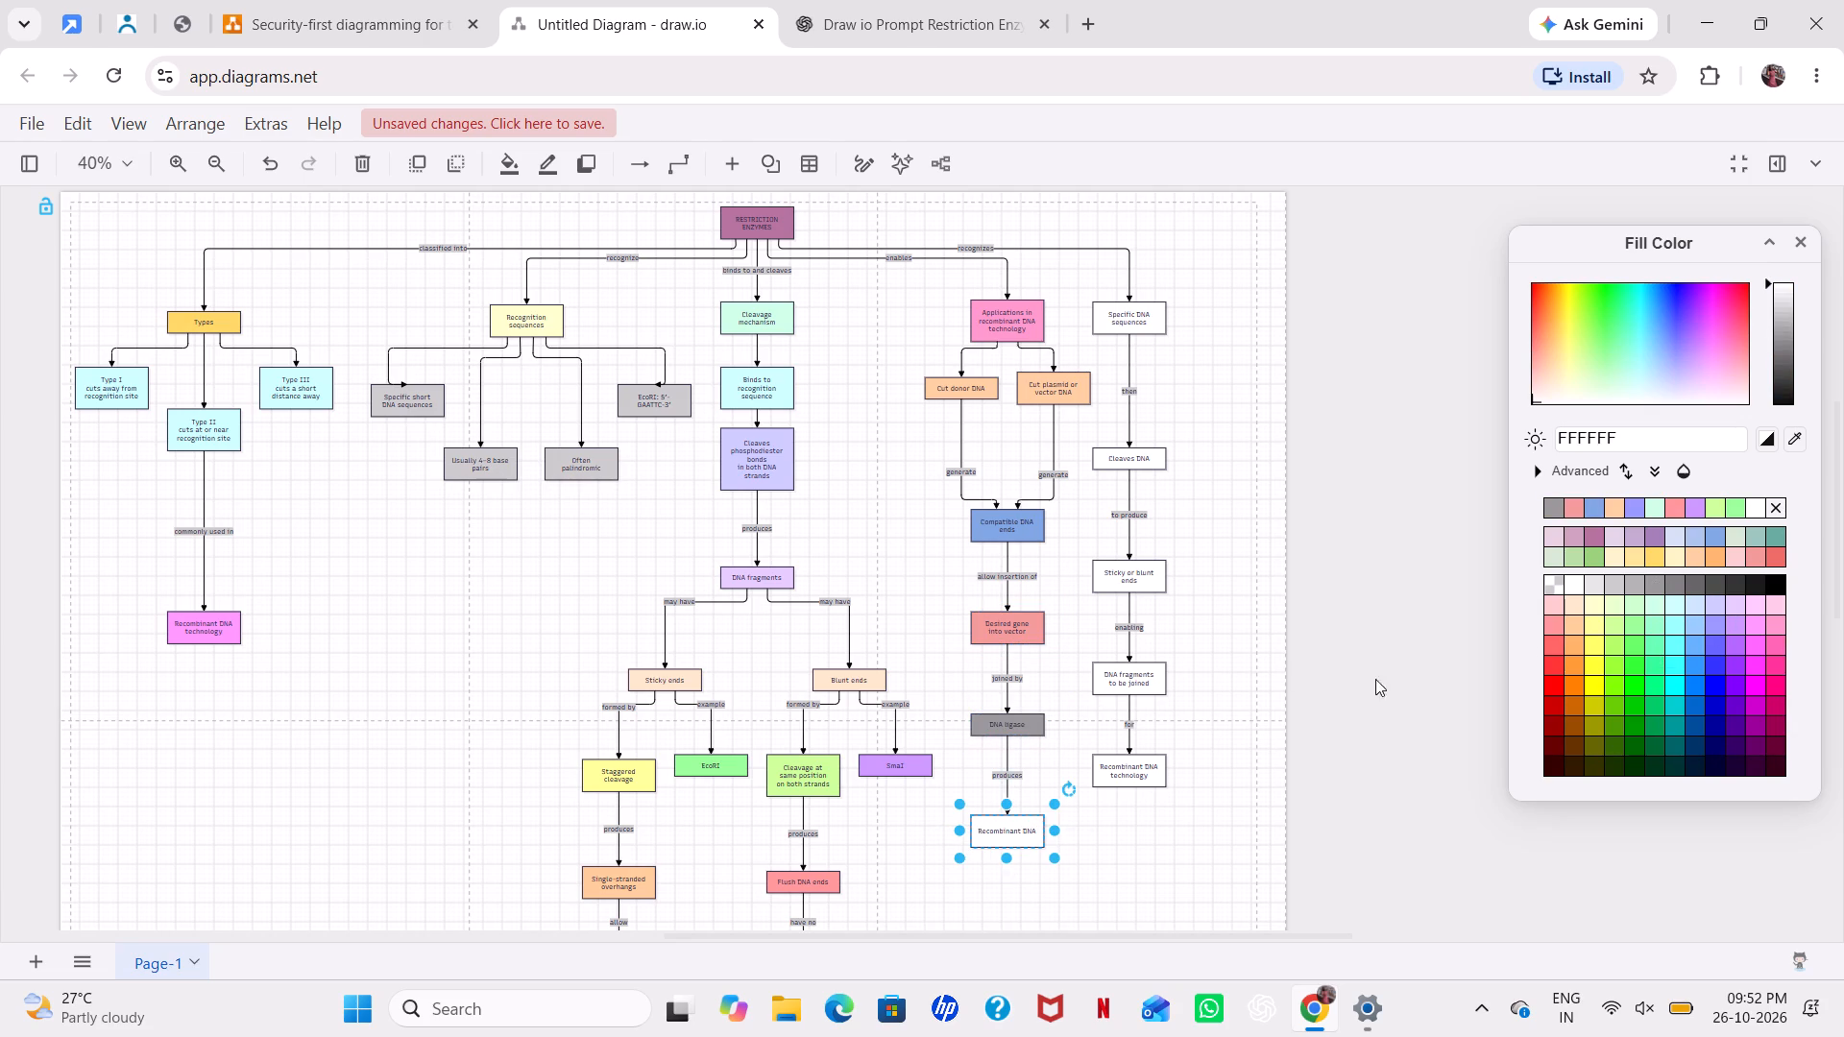
click(1614, 585)
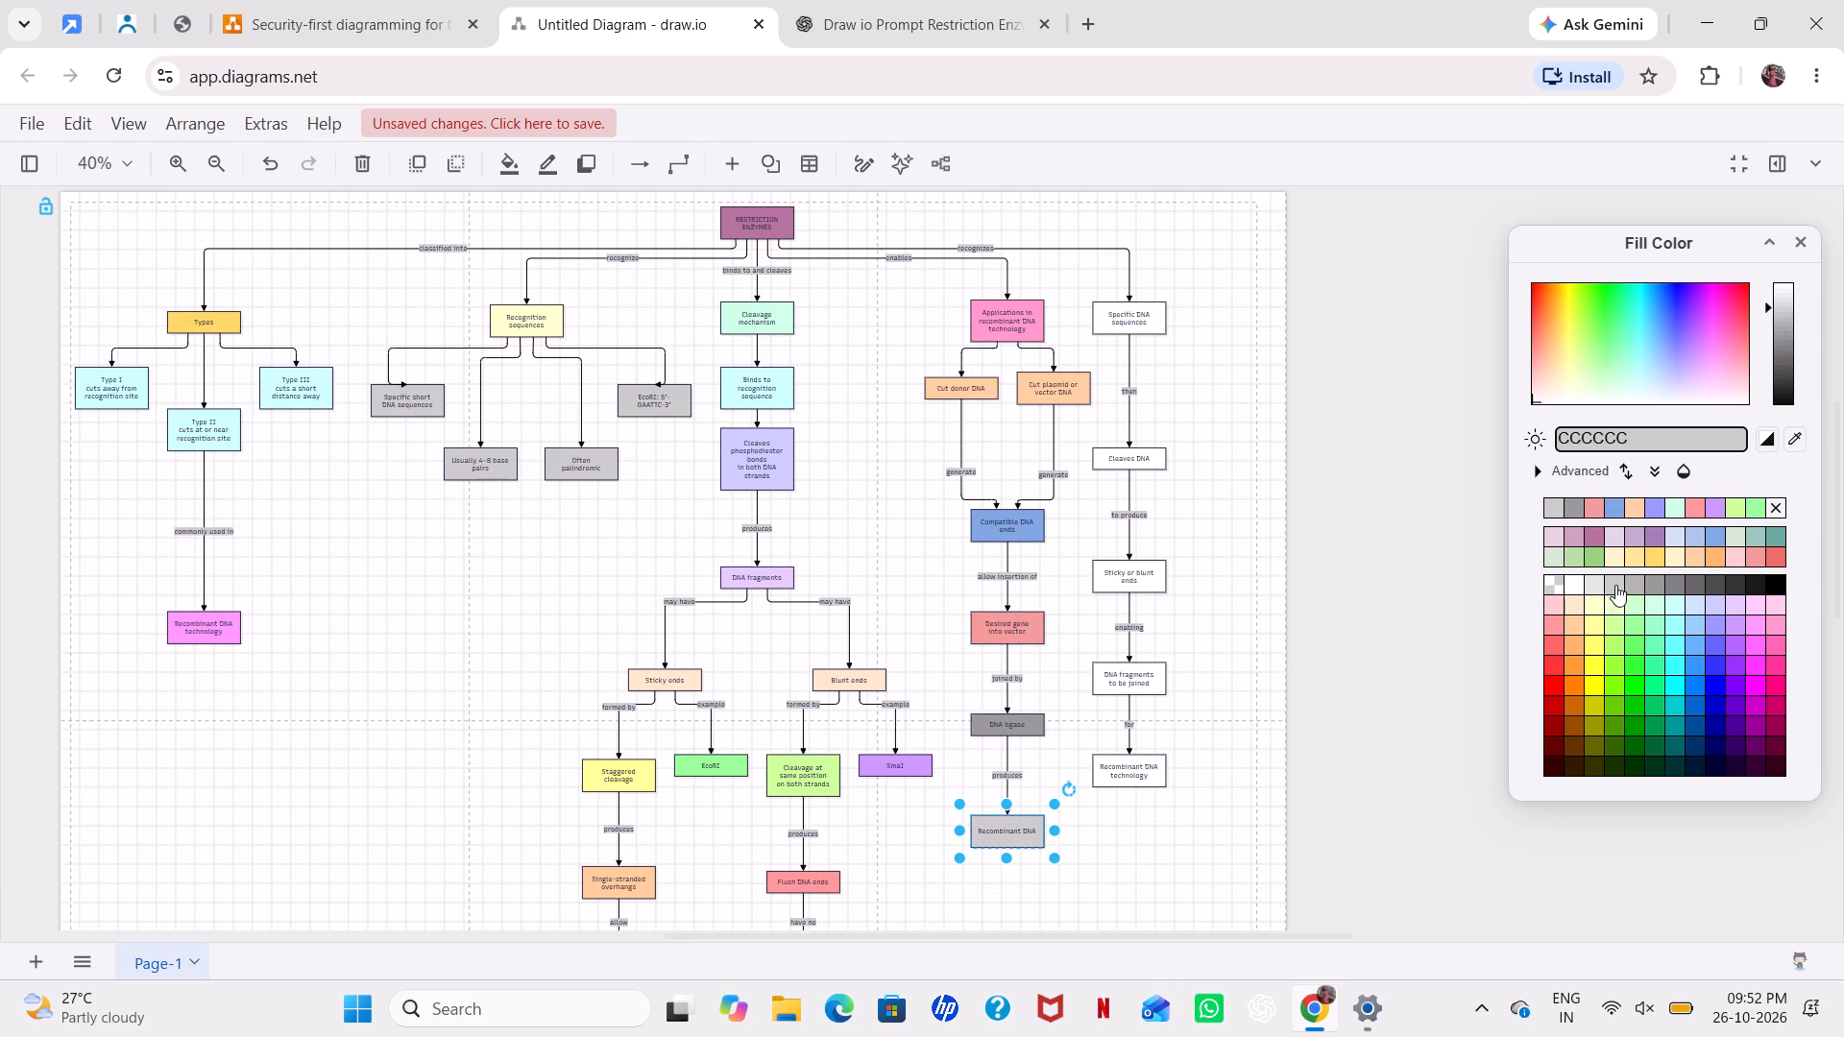
click(1678, 582)
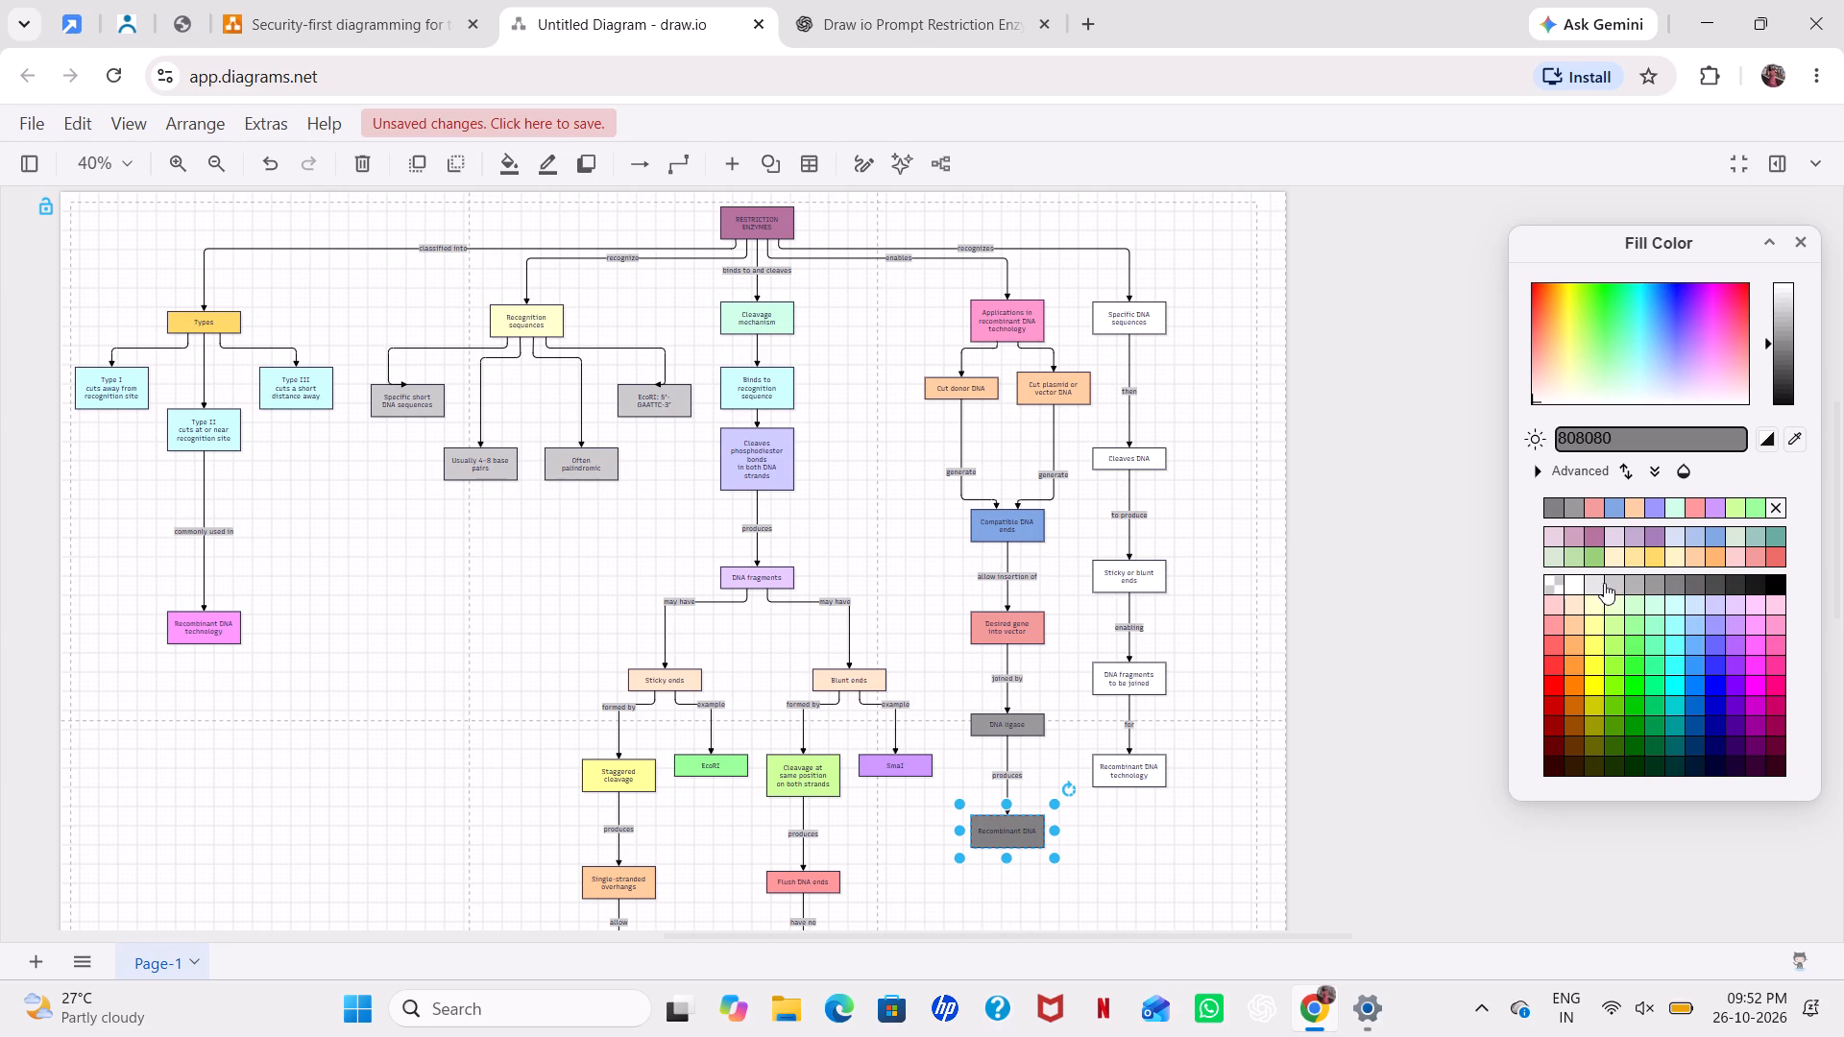
click(1594, 581)
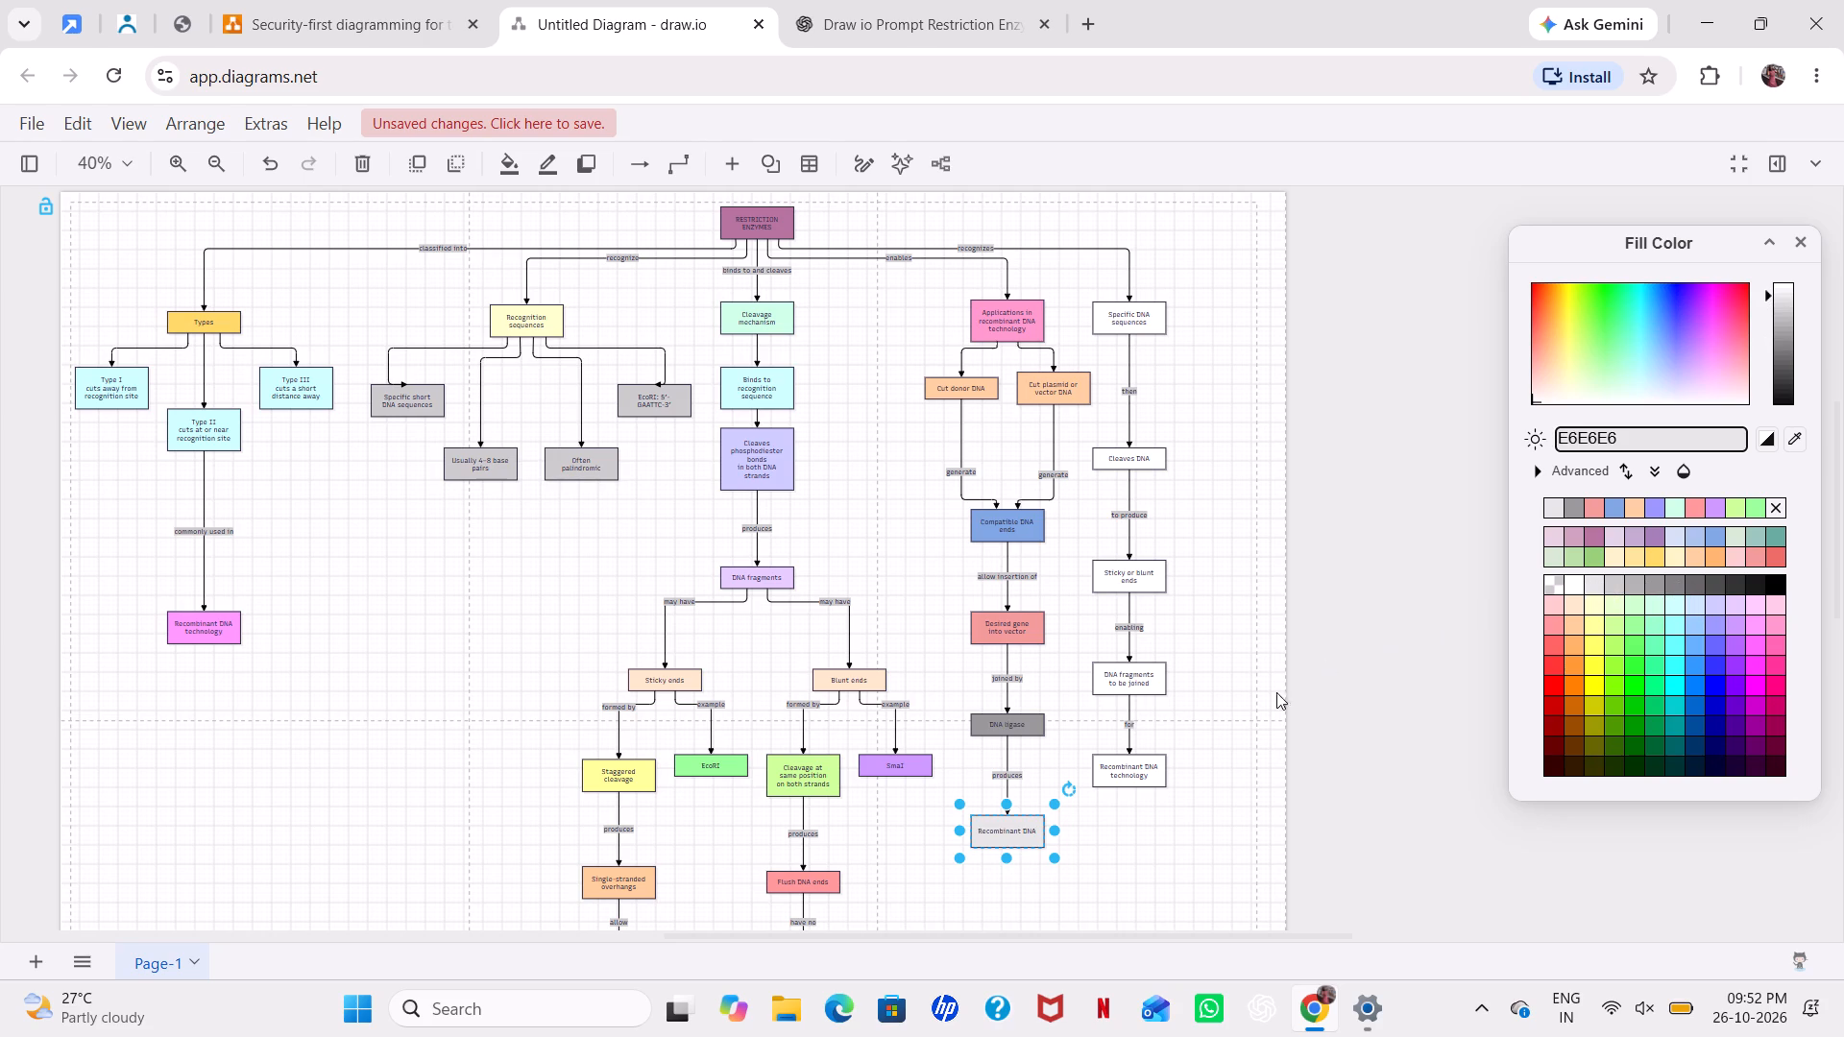
Change the fill of the DNA ligase box in the Applications branch to light yellow FFE599.
click(1025, 731)
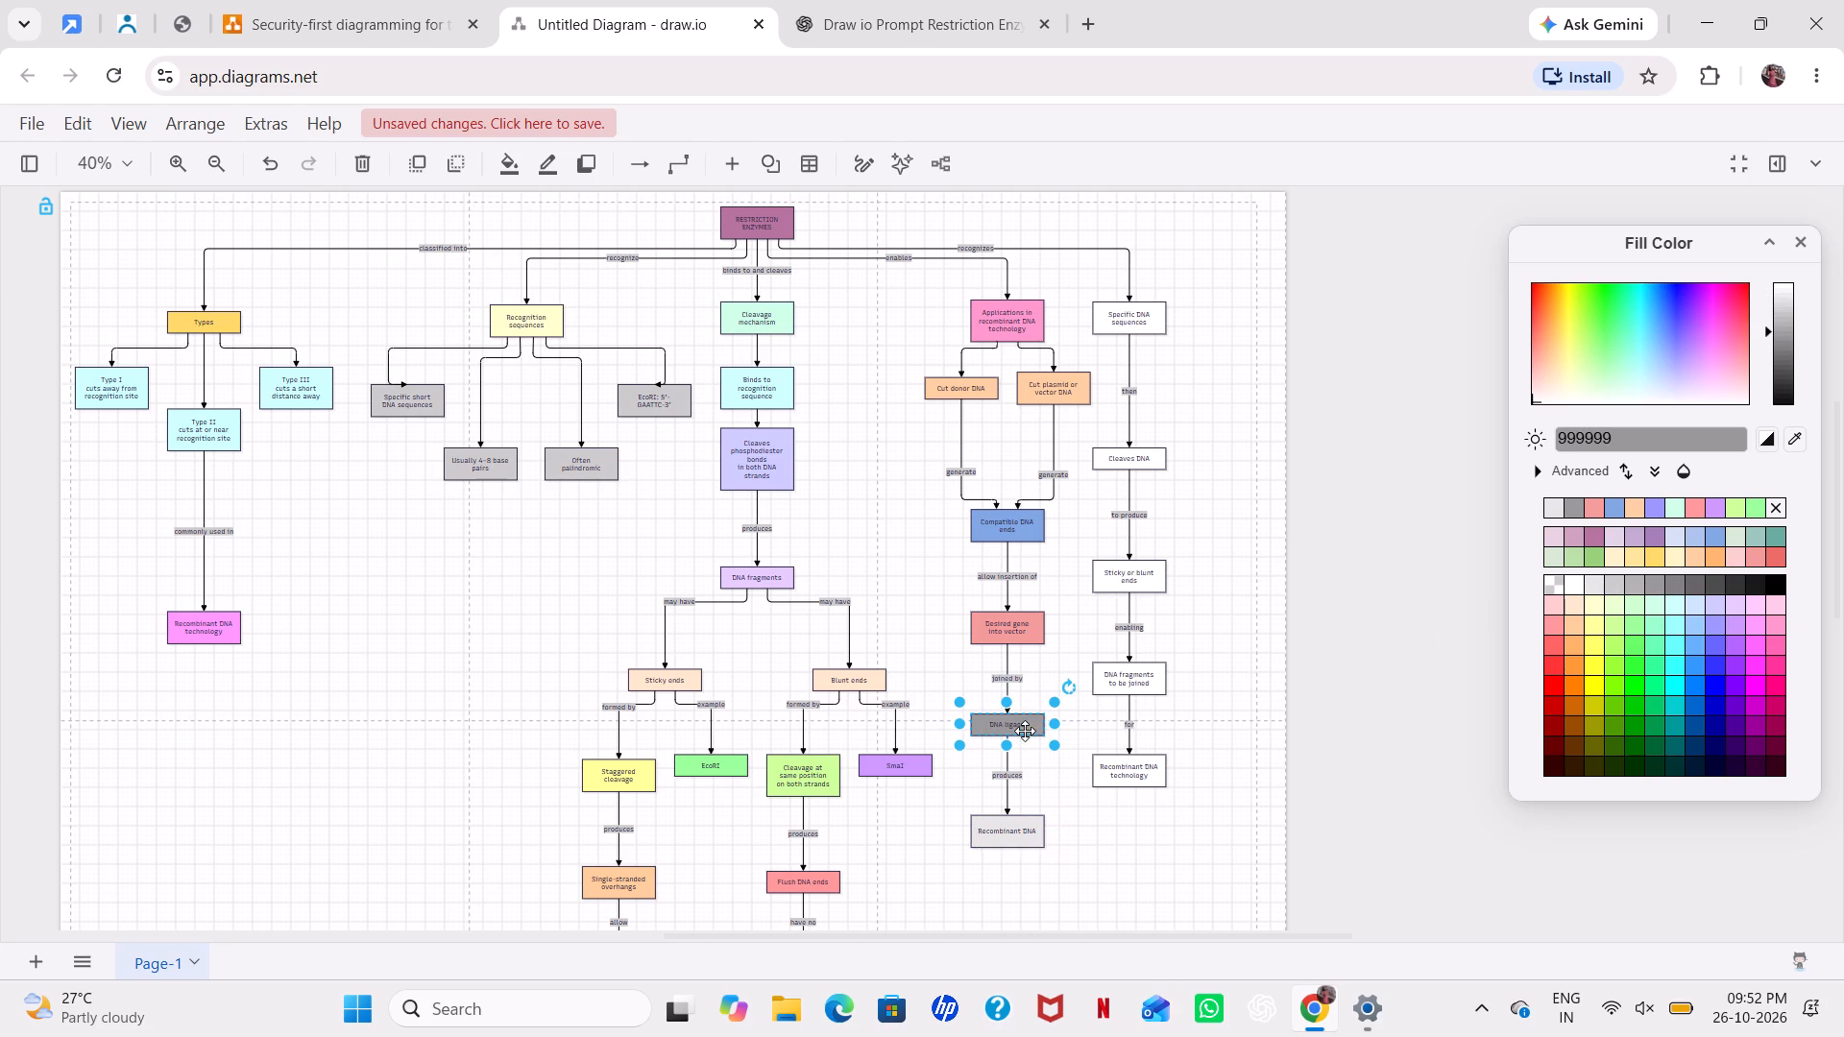
click(1638, 545)
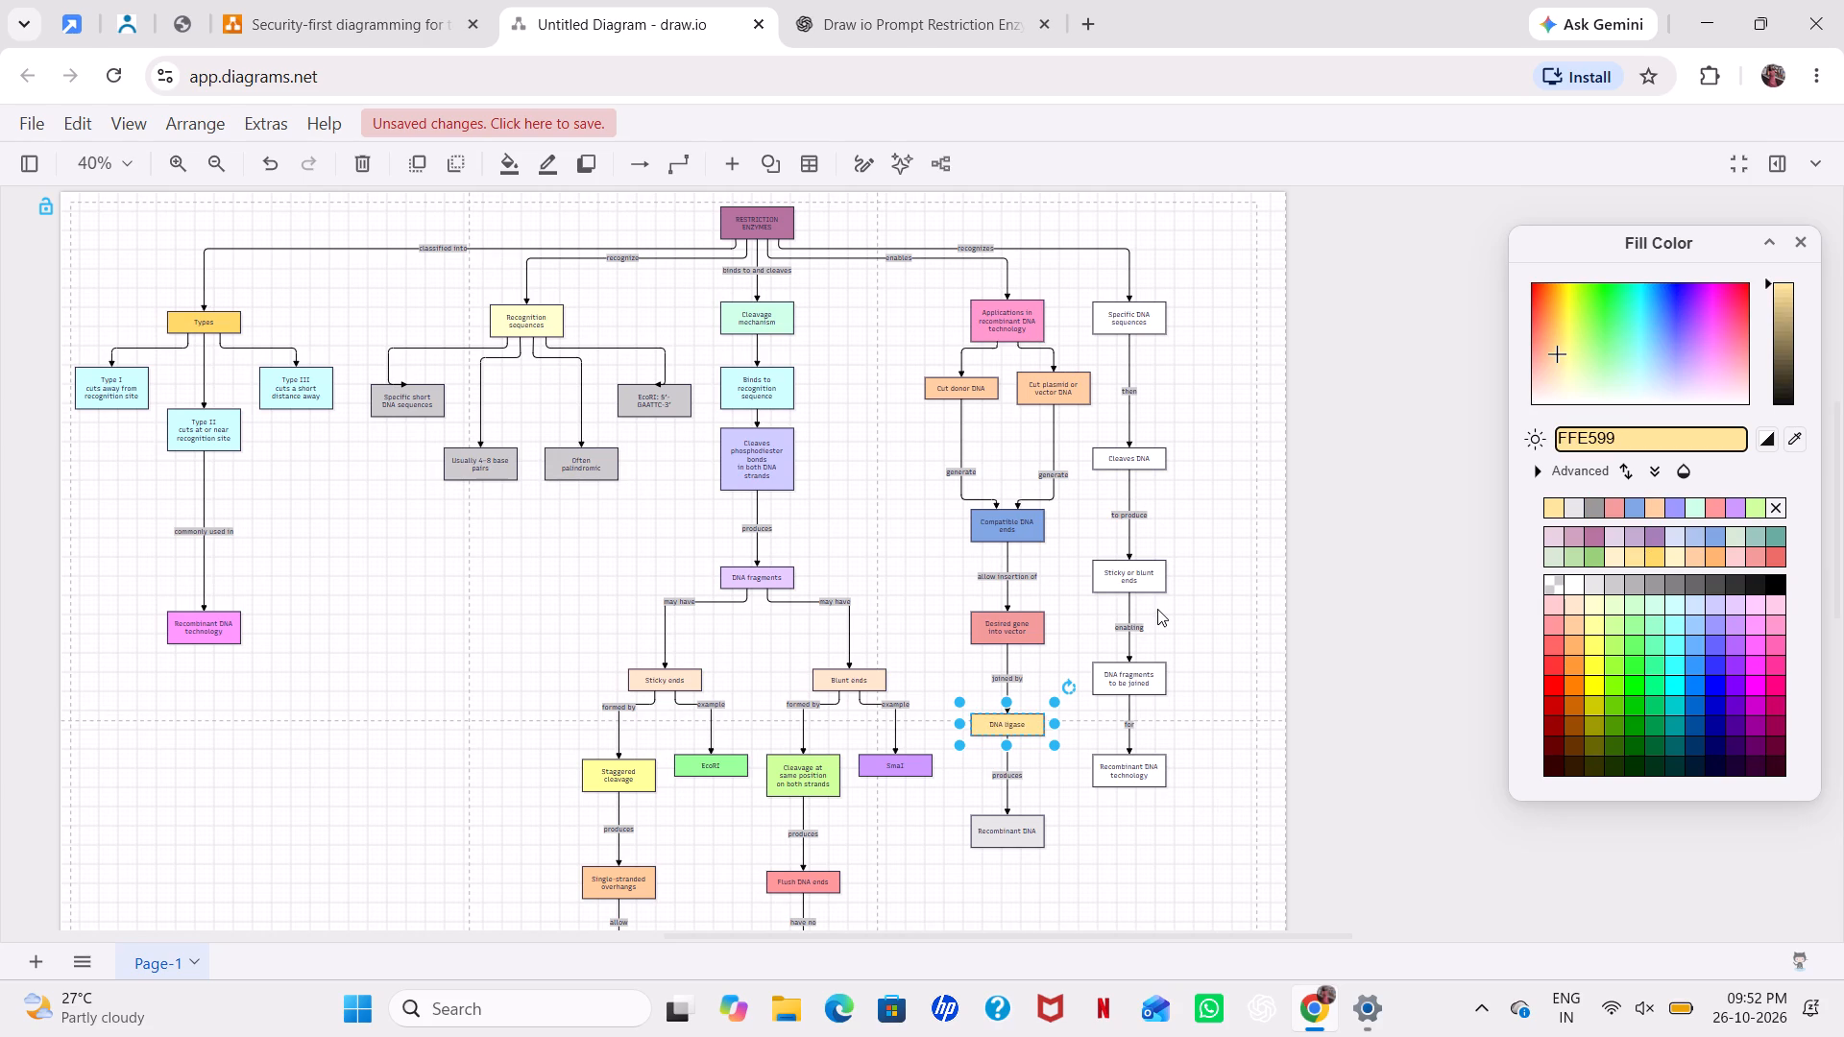
Fill the Specific DNA sequences box with light red FF9999 after trying the stronger red FF6666.
click(1137, 318)
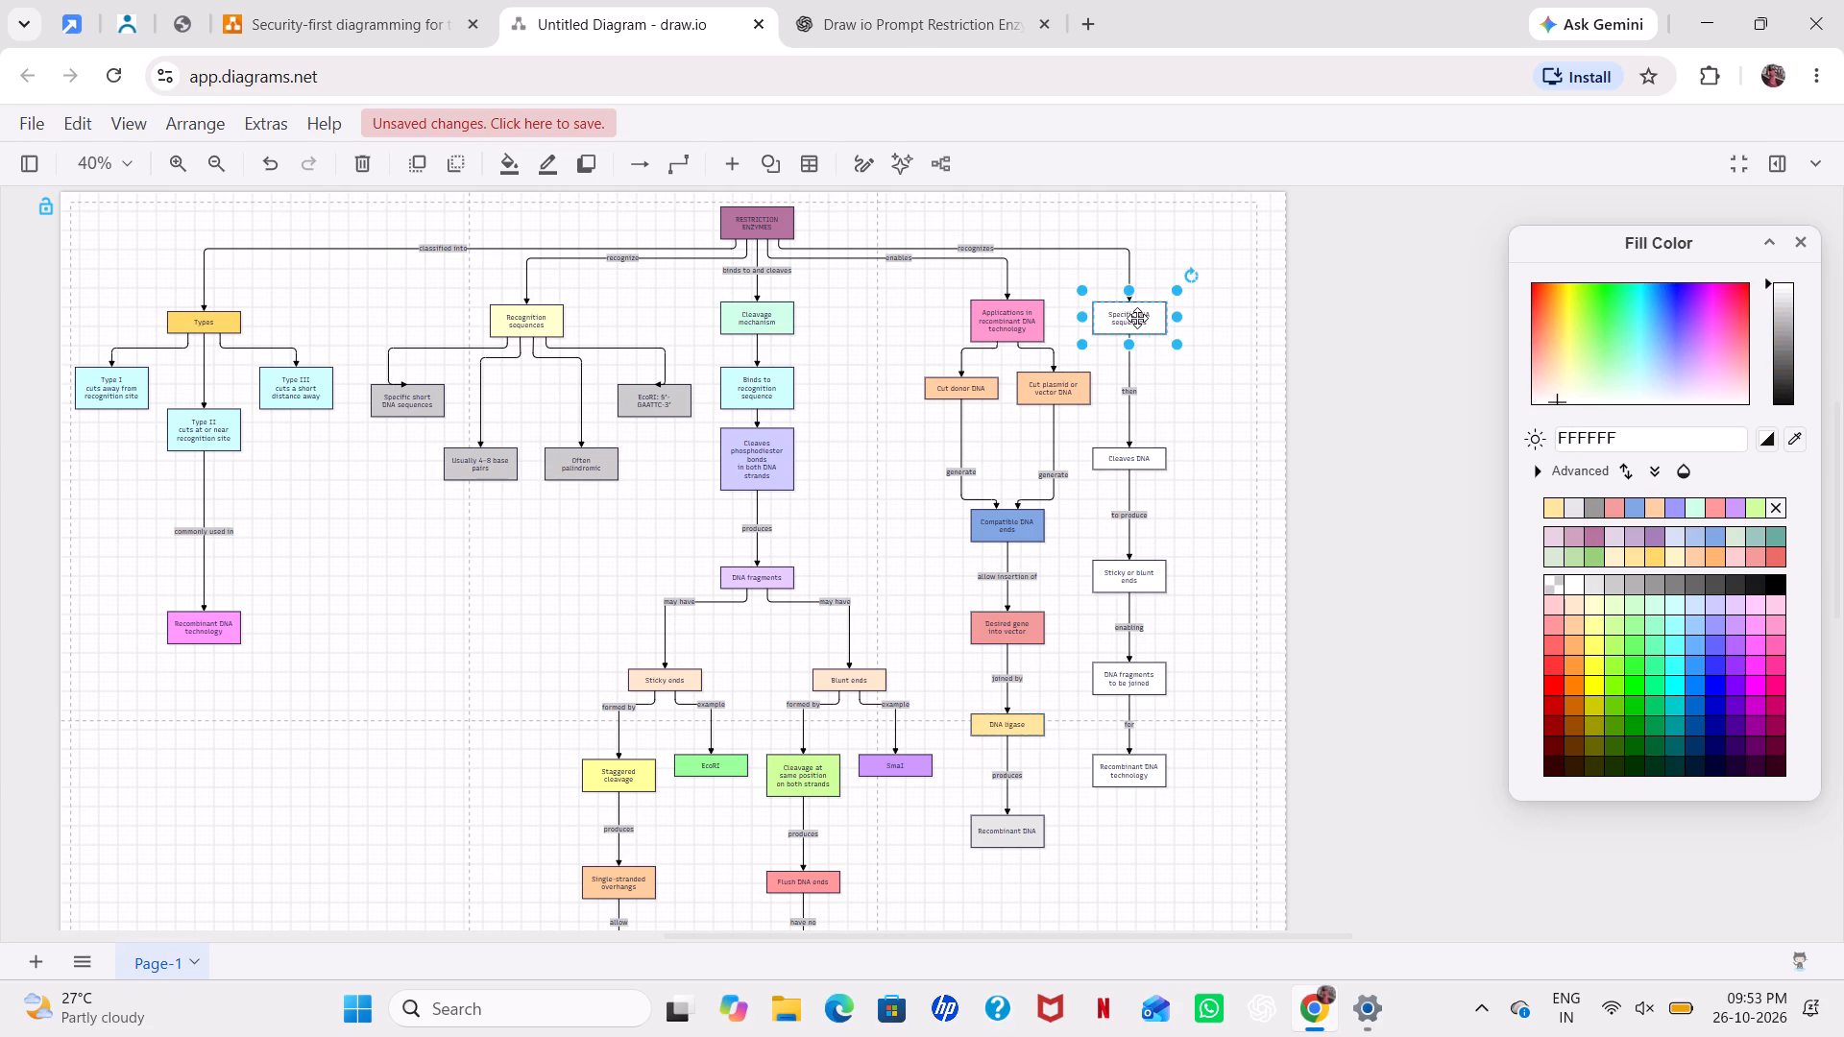
click(1560, 636)
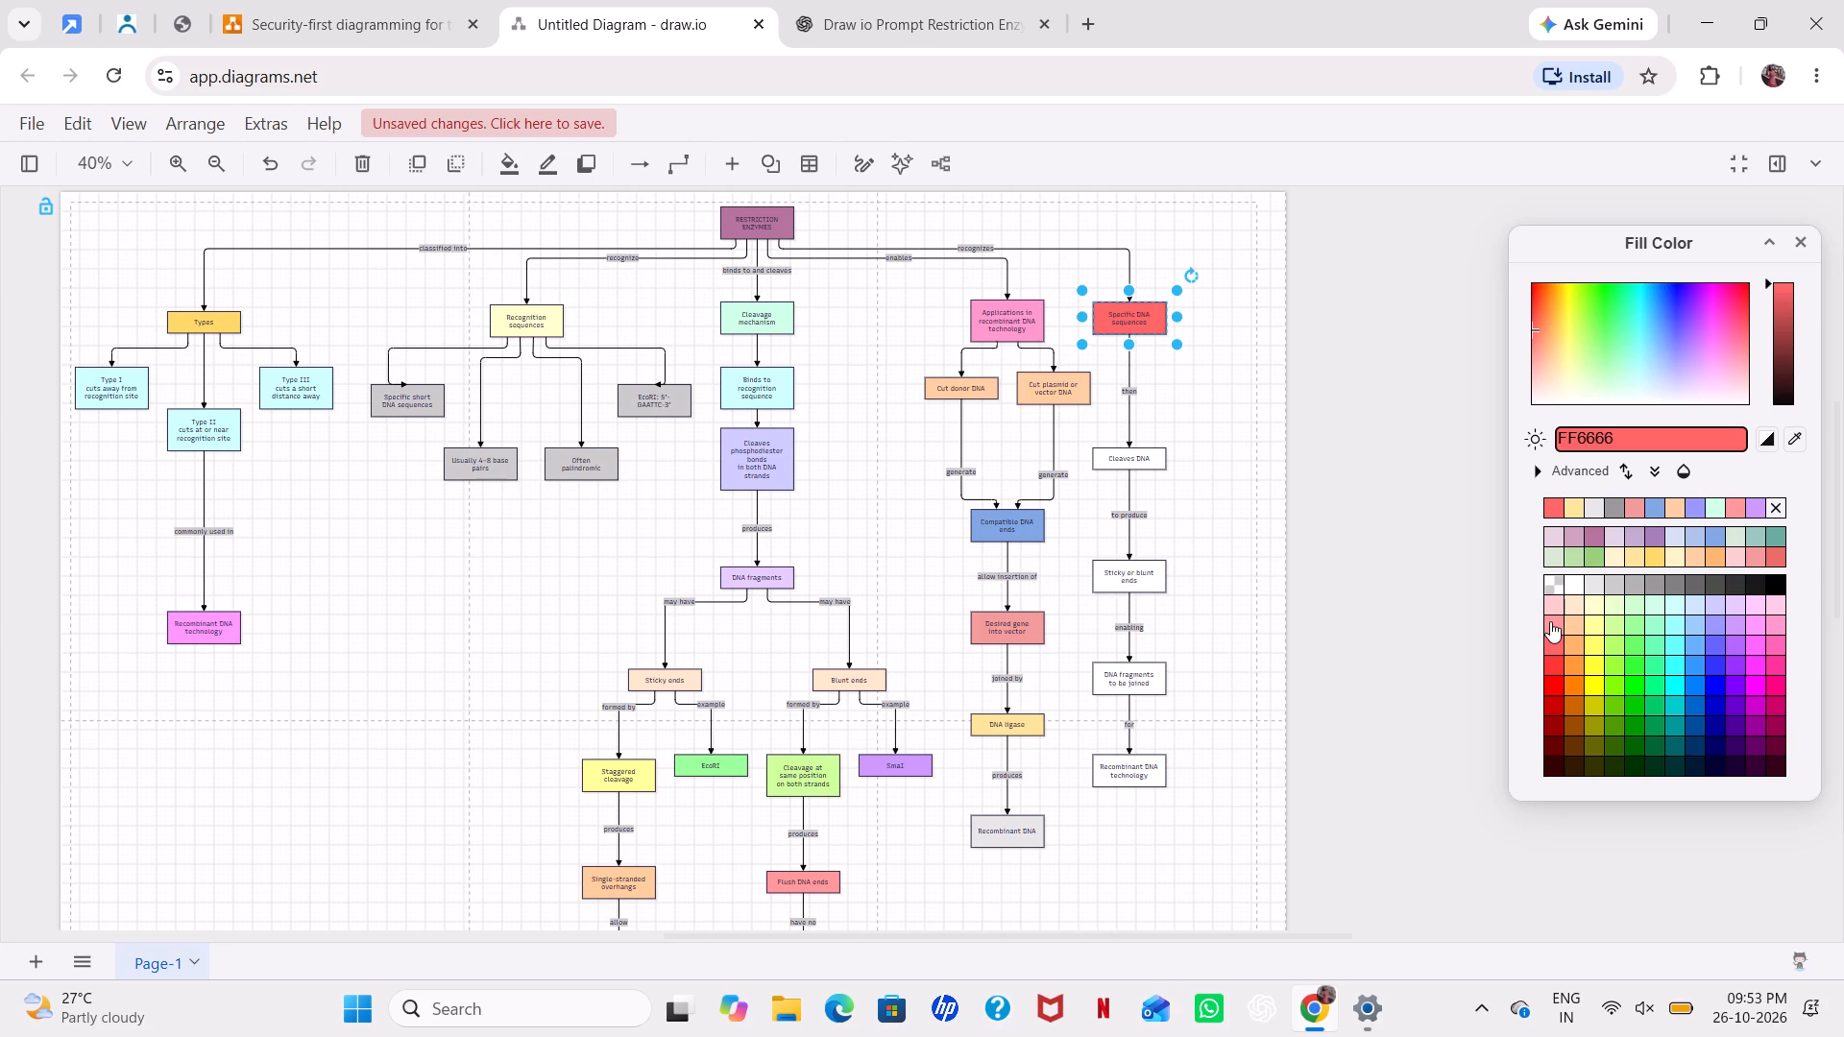
click(1550, 621)
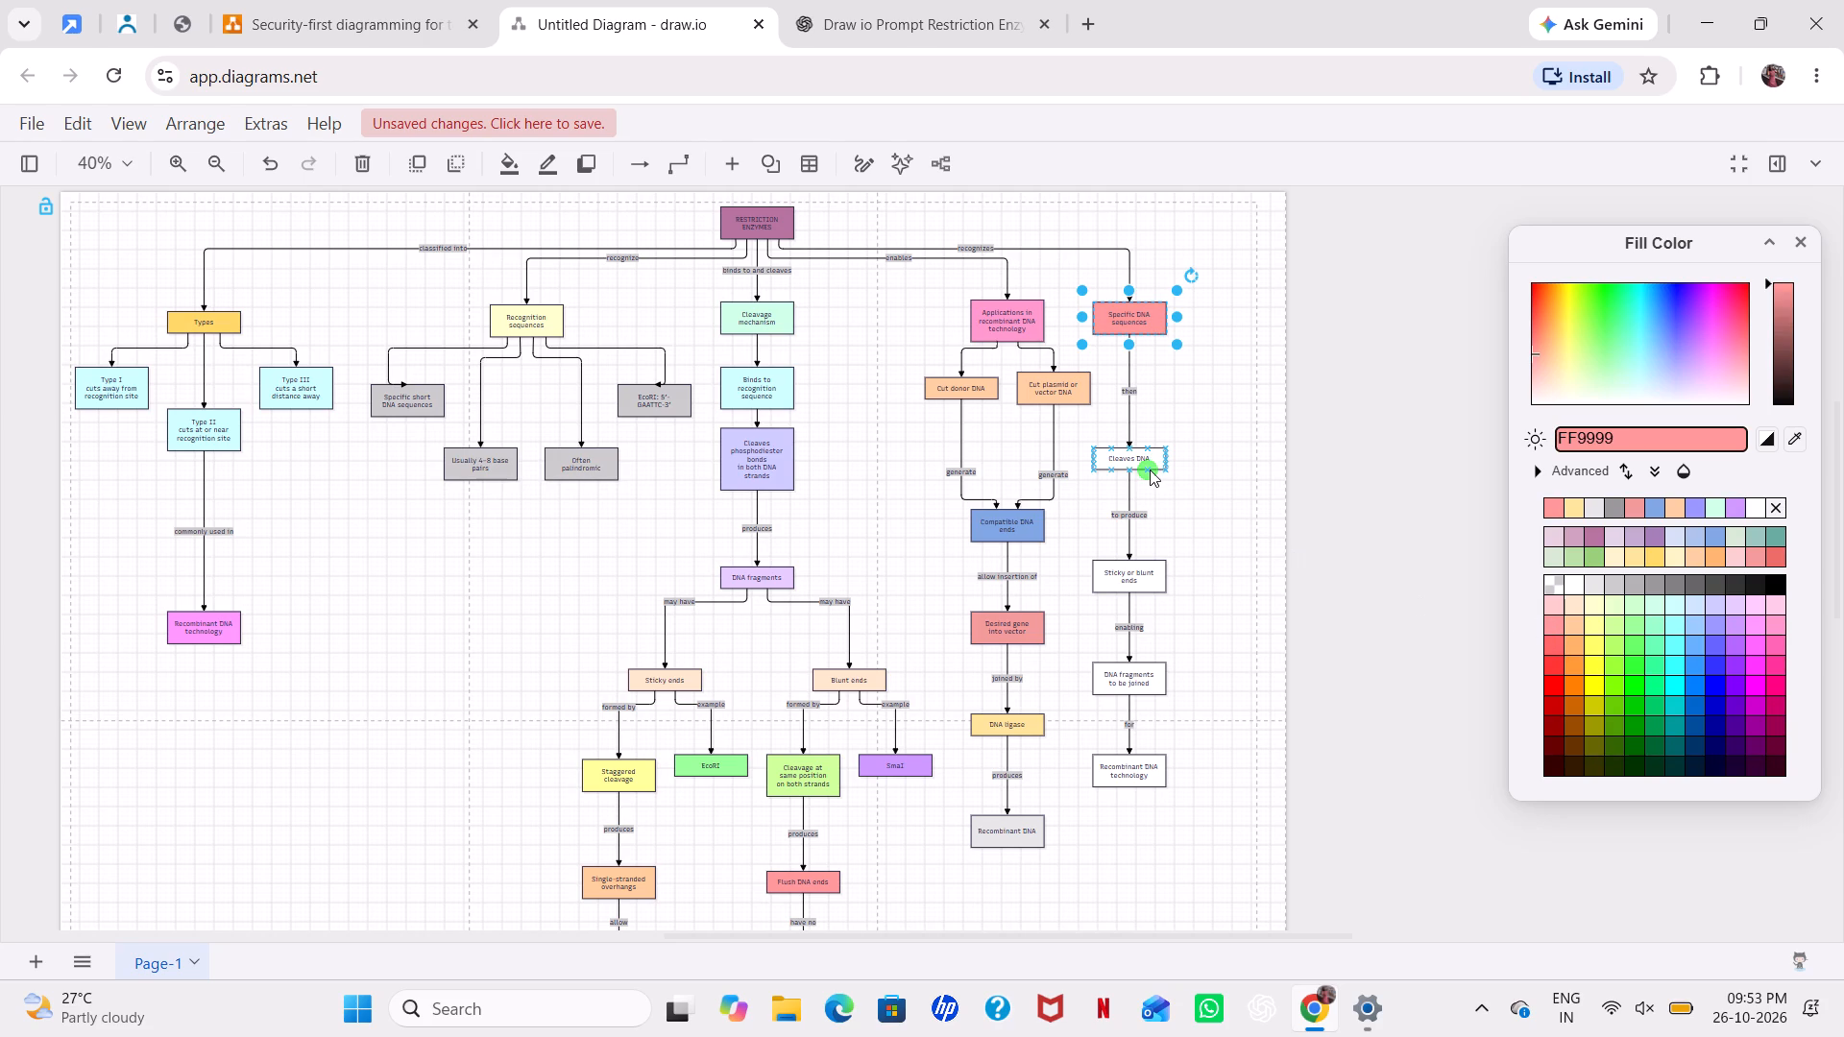
Fill the Cleaves DNA box below Specific DNA sequences with light orange FFE6CC.
click(1126, 458)
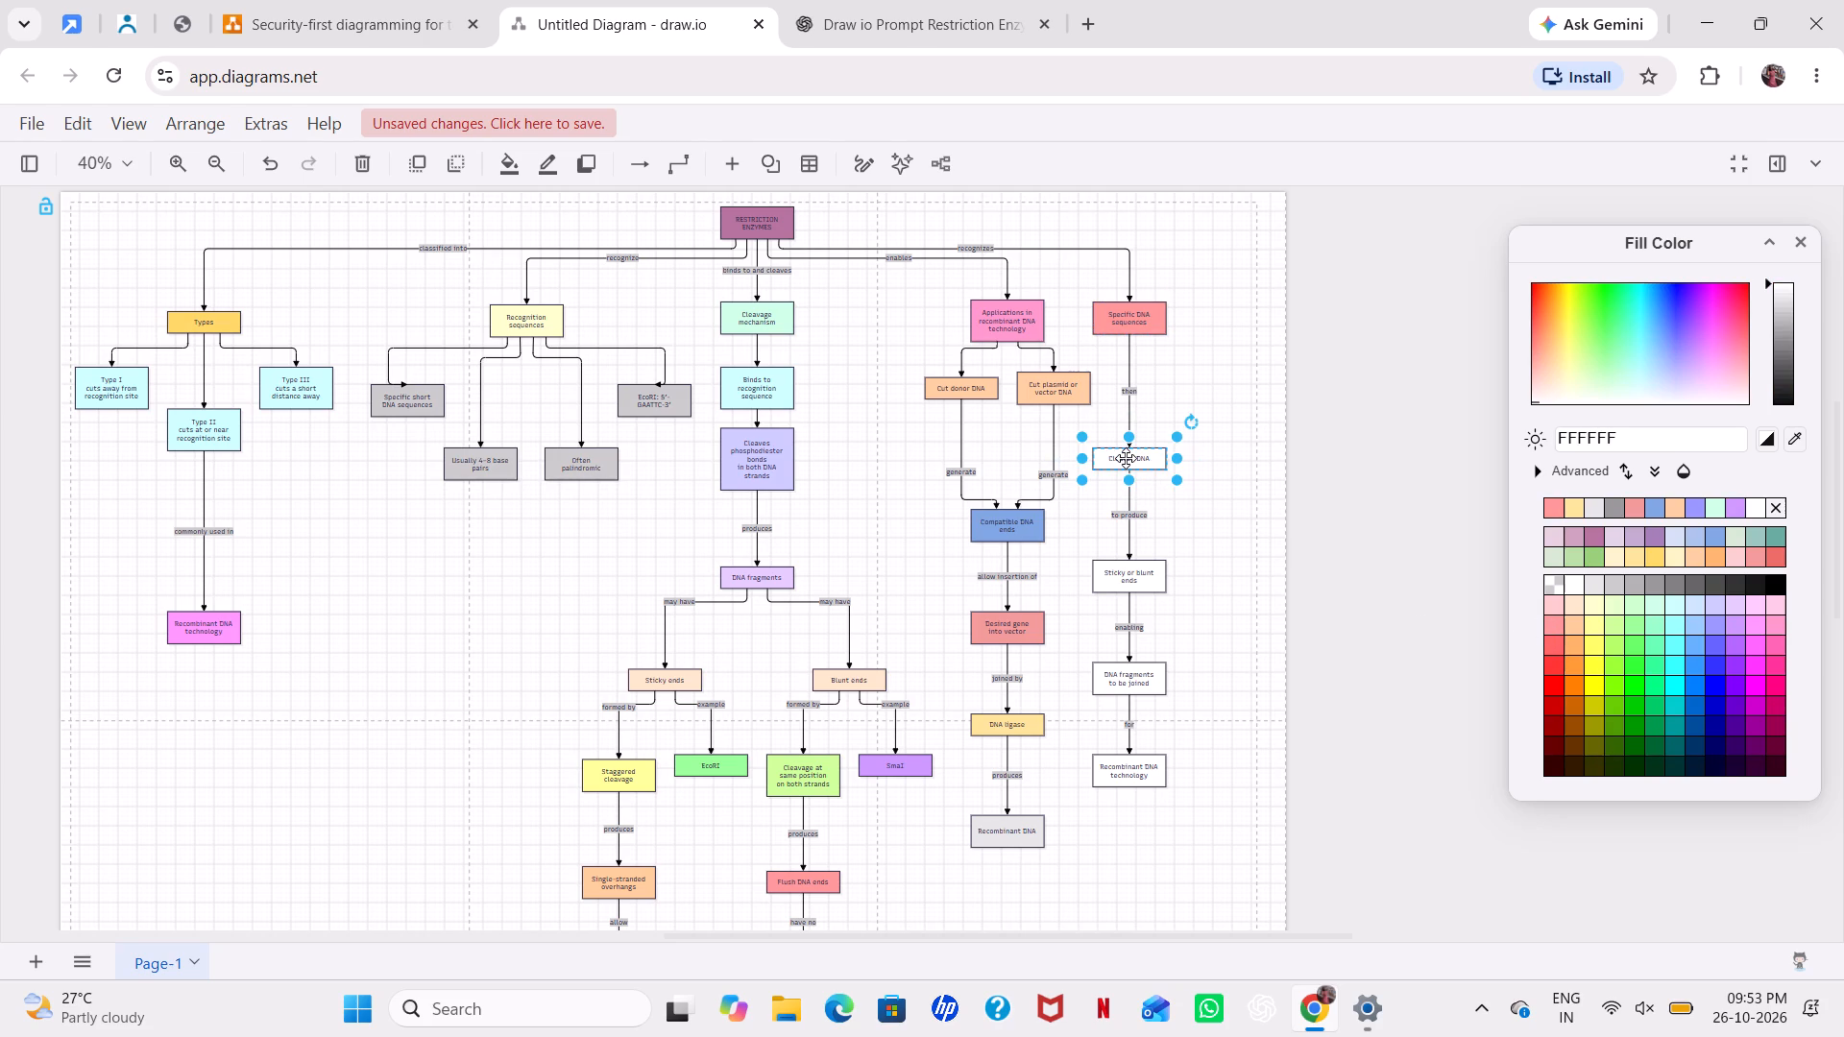
click(1573, 609)
Fill the Sticky or blunt ends box with light pink after trying orange FFCC99 and red F19C99.
click(1146, 573)
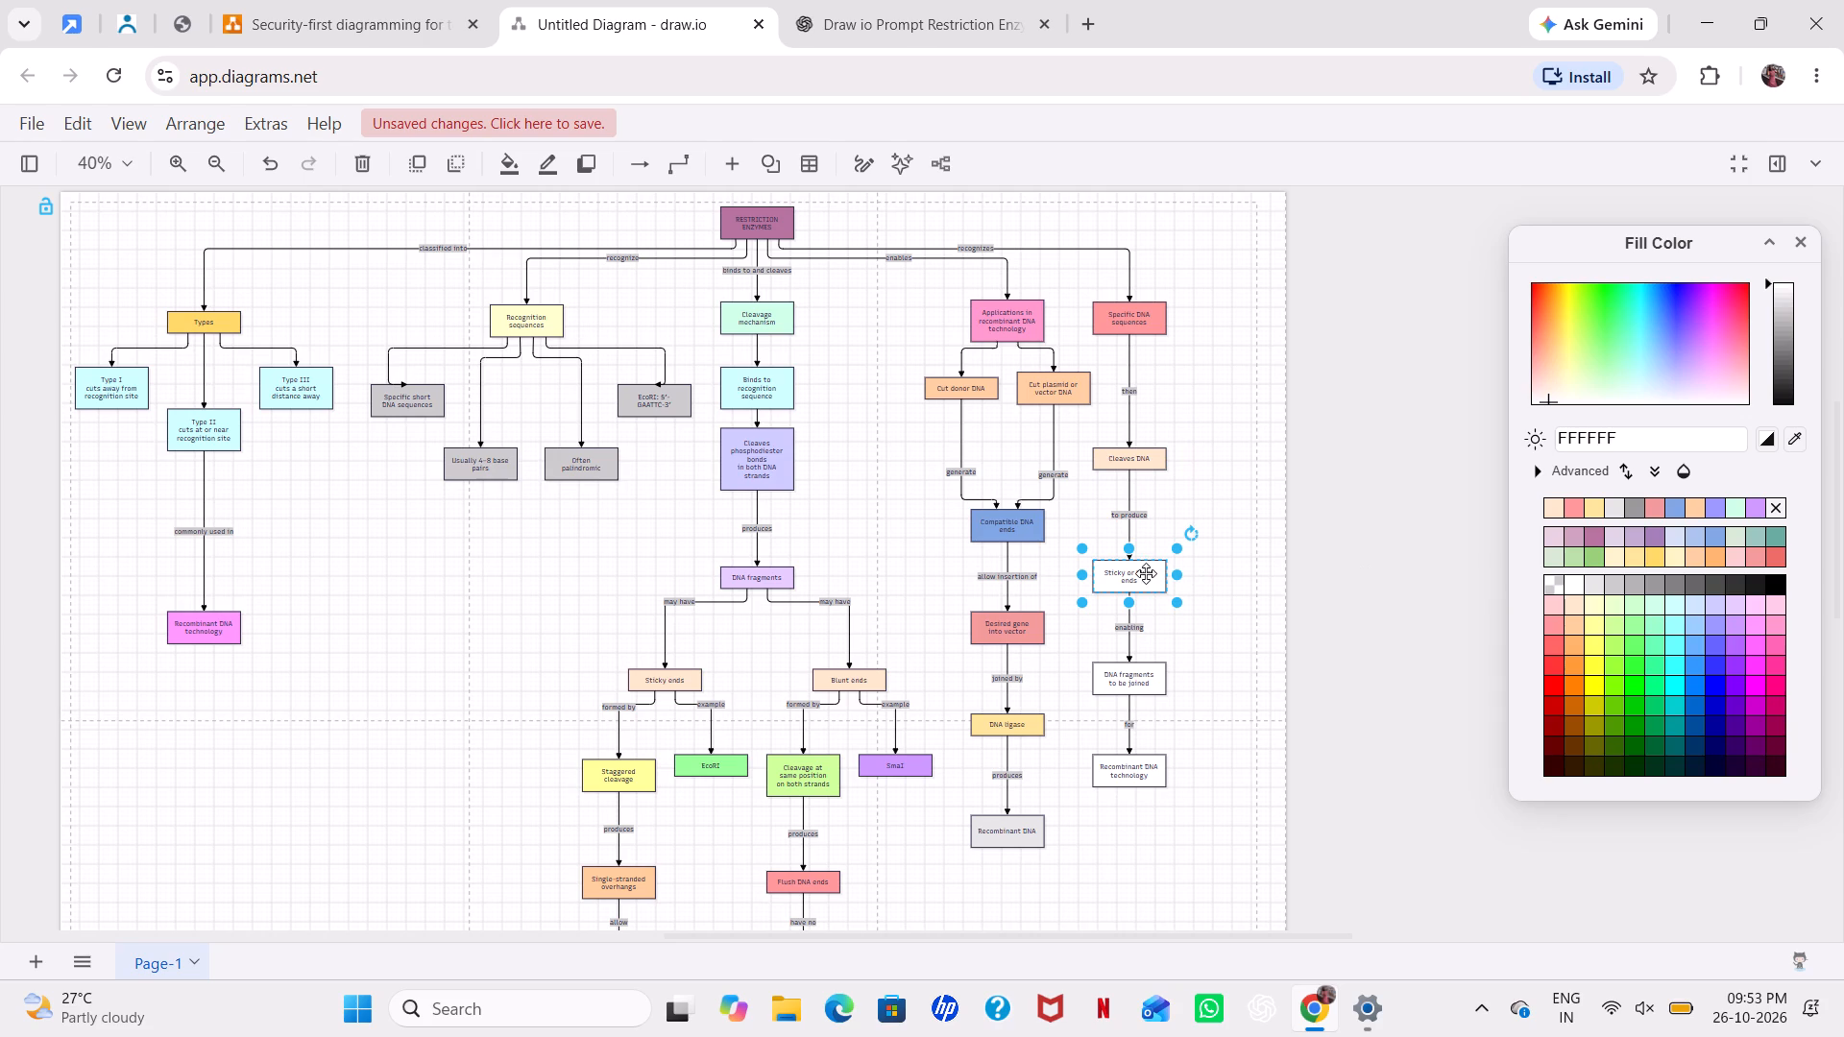
click(1580, 616)
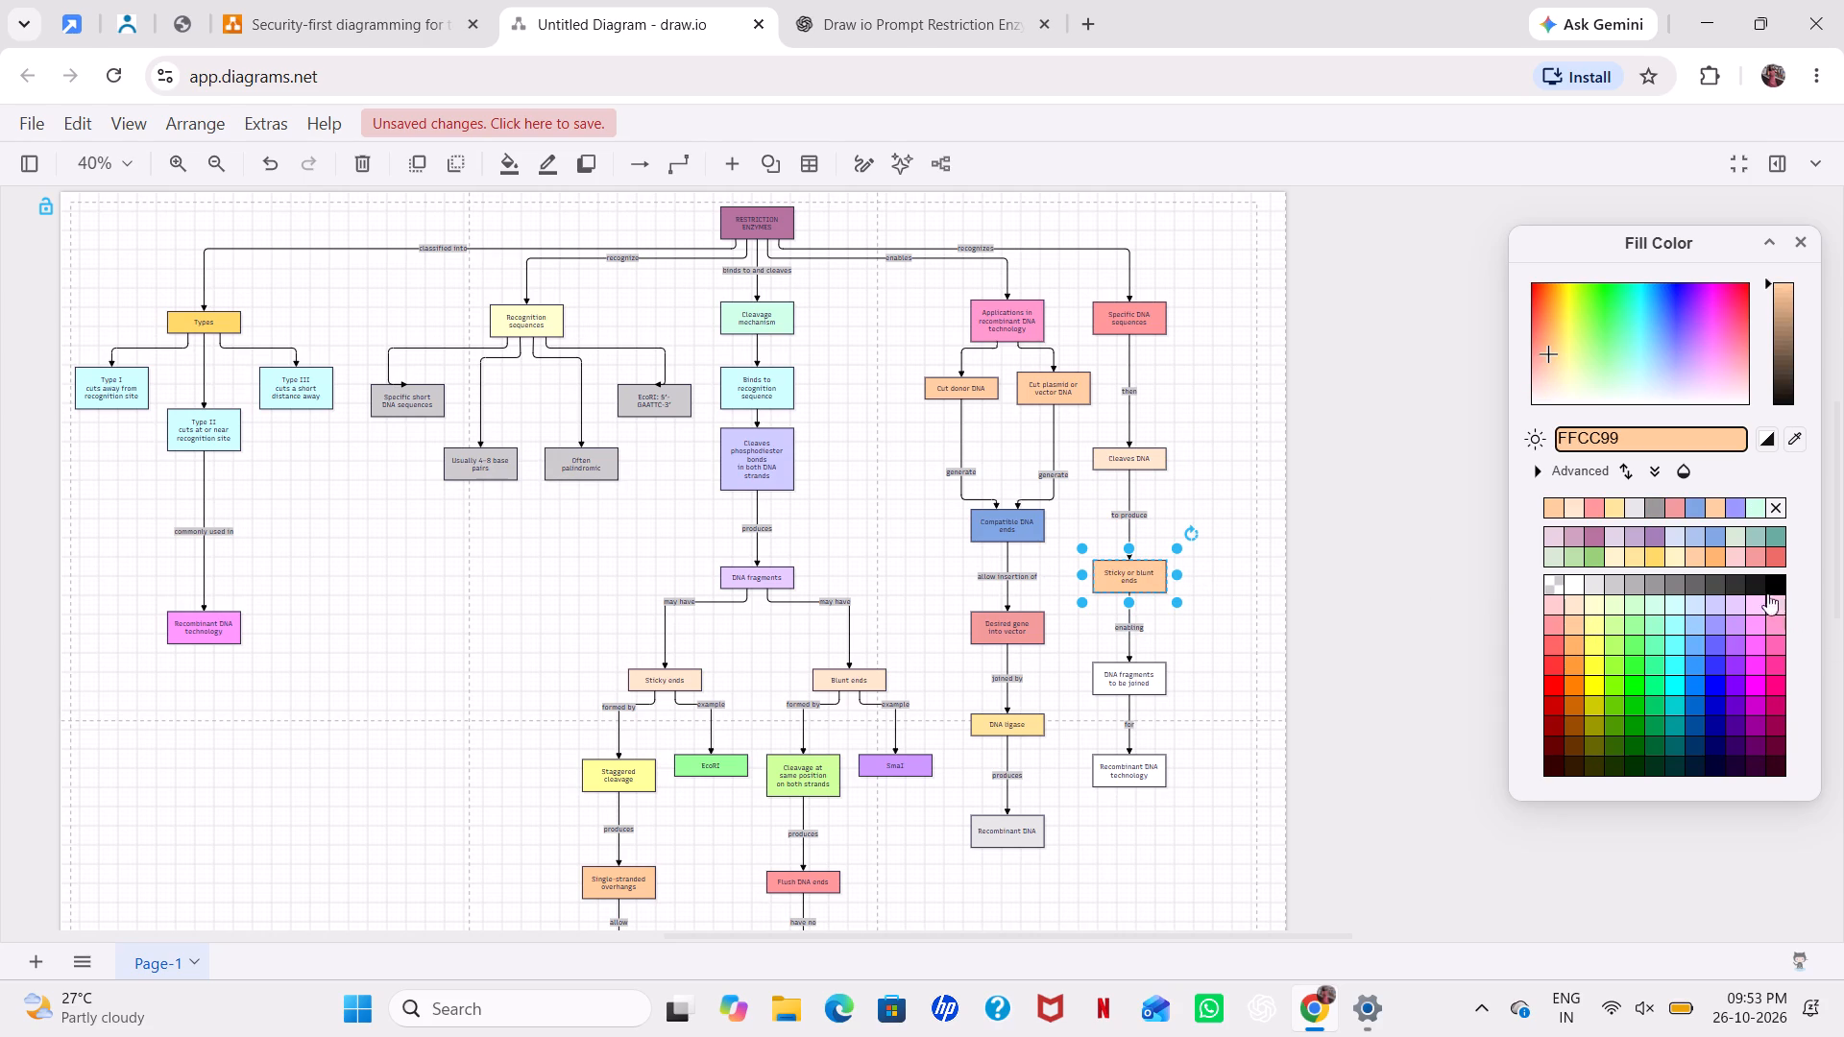
click(1752, 557)
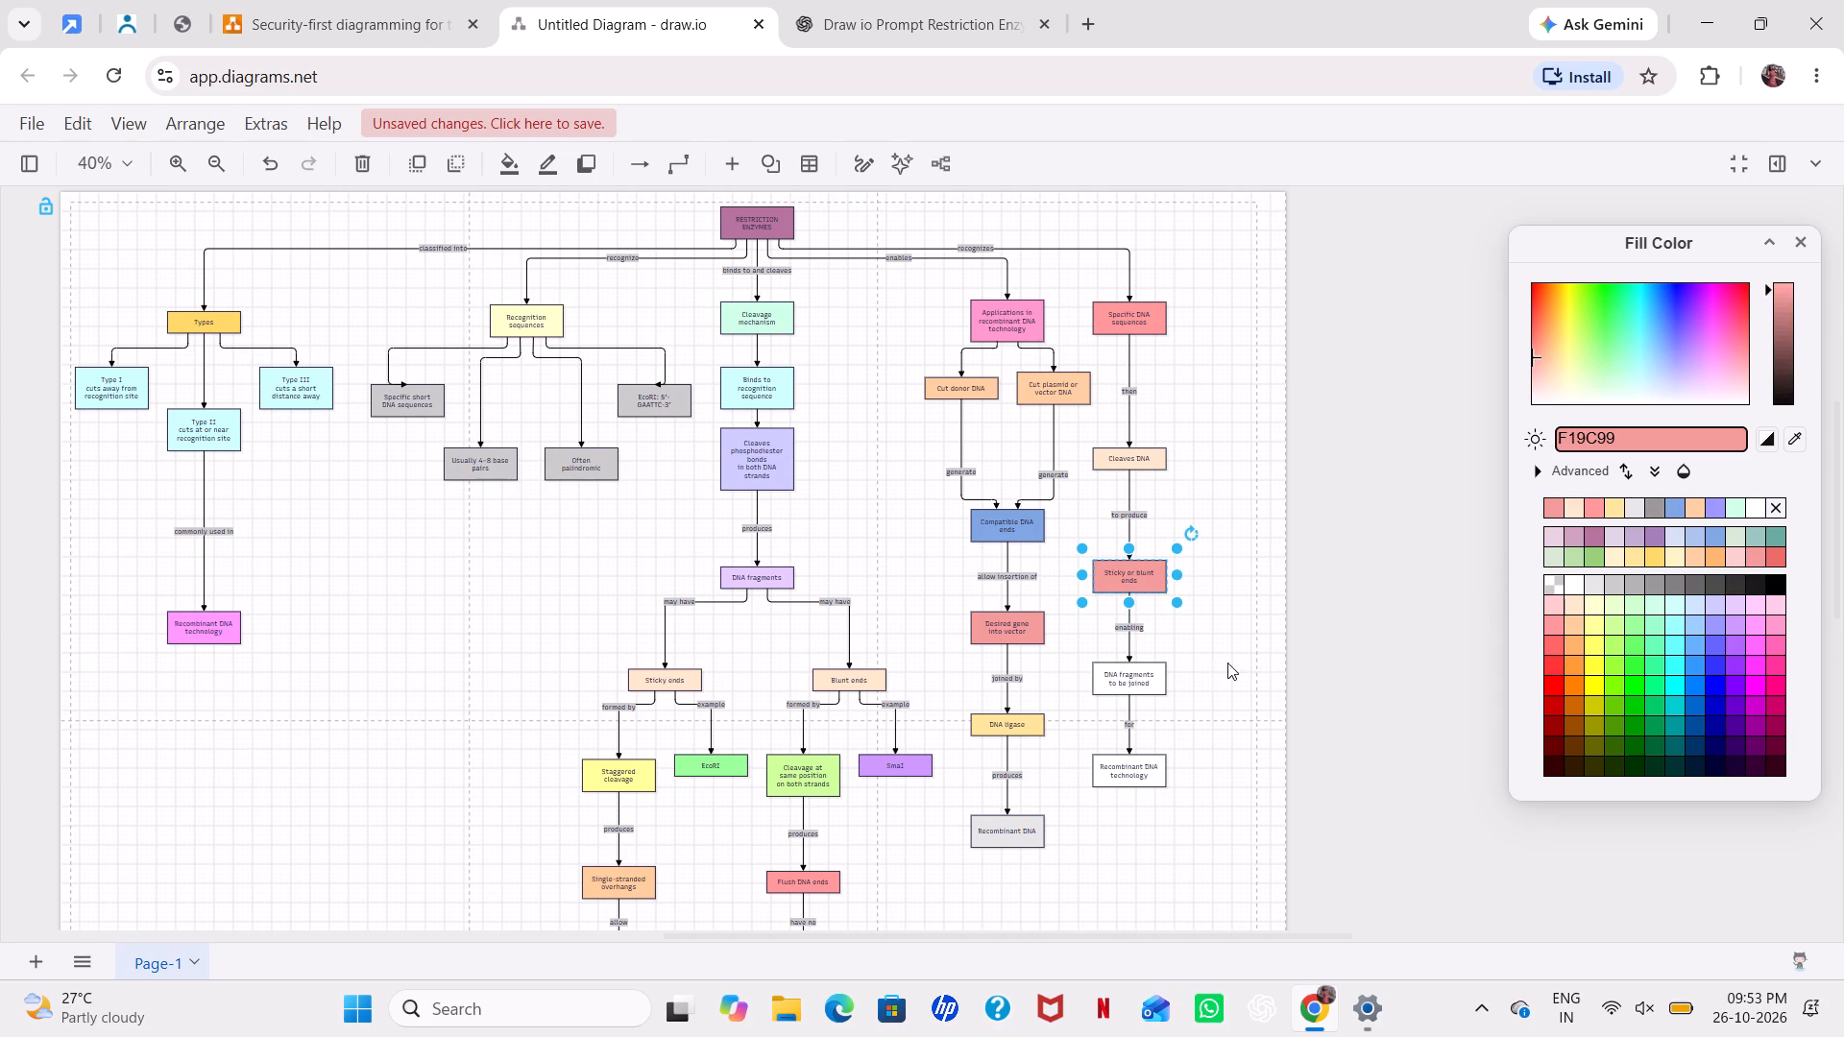
click(1777, 611)
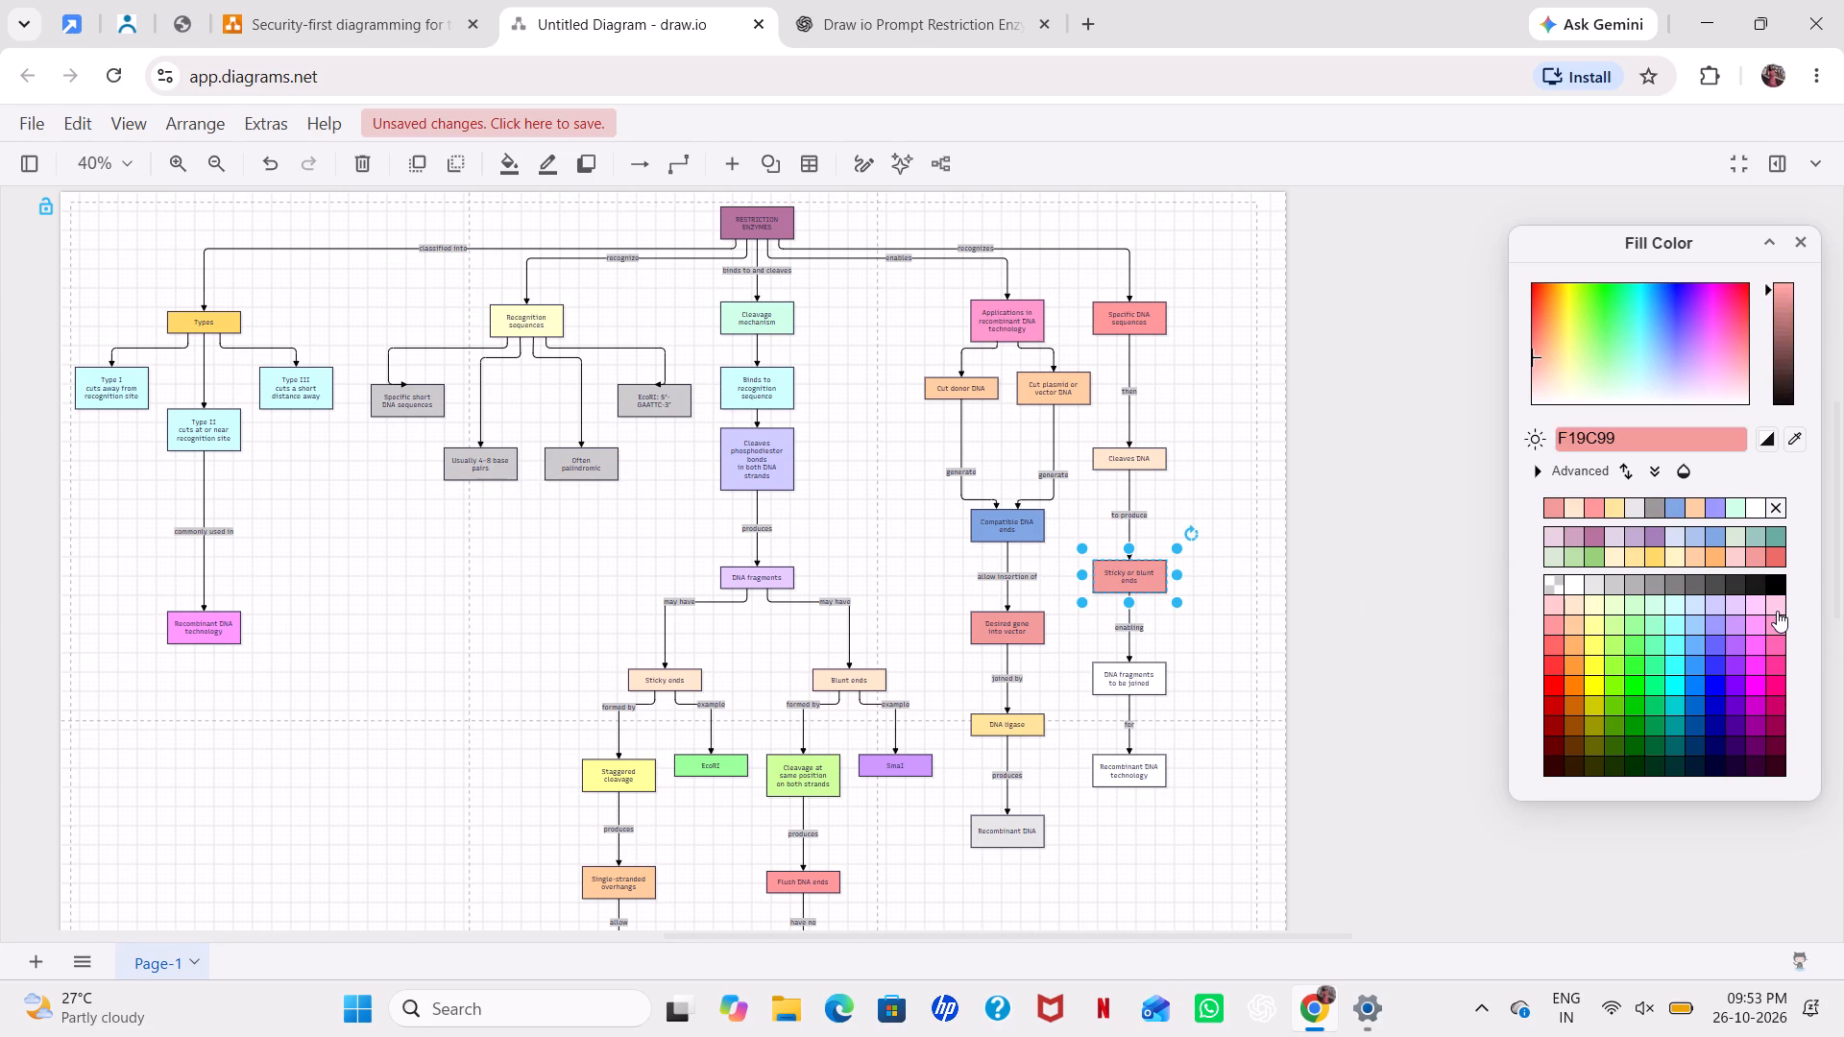
Fill the DNA fragments to be joined box with light blue CCE5FF.
click(1144, 688)
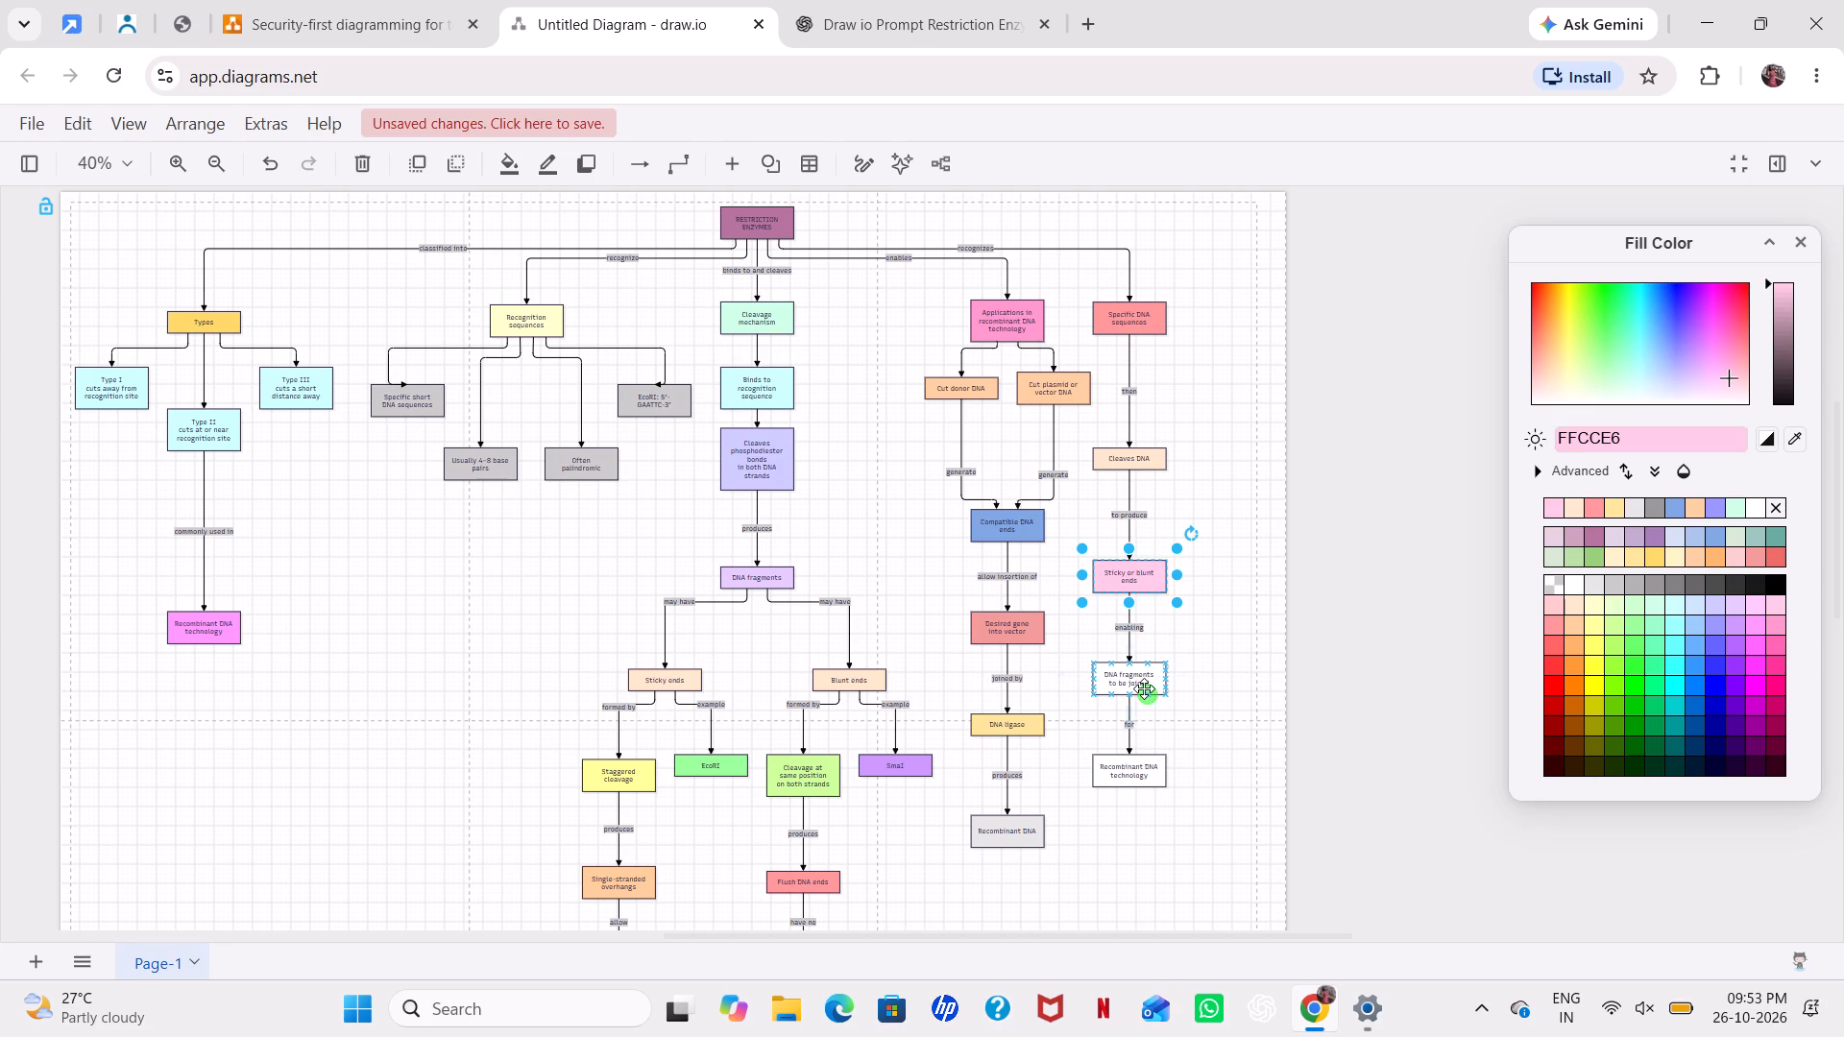
click(1694, 603)
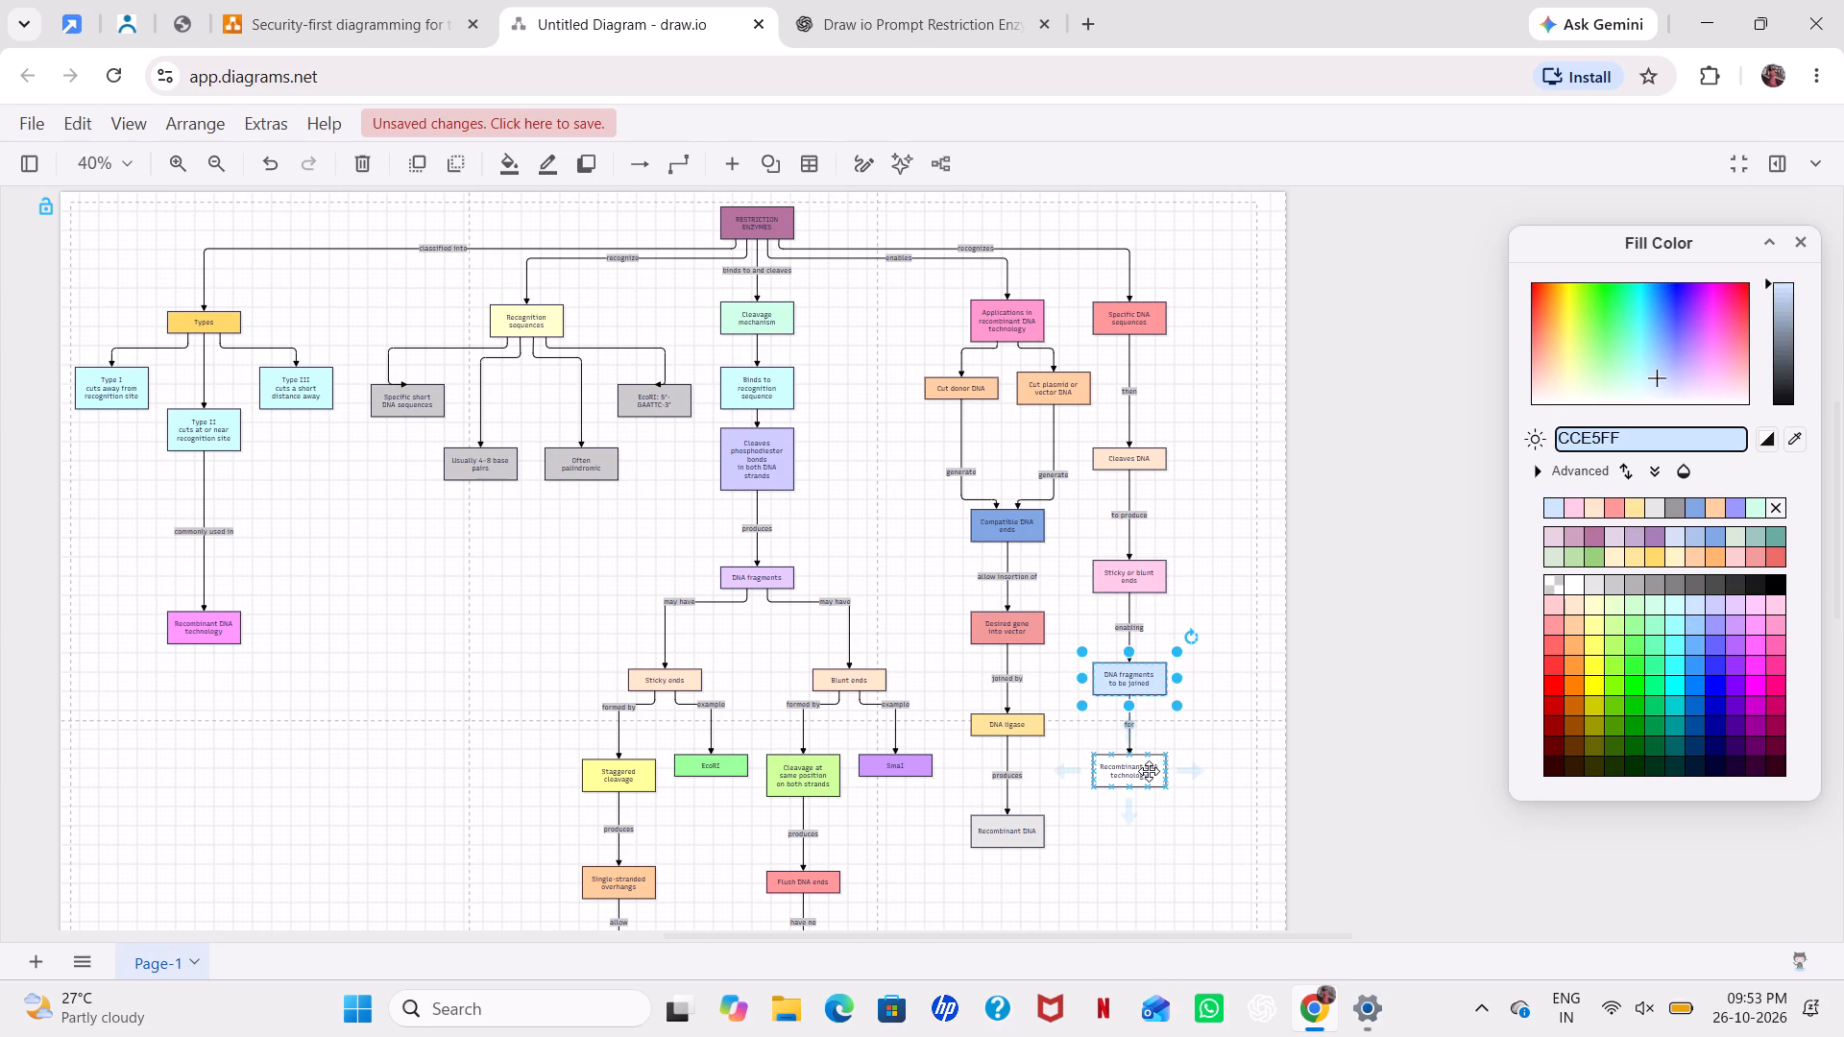
Try several fills on the Recombinant DNA technology box ending the Specific DNA sequences branch and settle on light orange FFE6CC.
click(1149, 771)
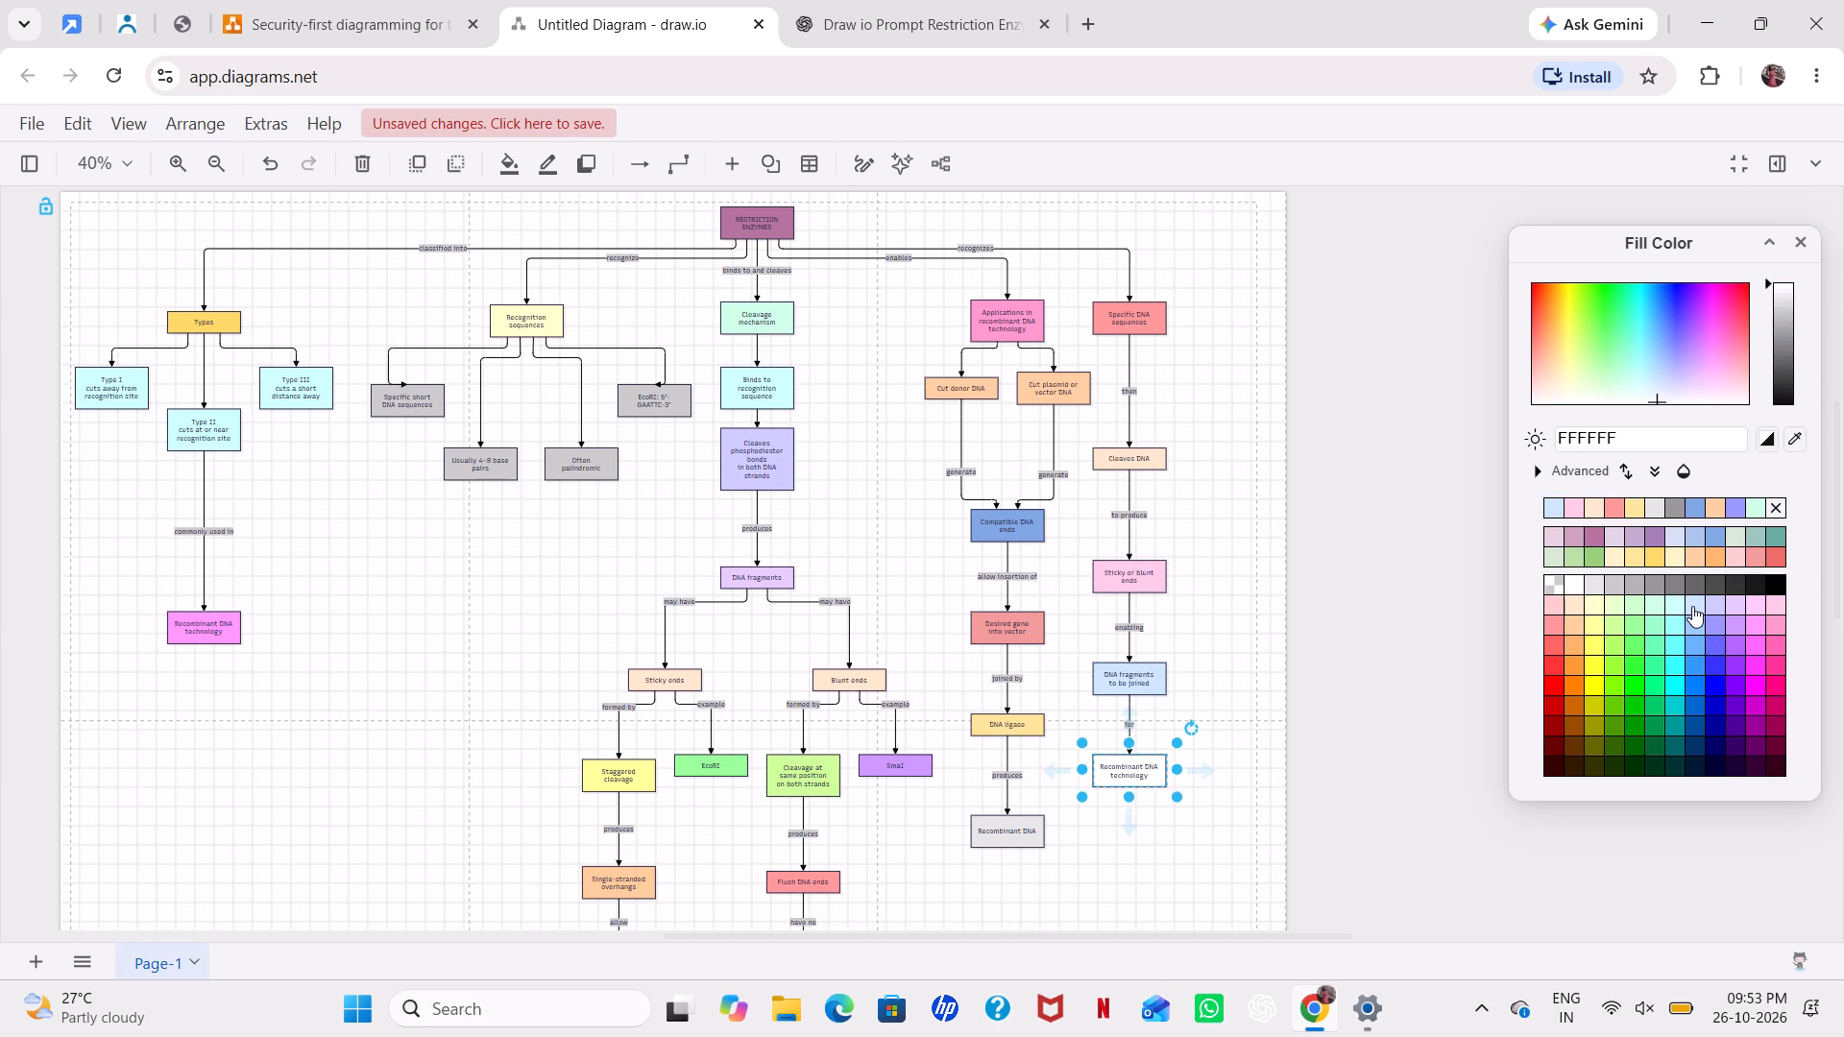
click(1692, 606)
click(1694, 624)
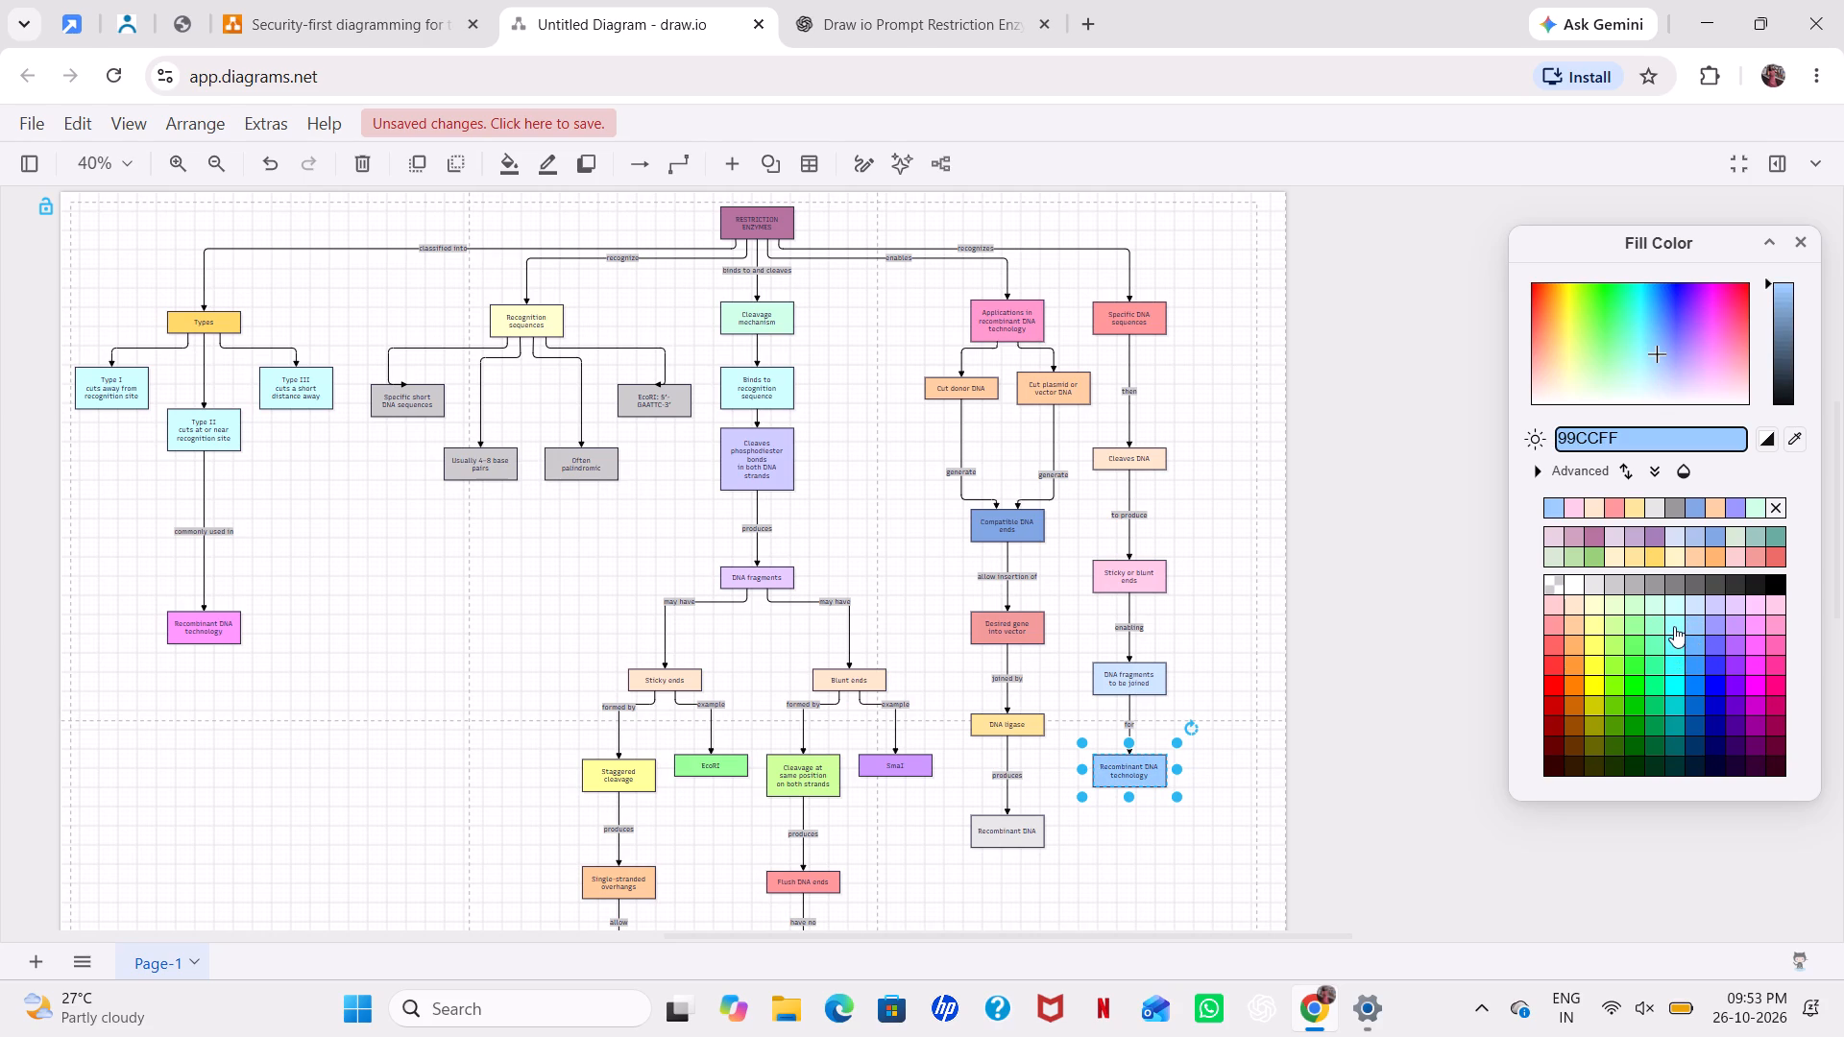
click(1675, 615)
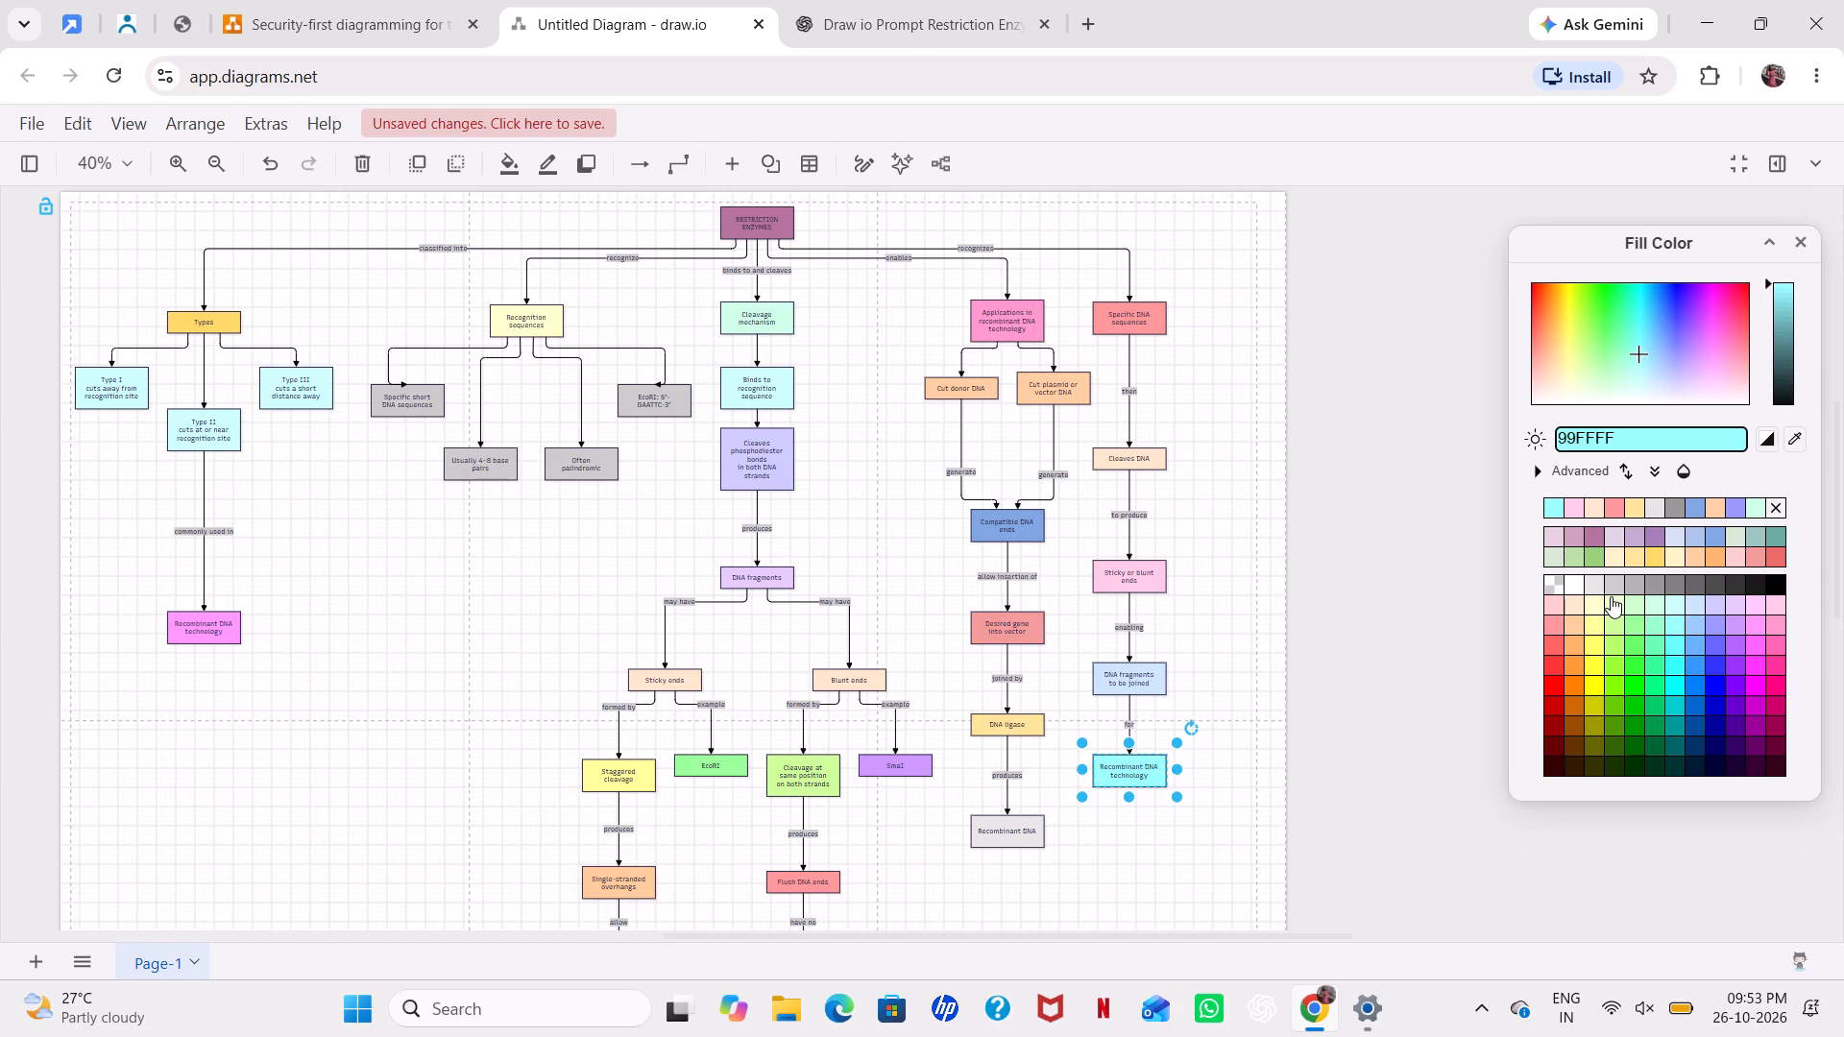
click(1611, 596)
click(1595, 595)
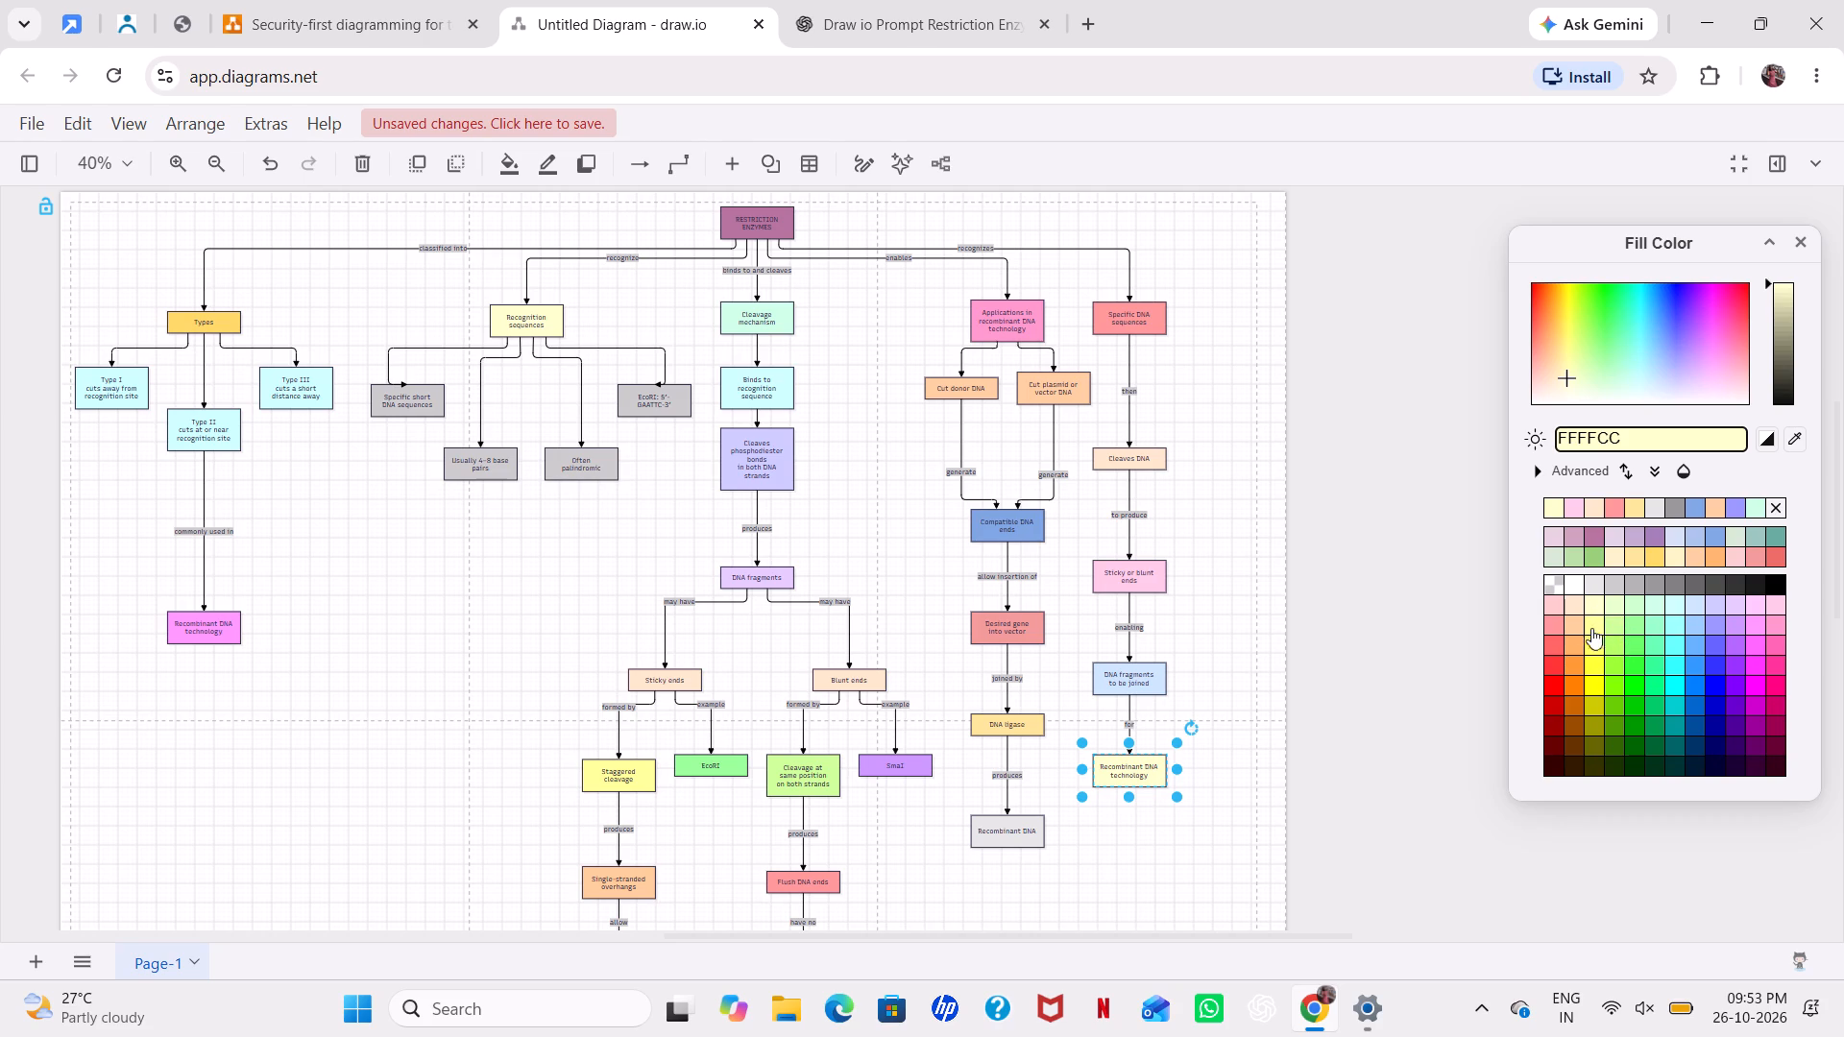
click(1573, 623)
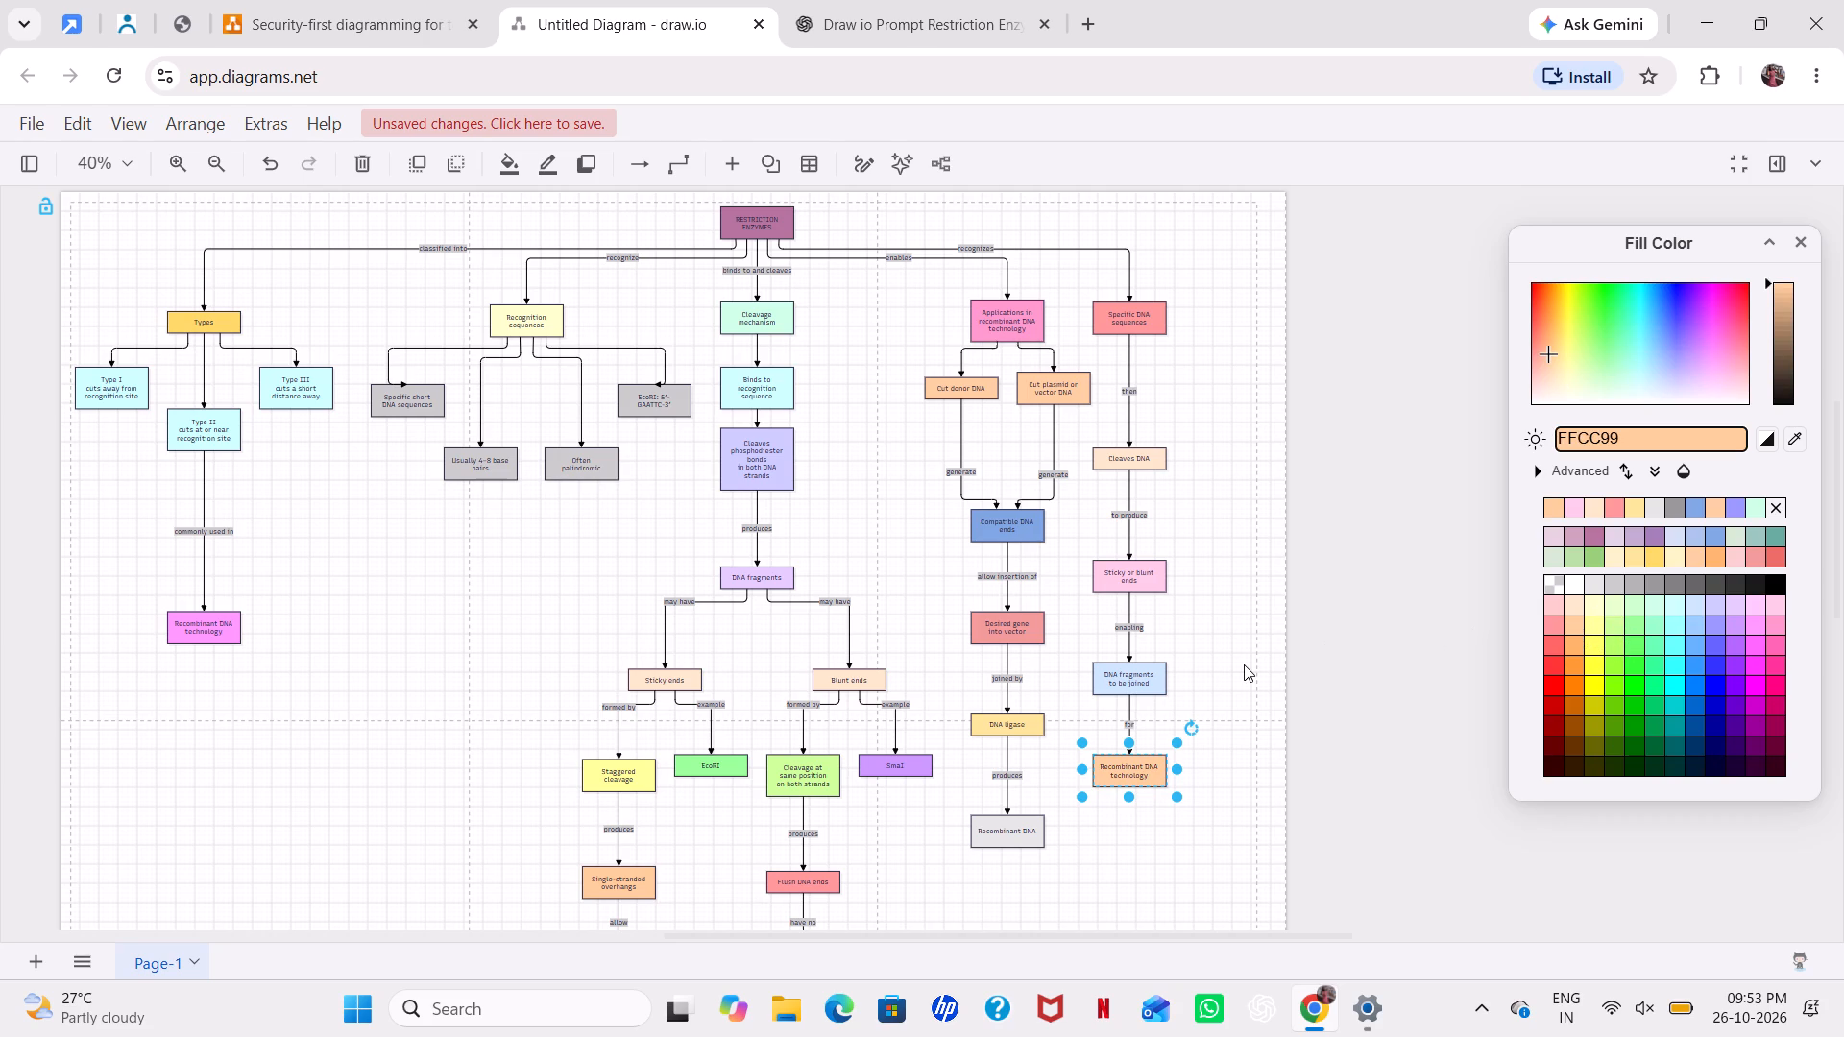
click(1568, 589)
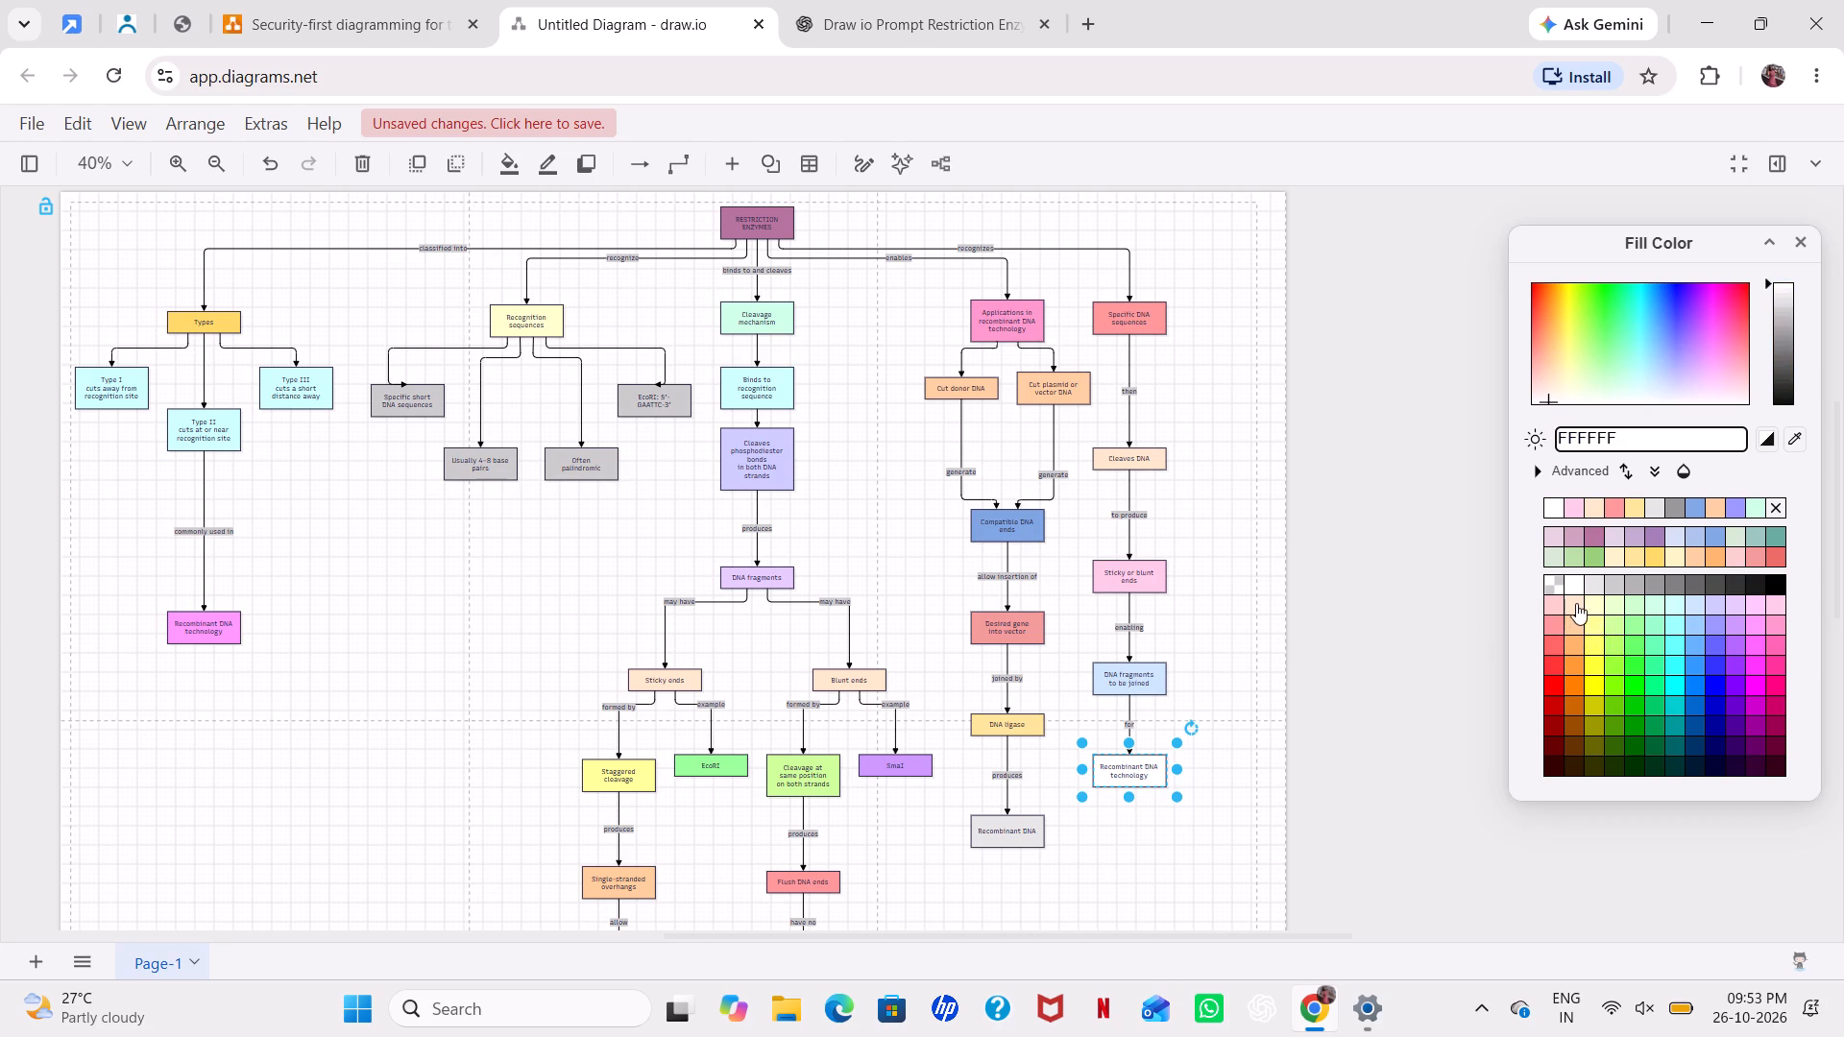
click(1568, 601)
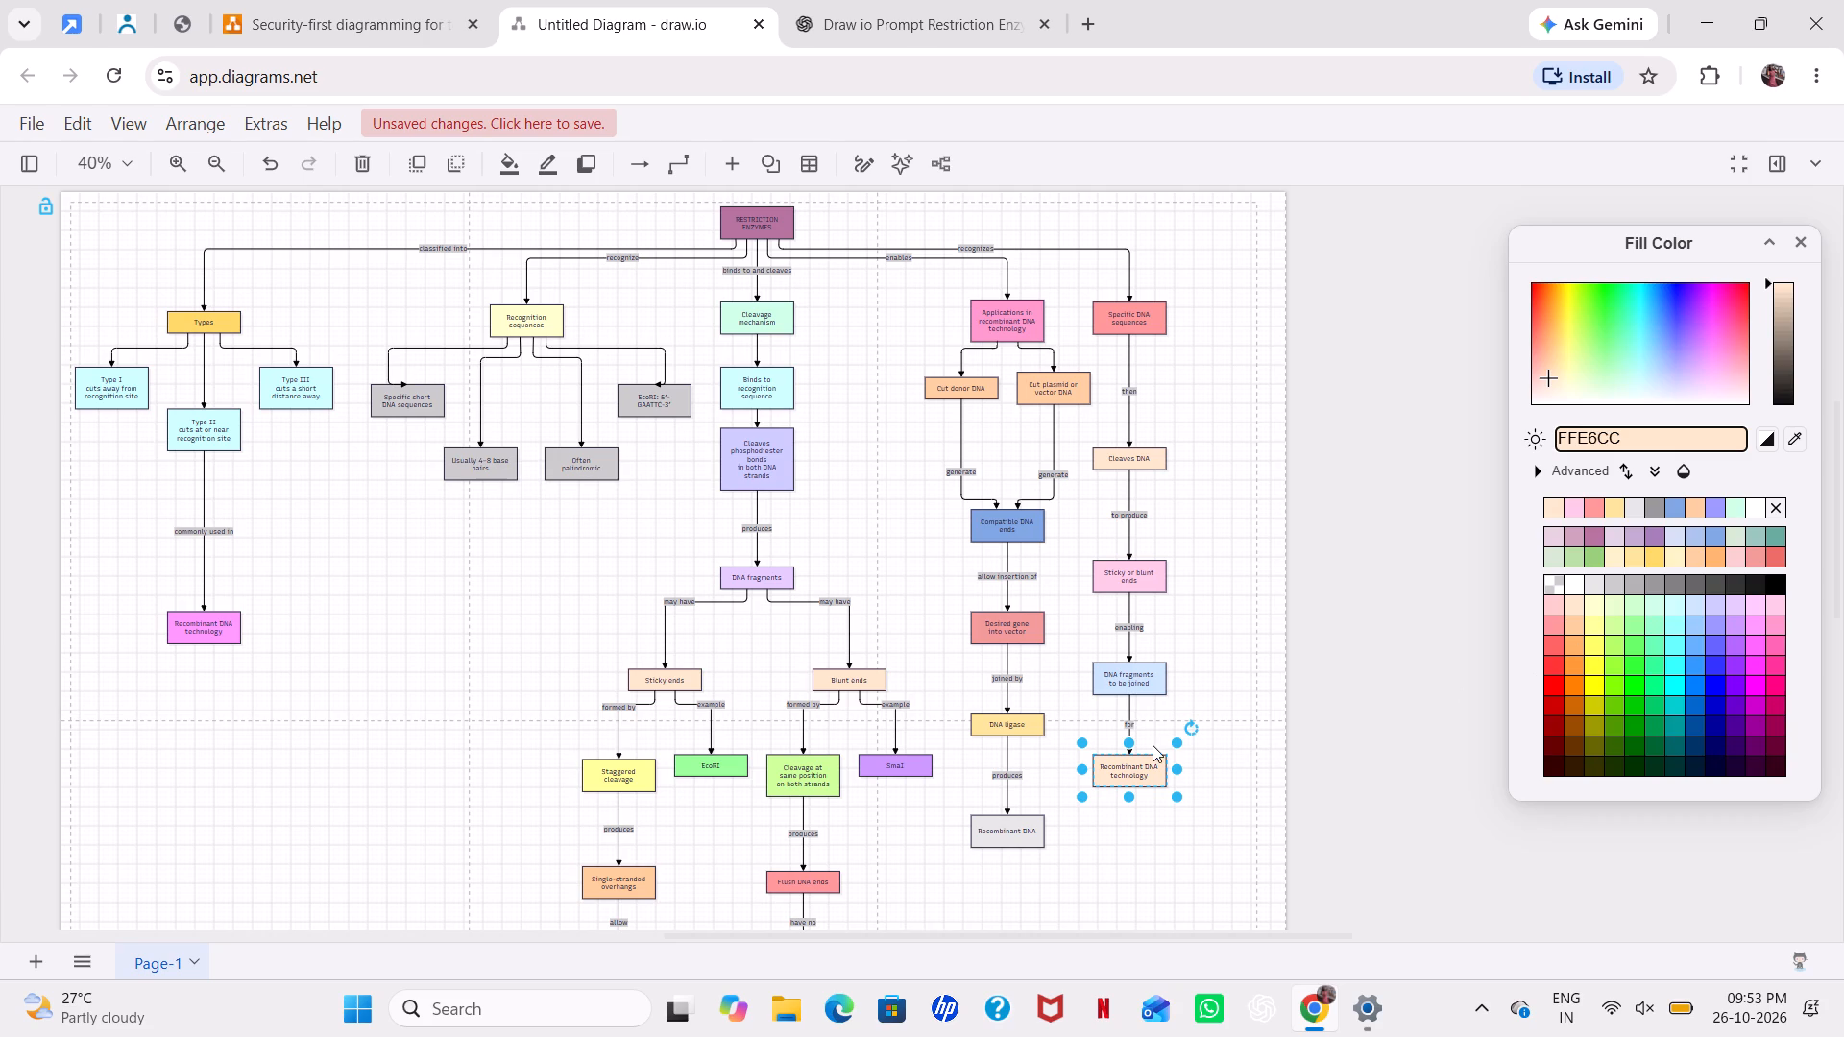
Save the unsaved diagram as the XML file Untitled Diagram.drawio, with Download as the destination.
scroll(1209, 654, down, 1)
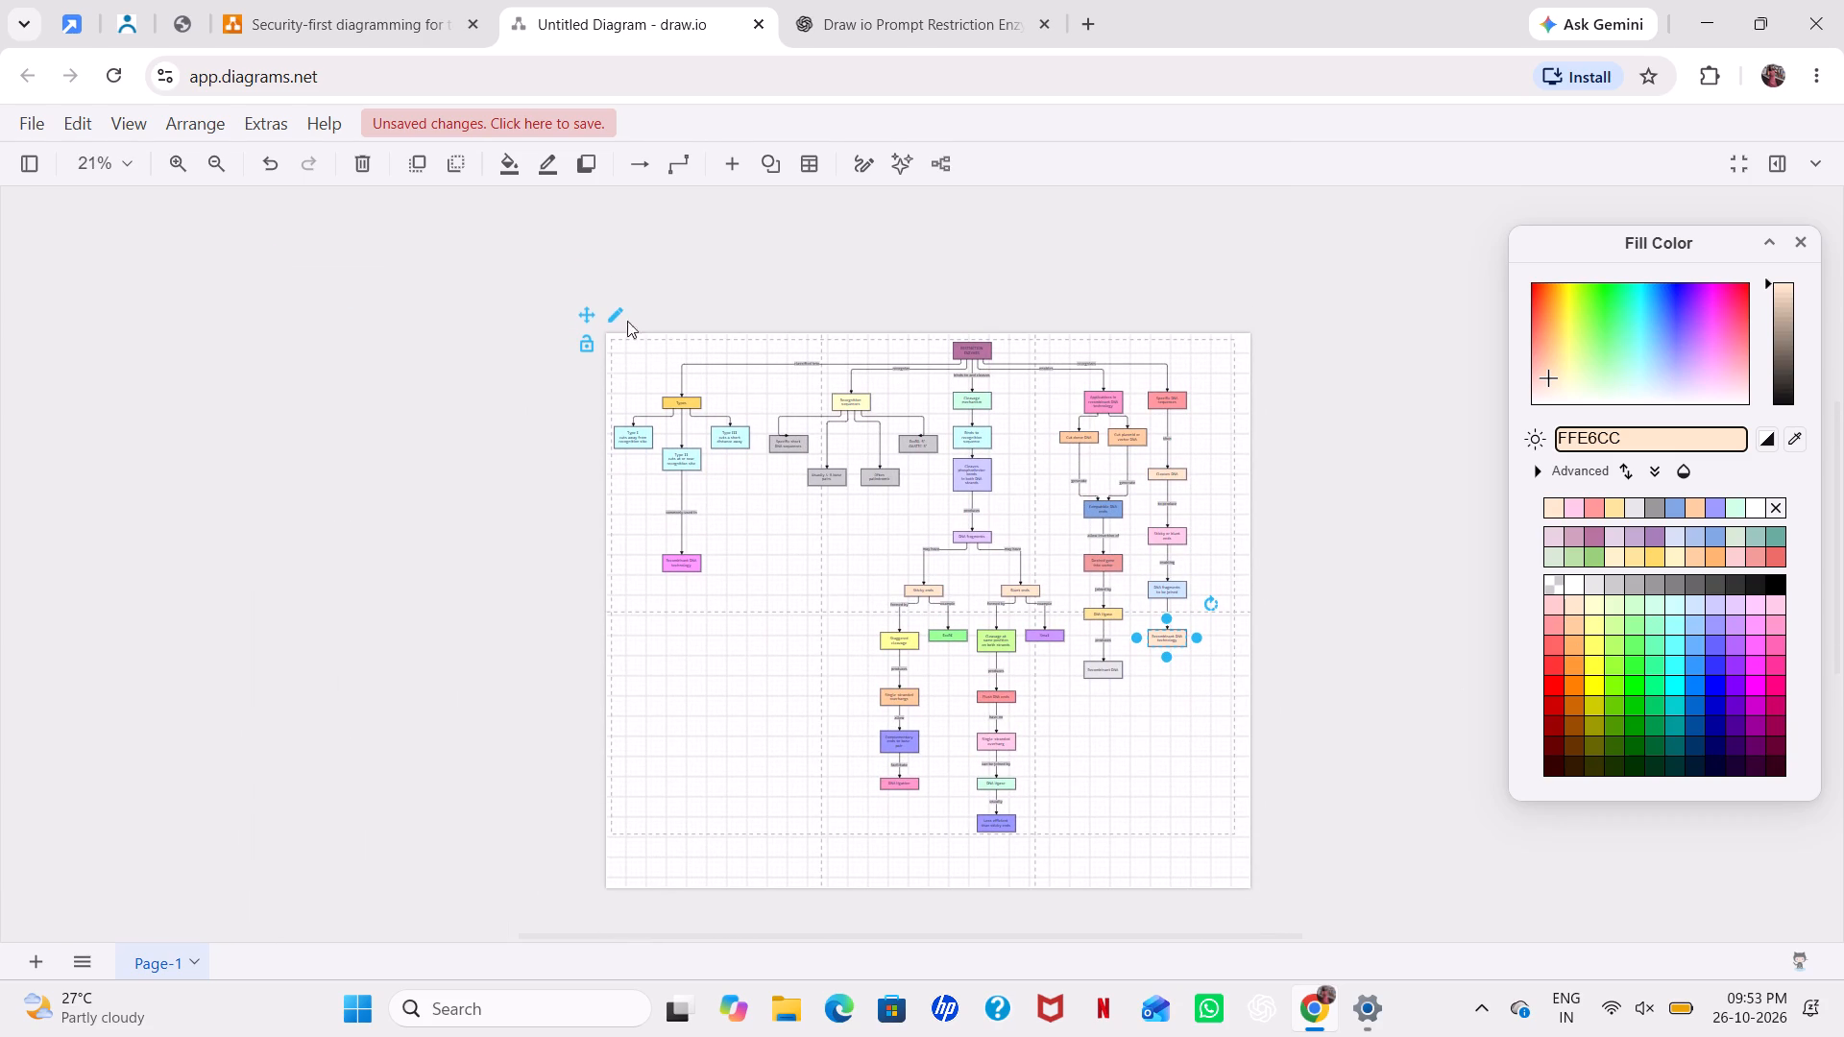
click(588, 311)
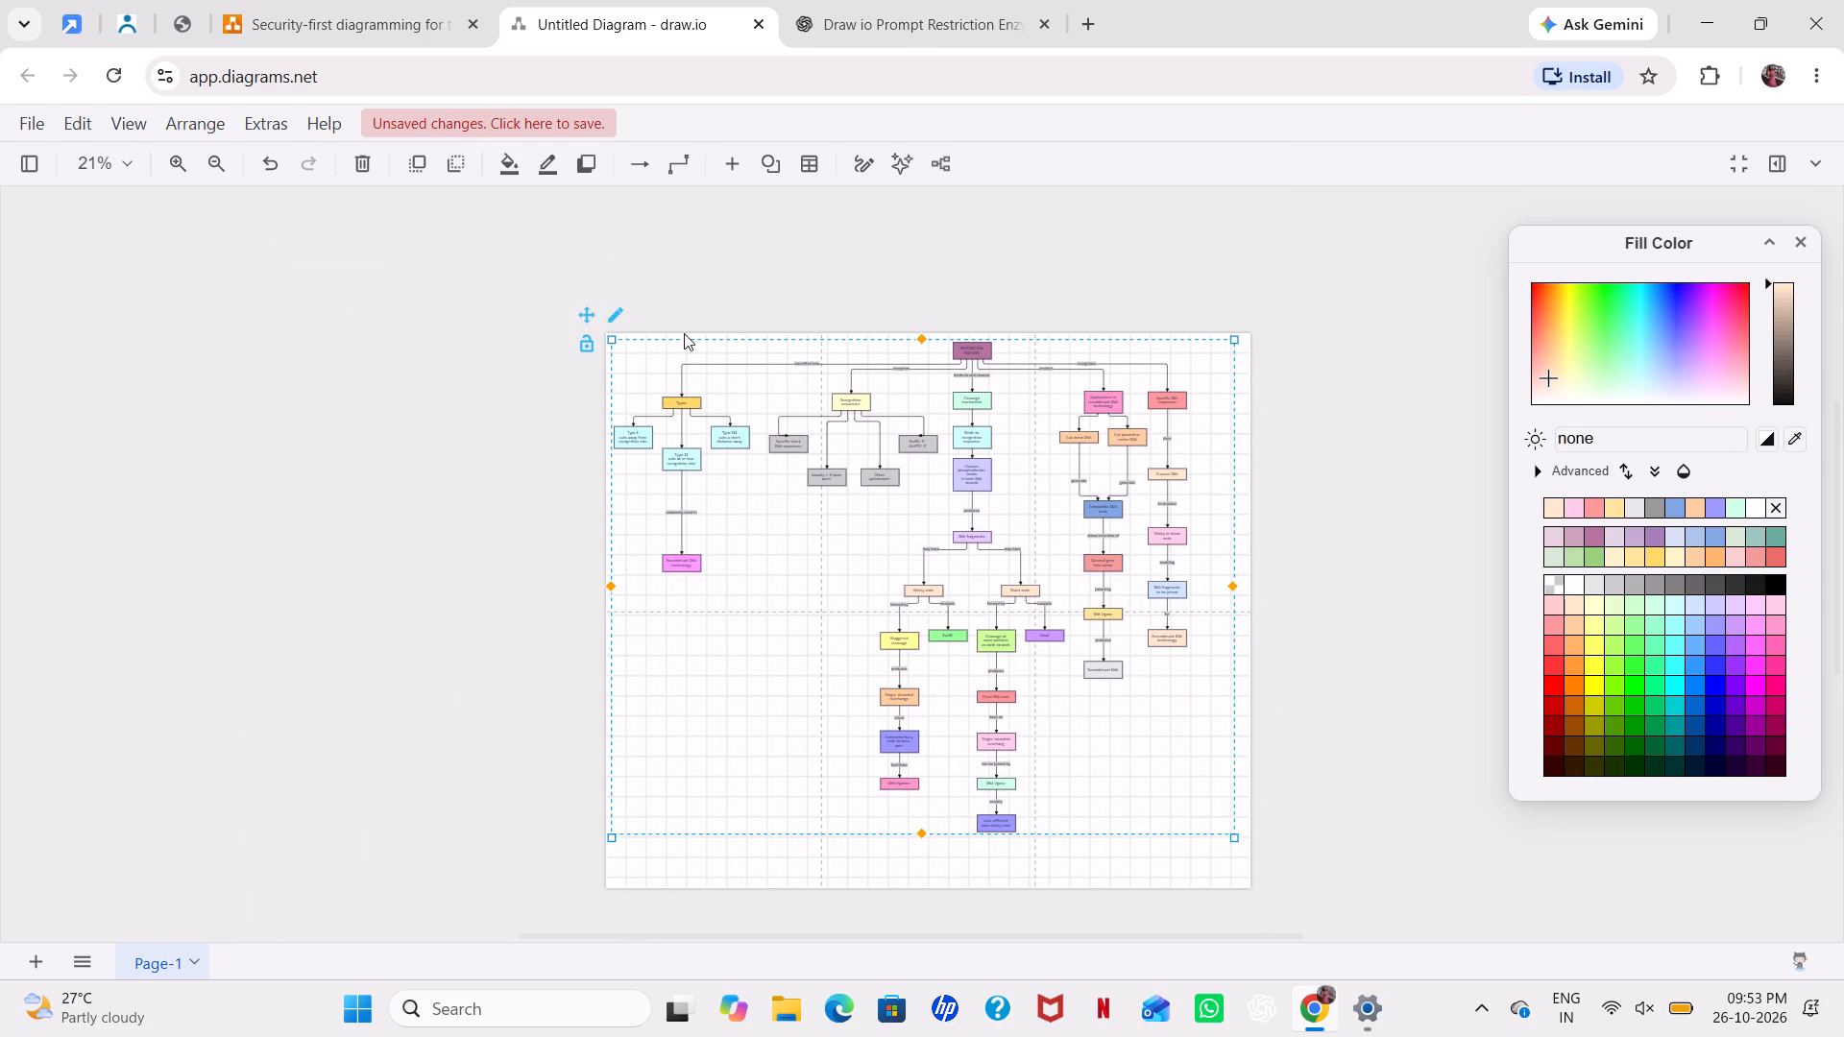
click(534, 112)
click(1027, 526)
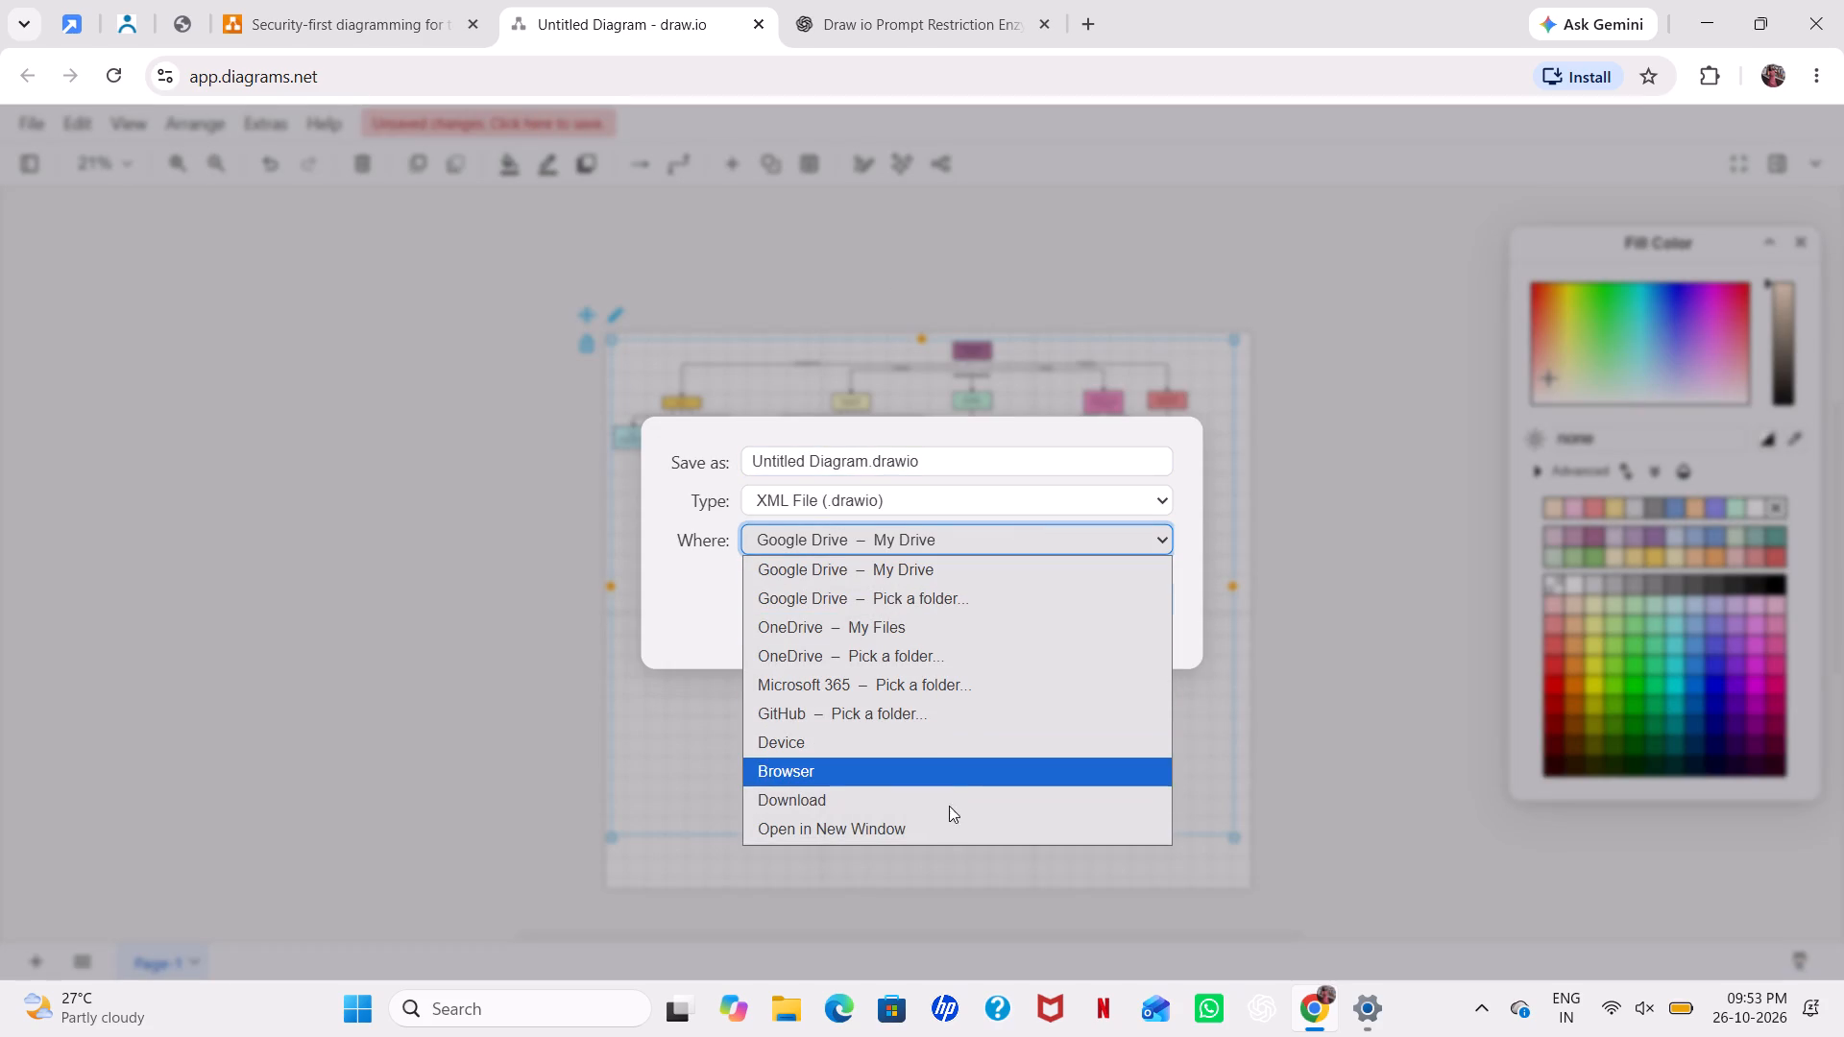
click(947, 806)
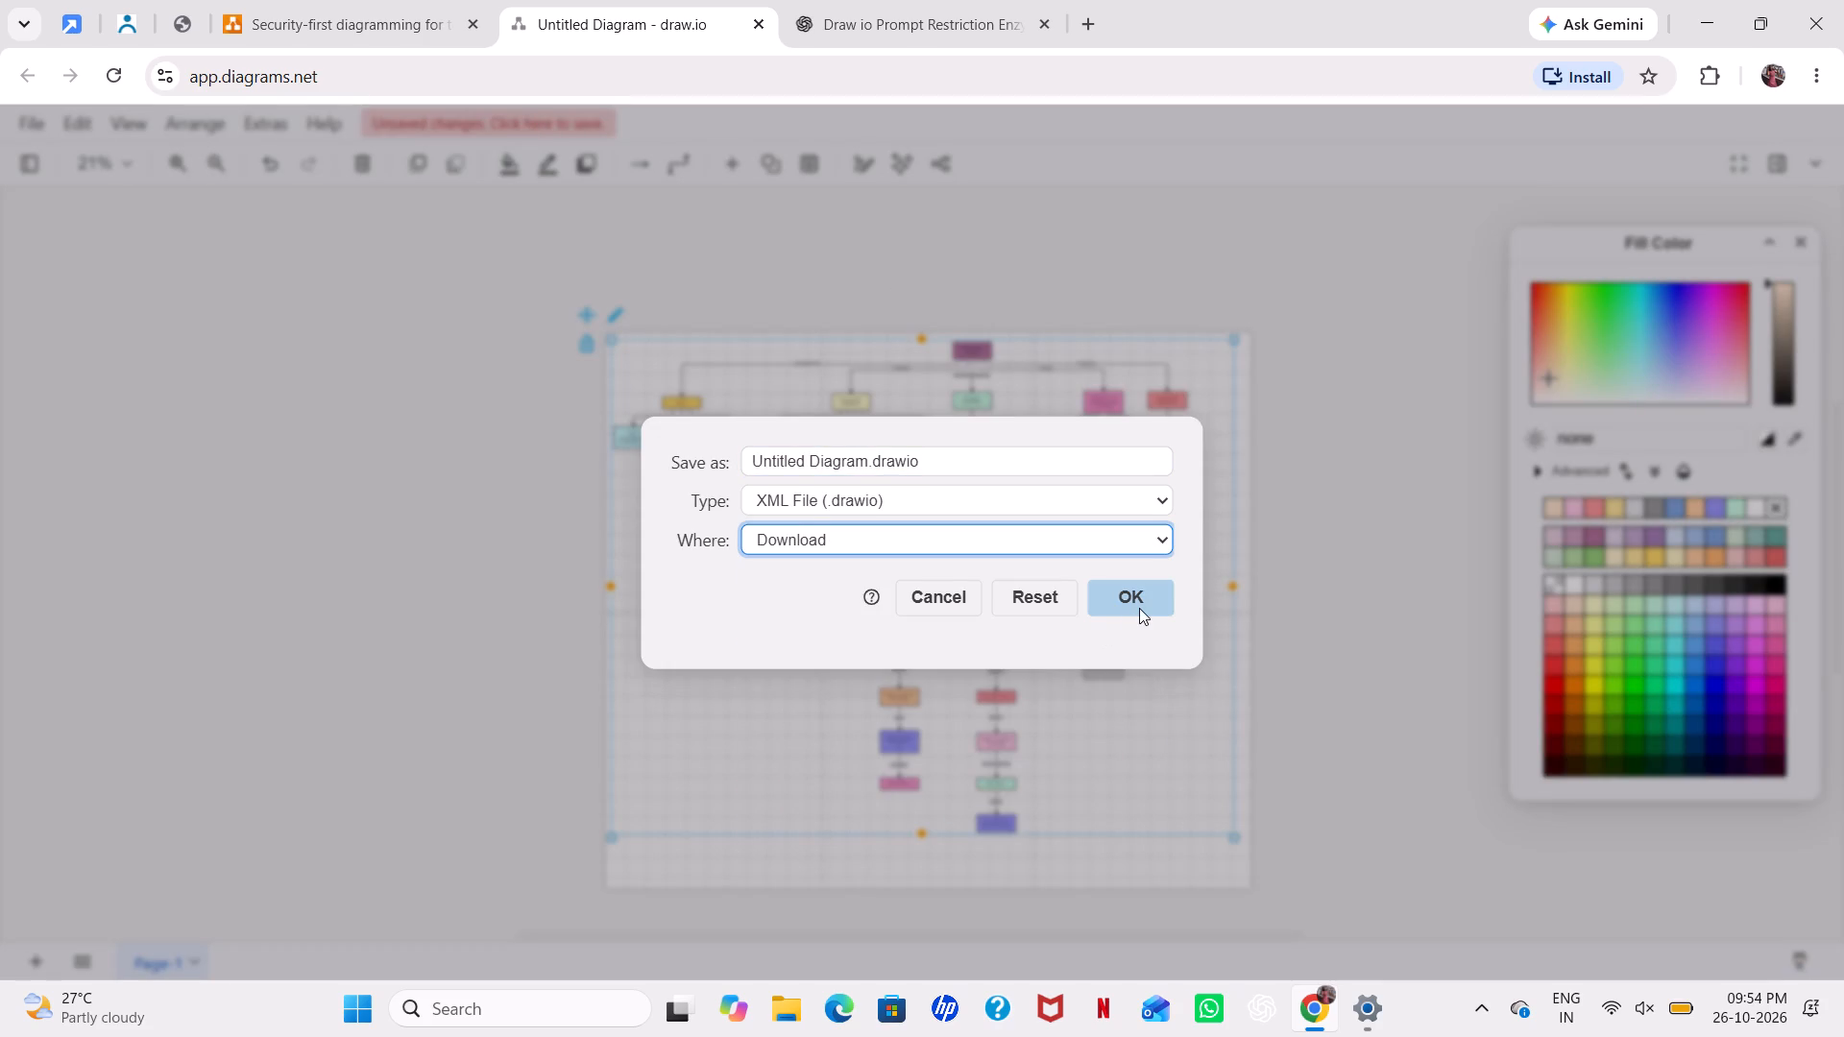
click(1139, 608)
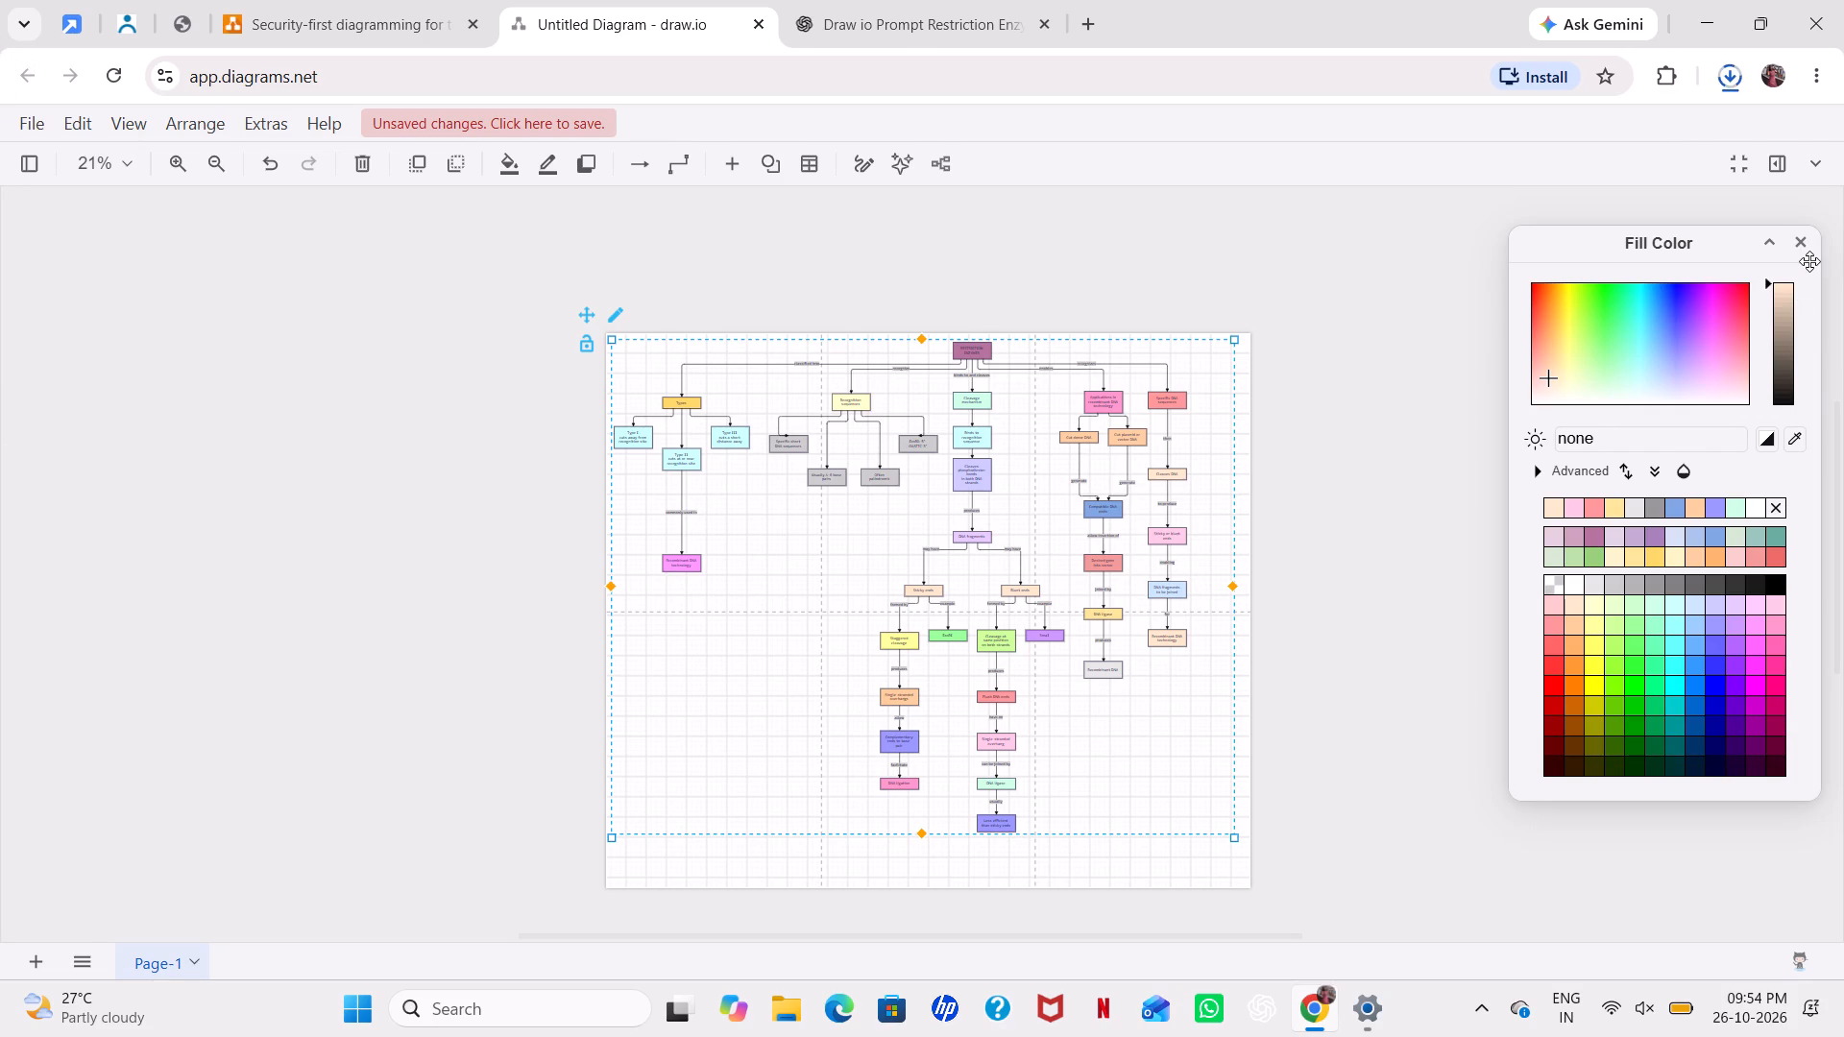
Locate the downloaded diagram in File Explorer's Downloads folder and try to open Untitled Diagram.drawio.
click(1735, 90)
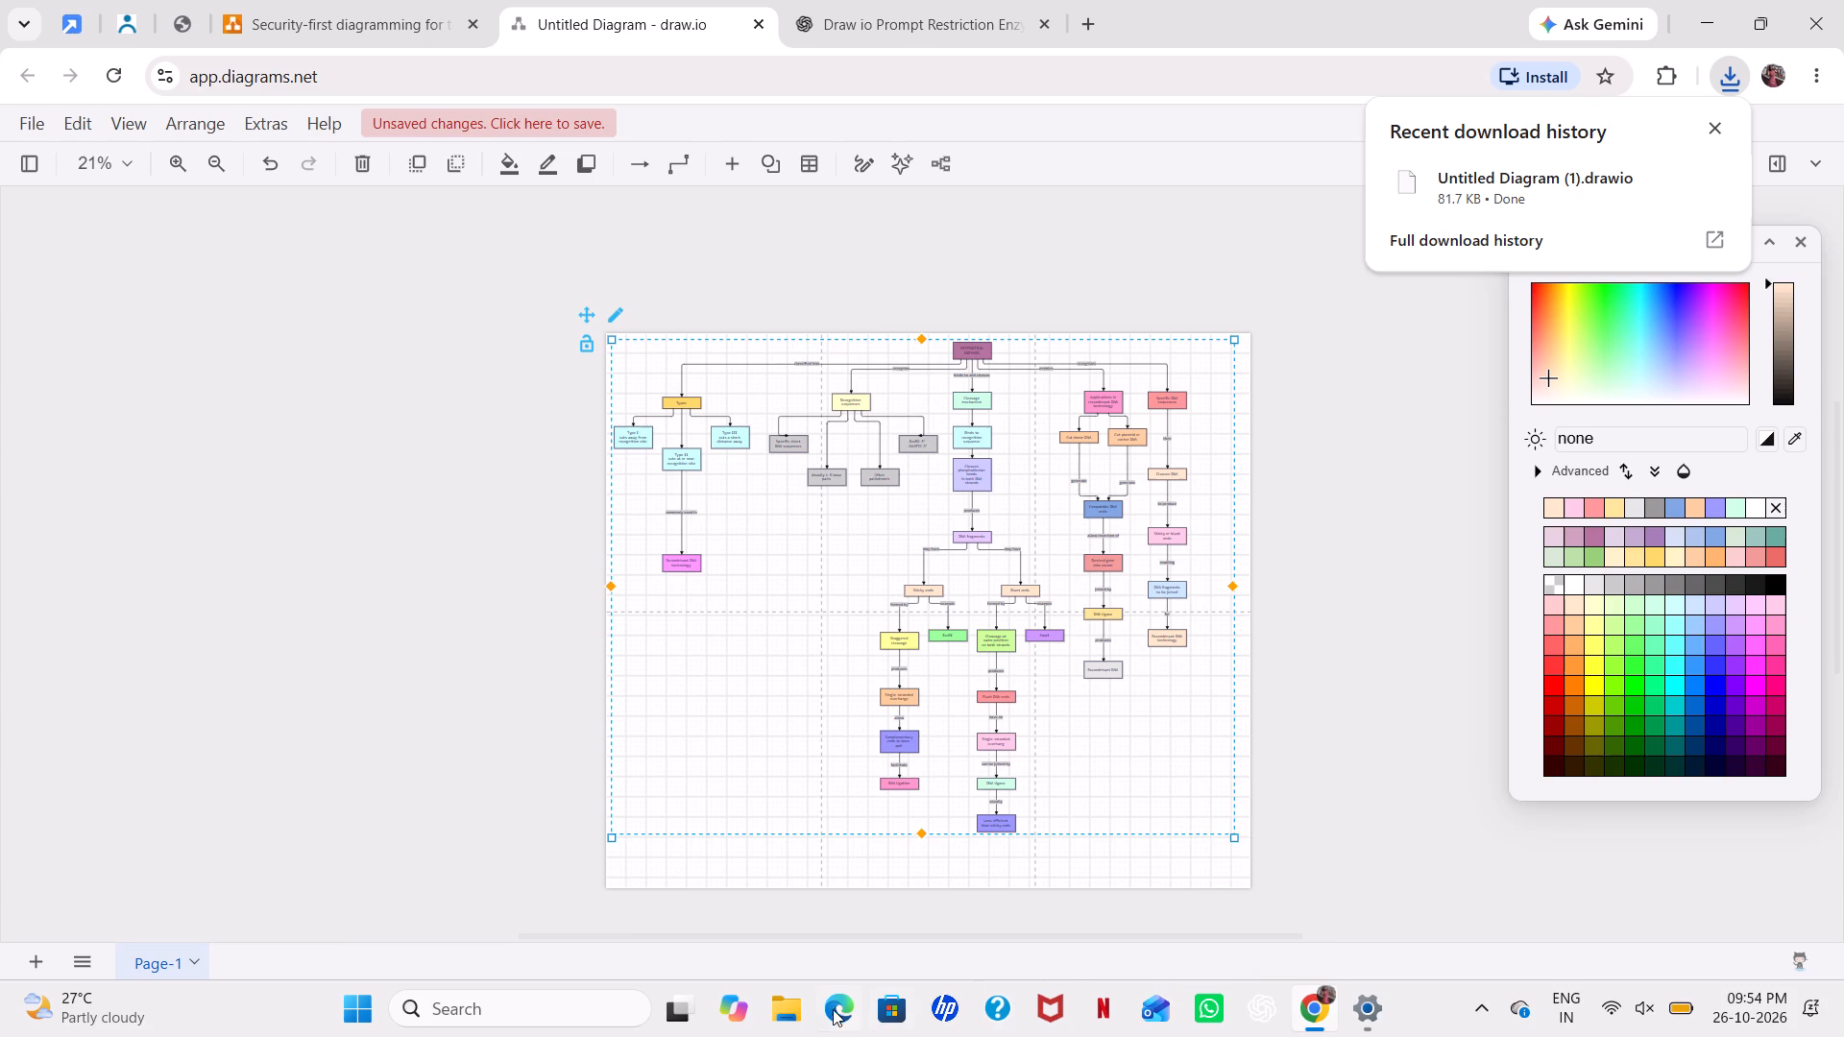
click(787, 1013)
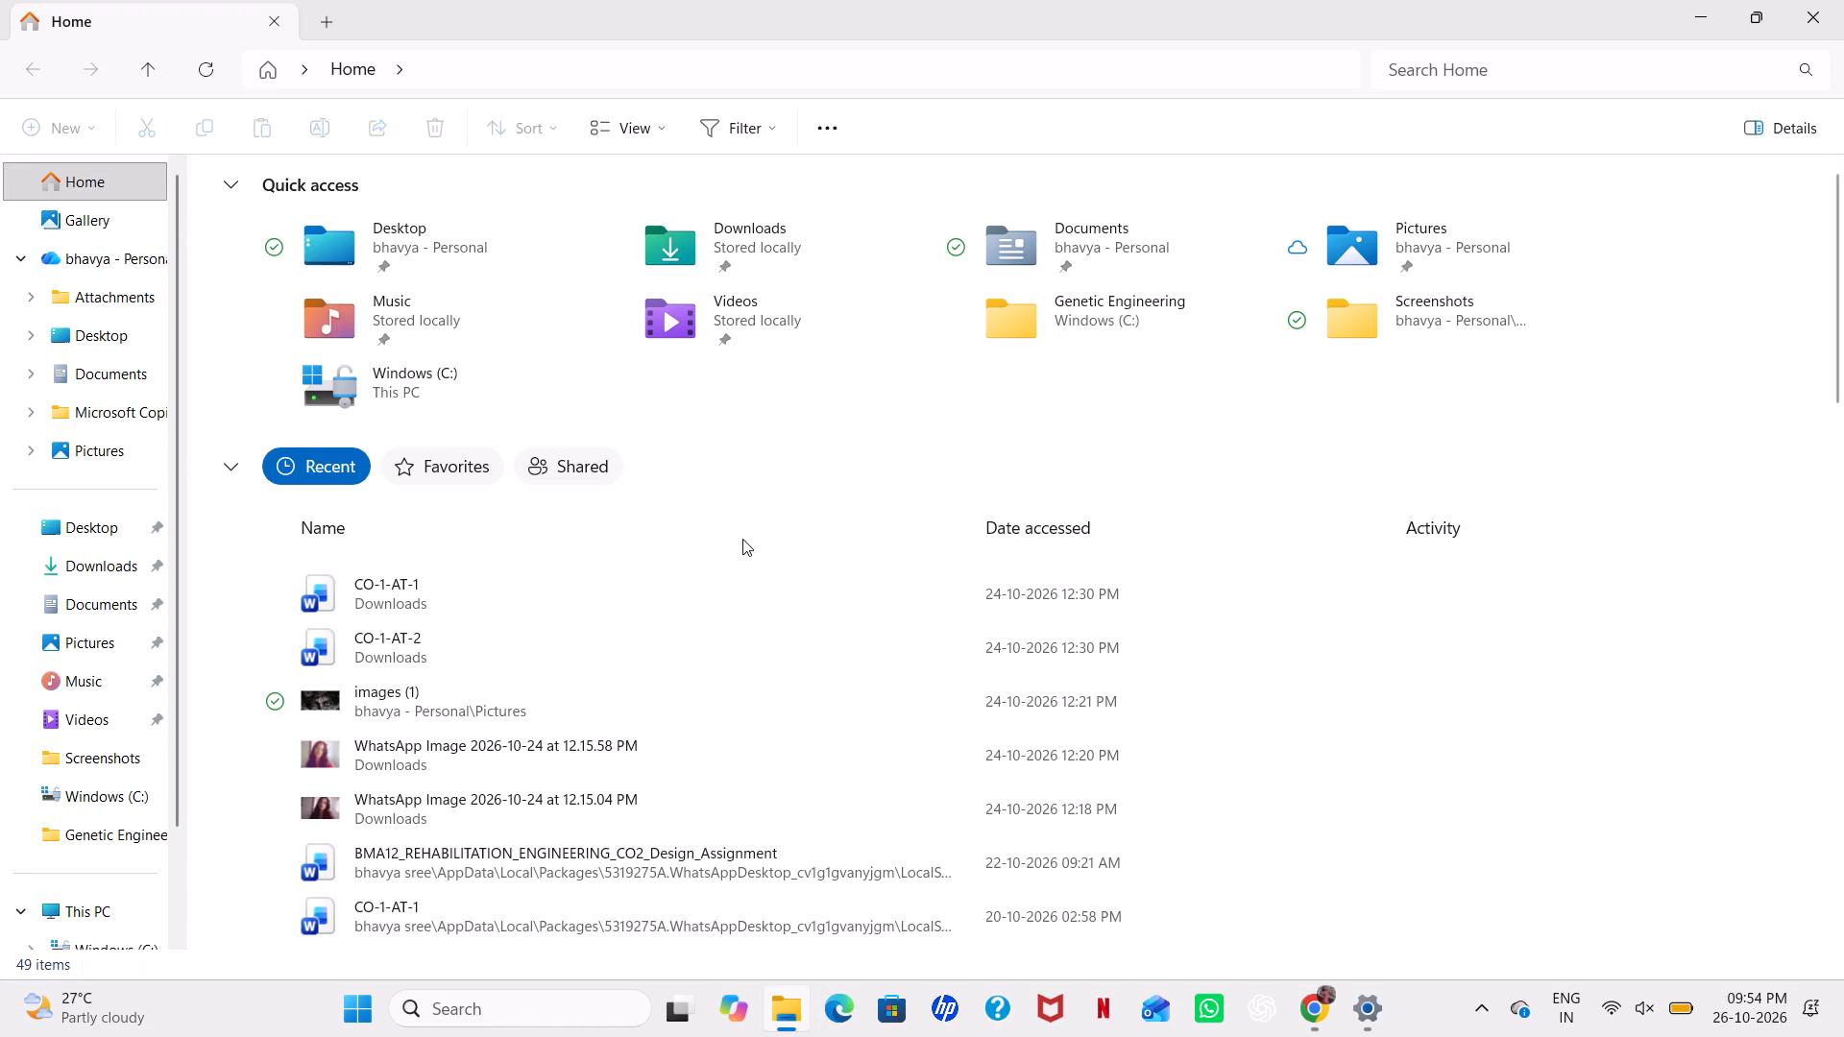
scroll(627, 604, up, 3)
click(209, 77)
click(118, 557)
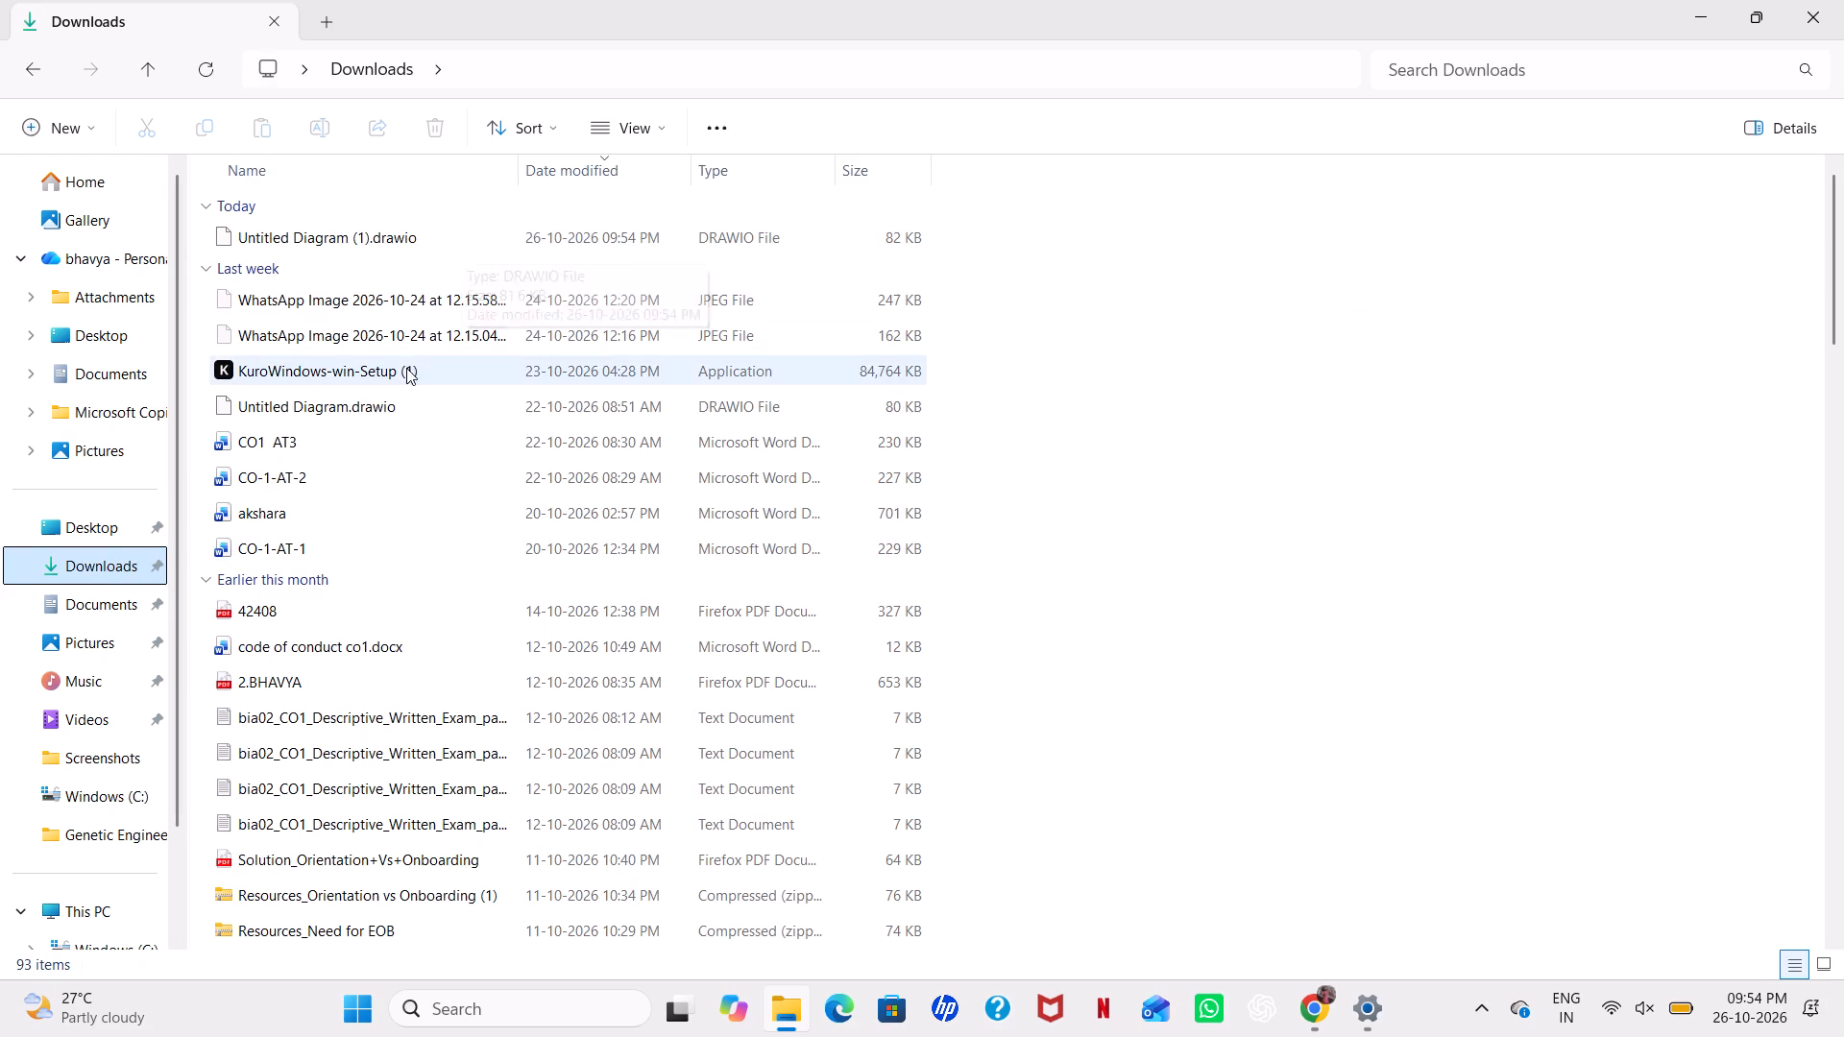
double_click(423, 419)
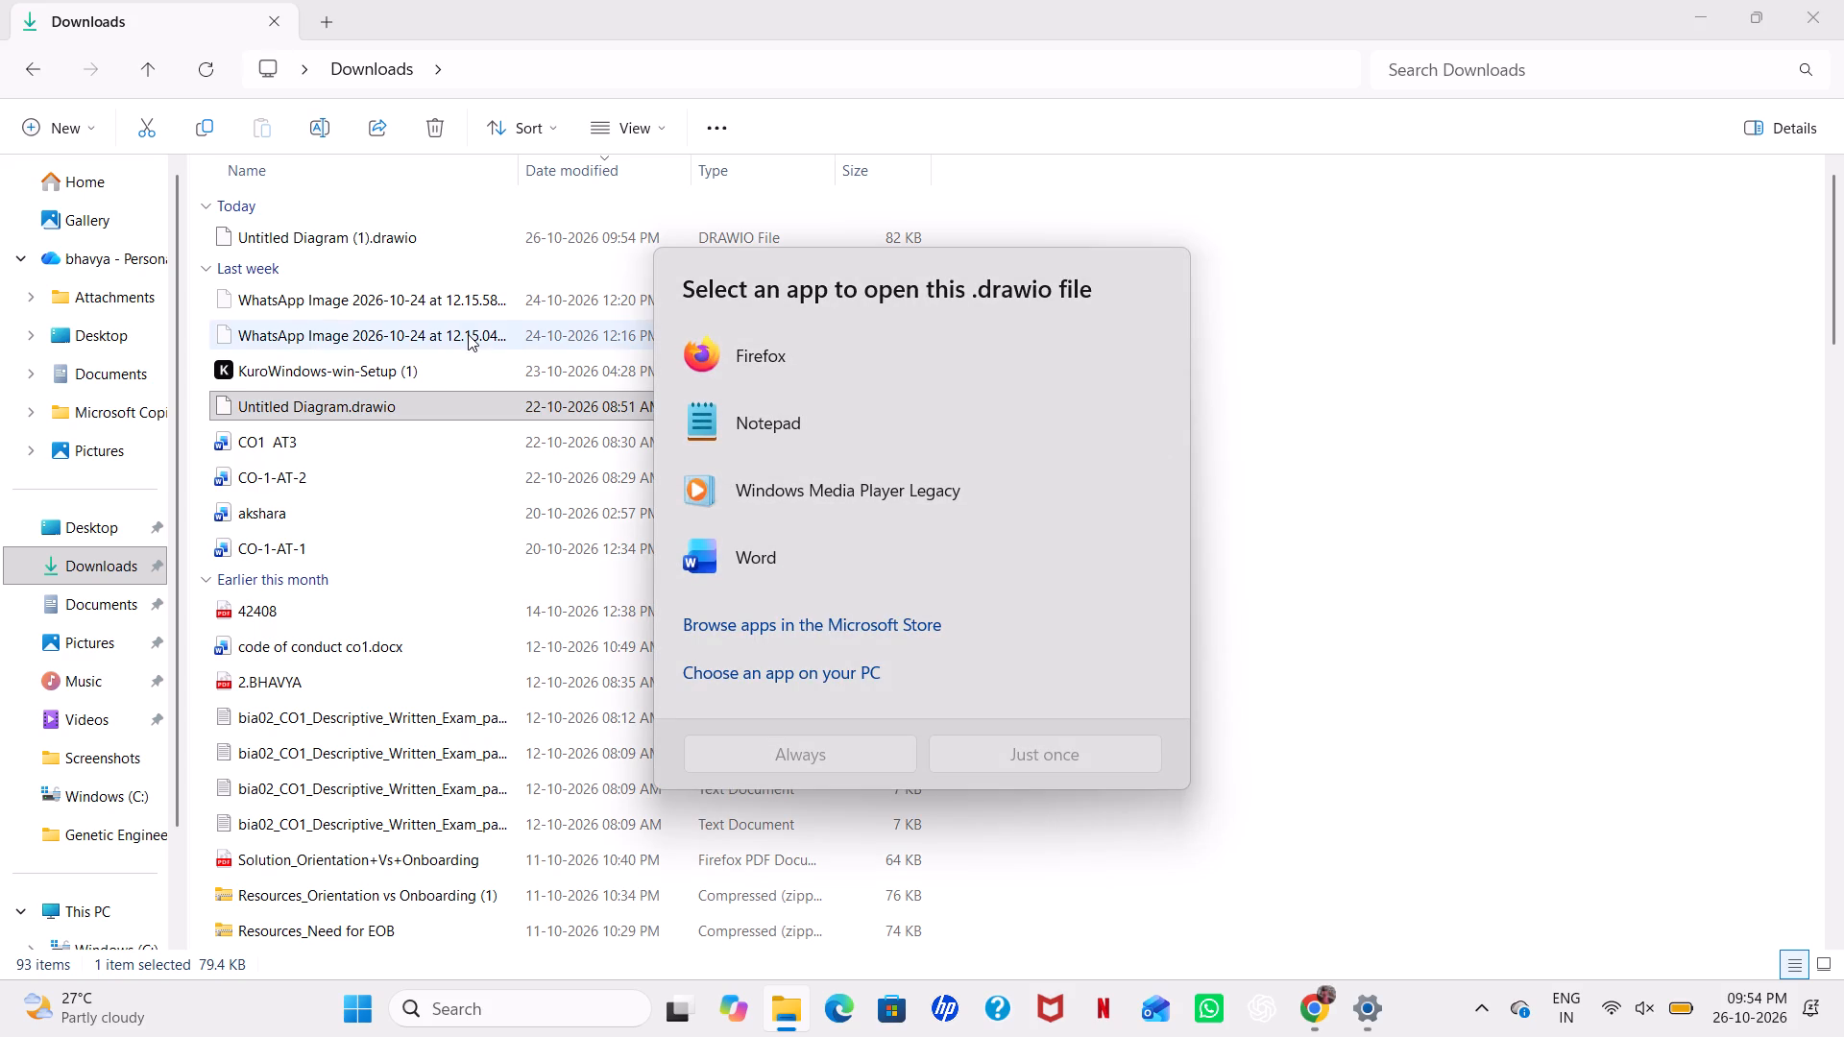
Delete Untitled Diagram.drawio and Untitled Diagram (1).drawio from the Downloads folder.
right_click(482, 404)
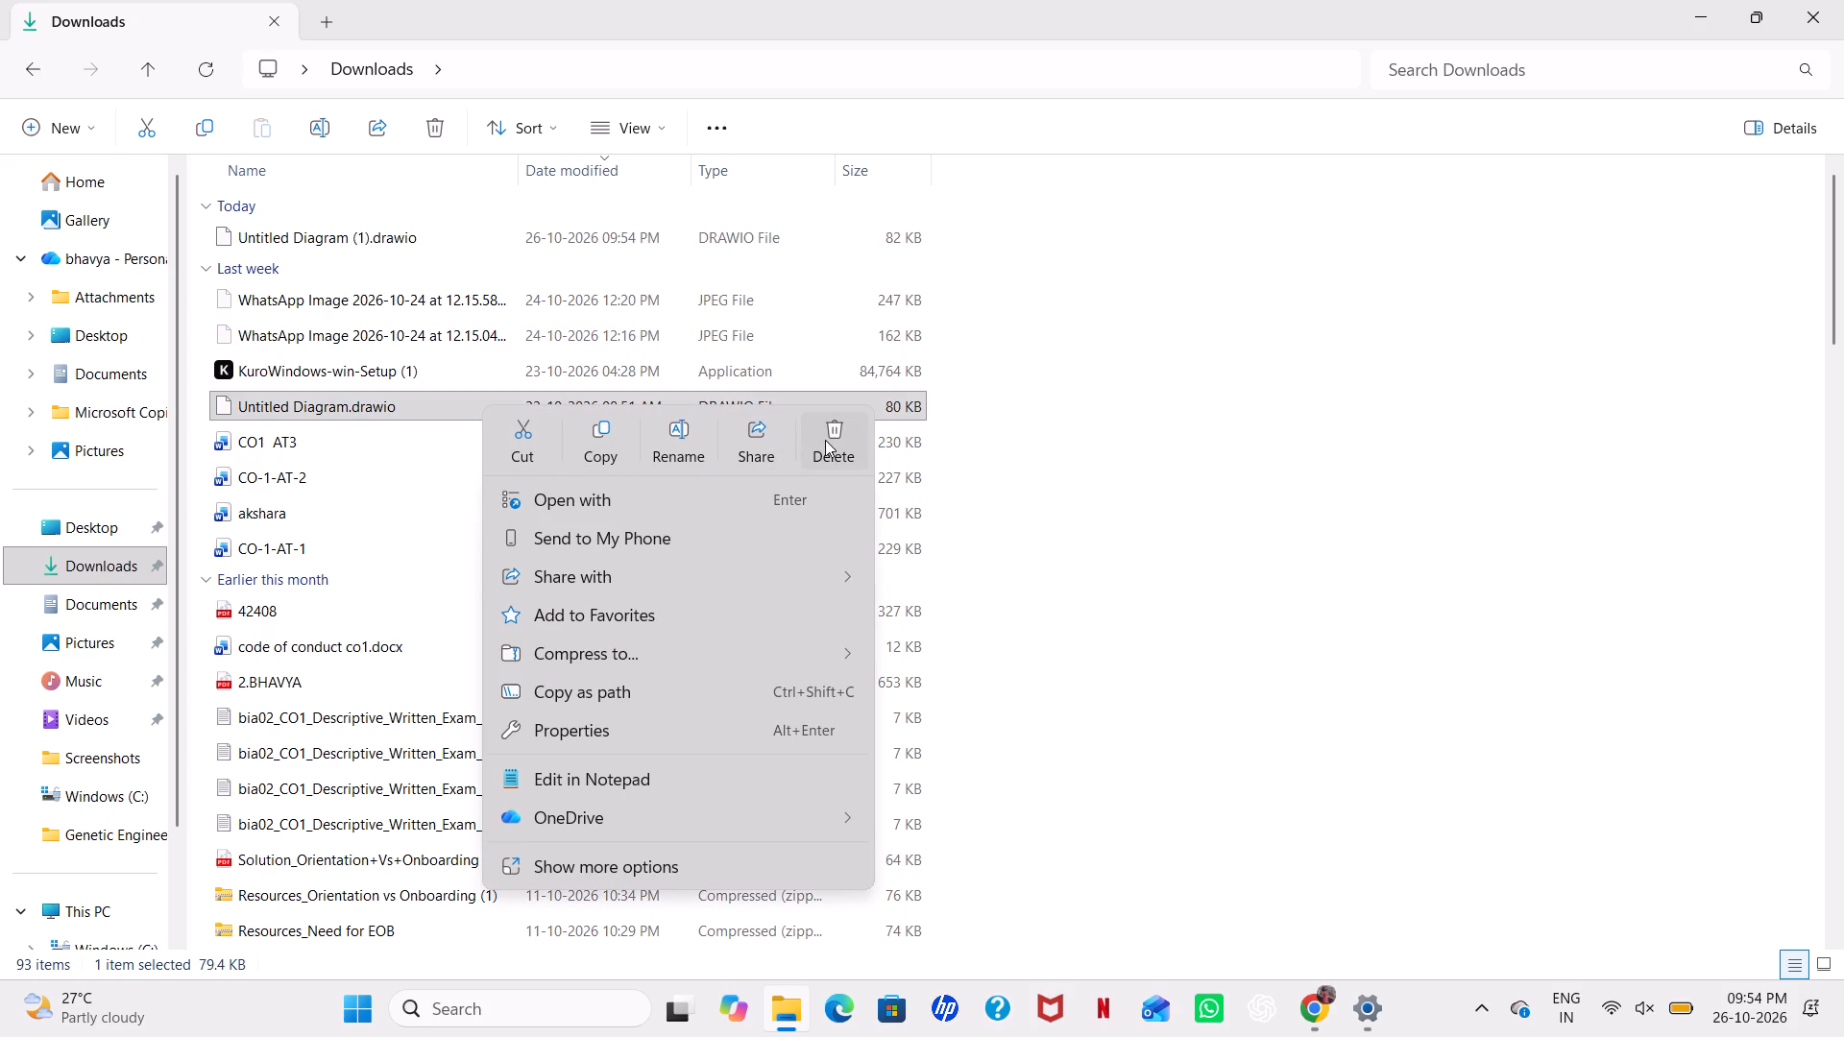
click(825, 440)
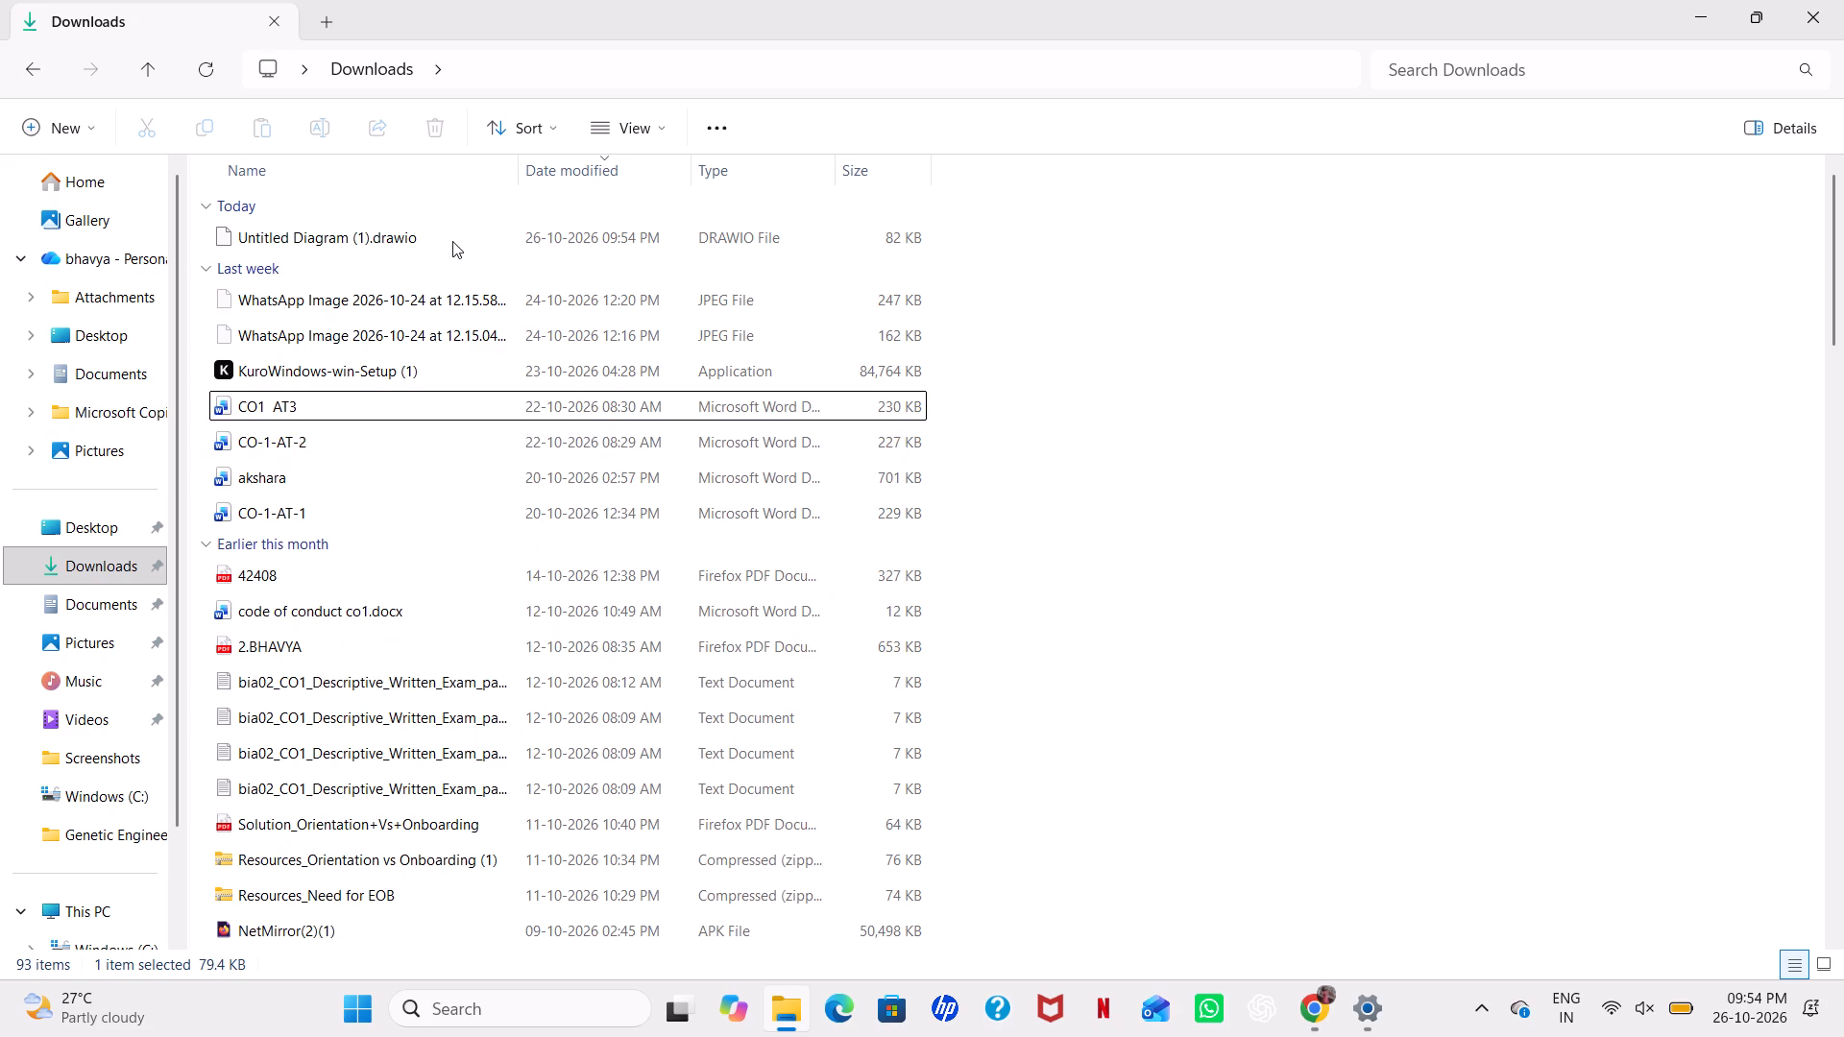
click(450, 241)
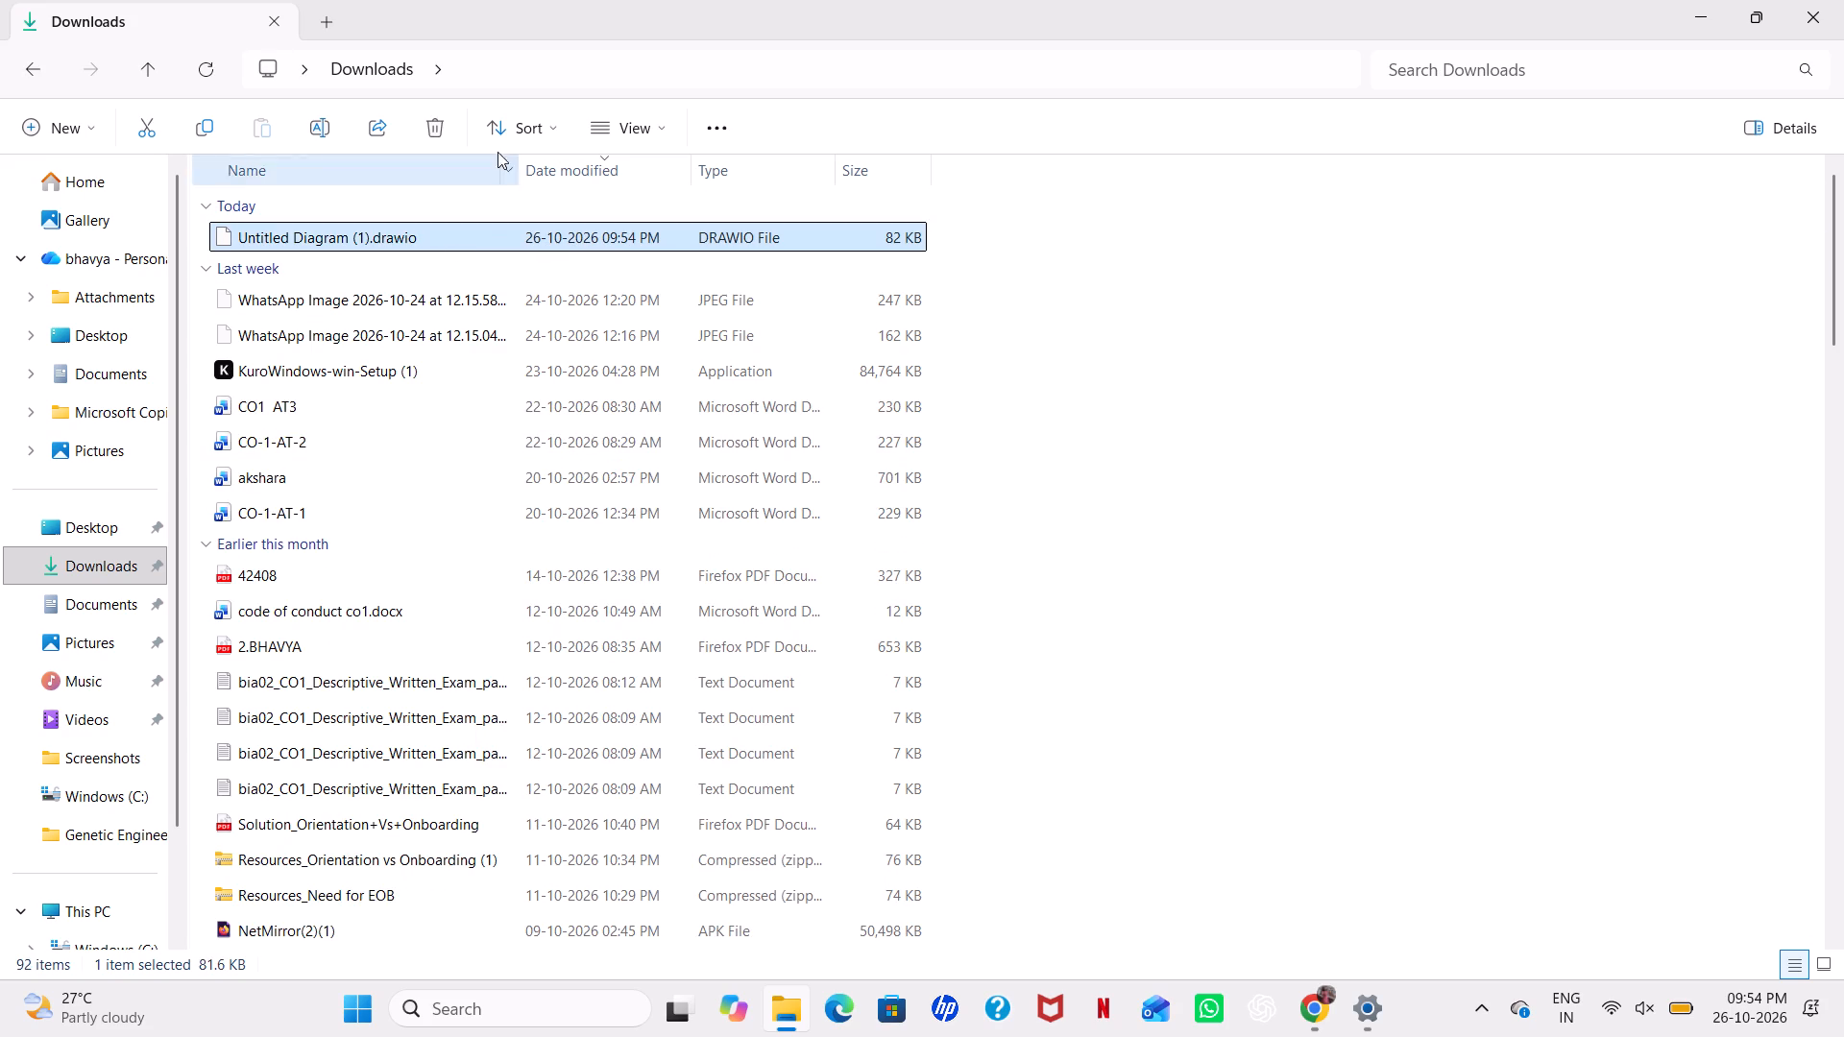
click(426, 120)
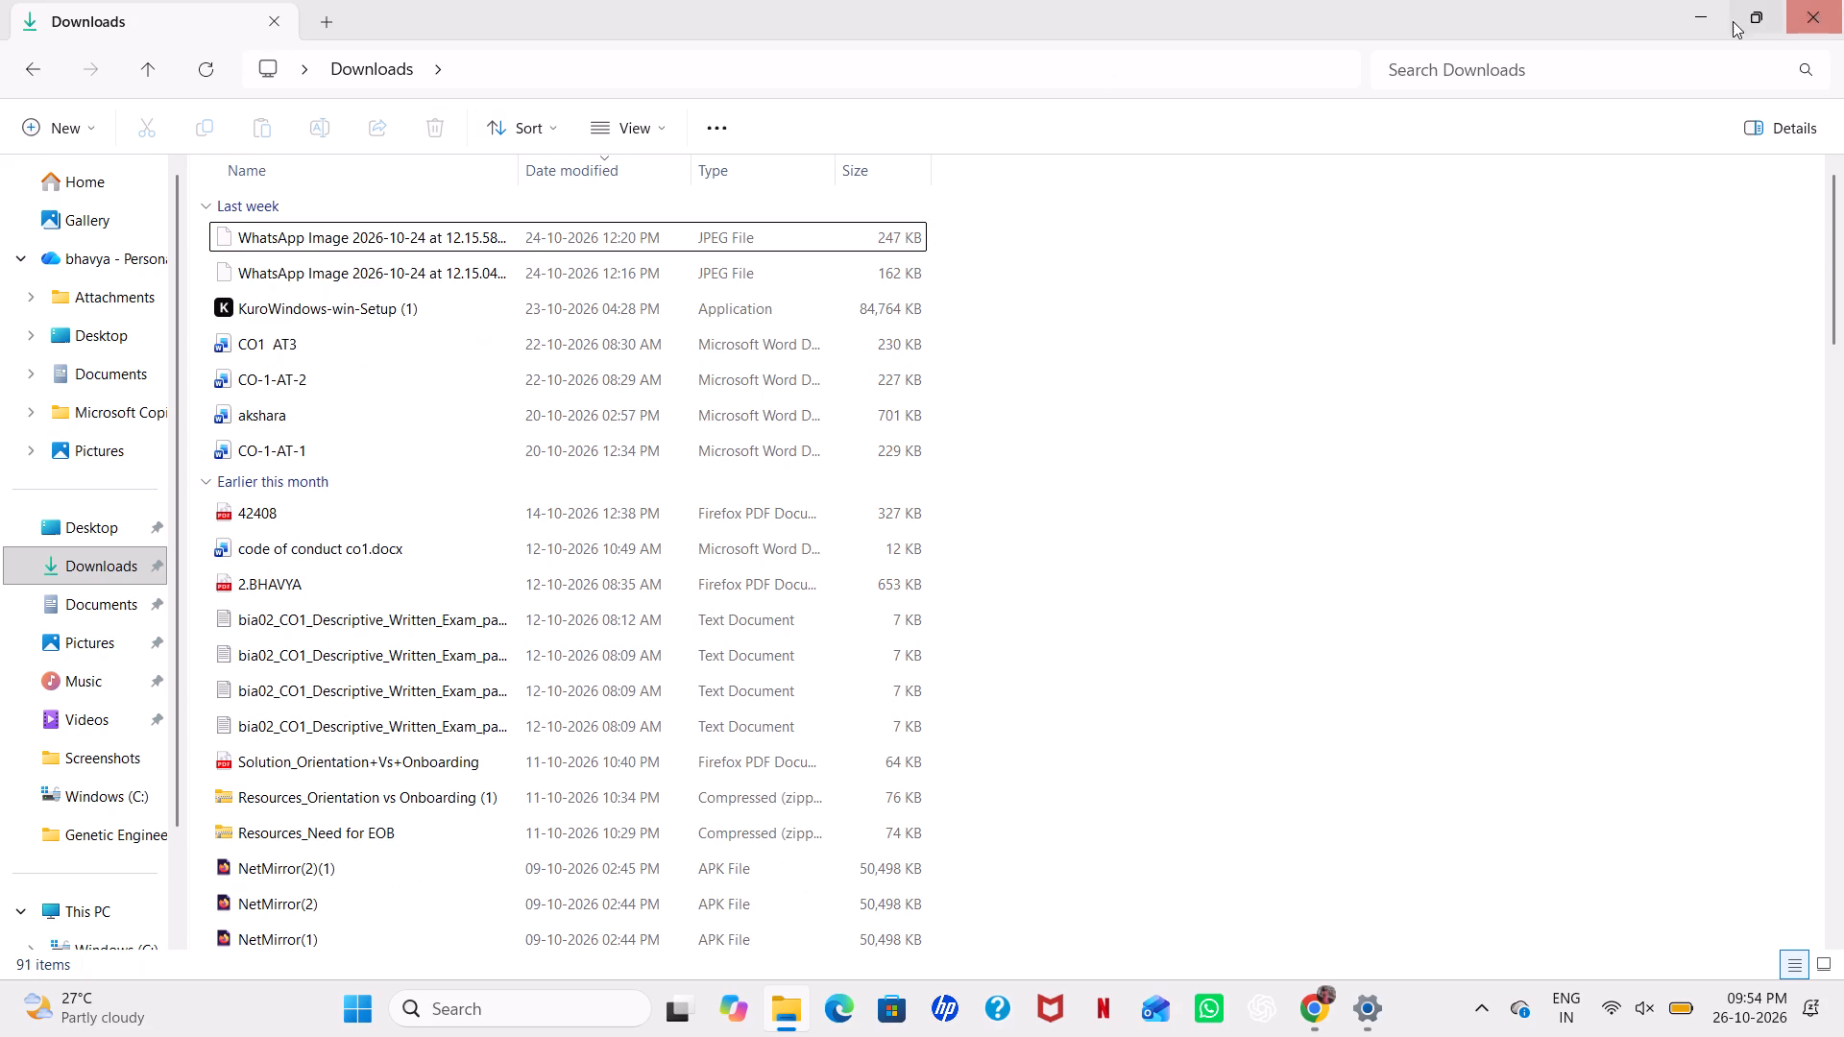
click(1705, 15)
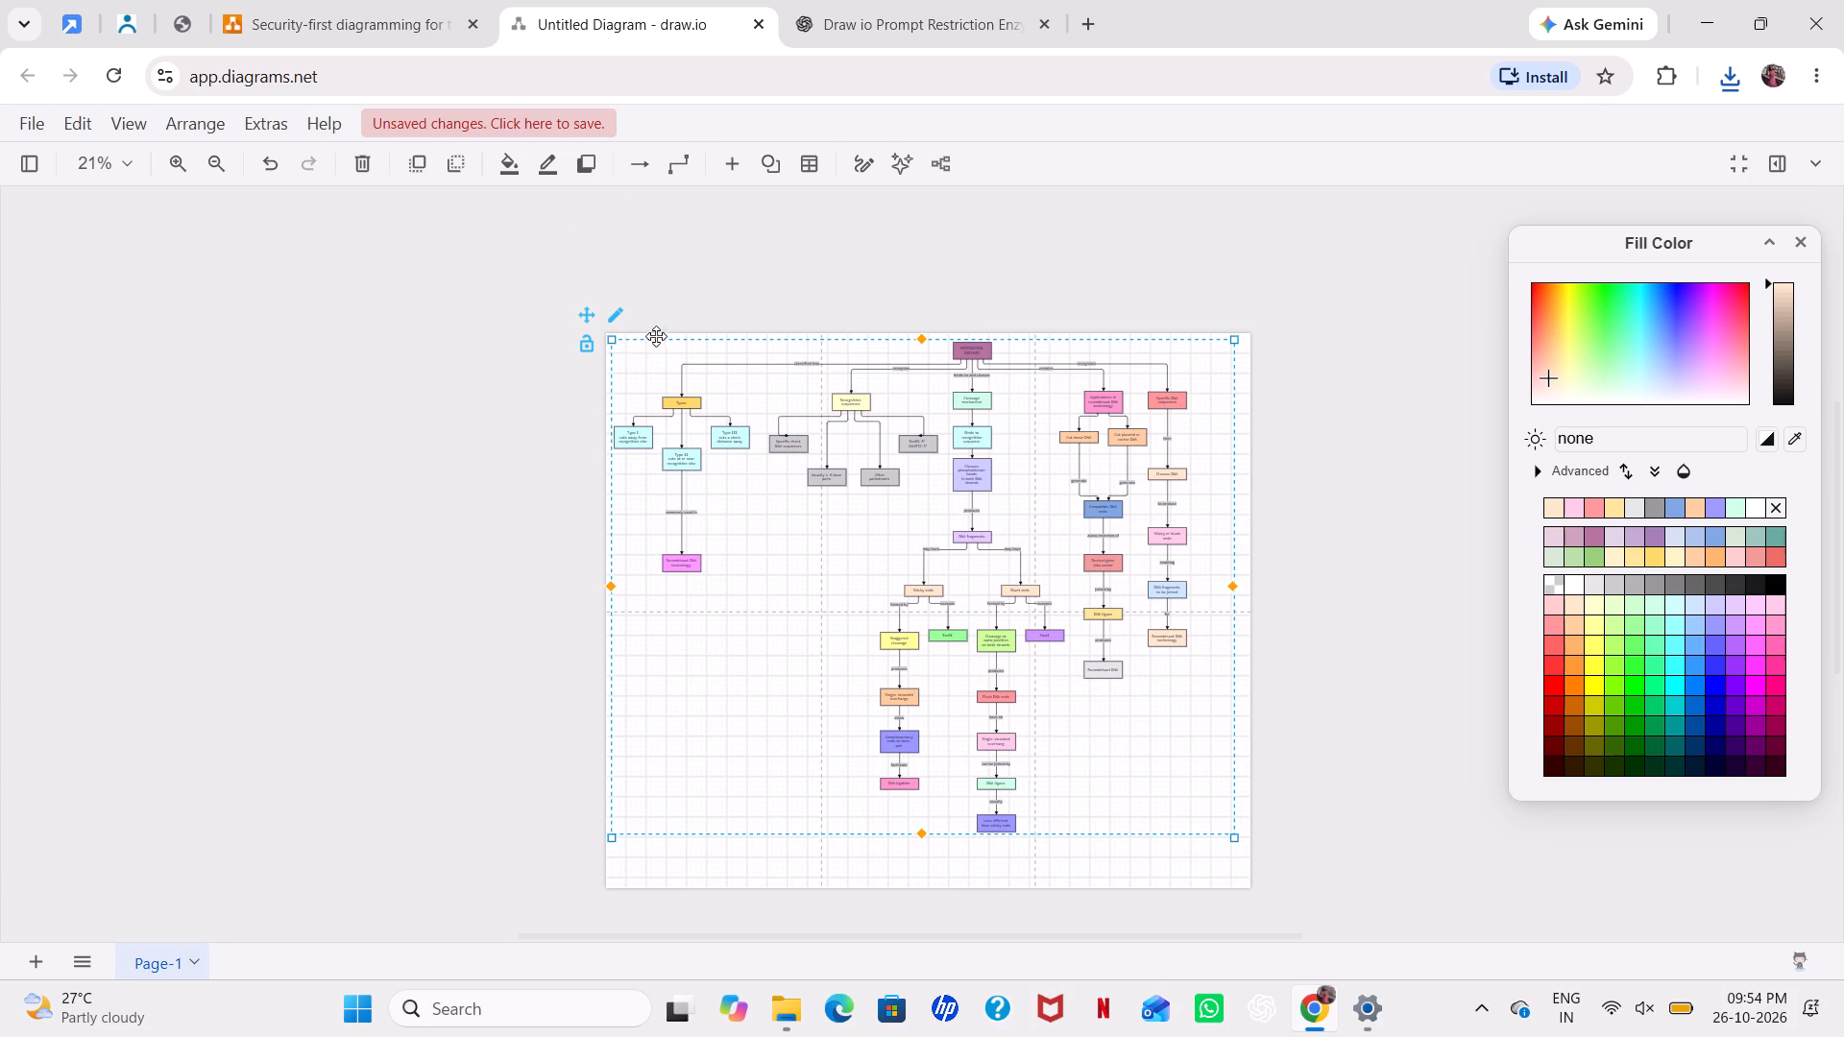
right_click(629, 352)
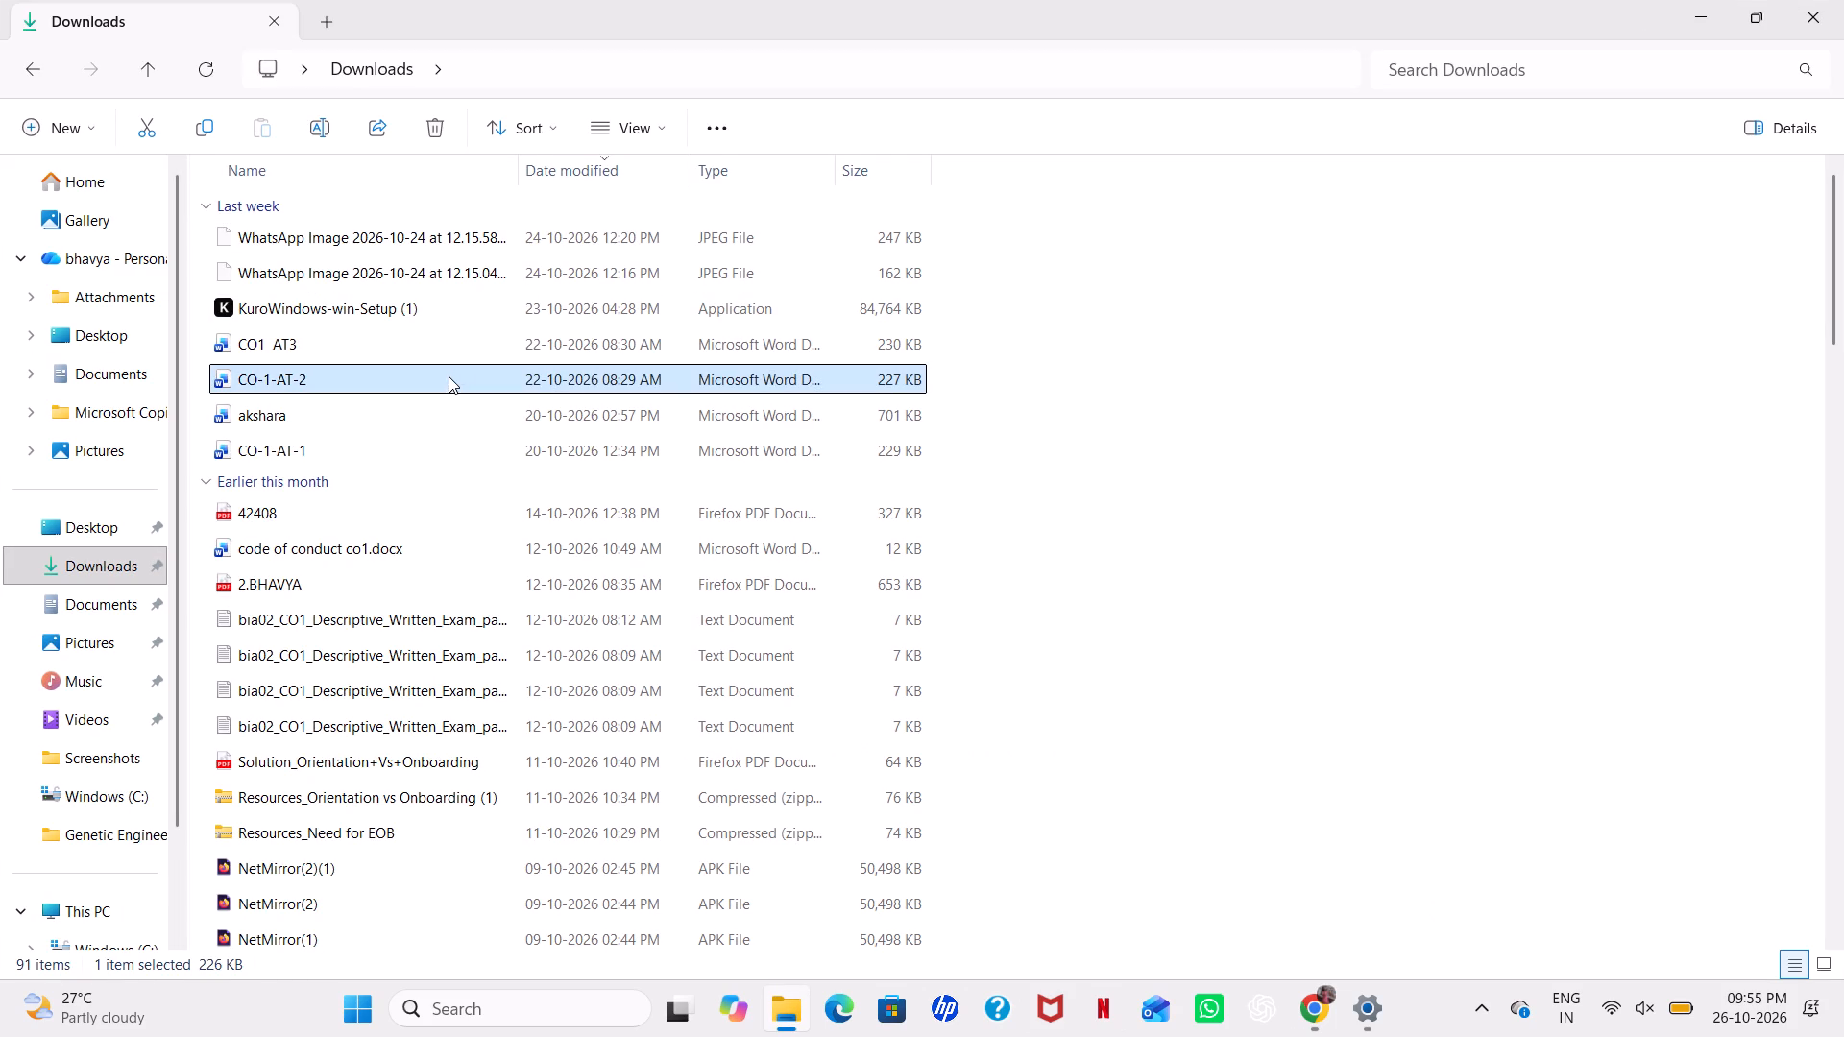
Read through CO-1-AT-2 to examine the concept mapping instructions, the questions and the marking rubric.
scroll(809, 439, down, 2)
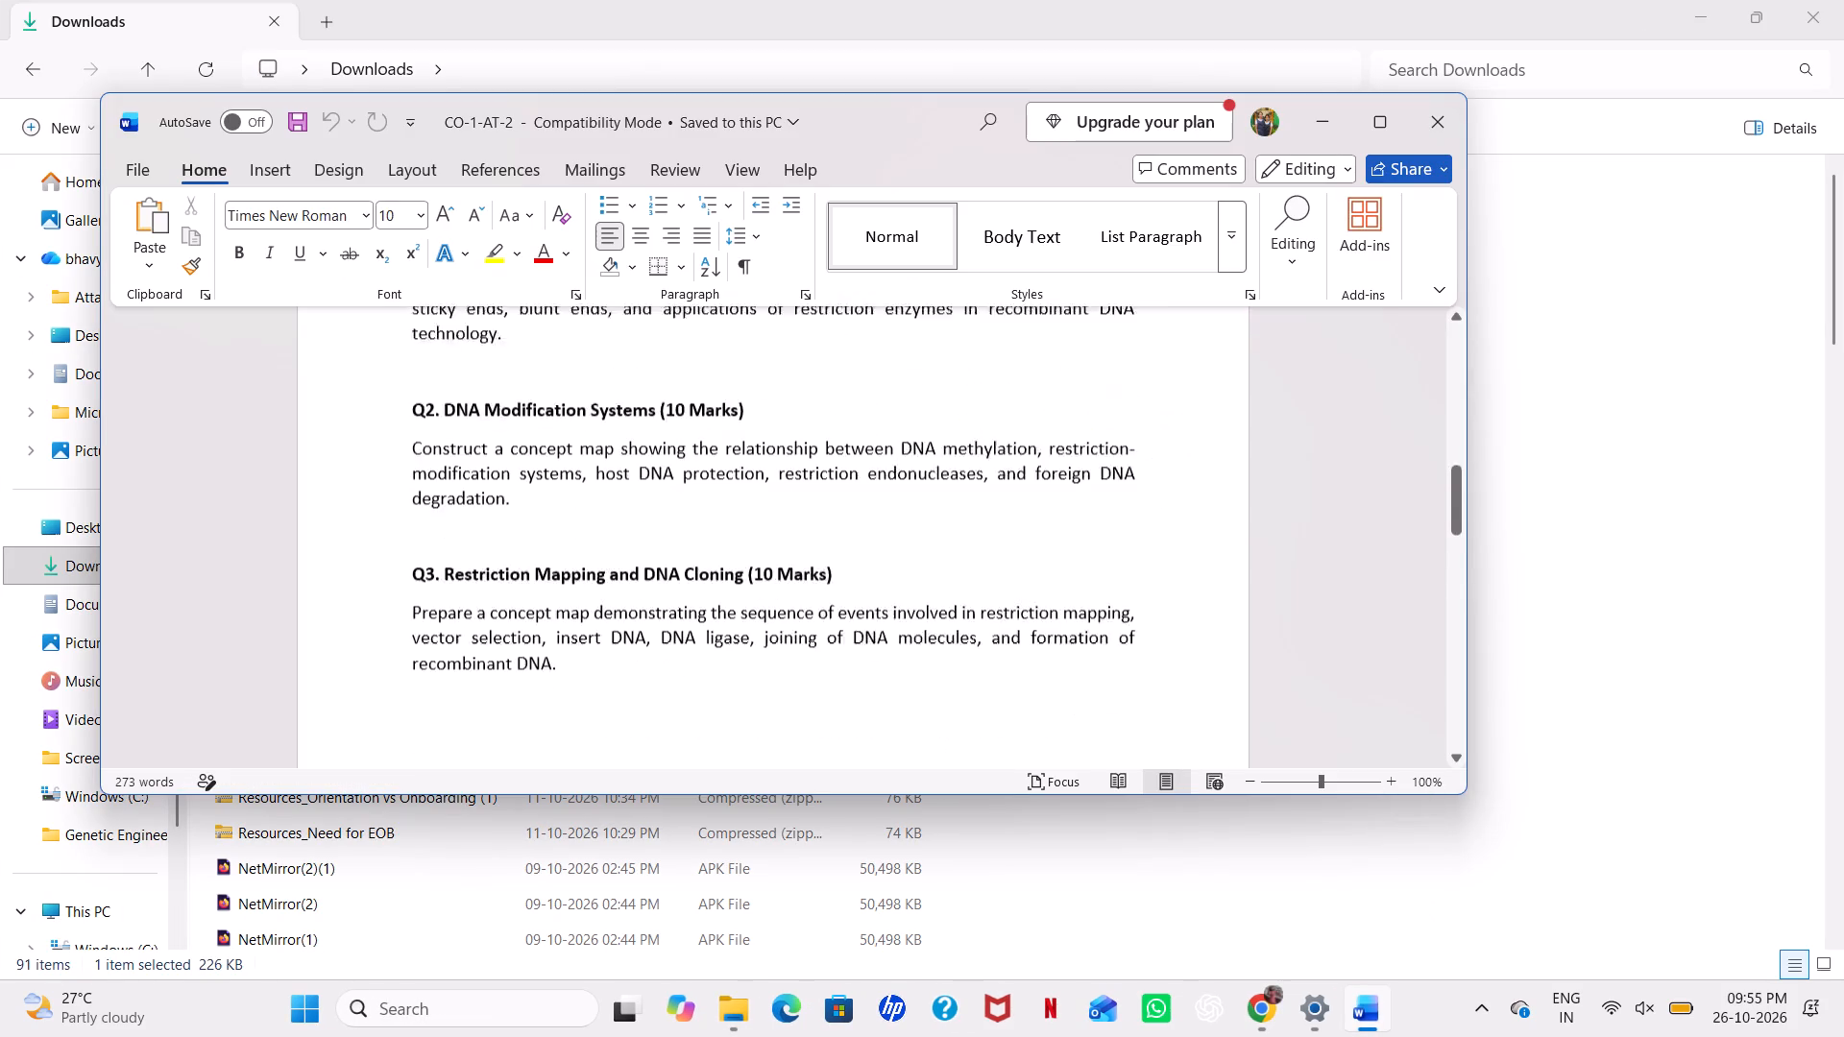
scroll(809, 439, down, 7)
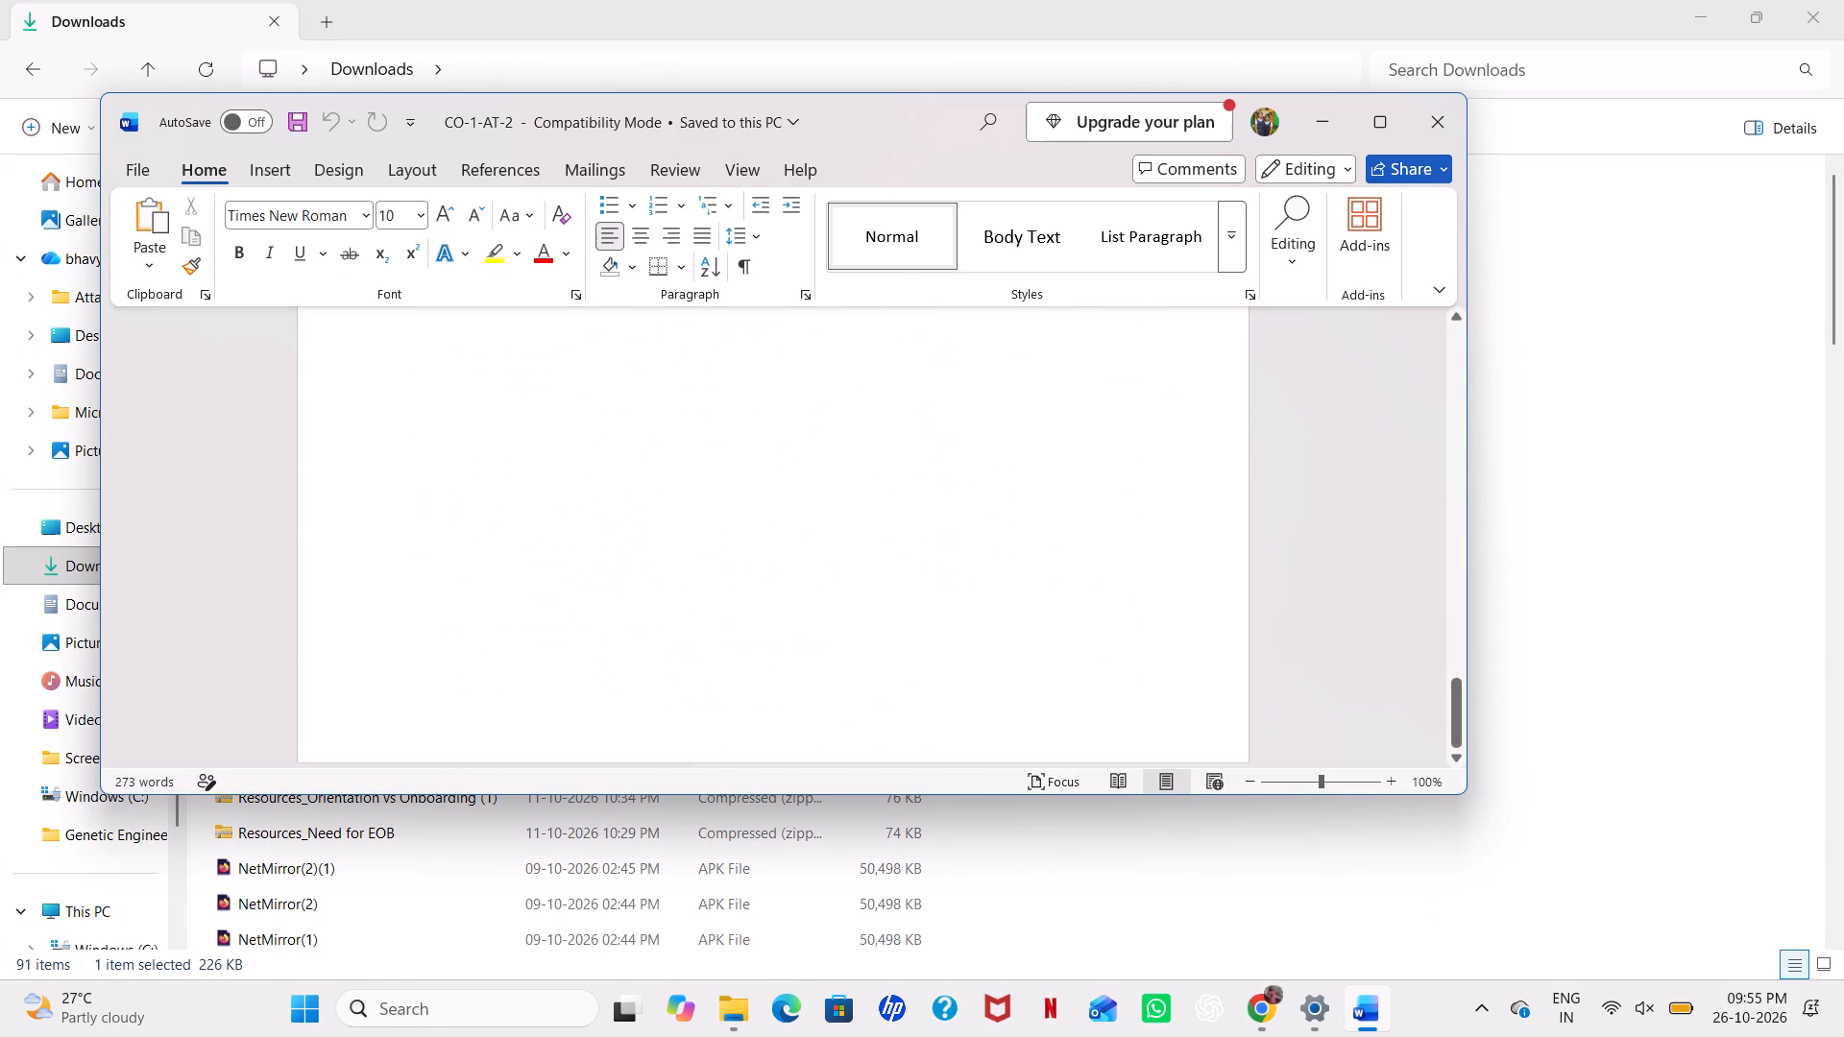
scroll(809, 439, down, 3)
scroll(809, 439, up, 2)
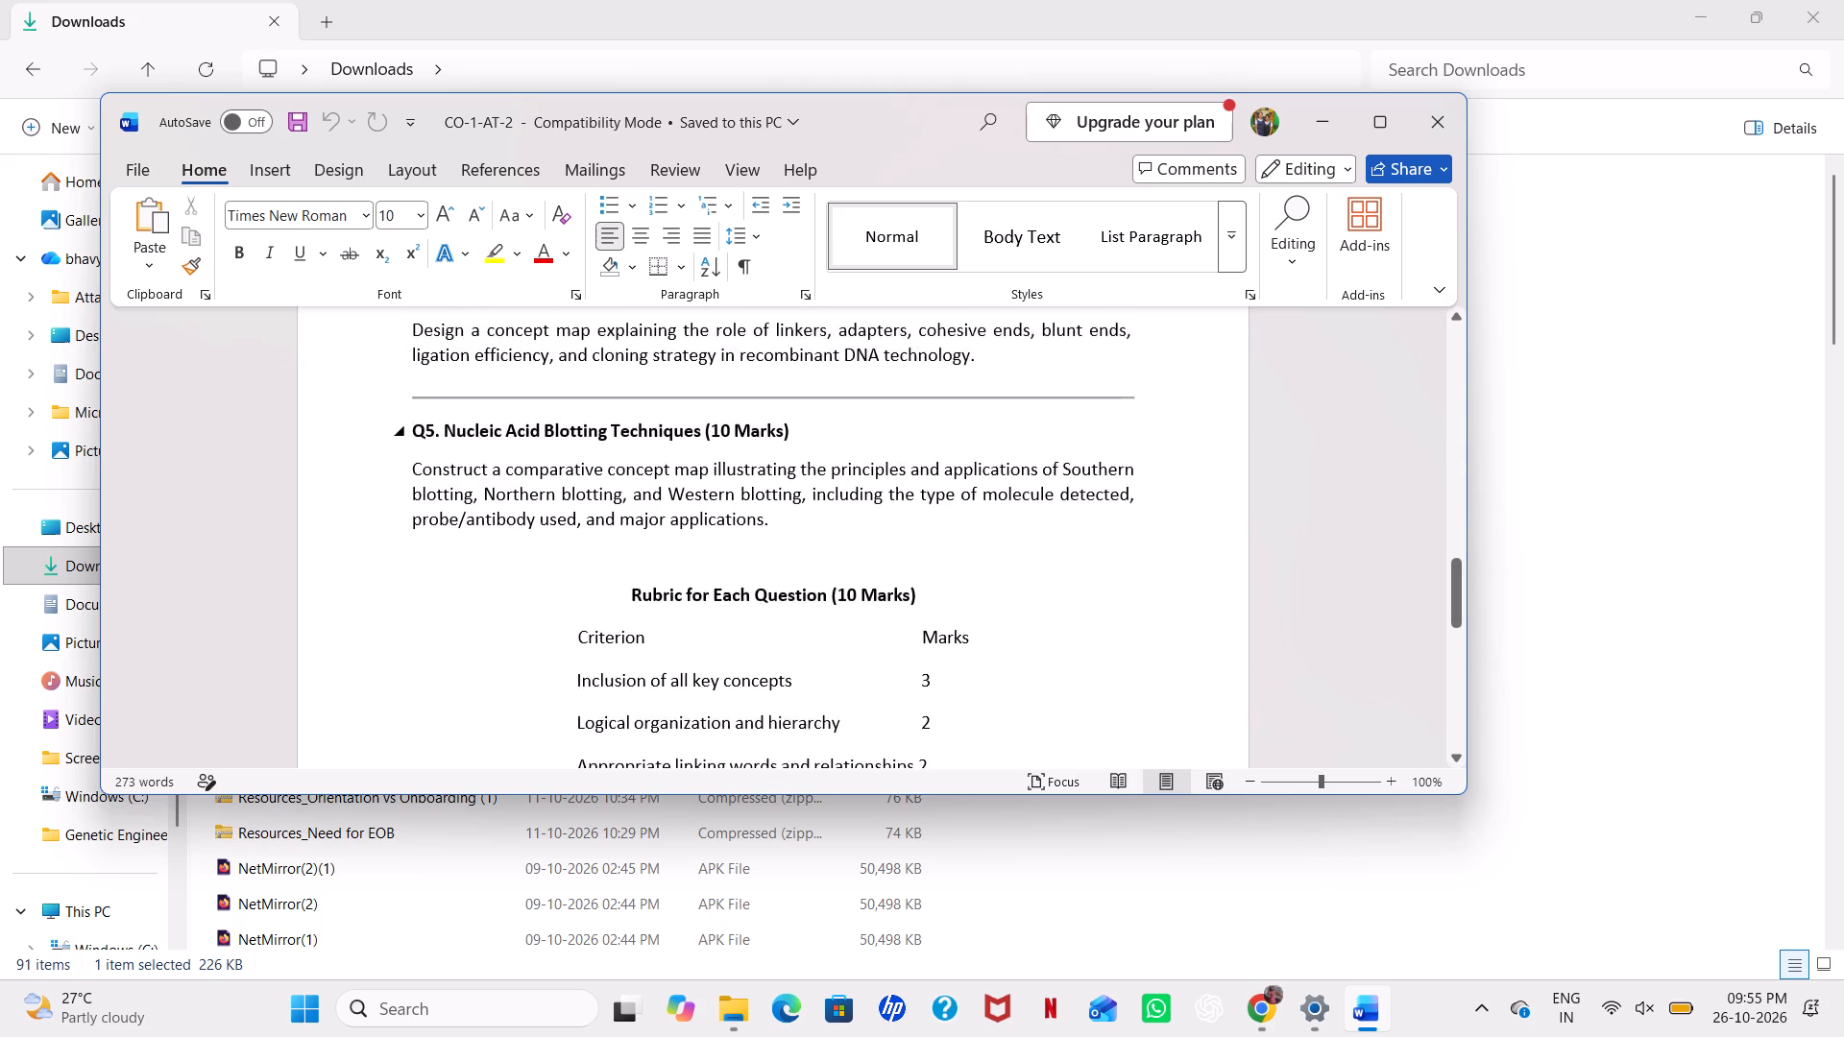
scroll(809, 439, up, 4)
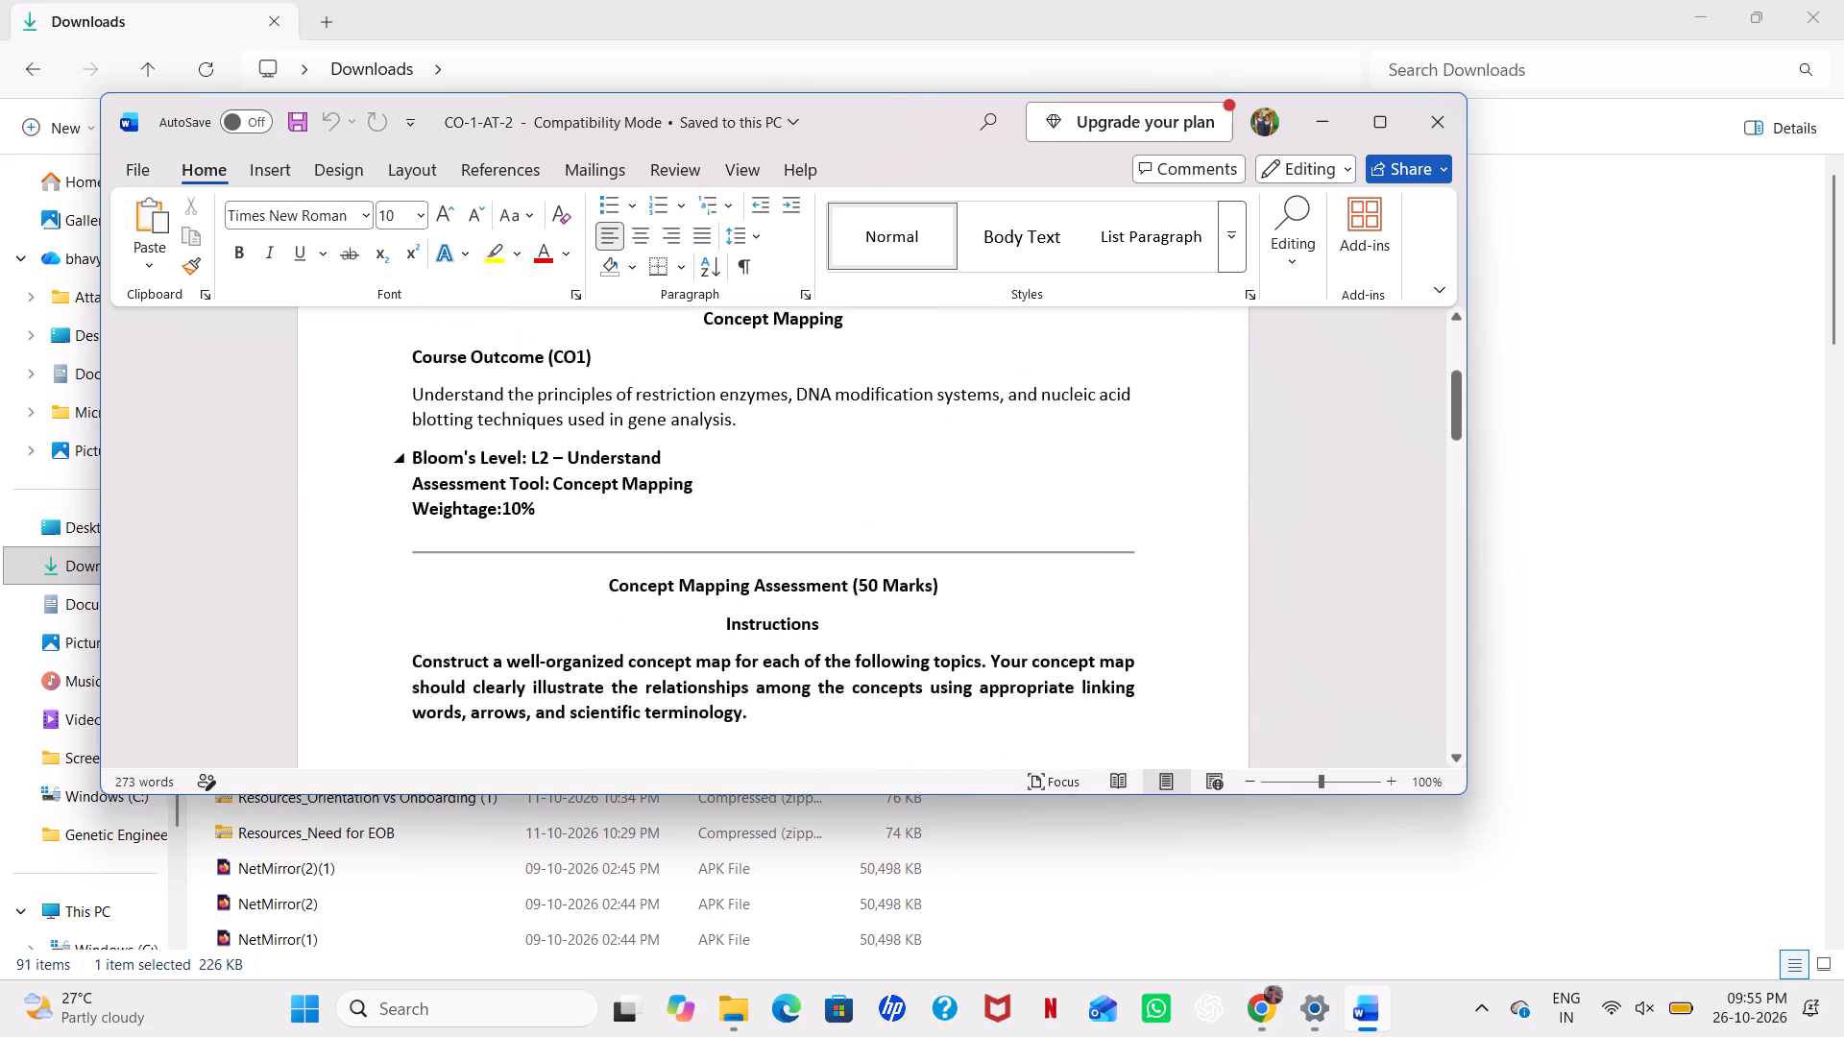
scroll(809, 439, up, 1)
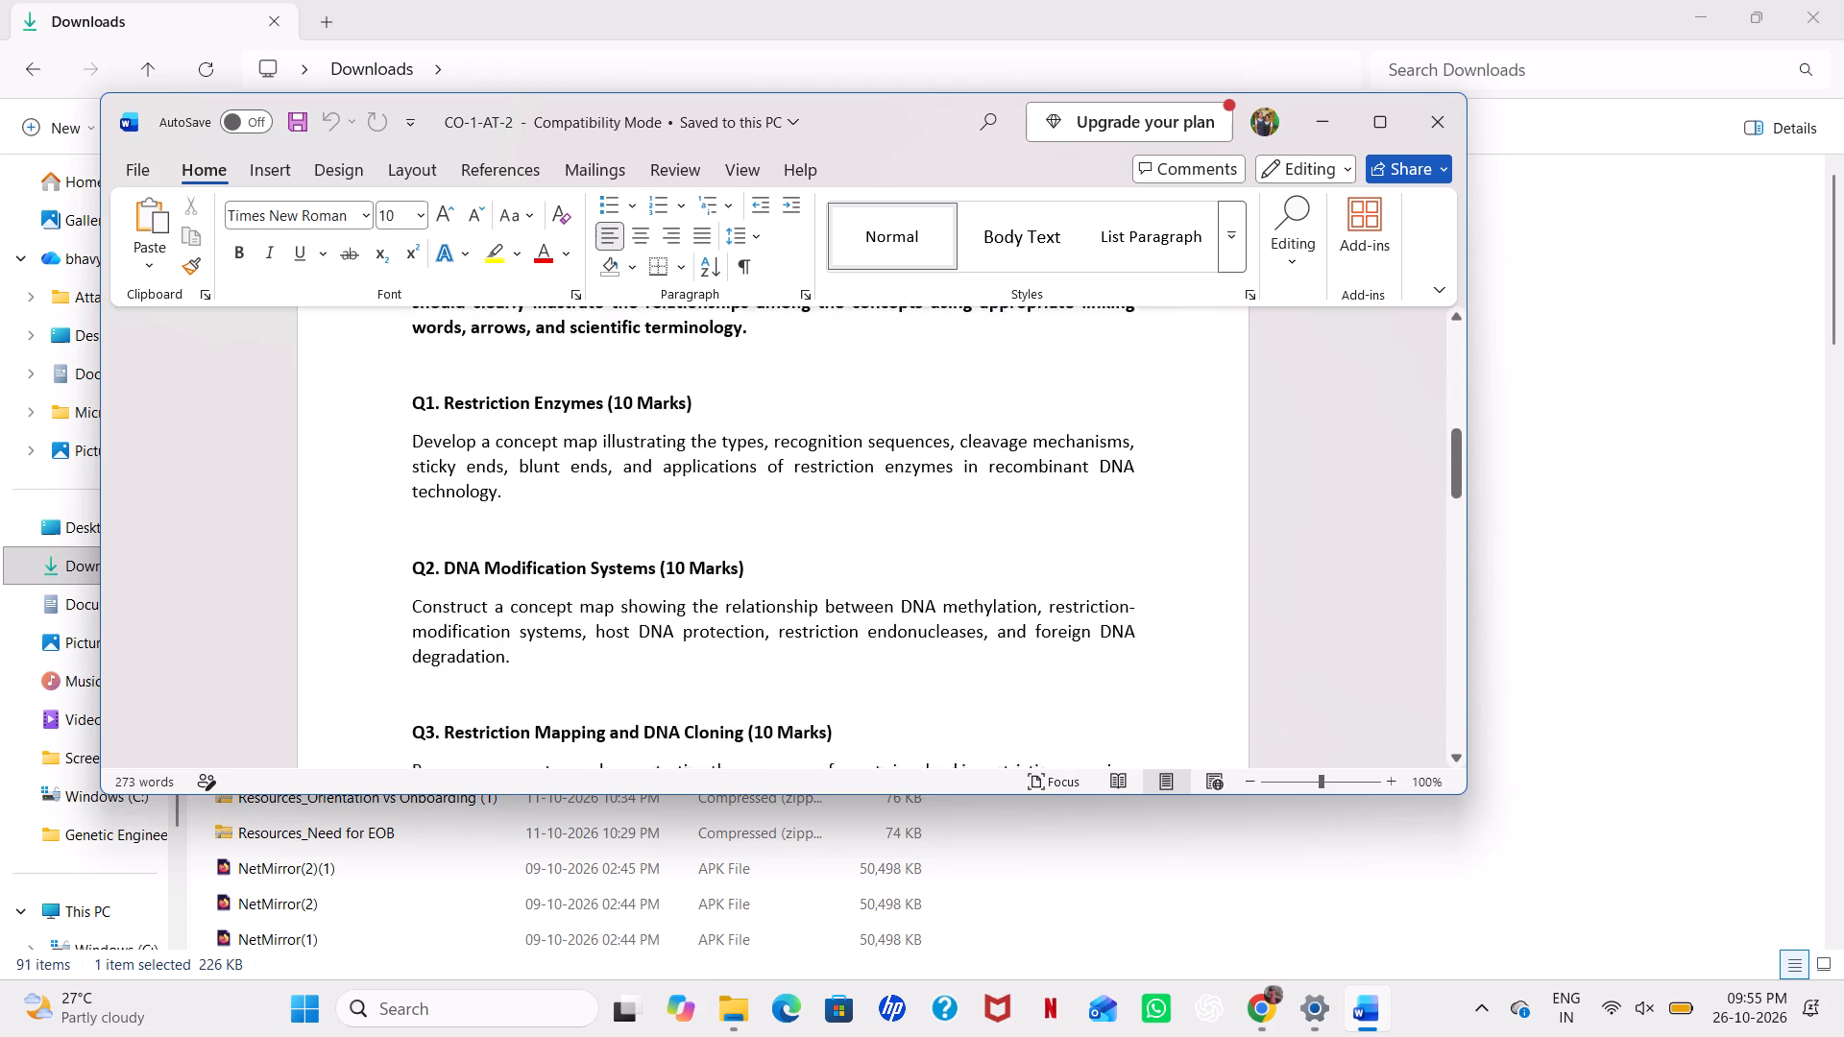
scroll(809, 439, up, 1)
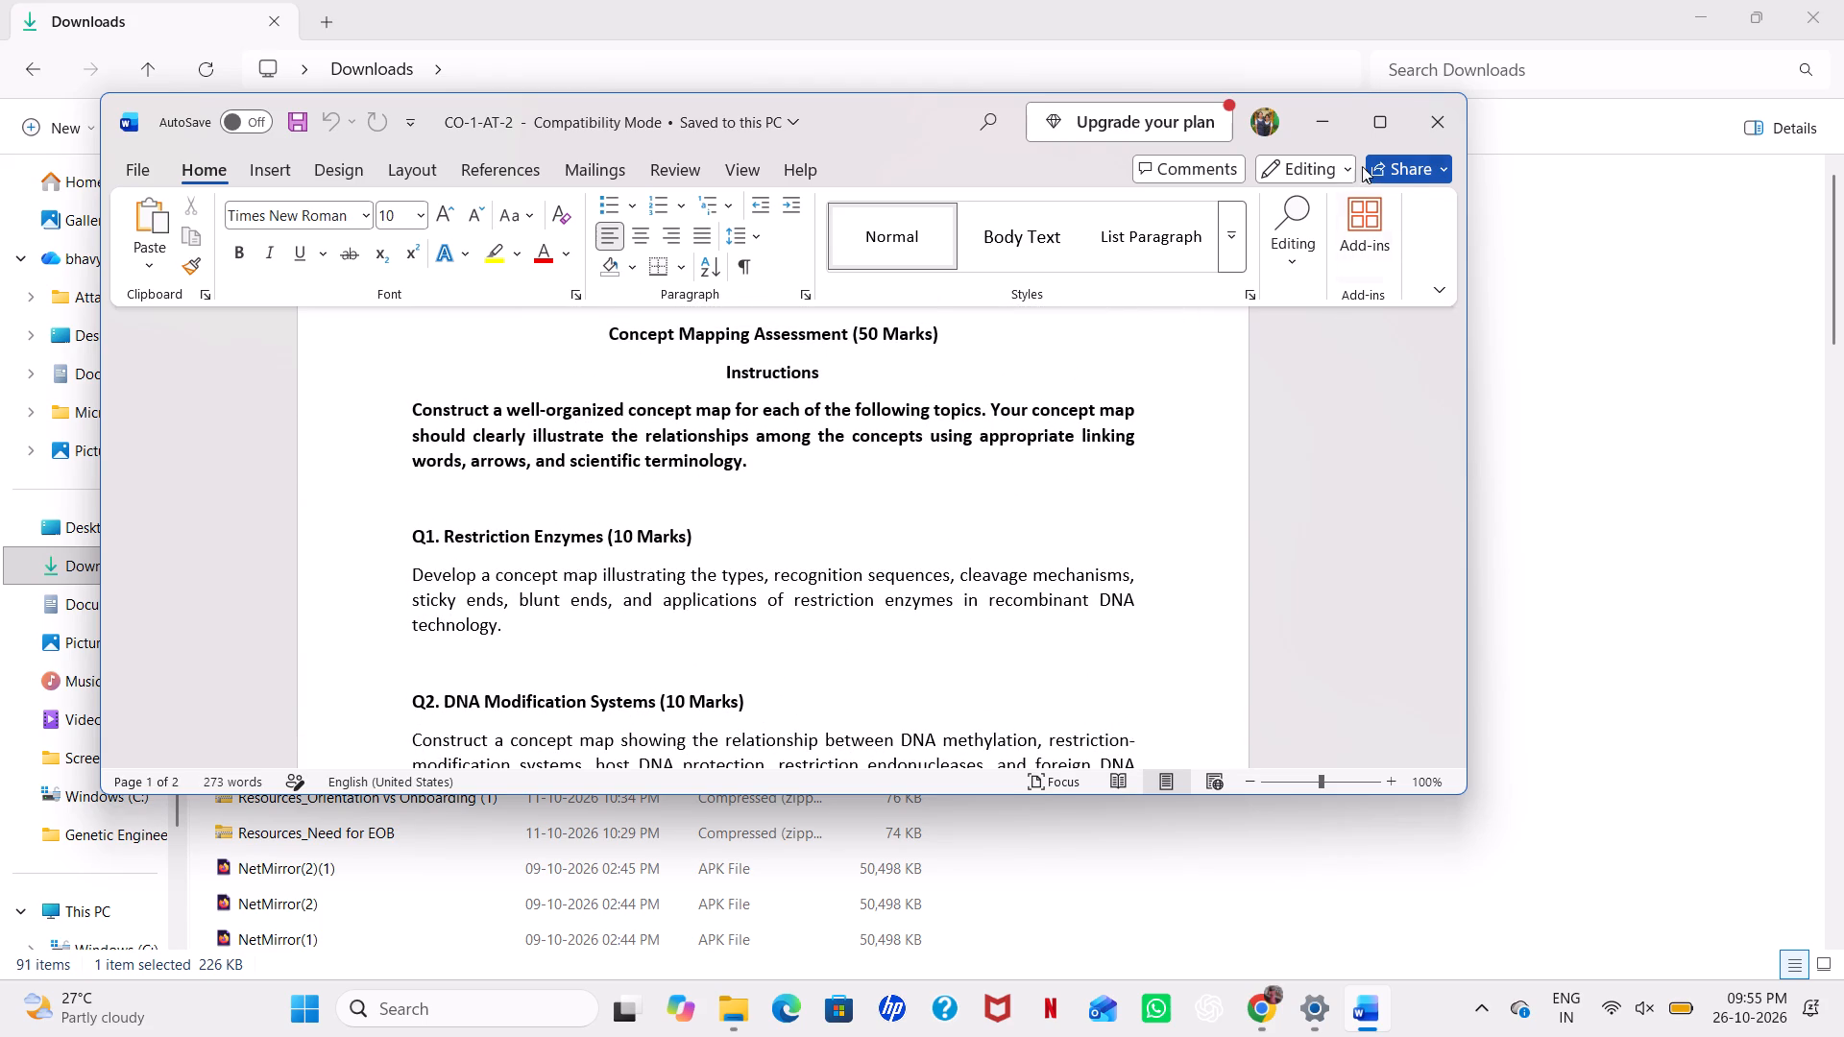
Return to the draw.io diagram in Chrome and copy the exported concept map image from the save dialog.
click(1321, 131)
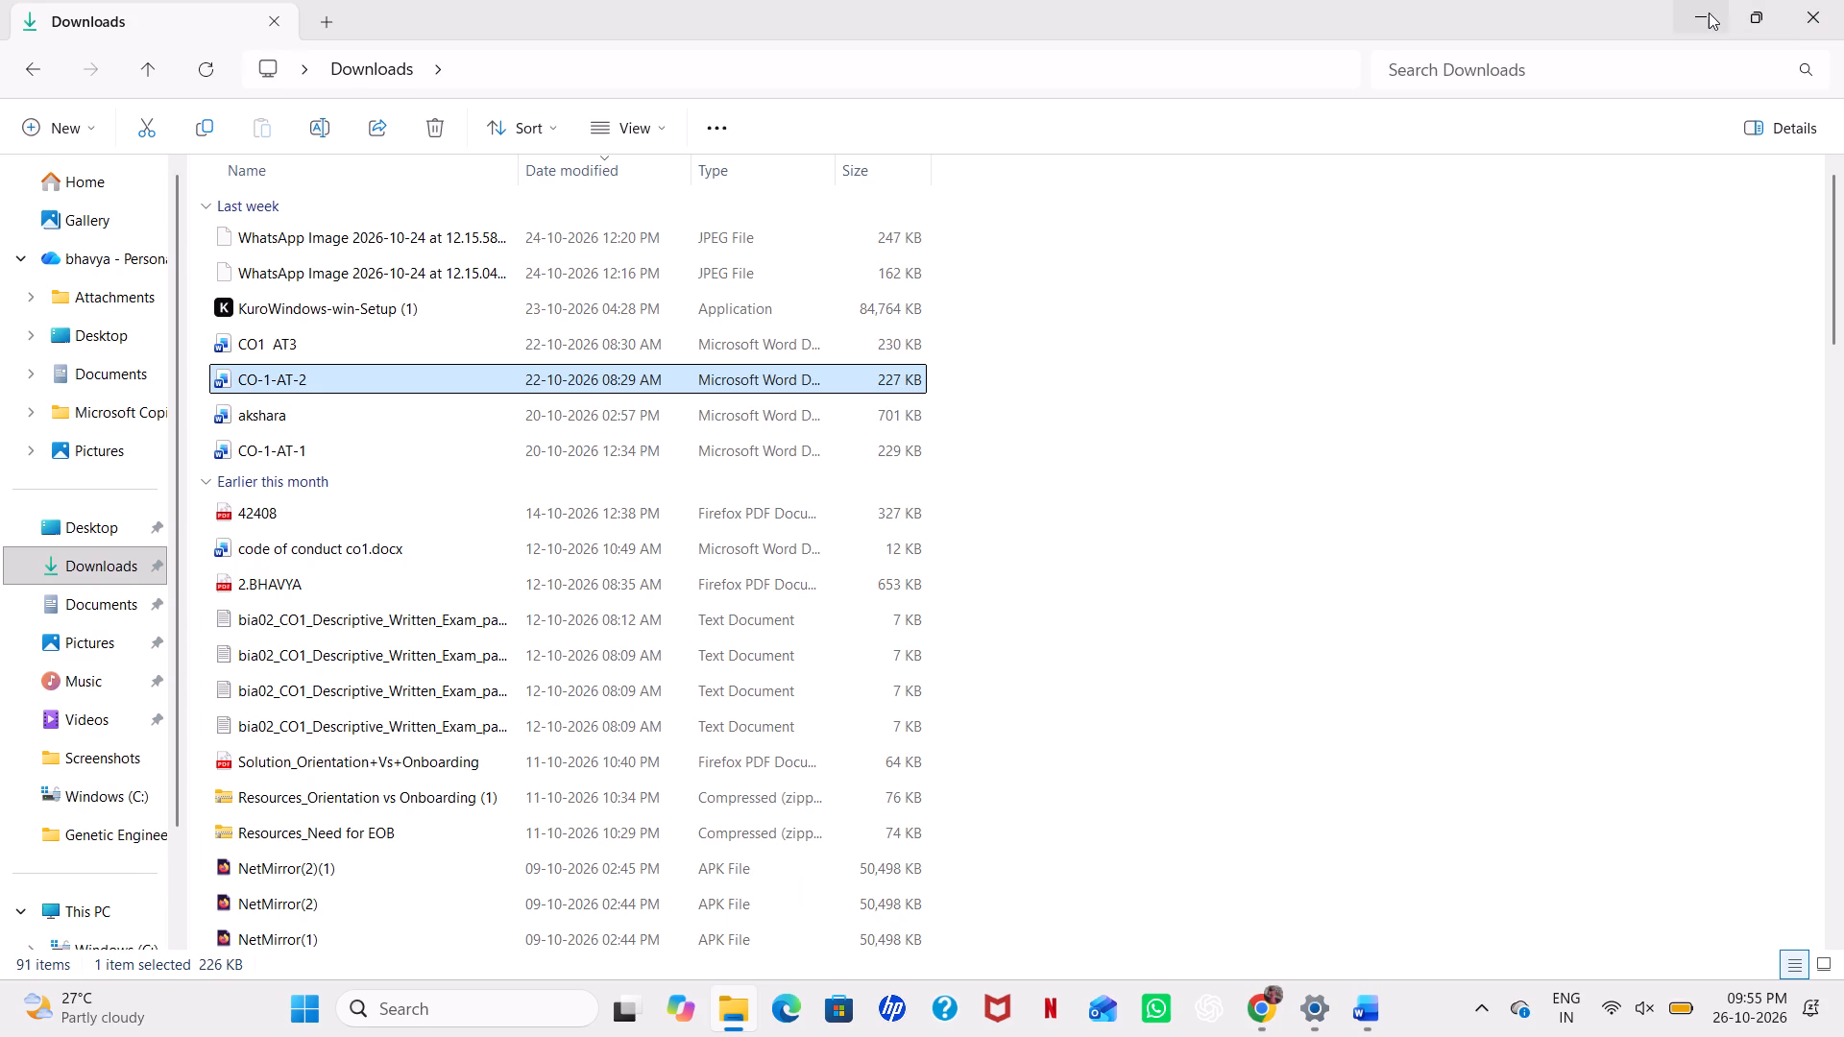
click(1709, 12)
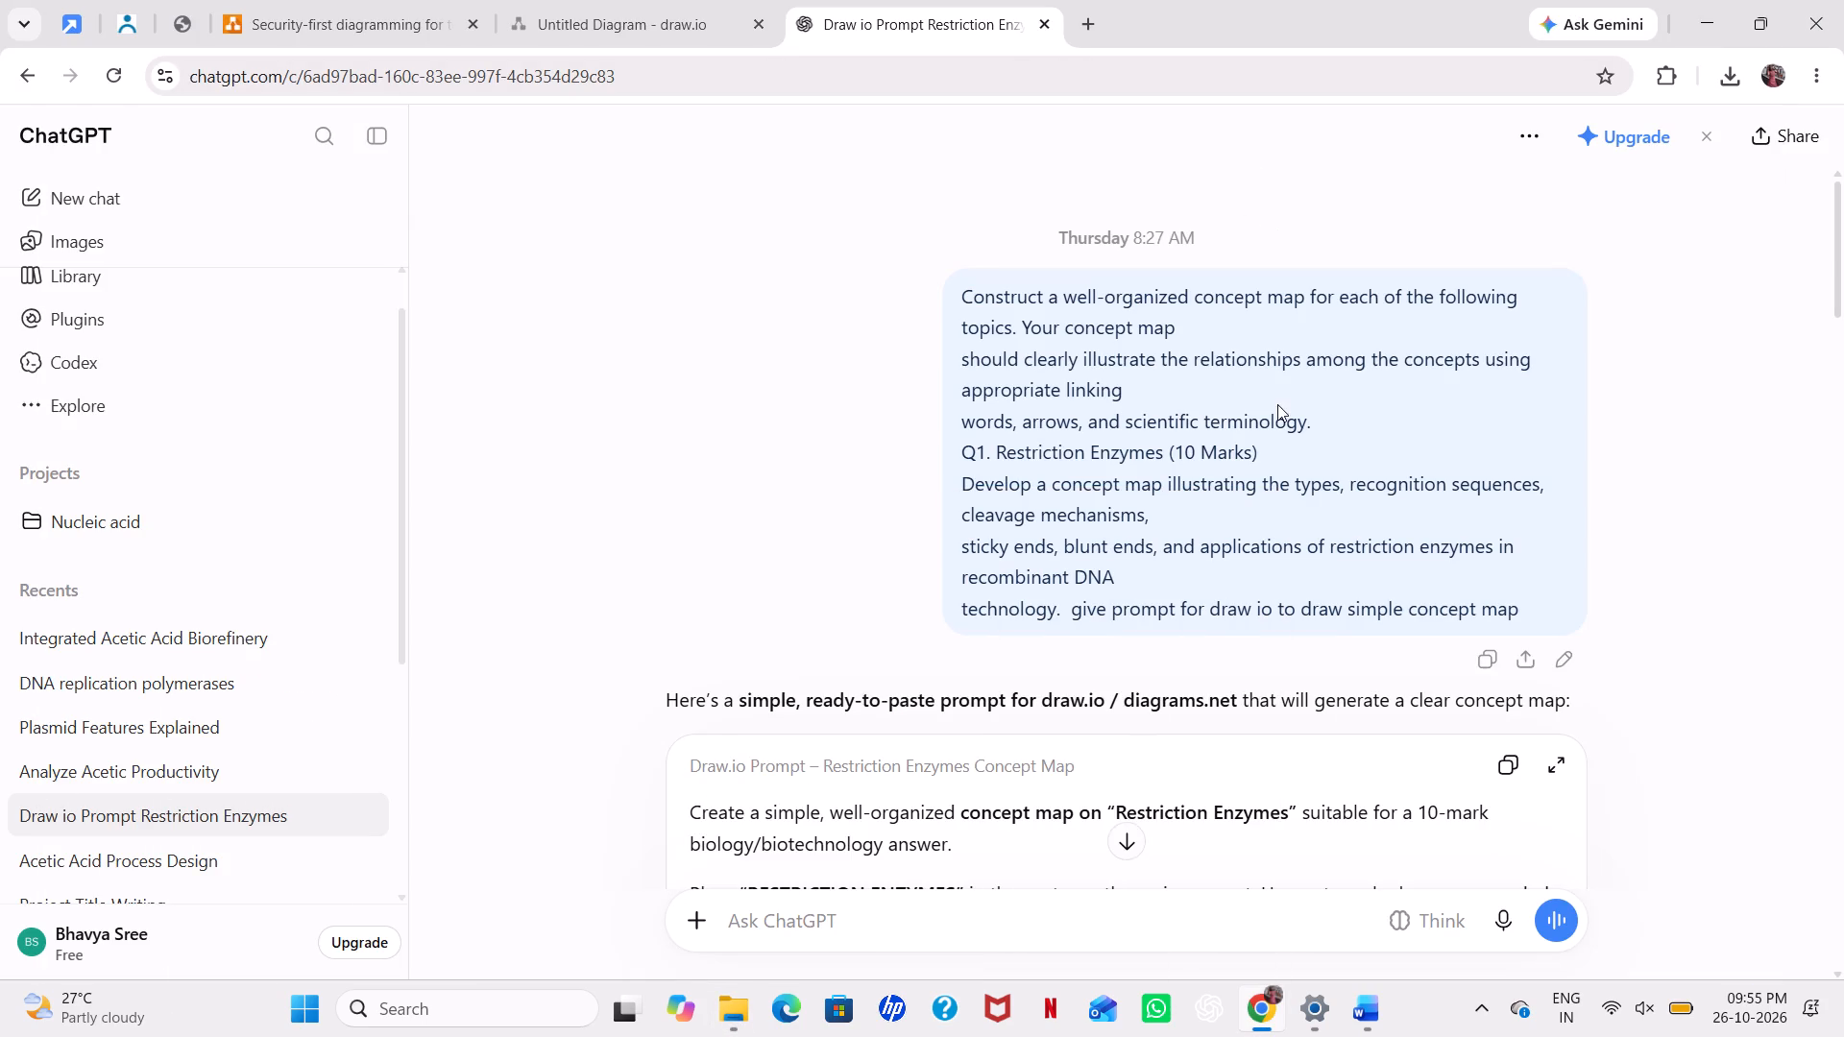
click(622, 23)
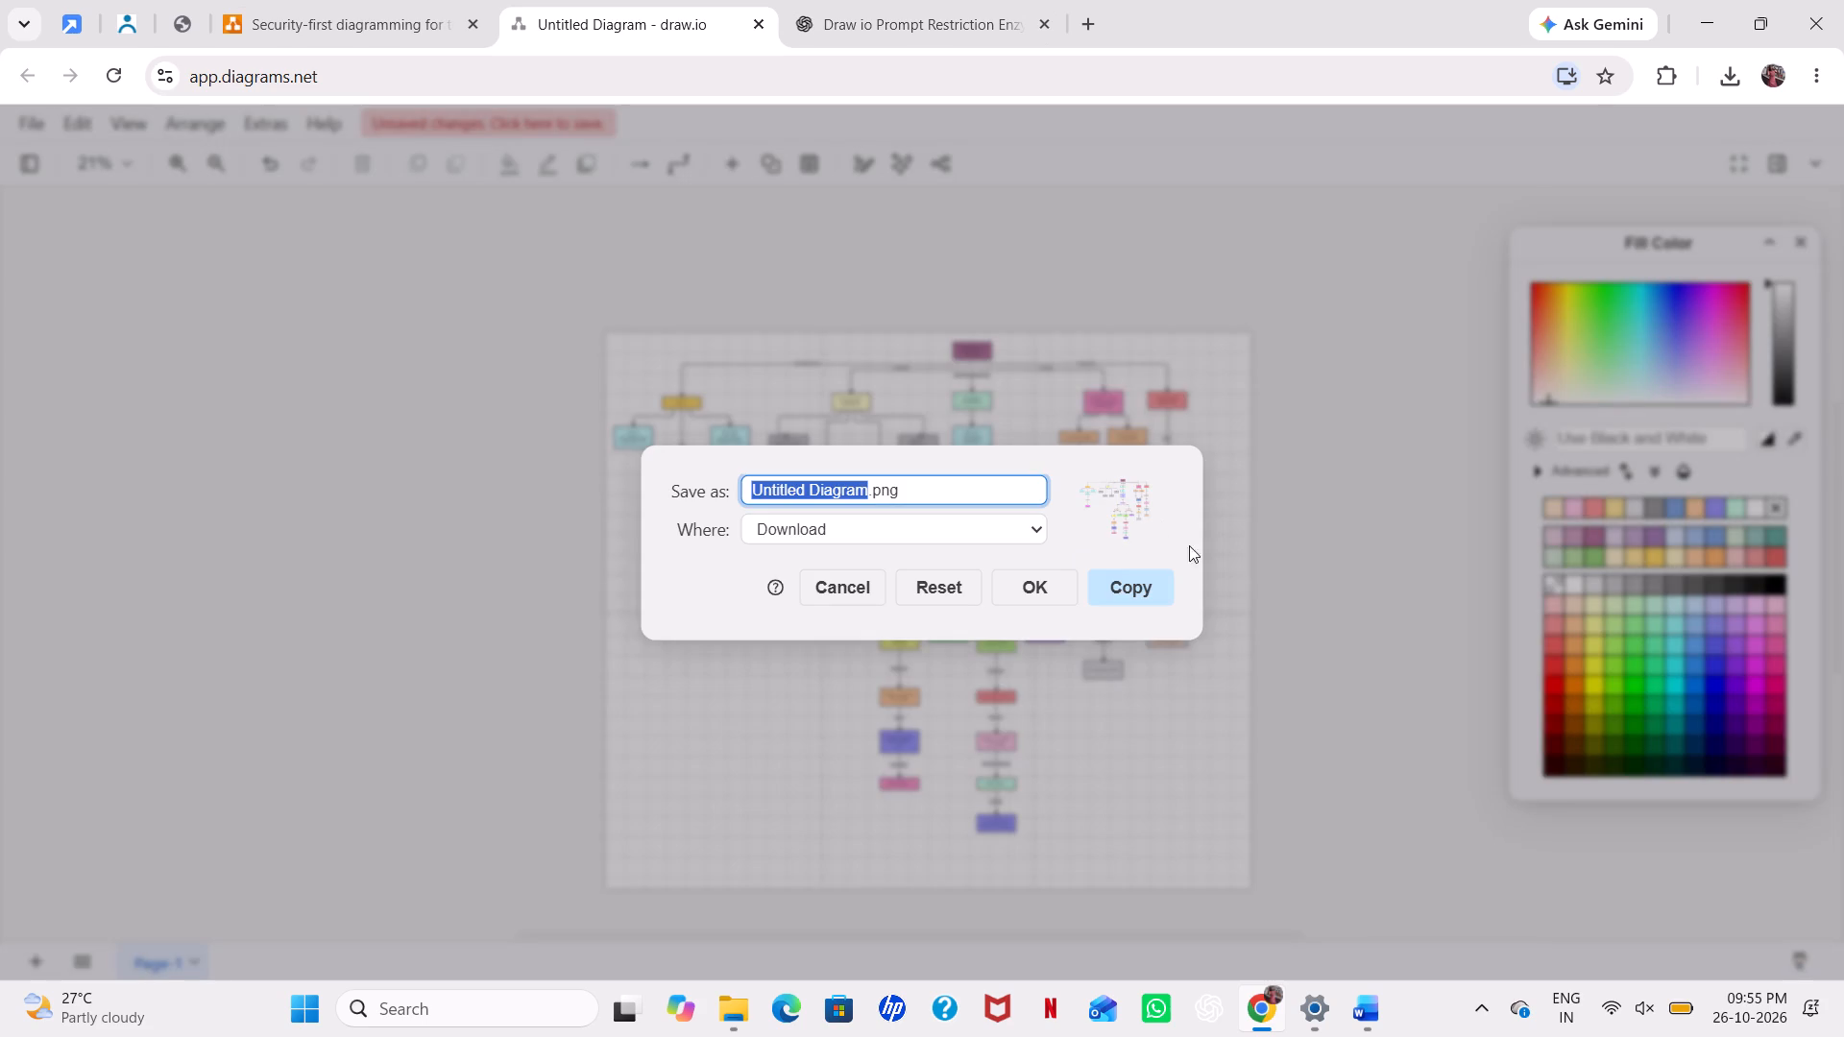
click(1157, 582)
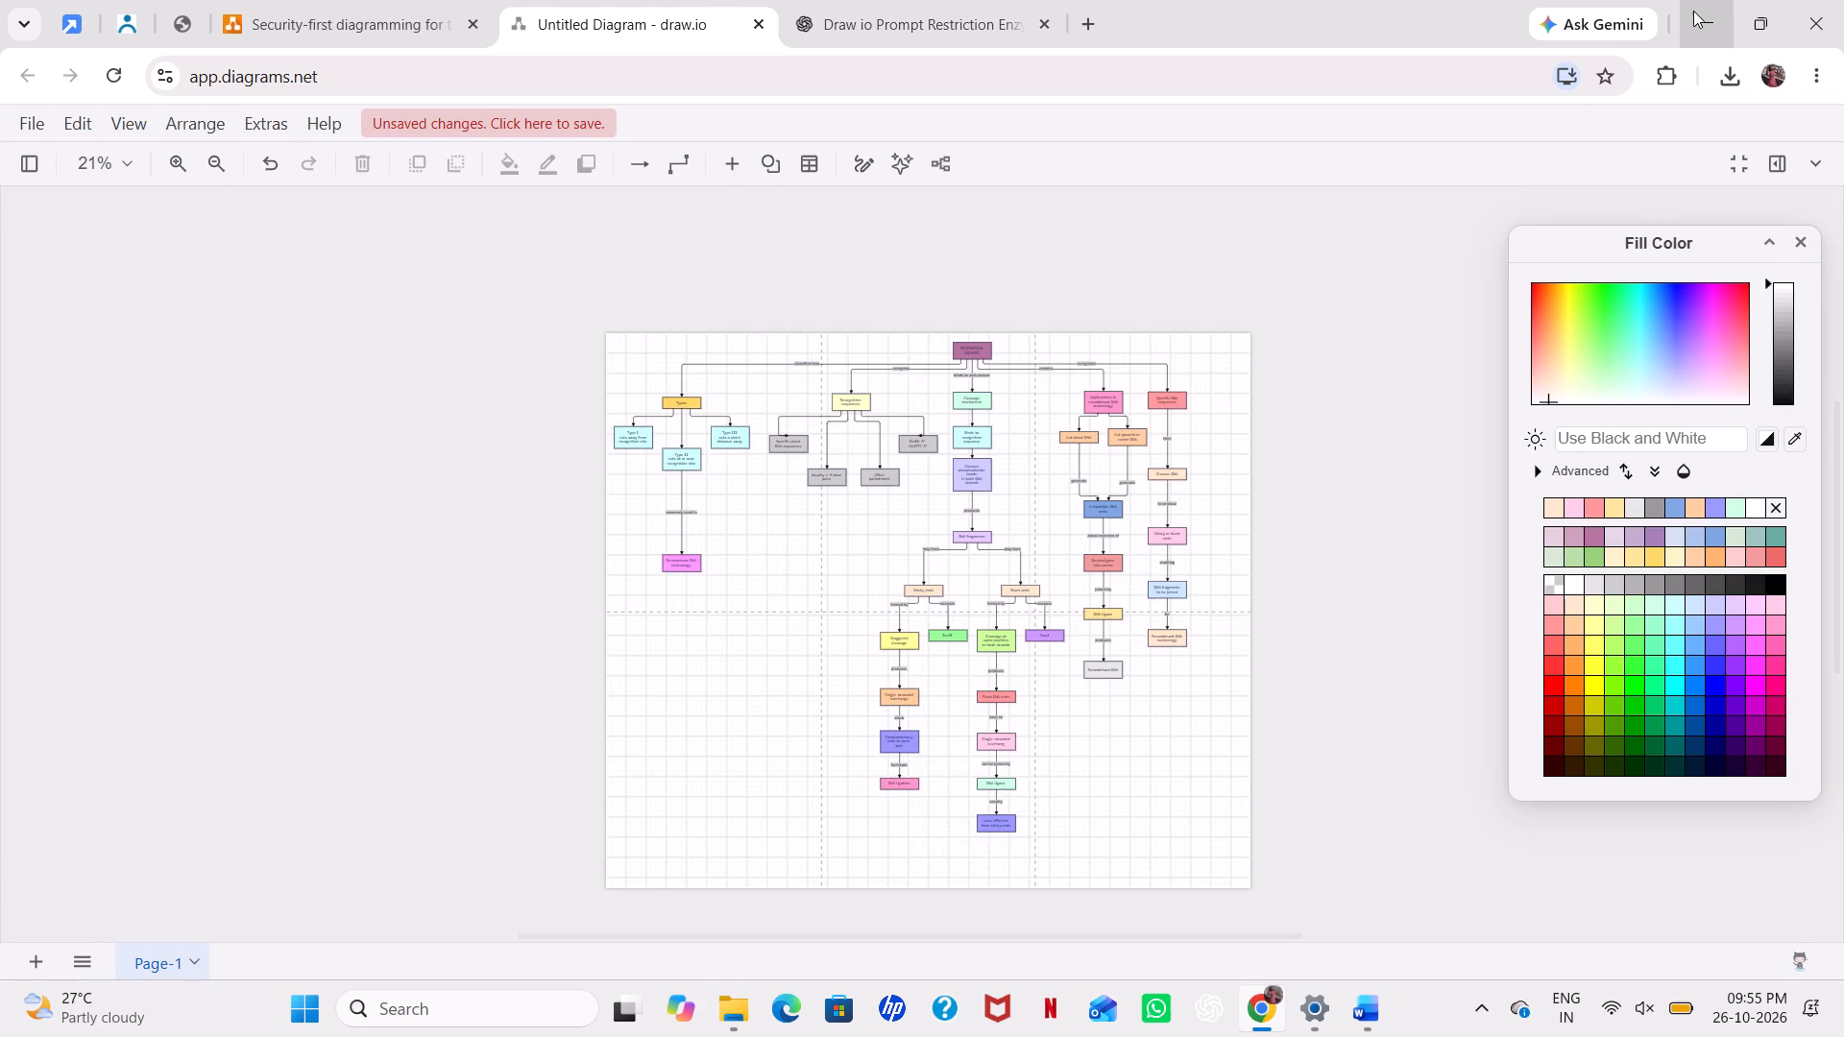
Switch to CO-1-AT-2 in Word, maximize it, and add blank lines below the Overall Assessment line to create an empty third page.
click(1700, 13)
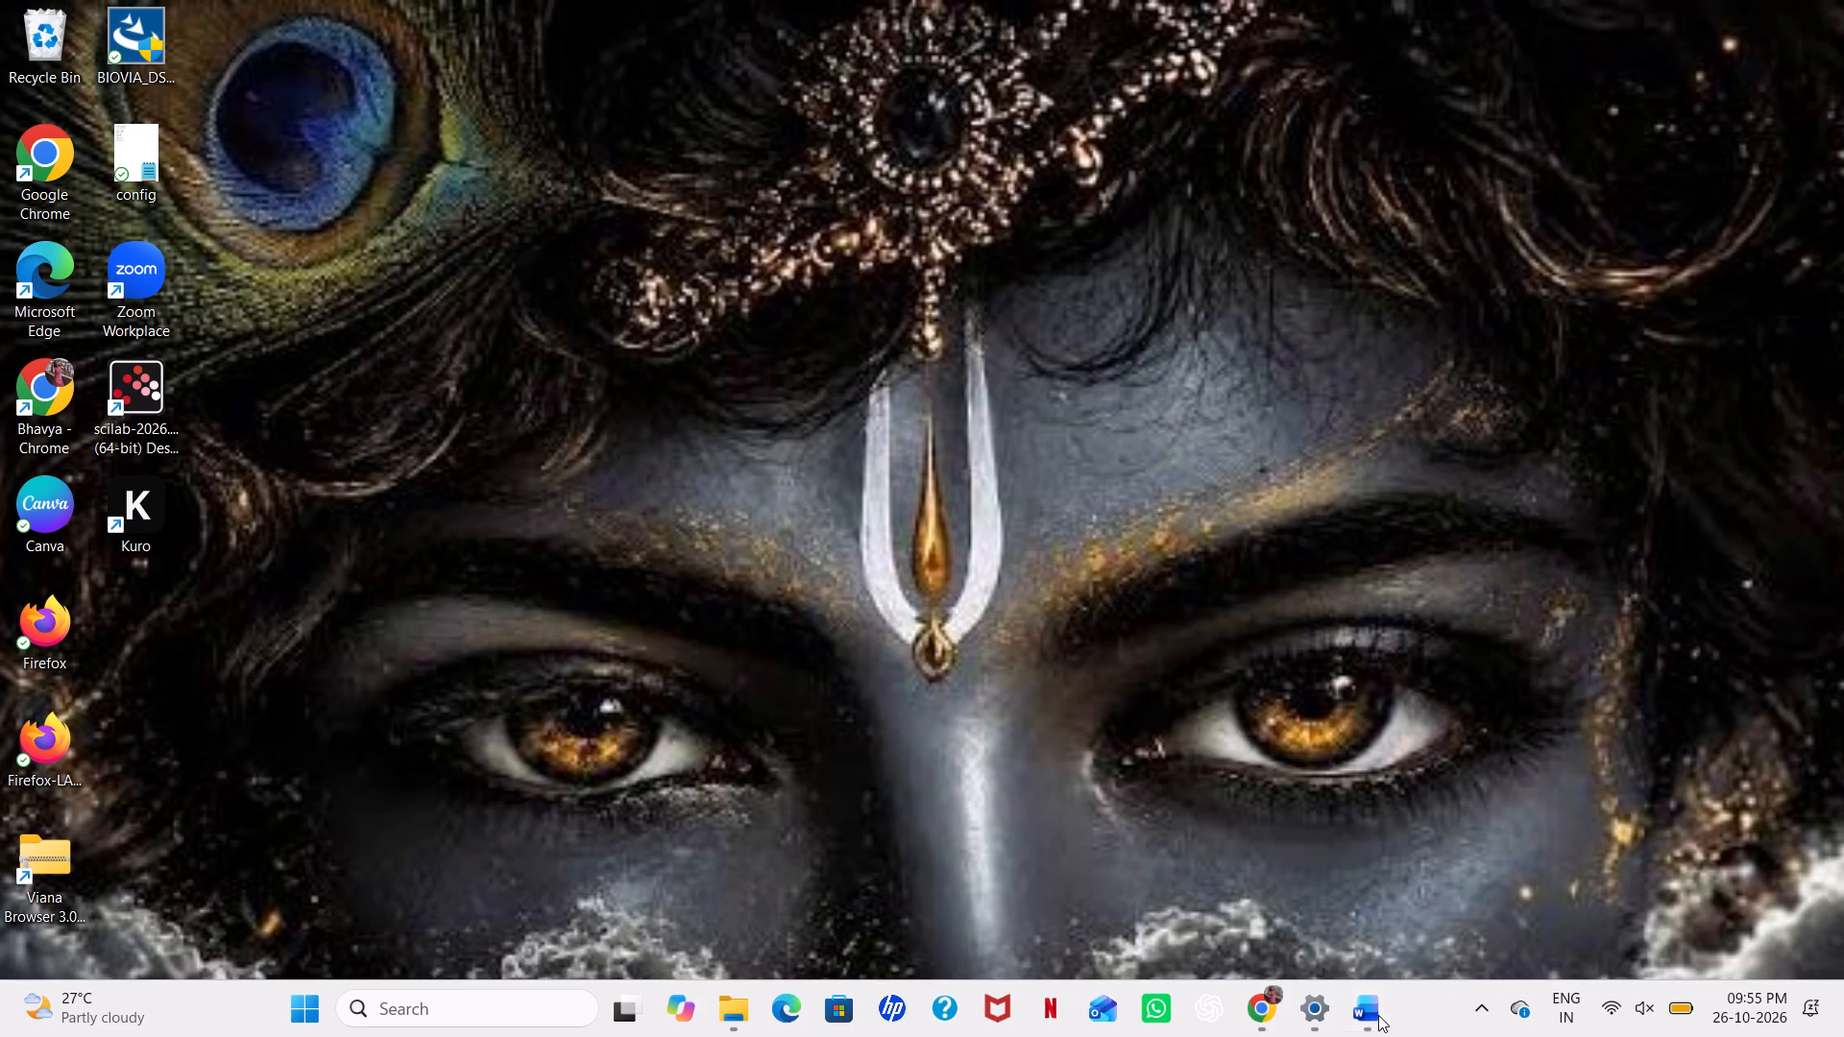
click(1378, 1015)
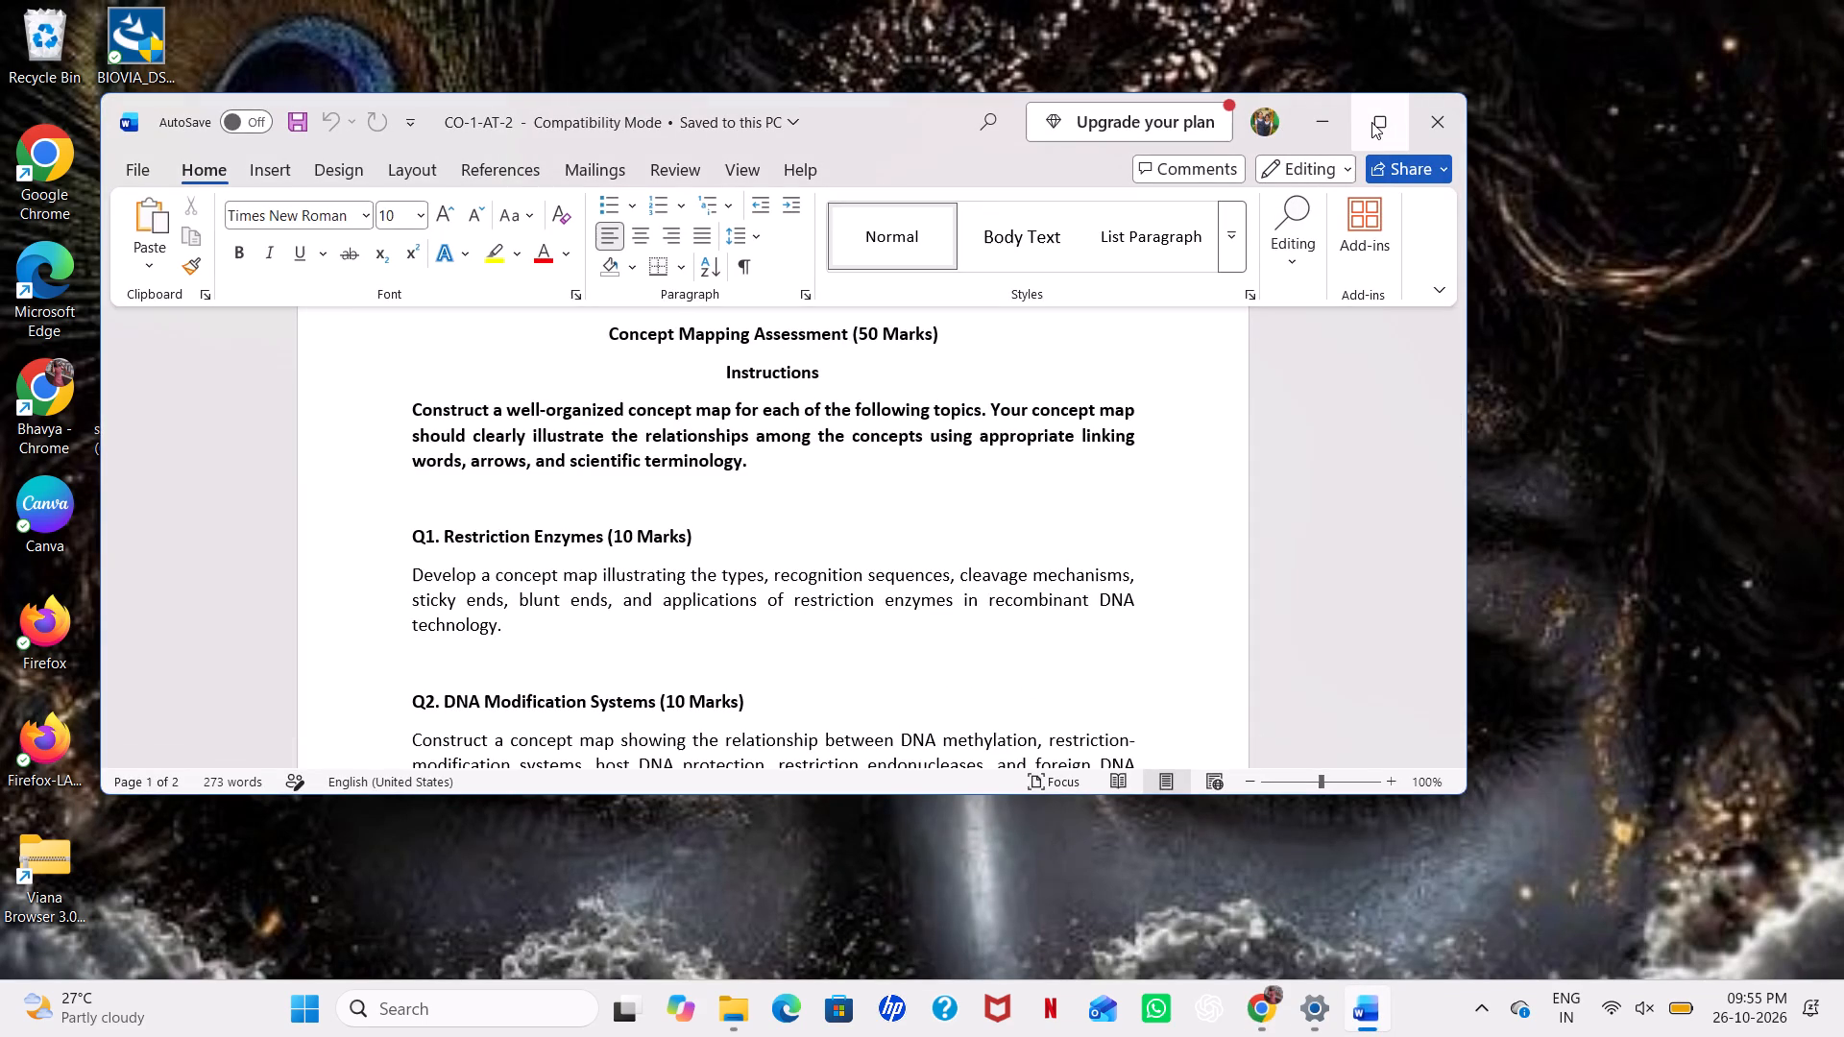
click(1371, 122)
scroll(1384, 570, down, 9)
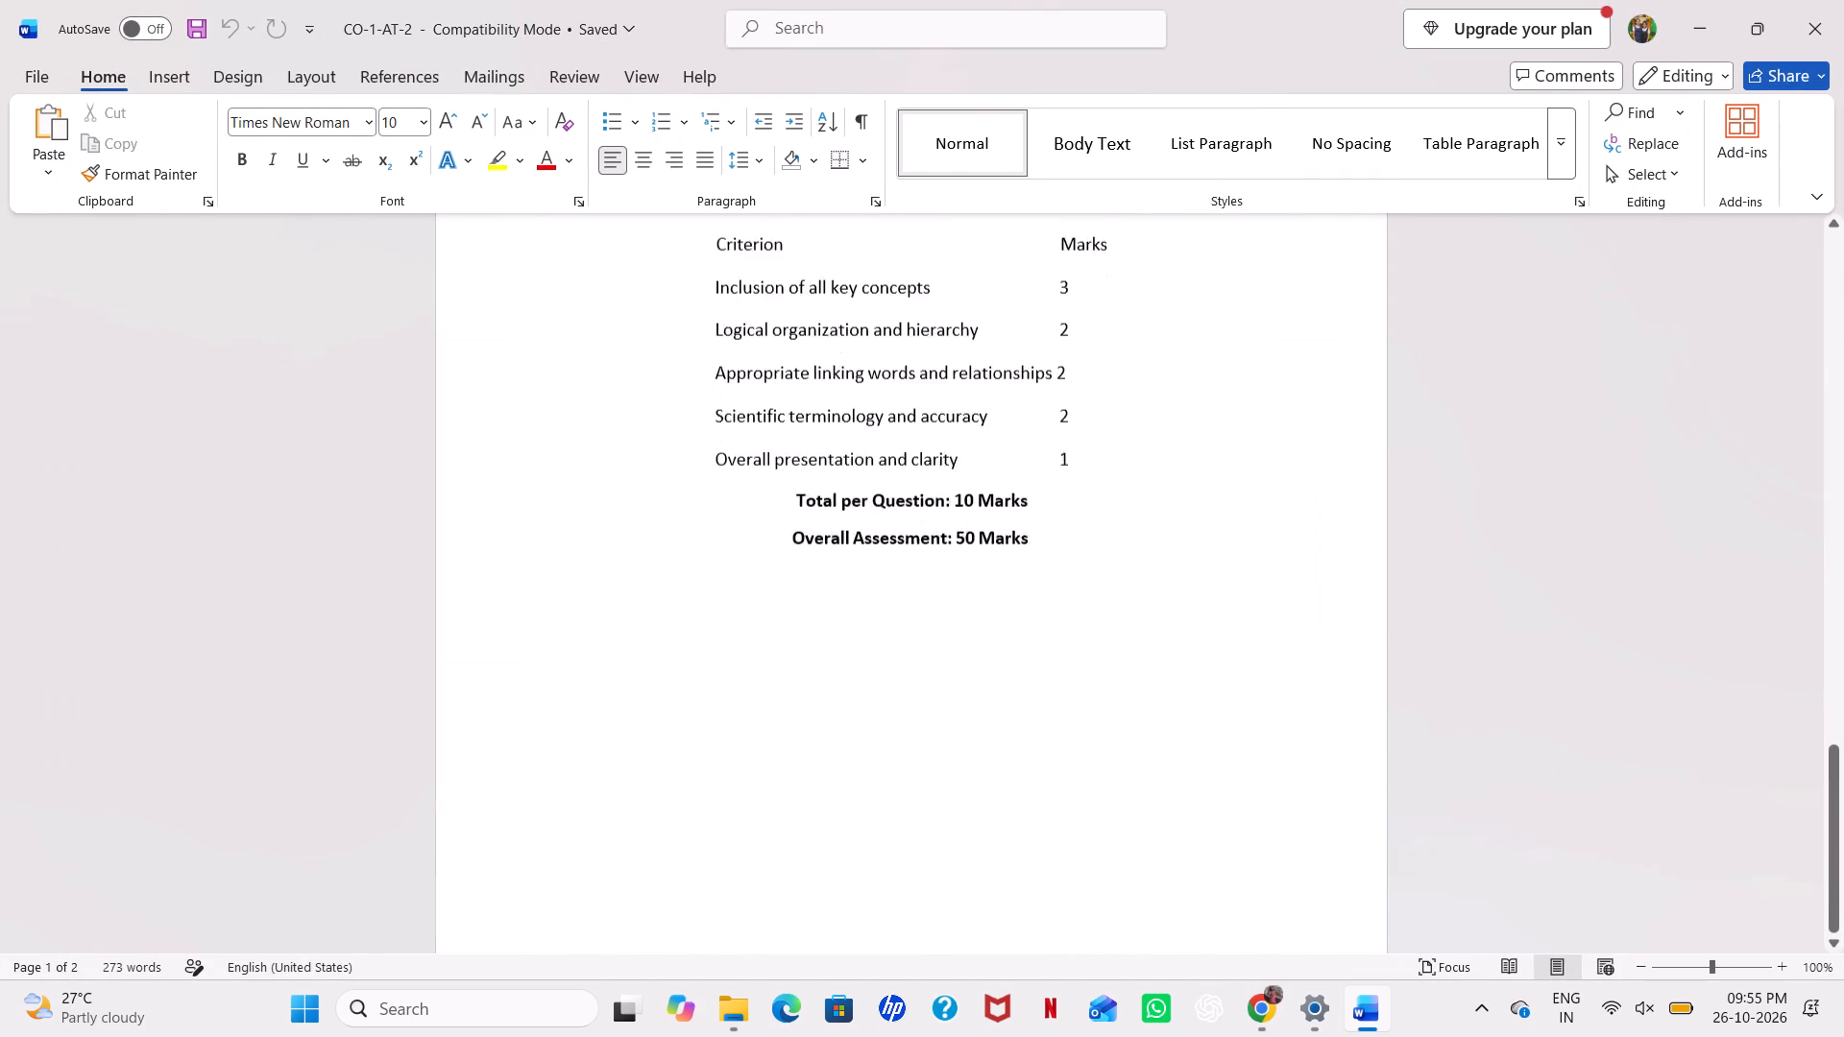
scroll(1384, 570, down, 4)
click(1140, 698)
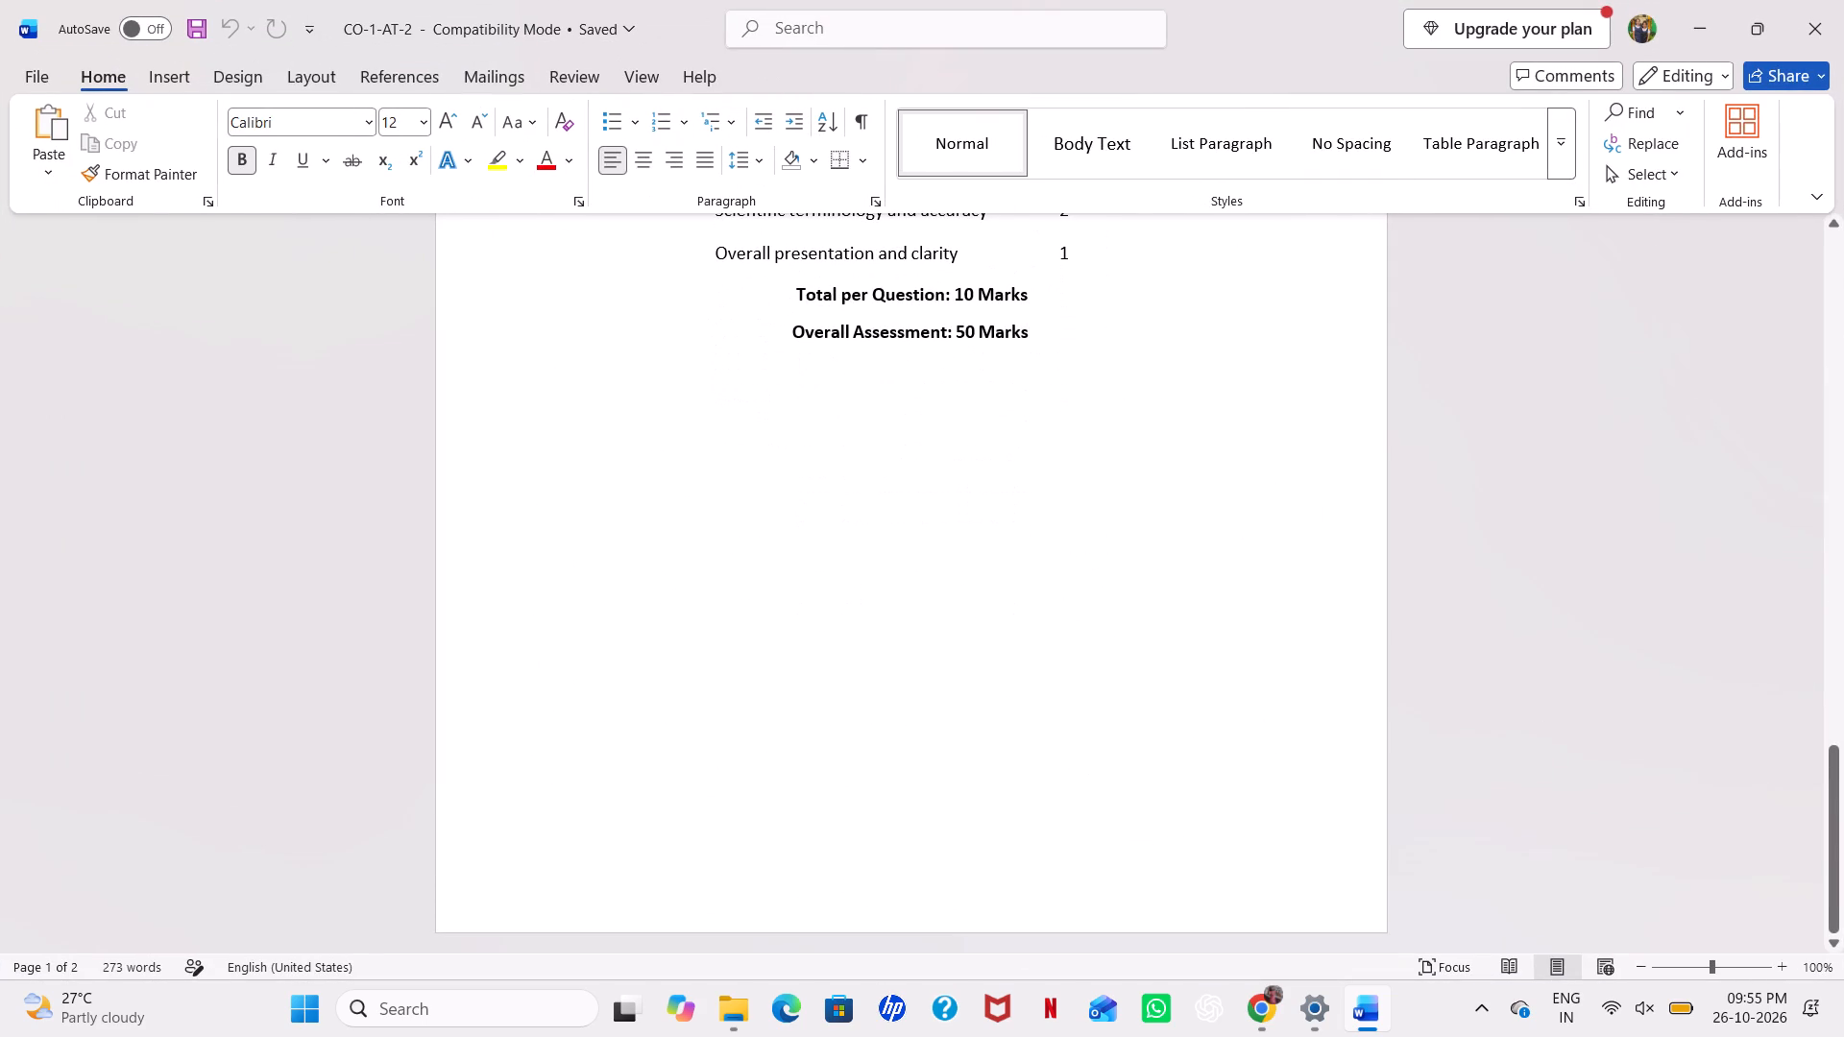
key(Return)
key(Return)
key(Return)
key(Return)
key(Return)
key(Return)
key(Return)
key(Return)
key(Return)
key(Return)
key(Return)
key(Return)
key(Return)
key(Return)
key(Return)
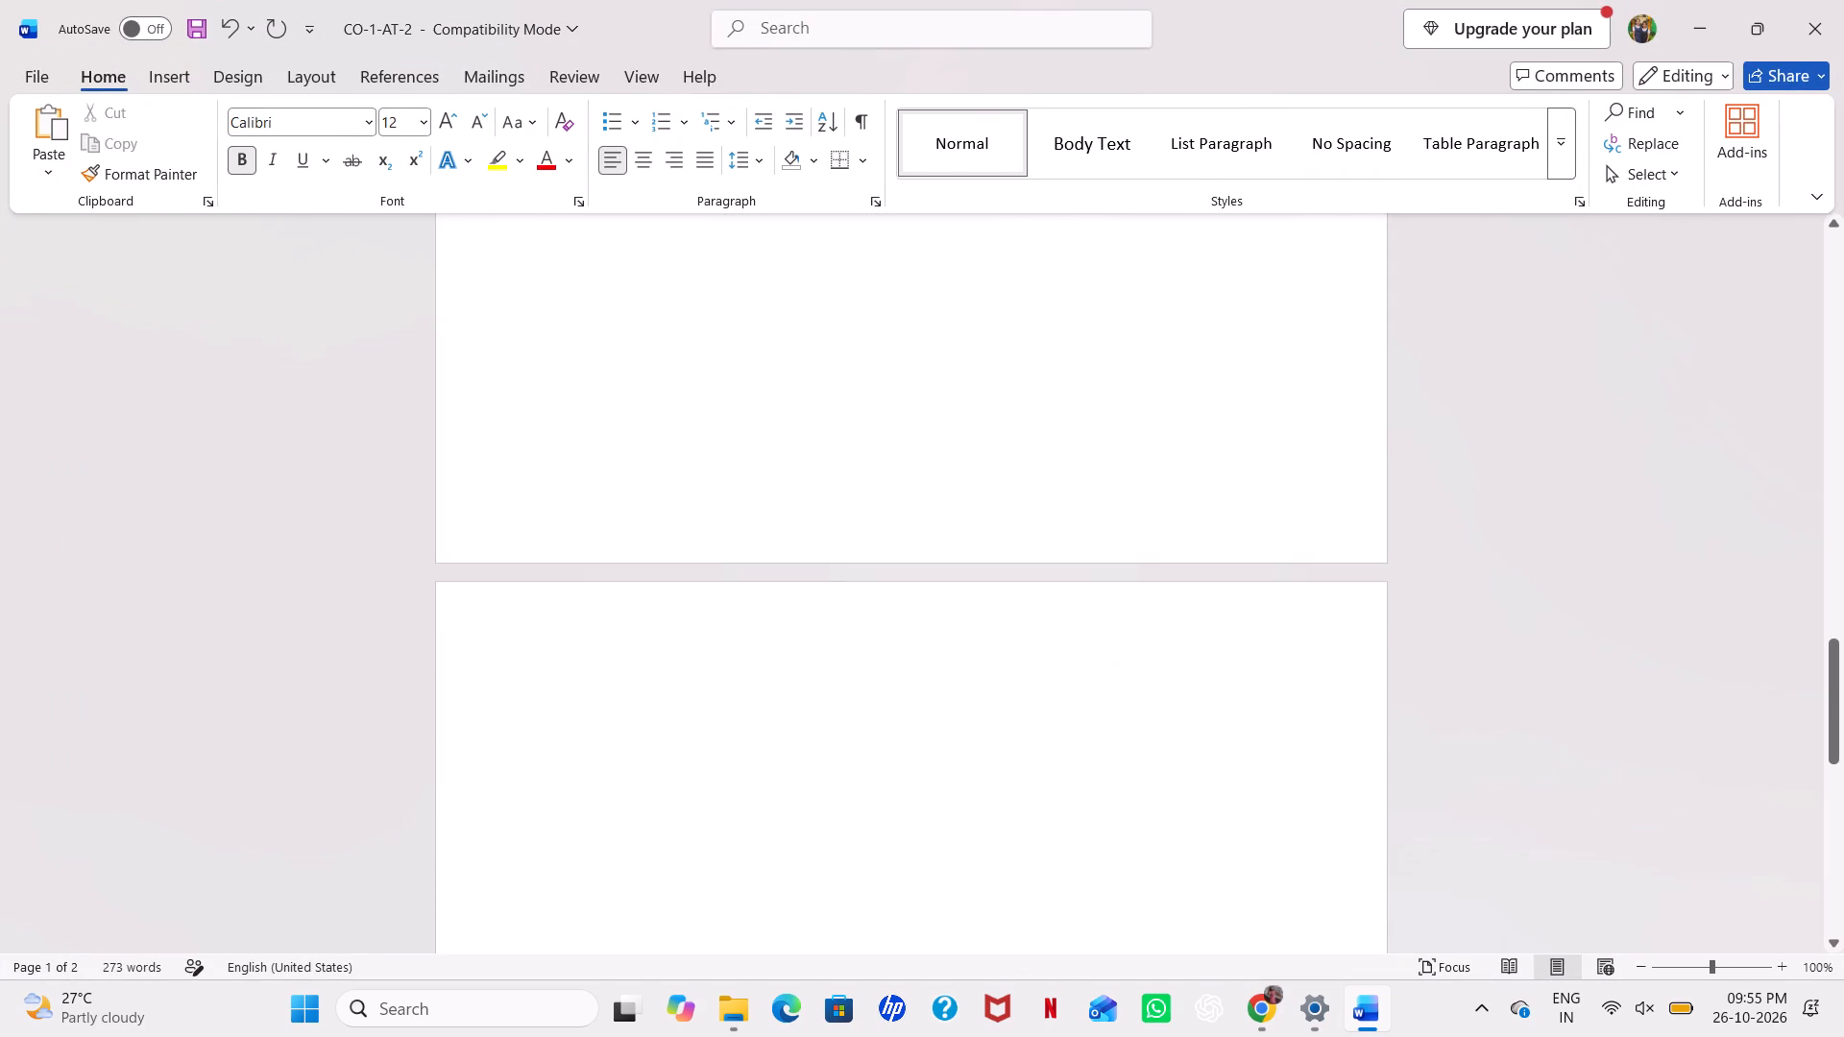
scroll(1140, 698, down, 1)
key(BackSpace)
key(BackSpace)
key(BackSpace)
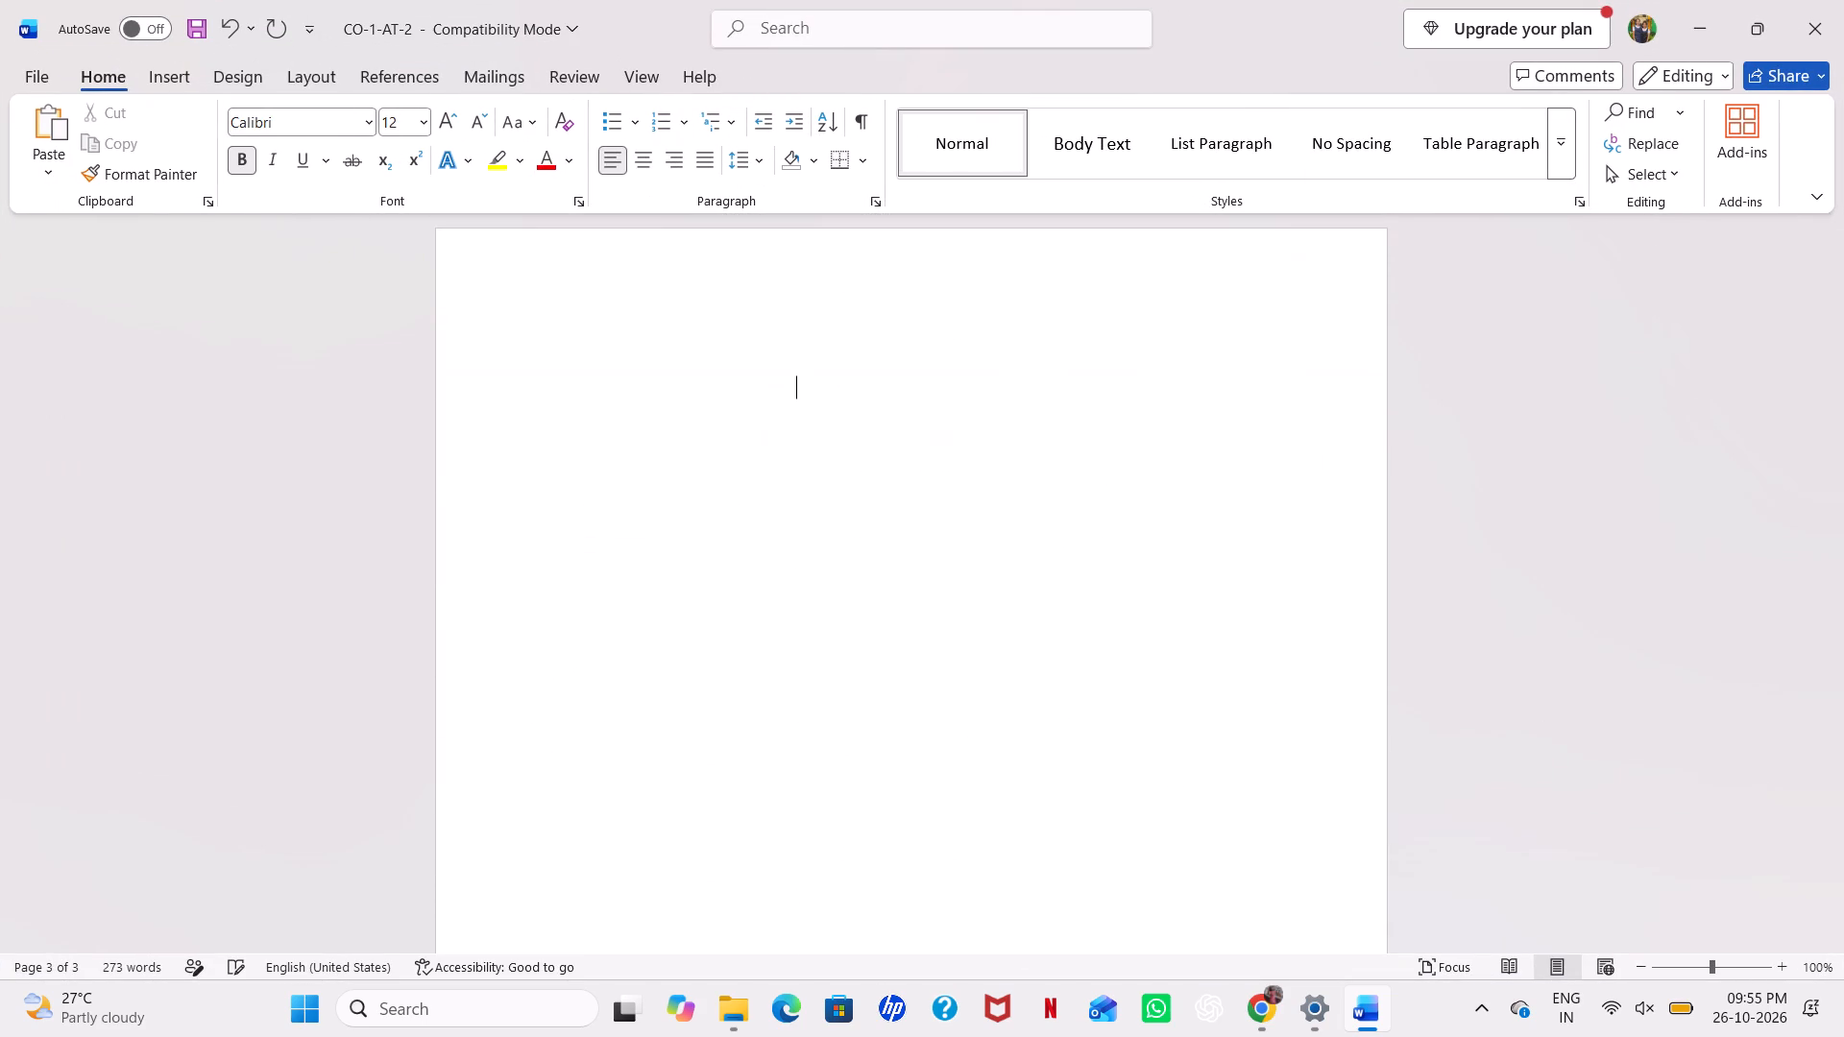
key(BackSpace)
key(BackSpace)
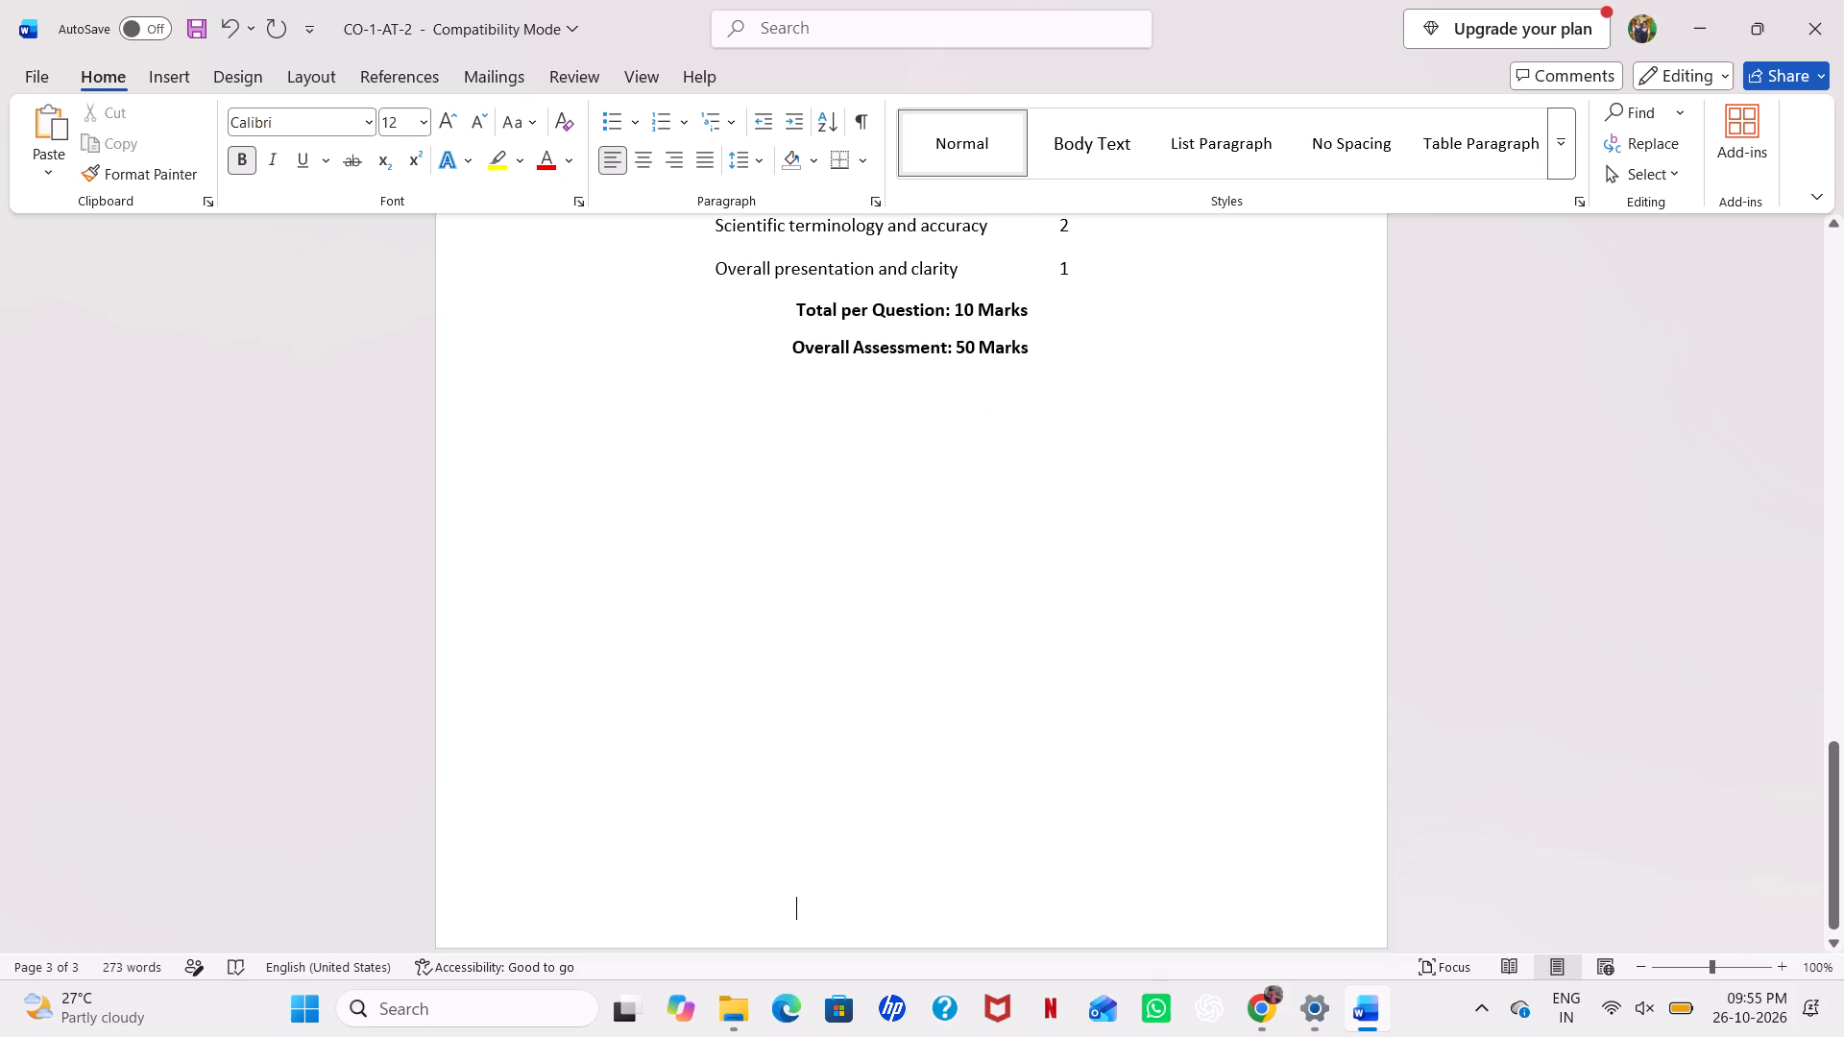
key(Return)
key(Return)
key(Return)
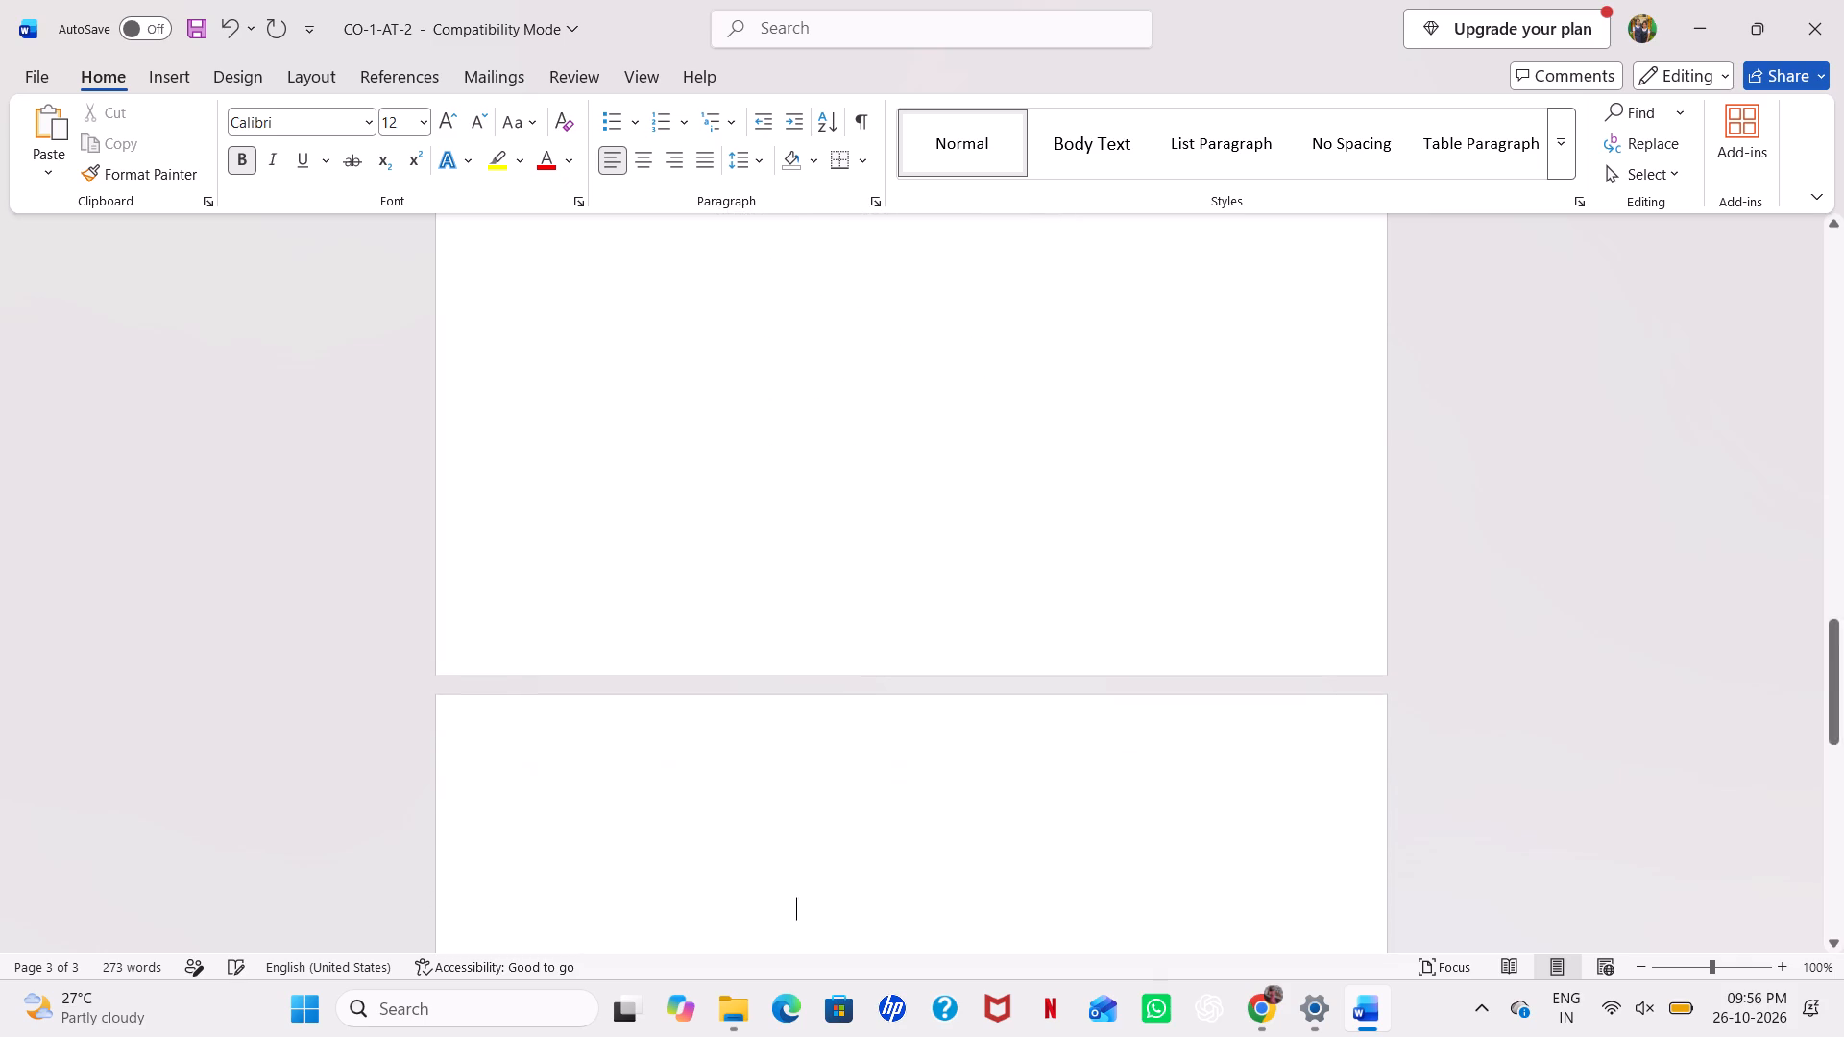
Paste the copied Restriction Enzymes concept map image onto the empty third page of the document.
scroll(1140, 698, down, 4)
double_click(1066, 561)
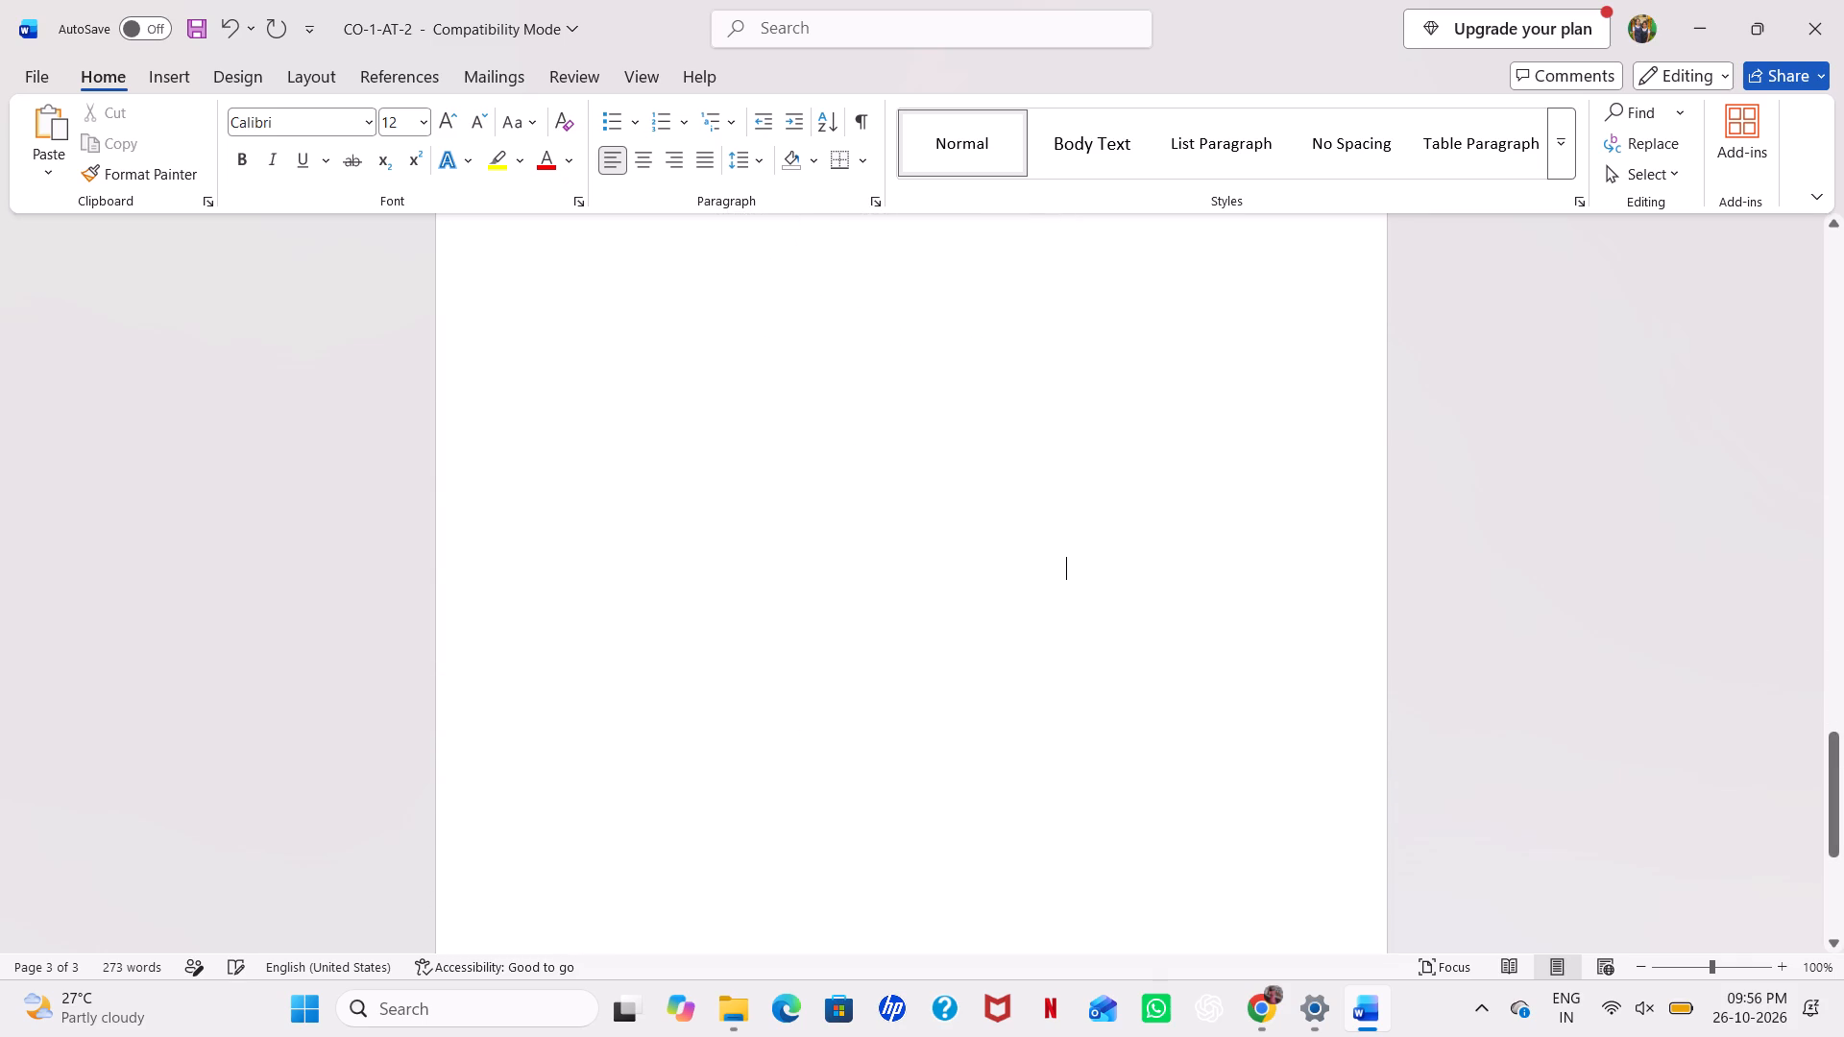
ctrl+scroll(1066, 561, down, 4)
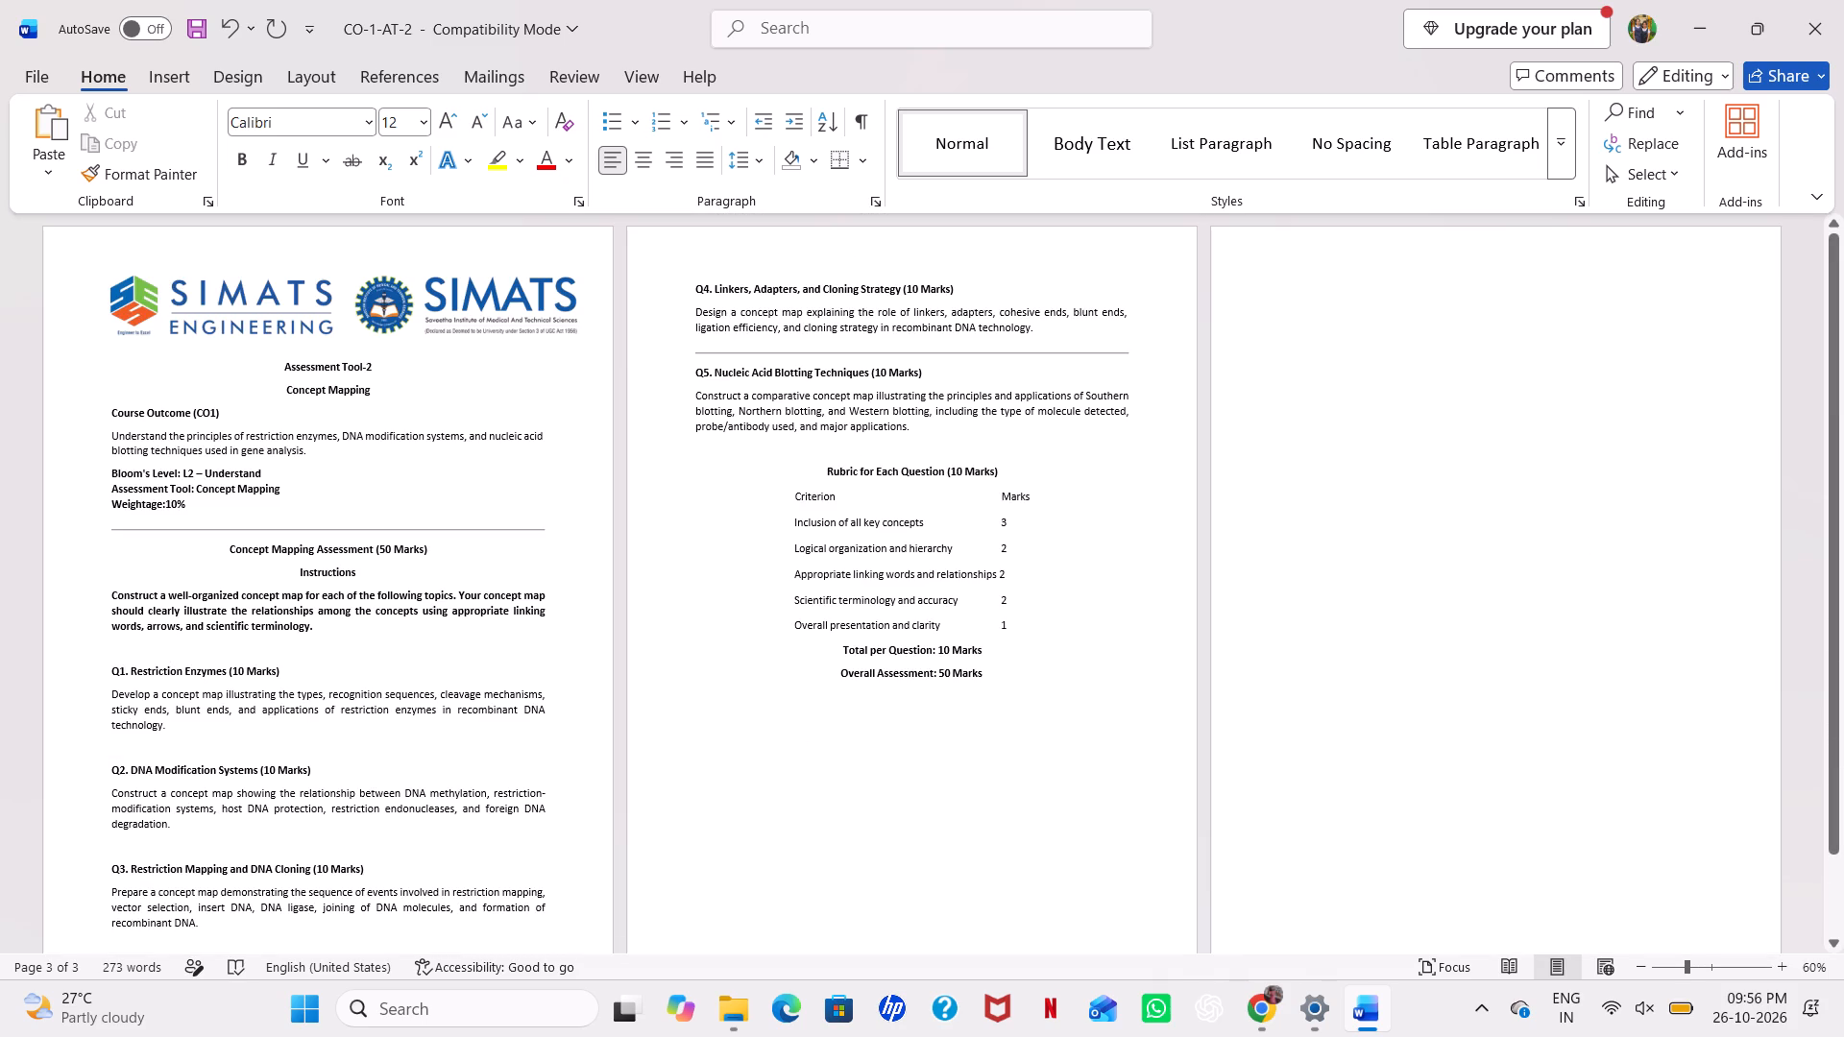
double_click(1471, 383)
scroll(1441, 359, up, 3)
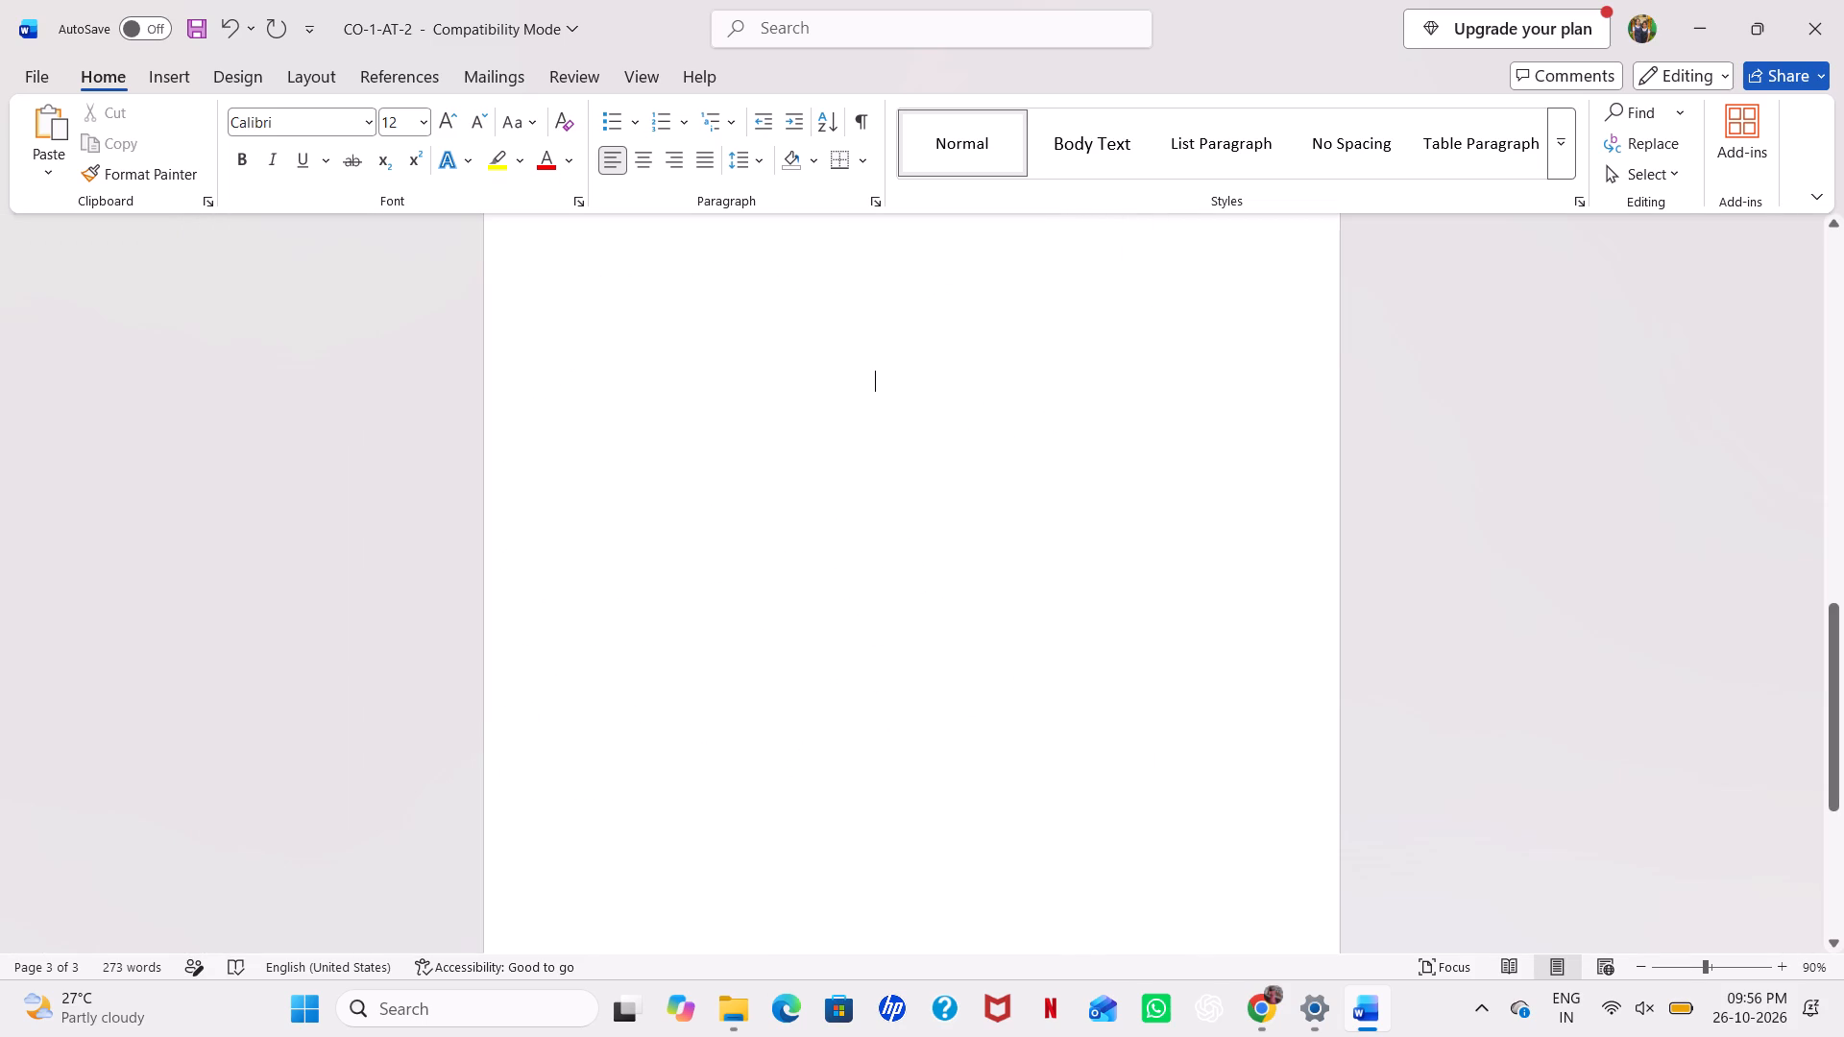
double_click(872, 645)
key(ctrl+v)
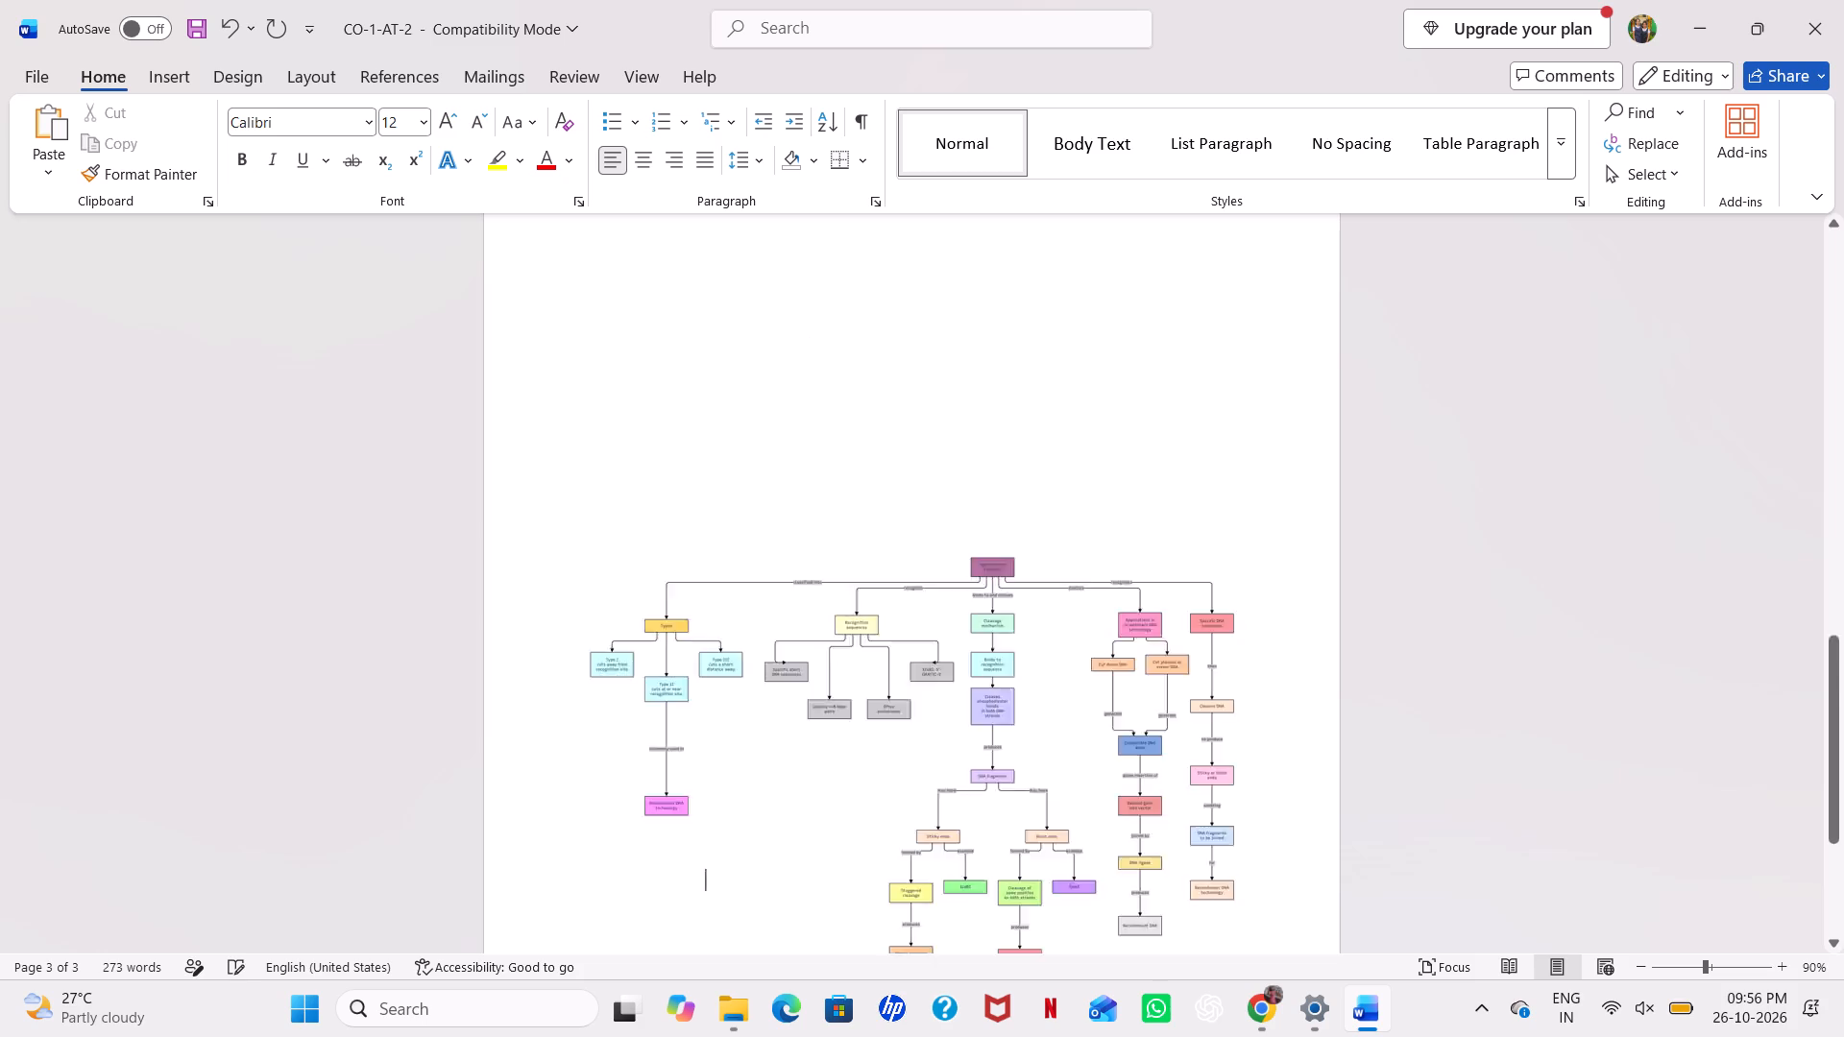
Try to move the pasted concept map upward, and set its text wrapping to Tight.
drag(1080, 555, 1067, 540)
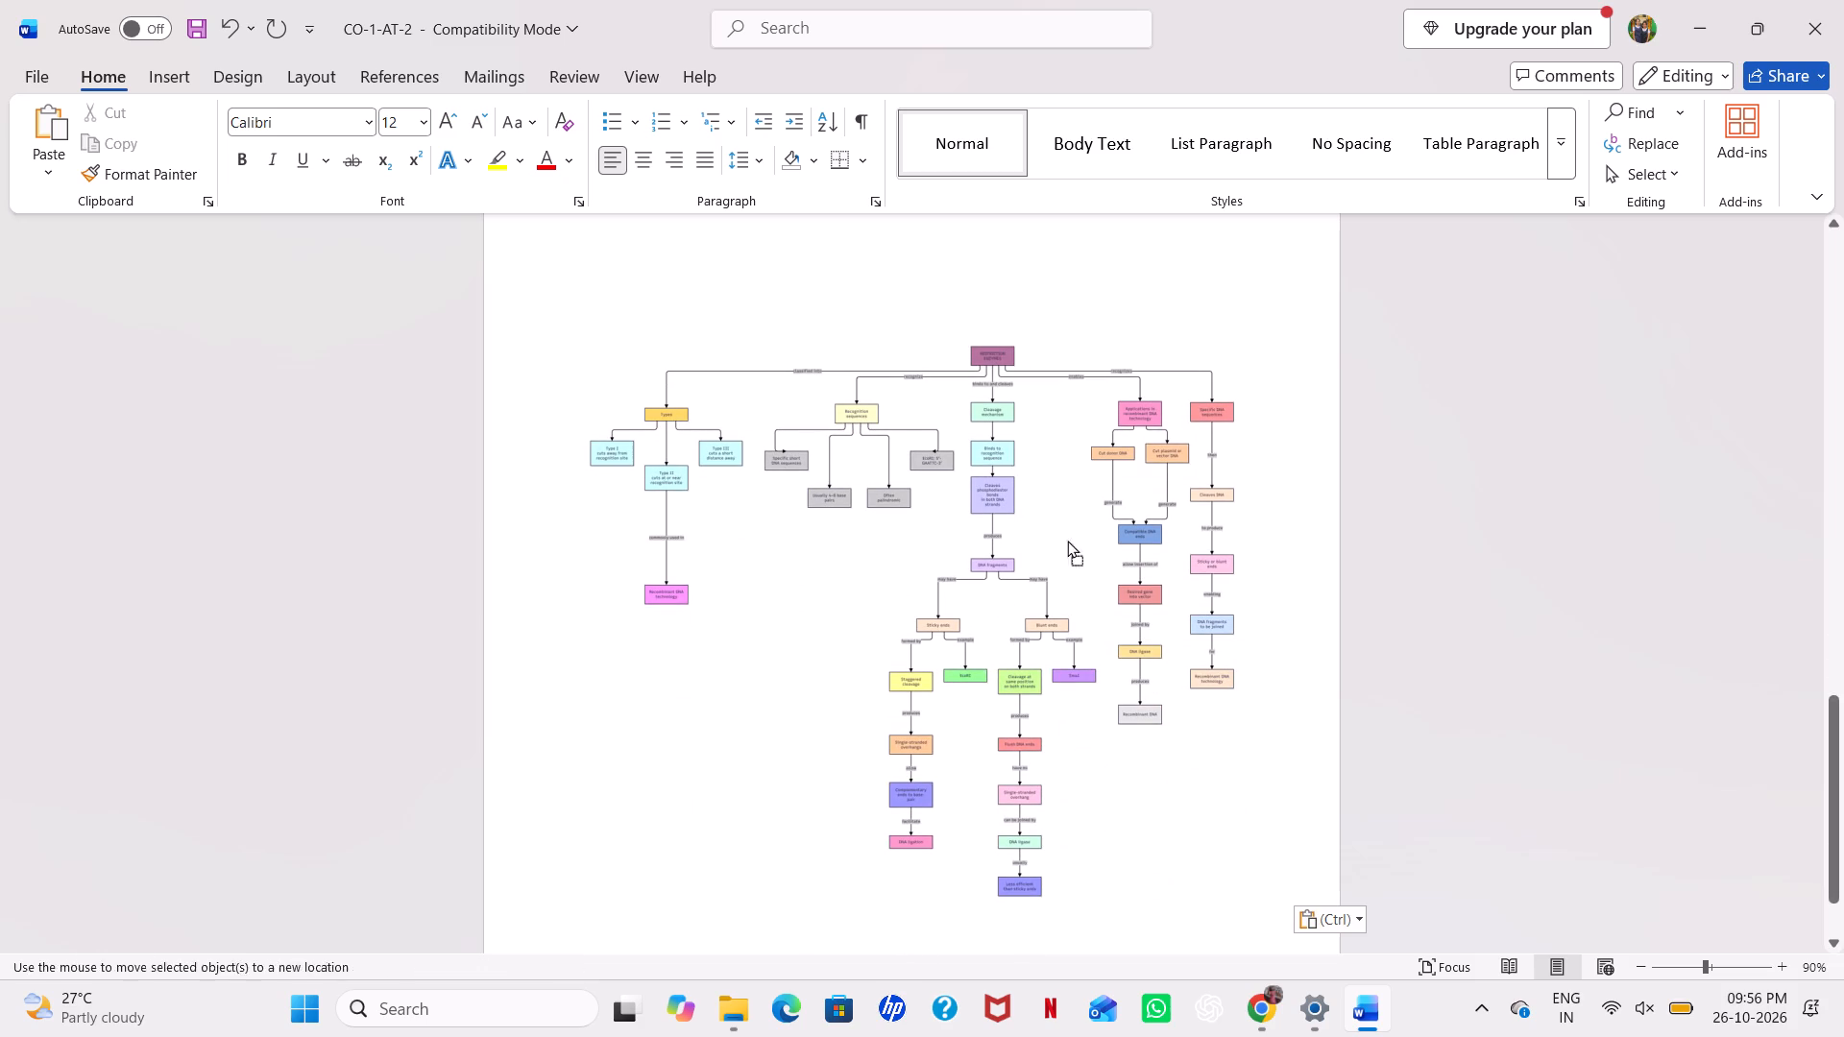
drag(1067, 540, 1055, 516)
drag(1064, 515, 1036, 496)
click(1324, 363)
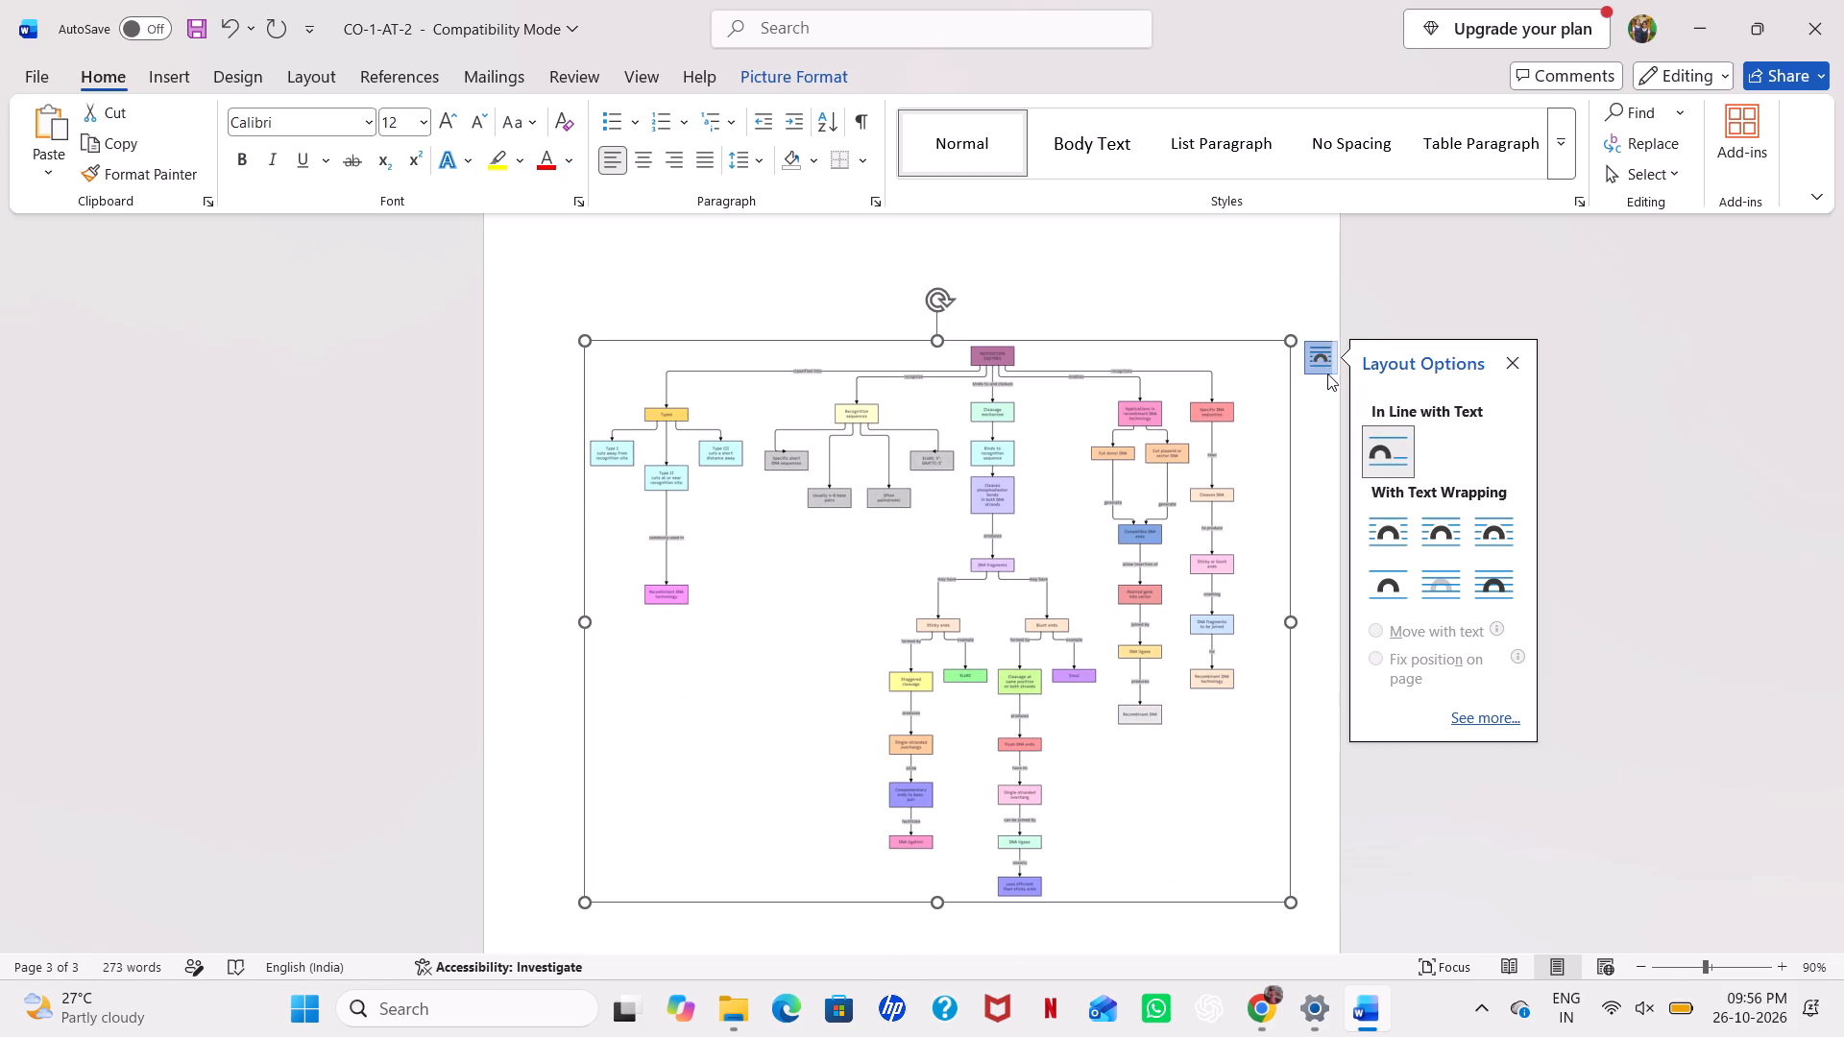
click(1453, 529)
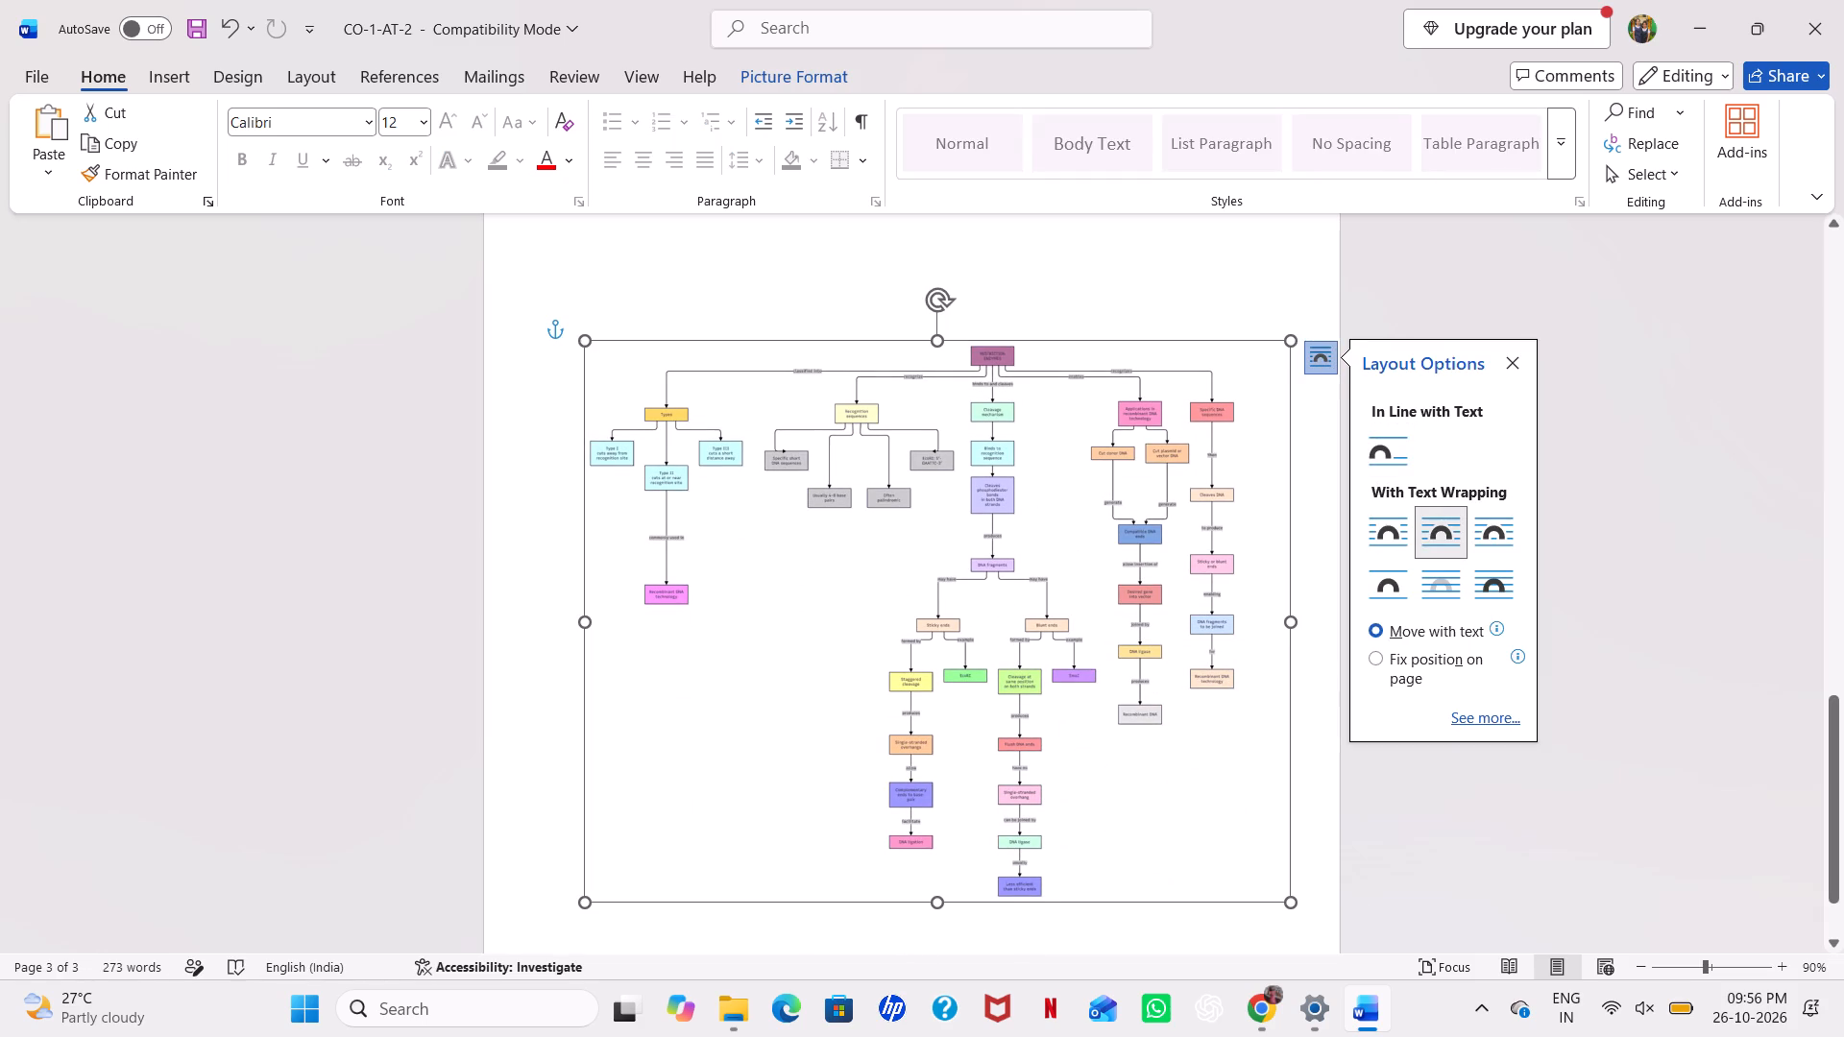
Move the concept map picture up toward the top of the third page.
drag(1126, 518, 1109, 426)
scroll(1109, 426, up, 2)
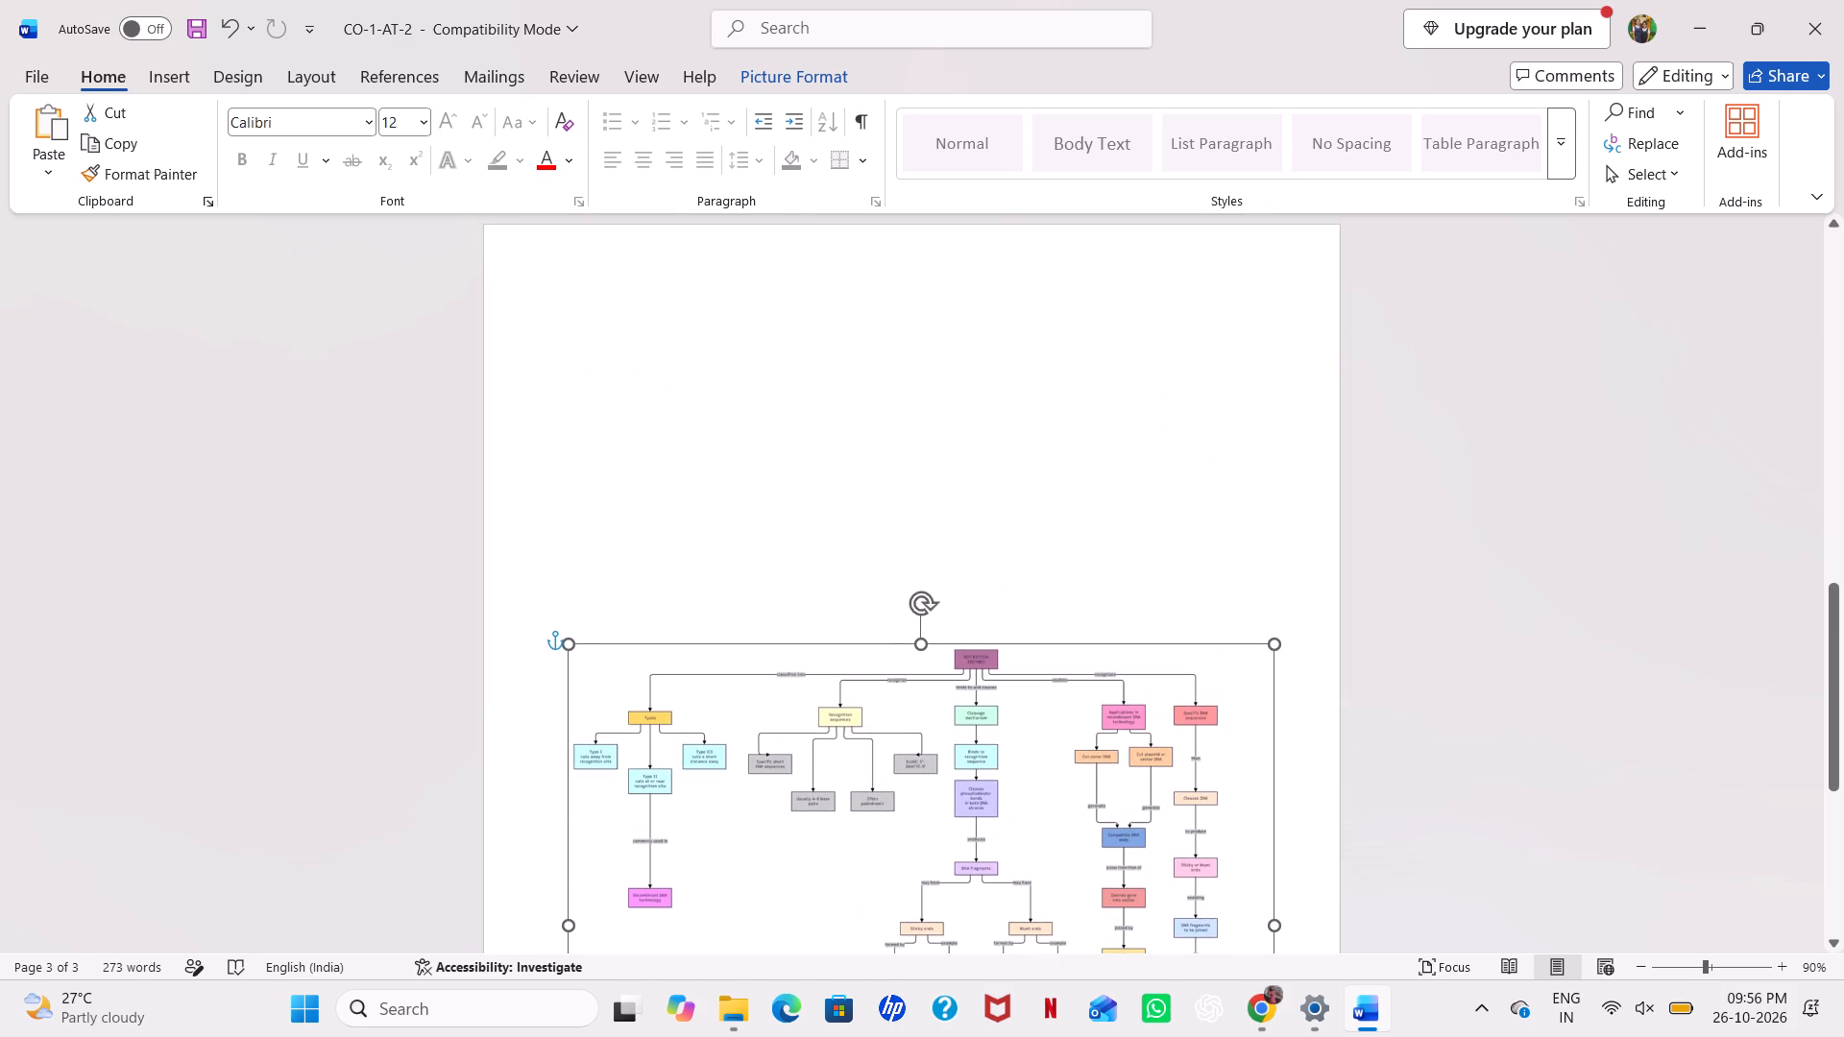
drag(1074, 784, 1073, 545)
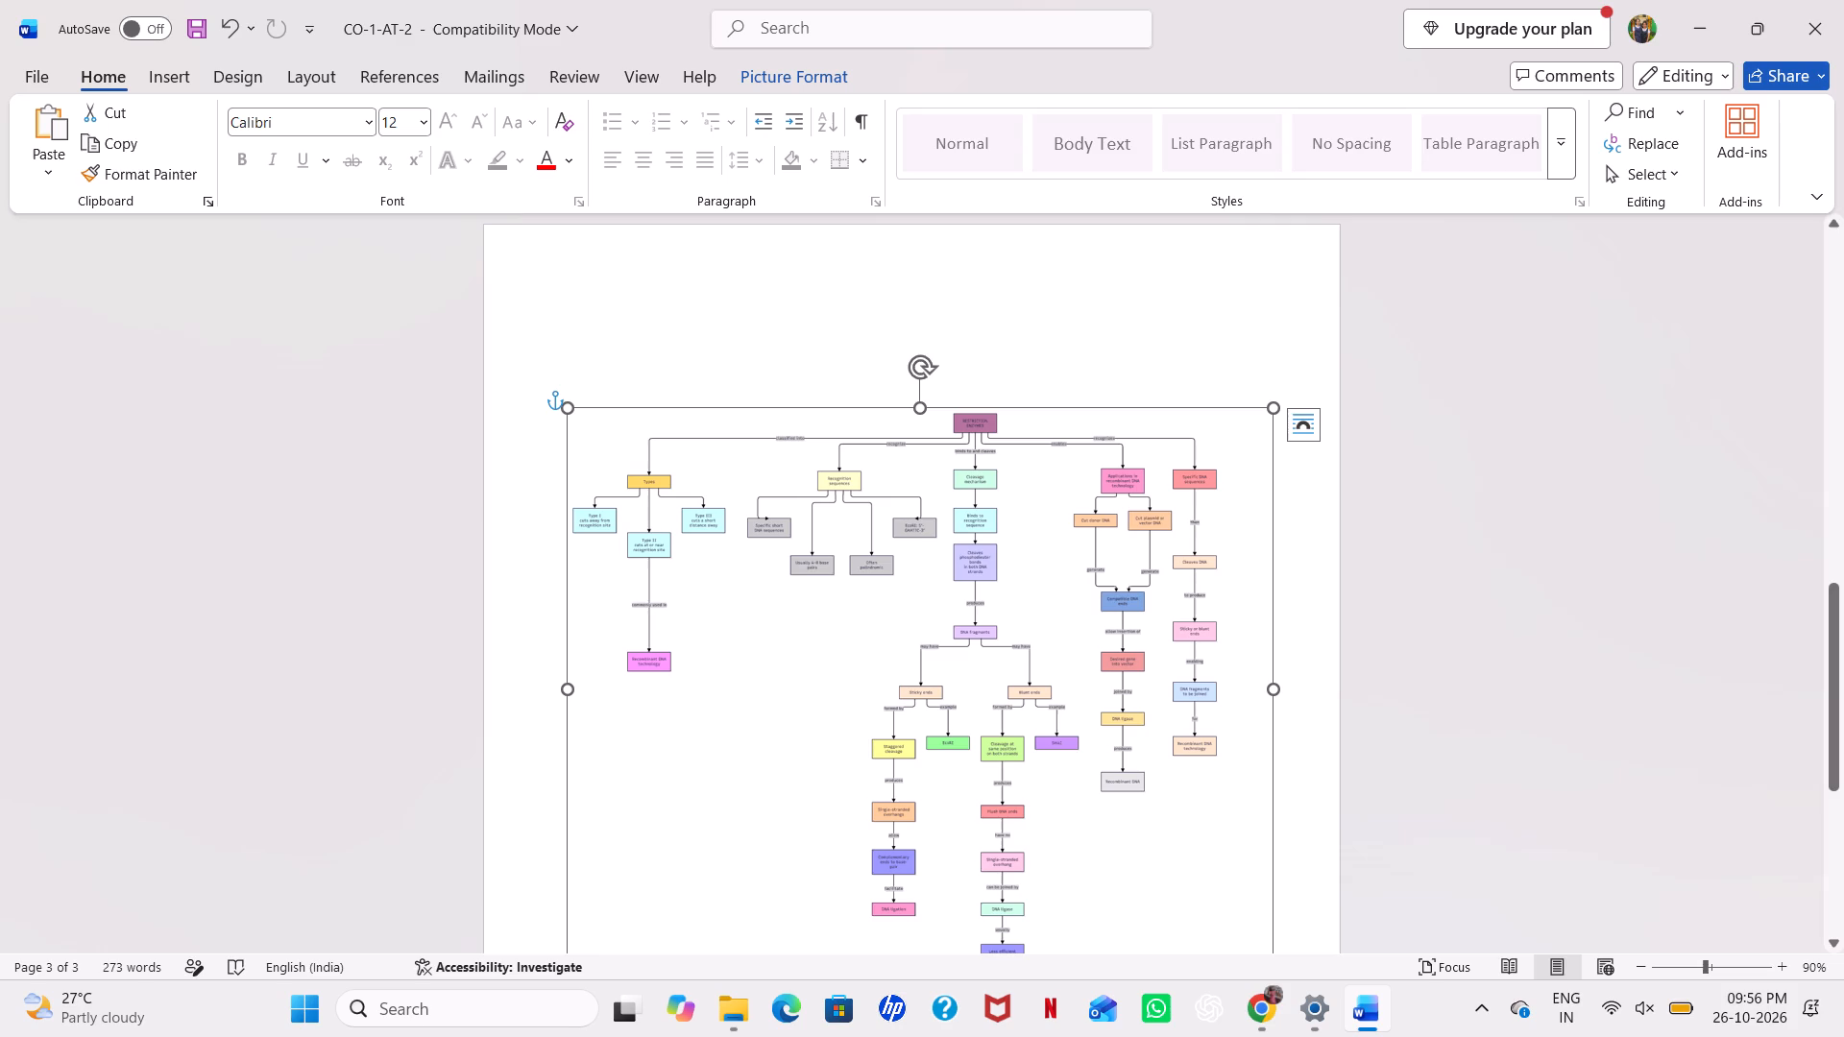
Stretch the concept map picture at its top edge, adjust its size from the bottom corner, and shift it slightly left on the page.
drag(918, 407, 918, 377)
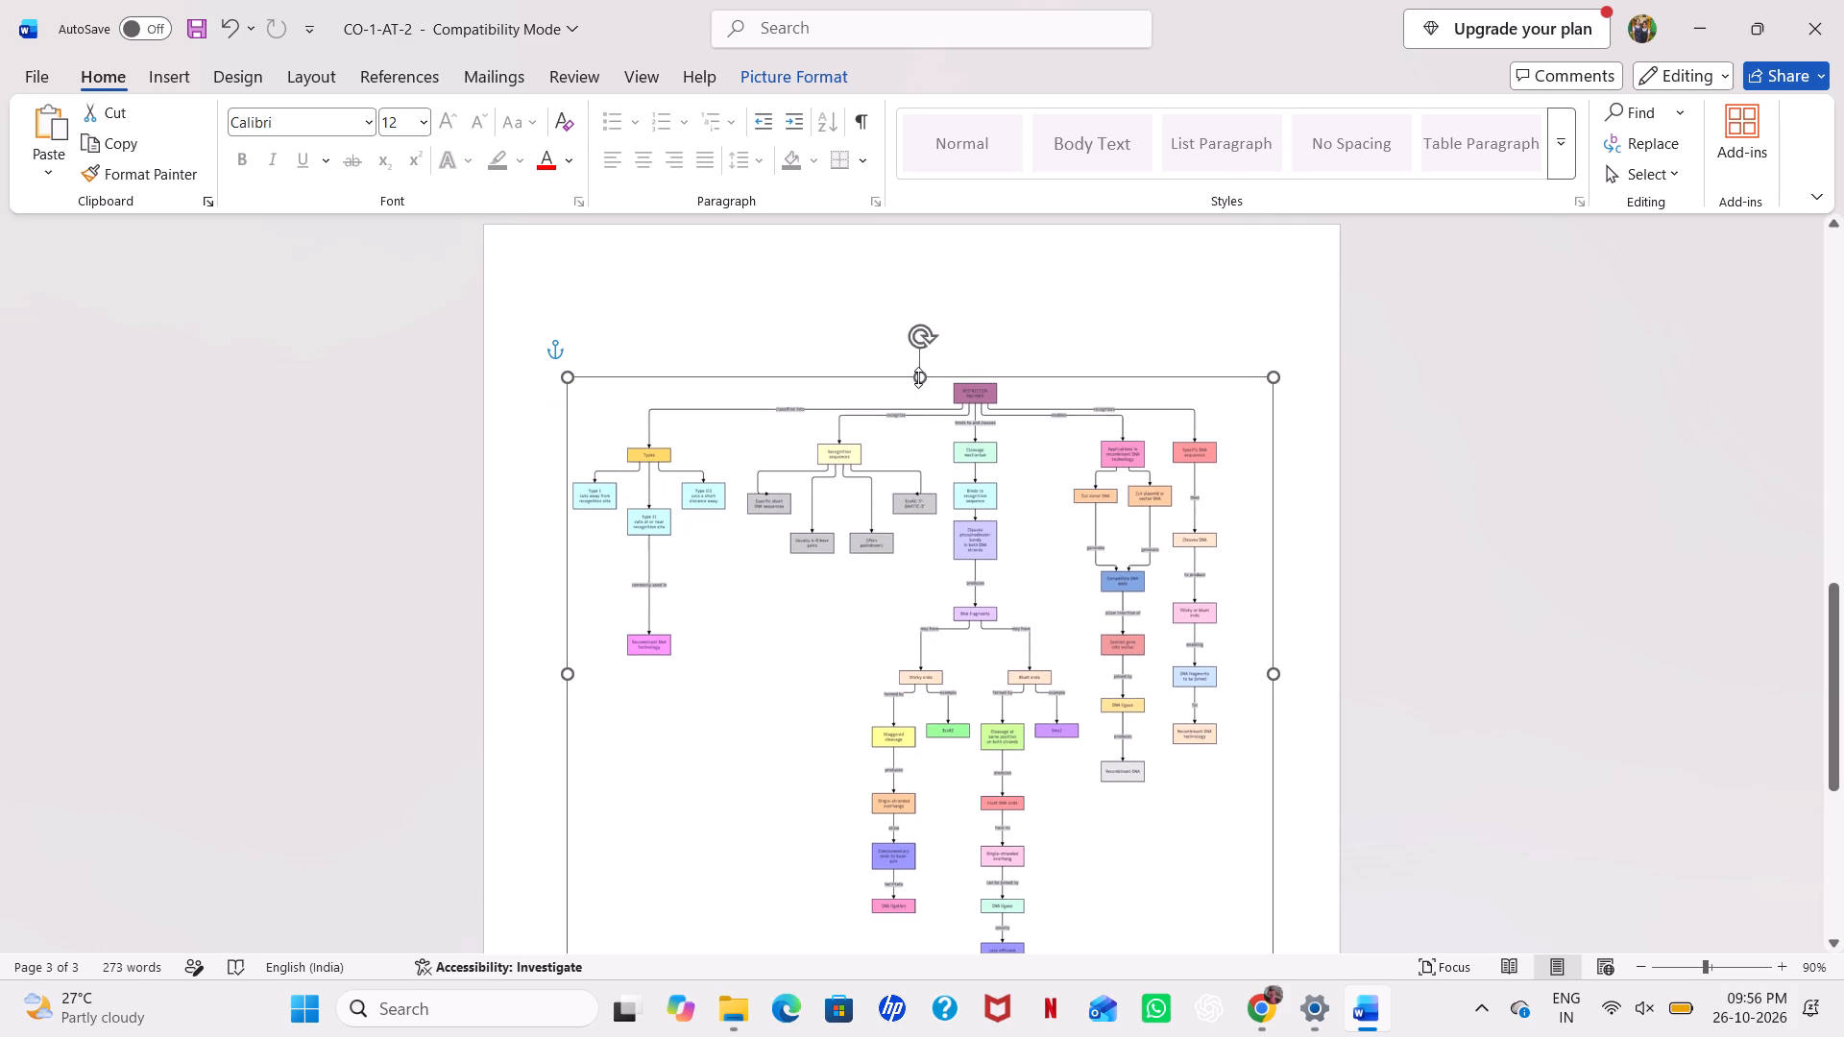
scroll(800, 498, down, 1)
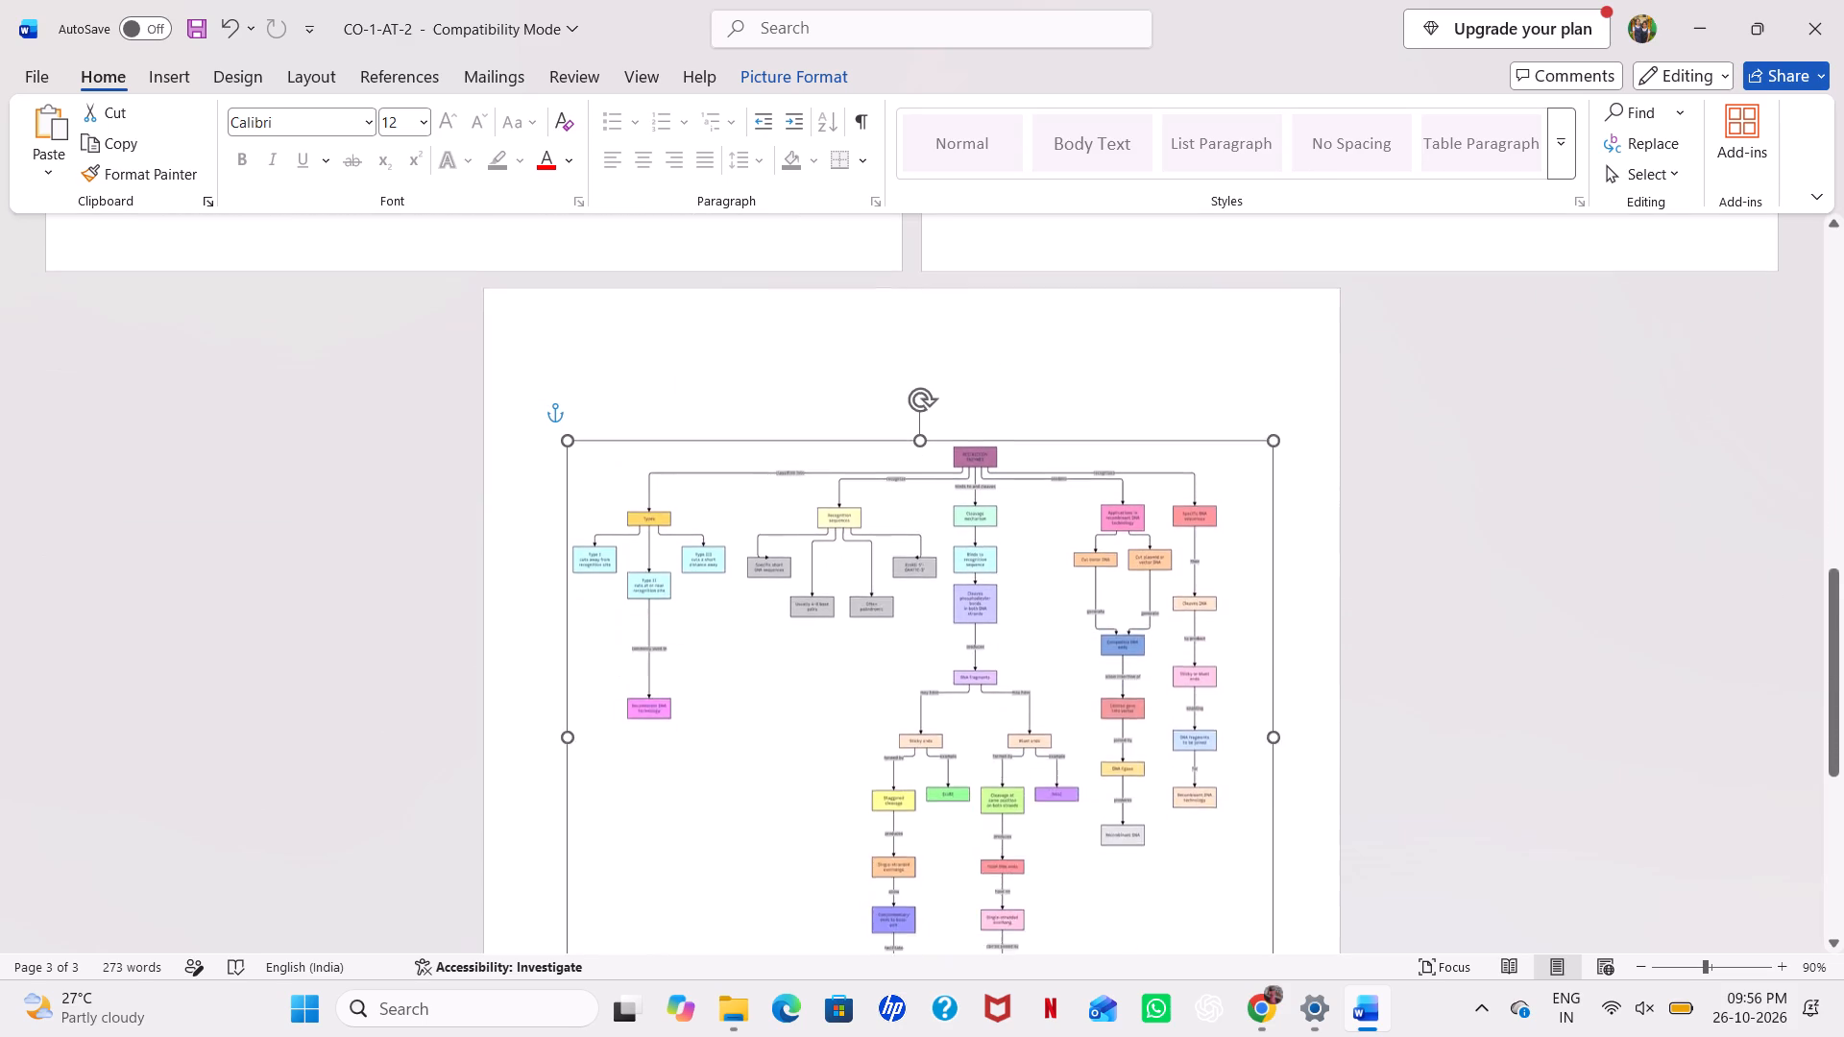
scroll(800, 498, down, 1)
scroll(943, 722, down, 1)
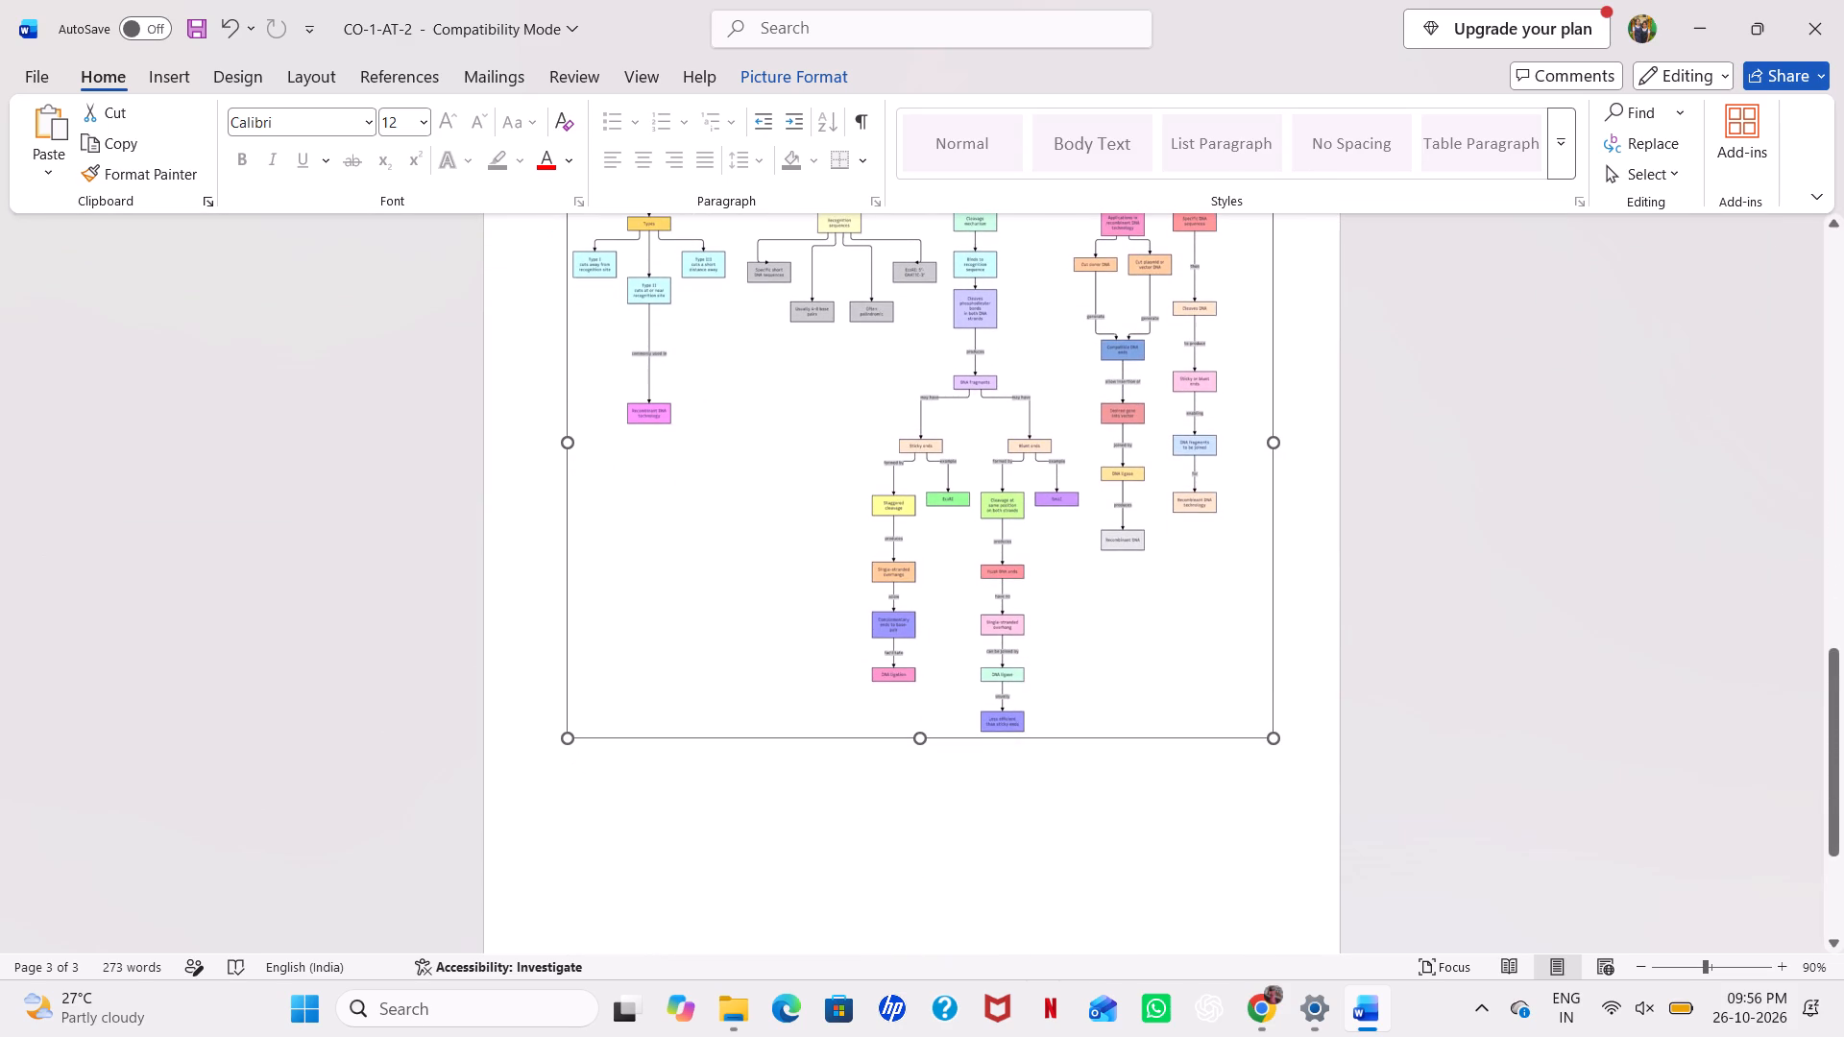
drag(1274, 740, 1255, 790)
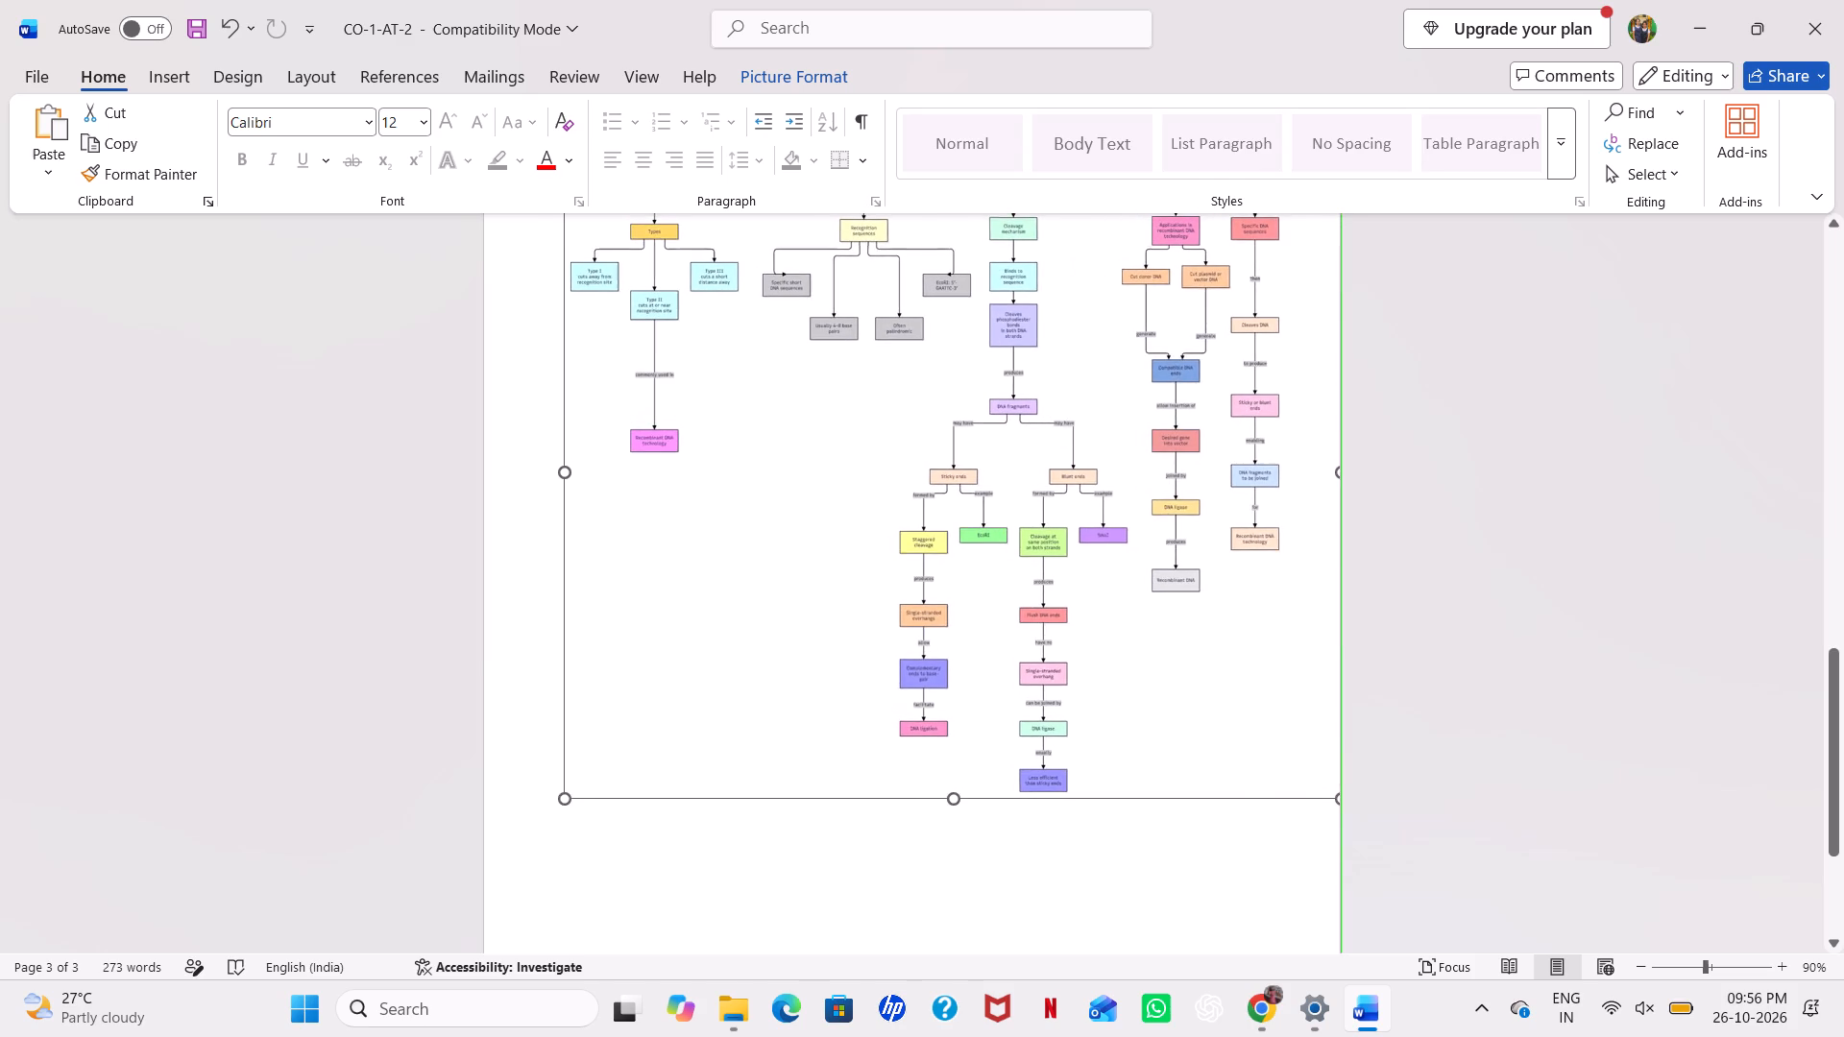
drag(1255, 790, 1169, 743)
drag(1149, 639, 1119, 643)
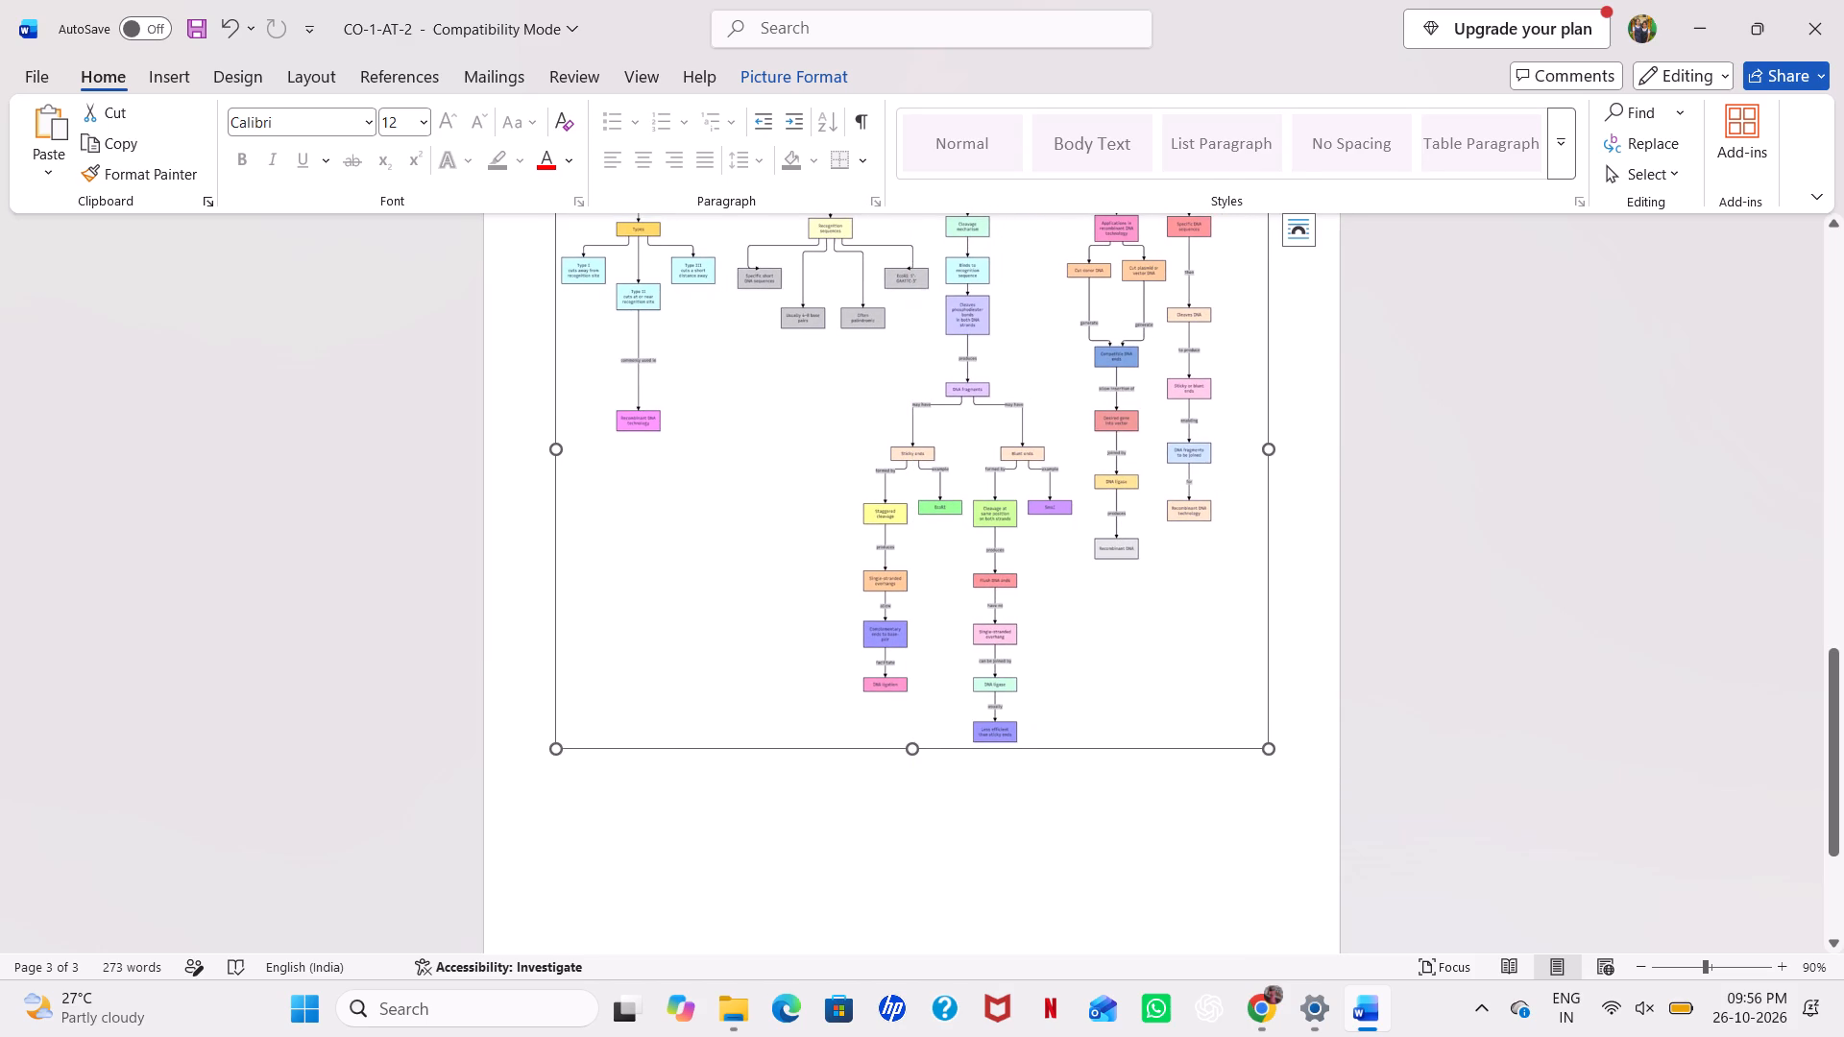
Stretch the concept map picture downward from its bottom edge to make it taller on the third page.
drag(915, 747, 914, 829)
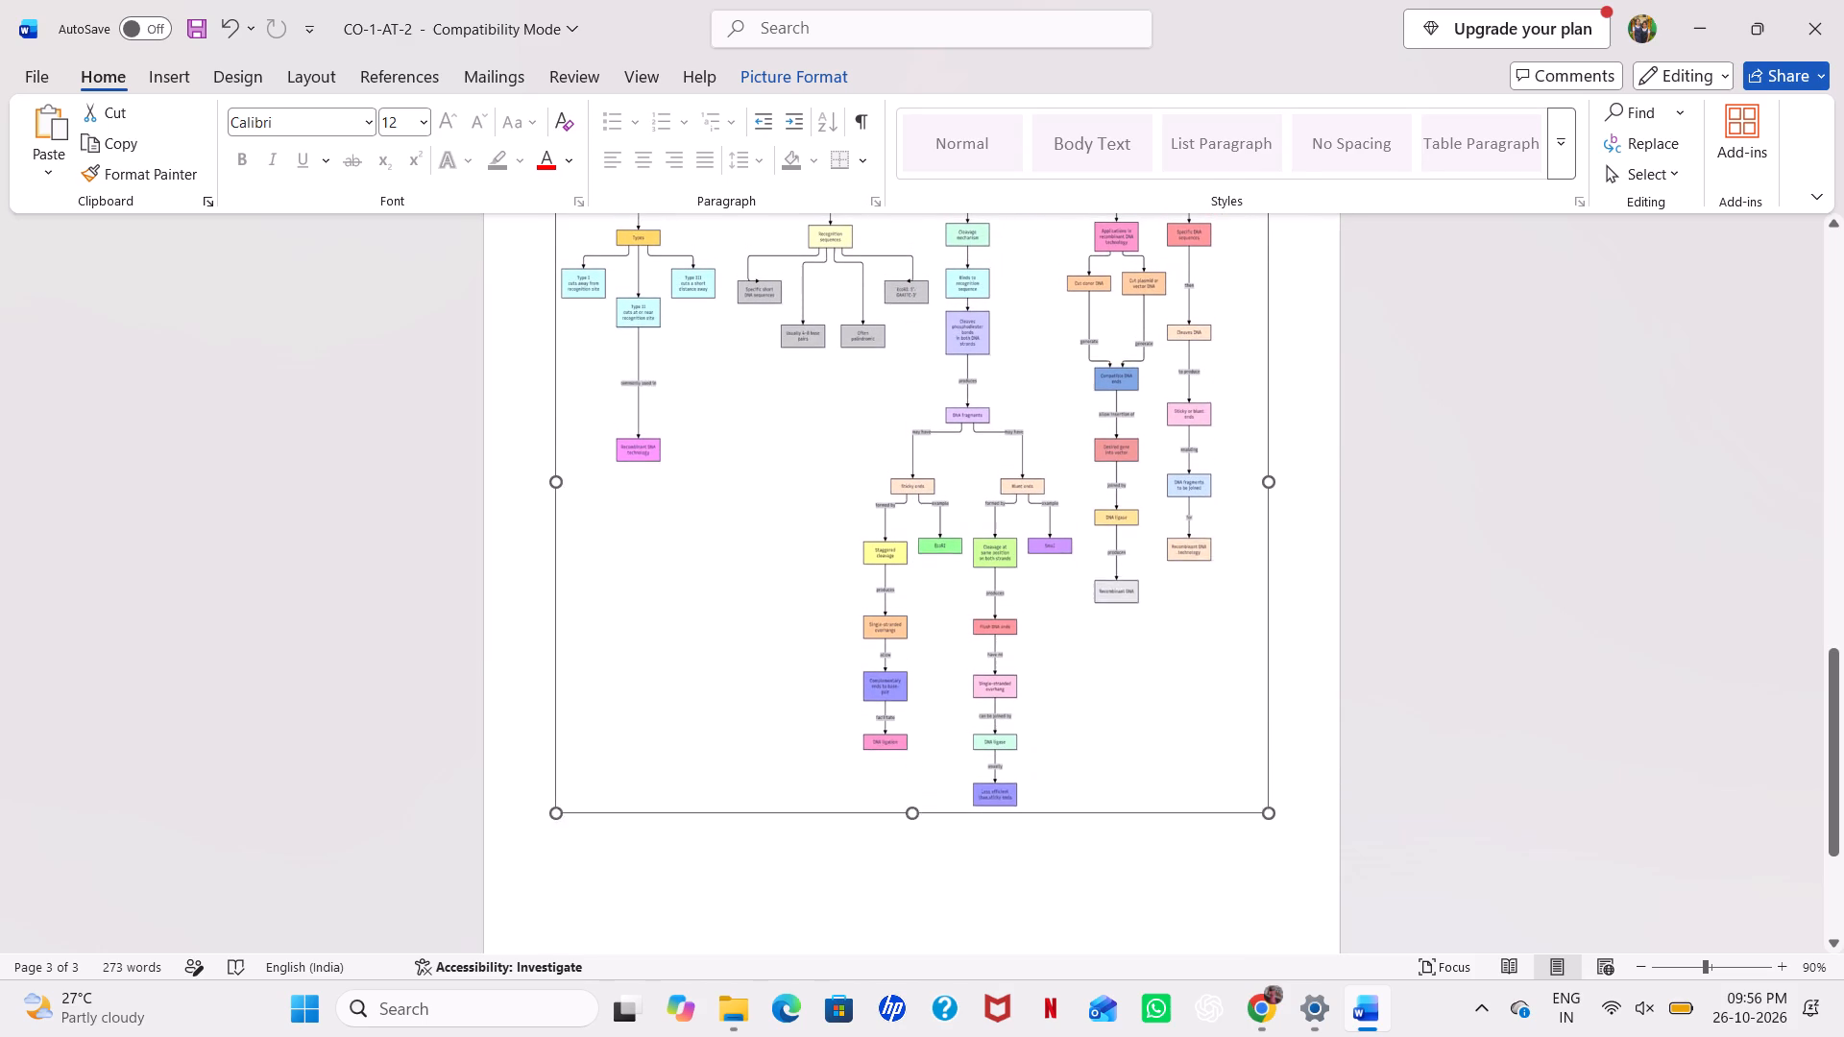
drag(914, 829, 914, 833)
drag(1169, 702, 1177, 702)
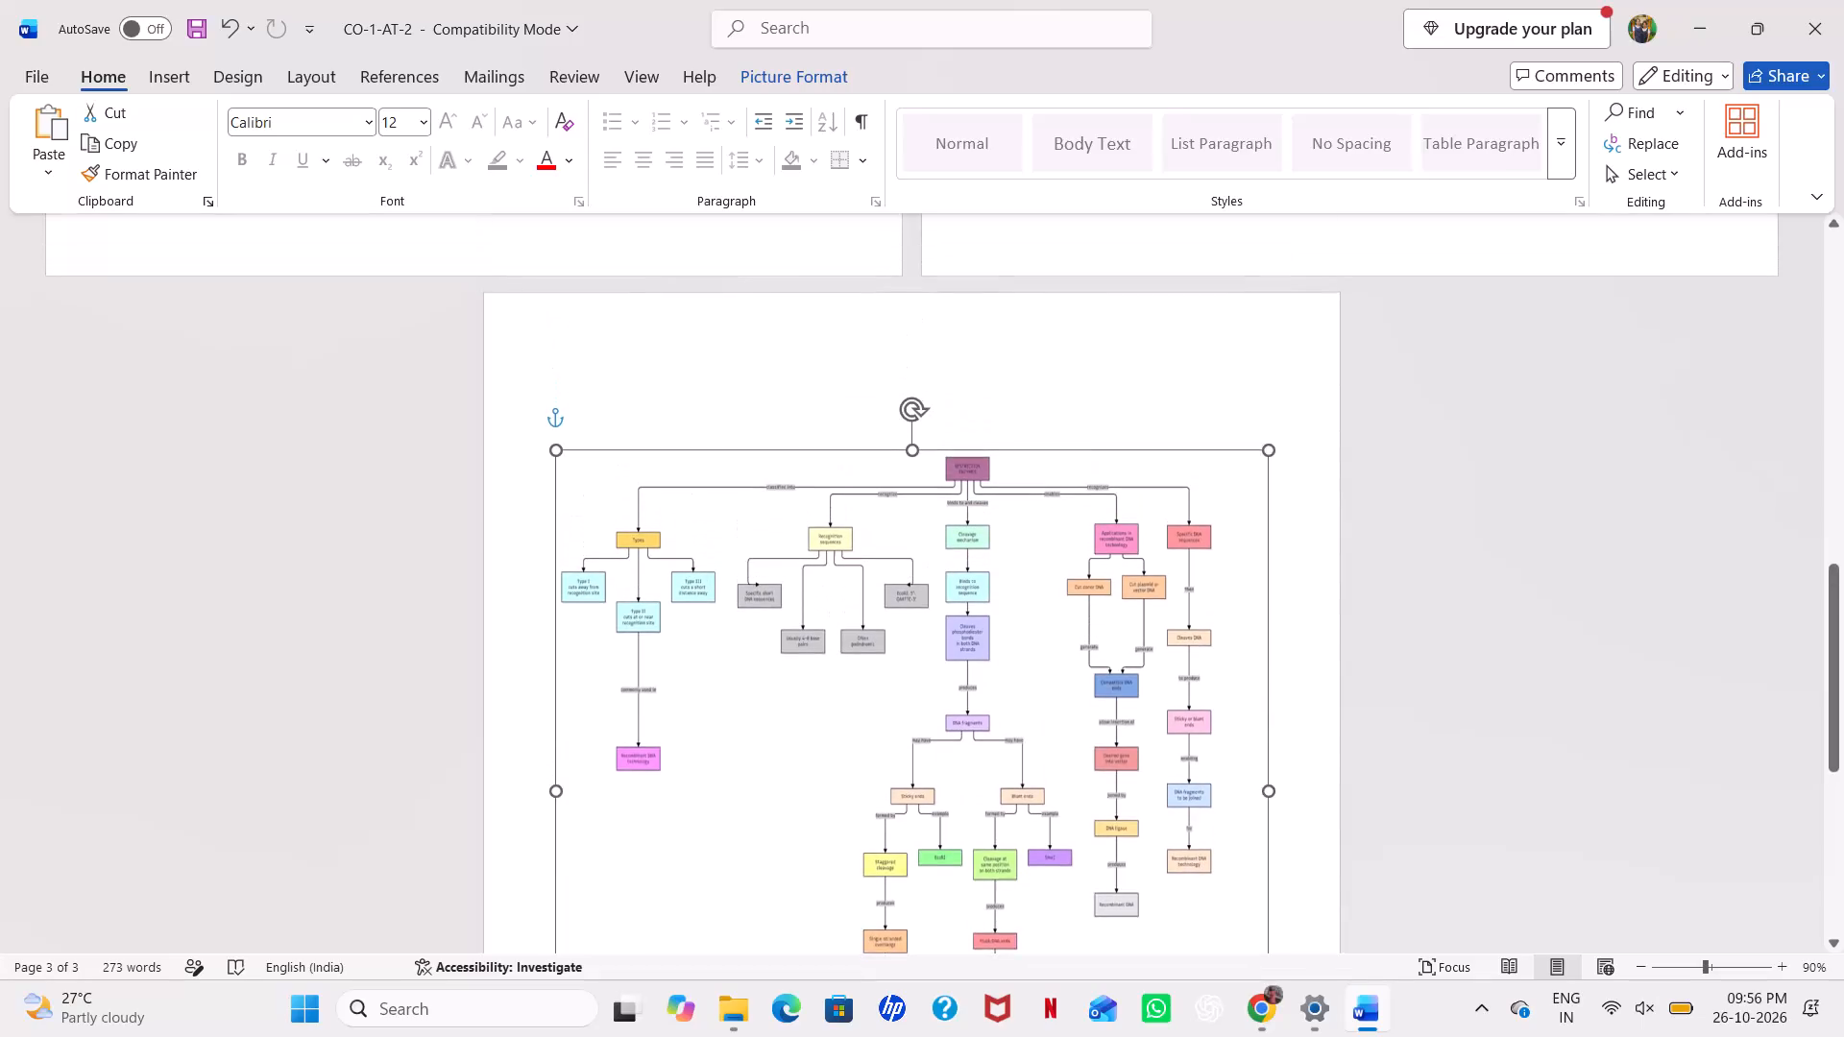
Set the concept map picture's text wrapping to Square.
scroll(1194, 494, up, 1)
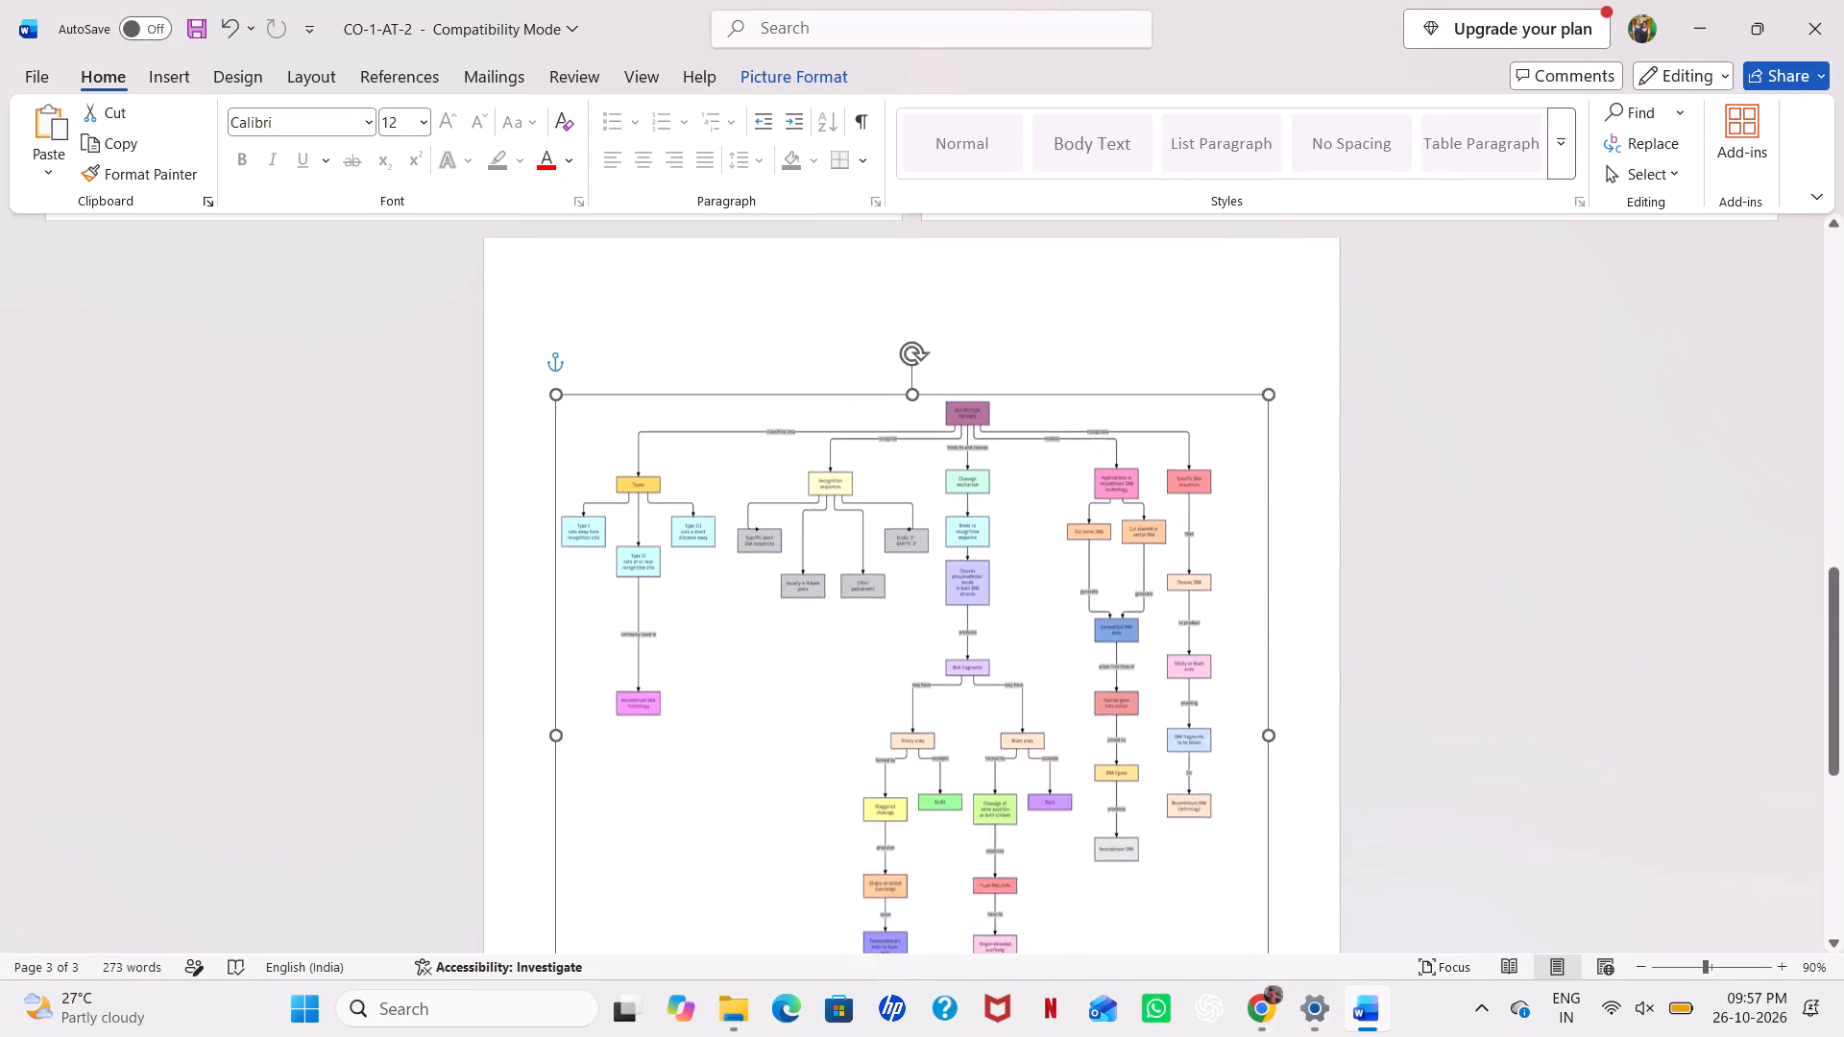
scroll(1194, 494, up, 1)
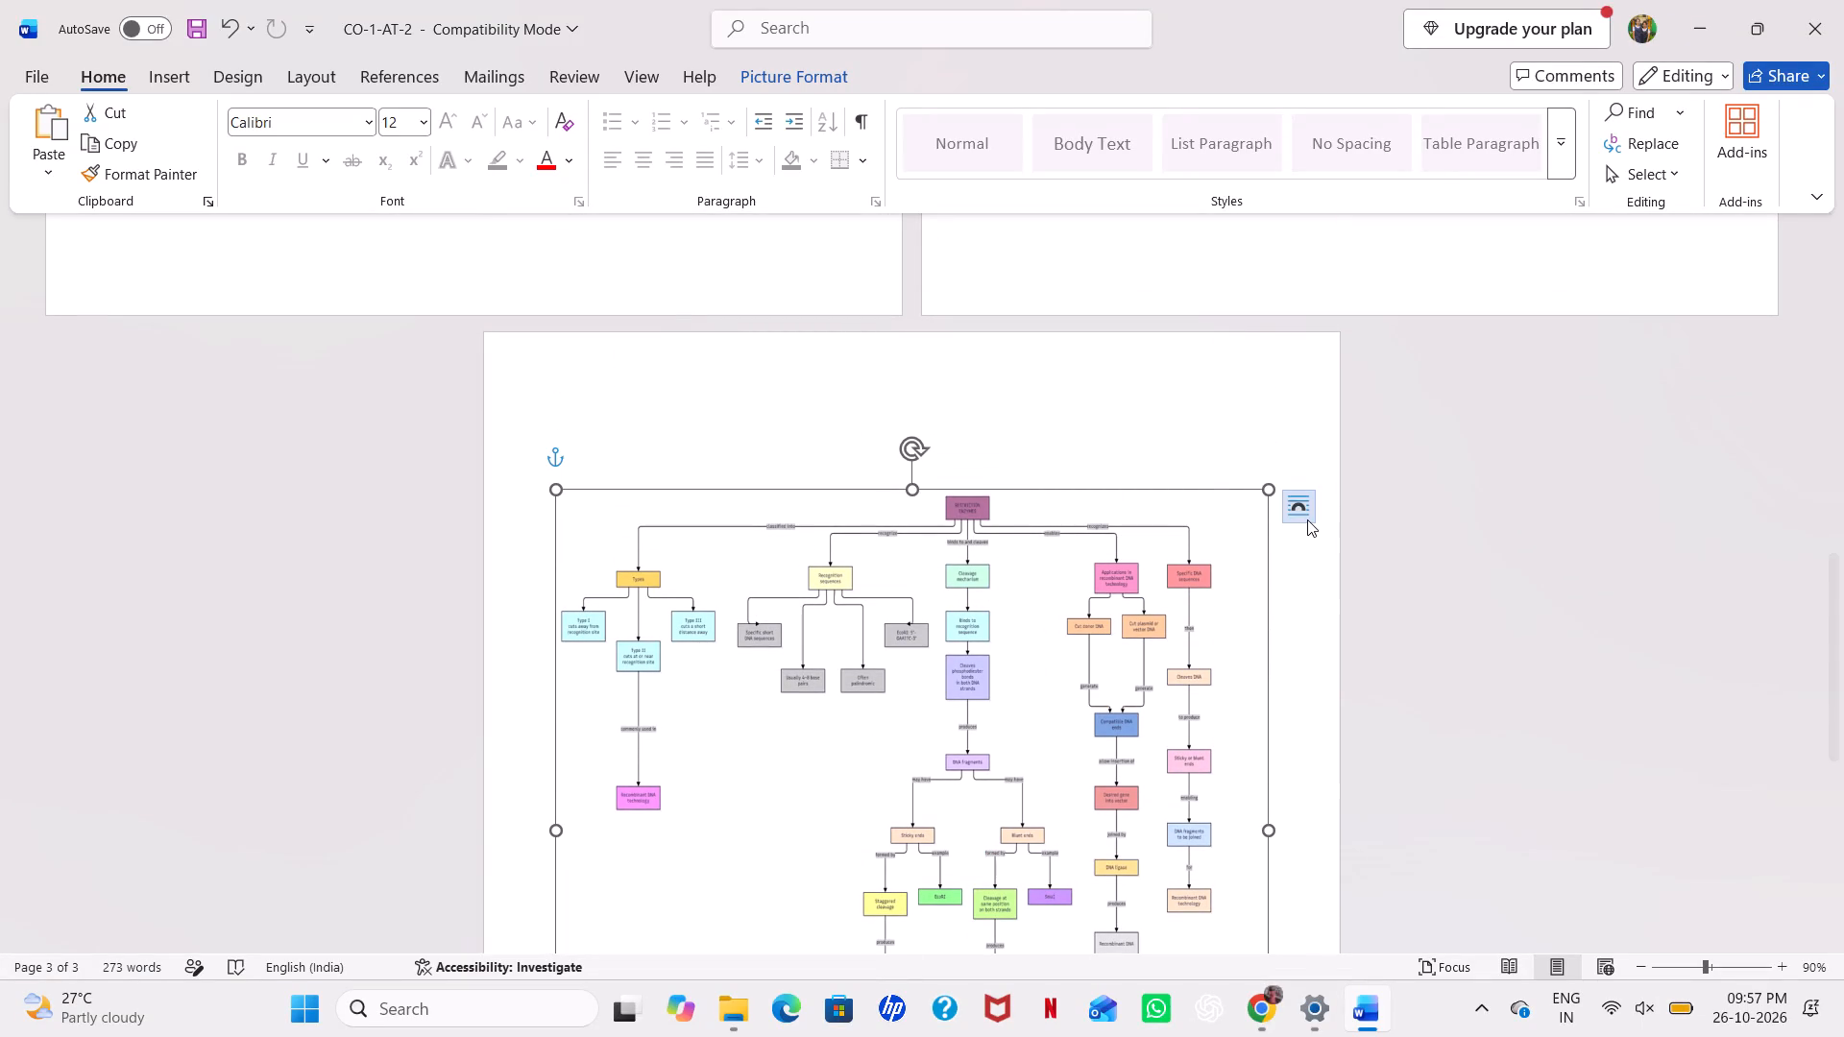
click(1307, 519)
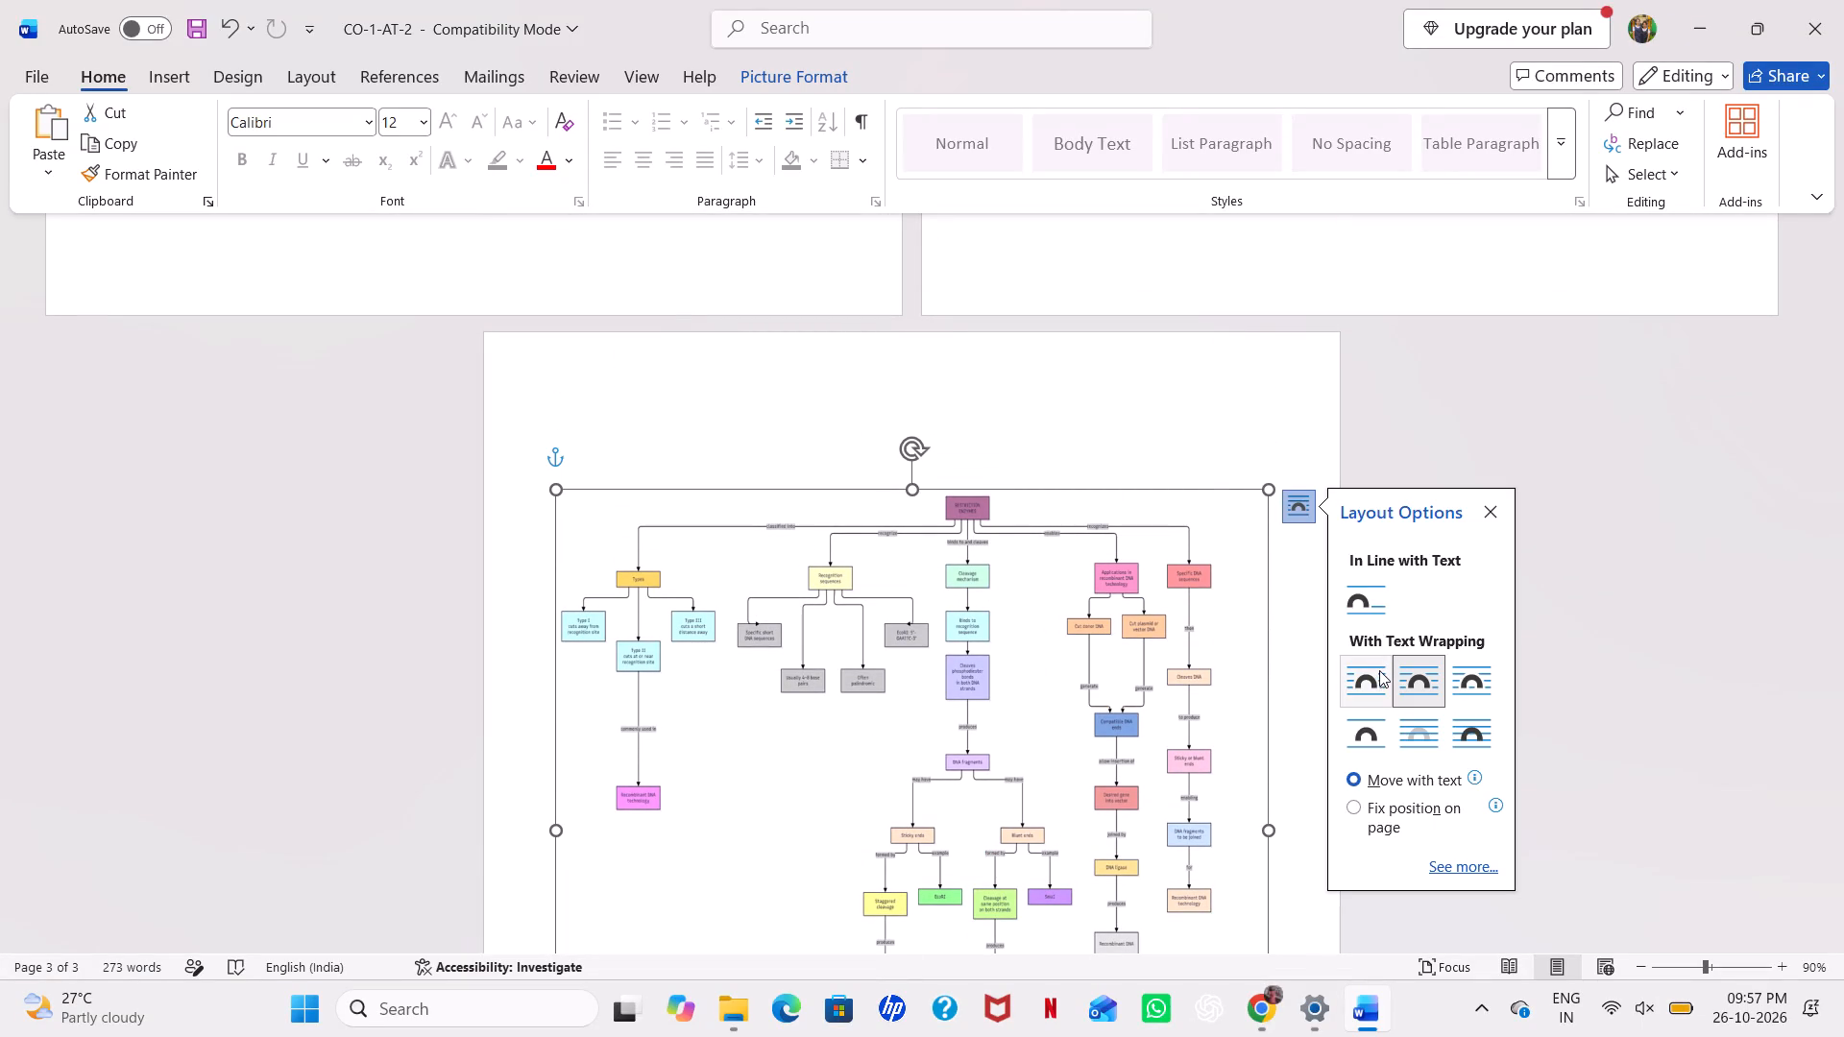
click(1379, 670)
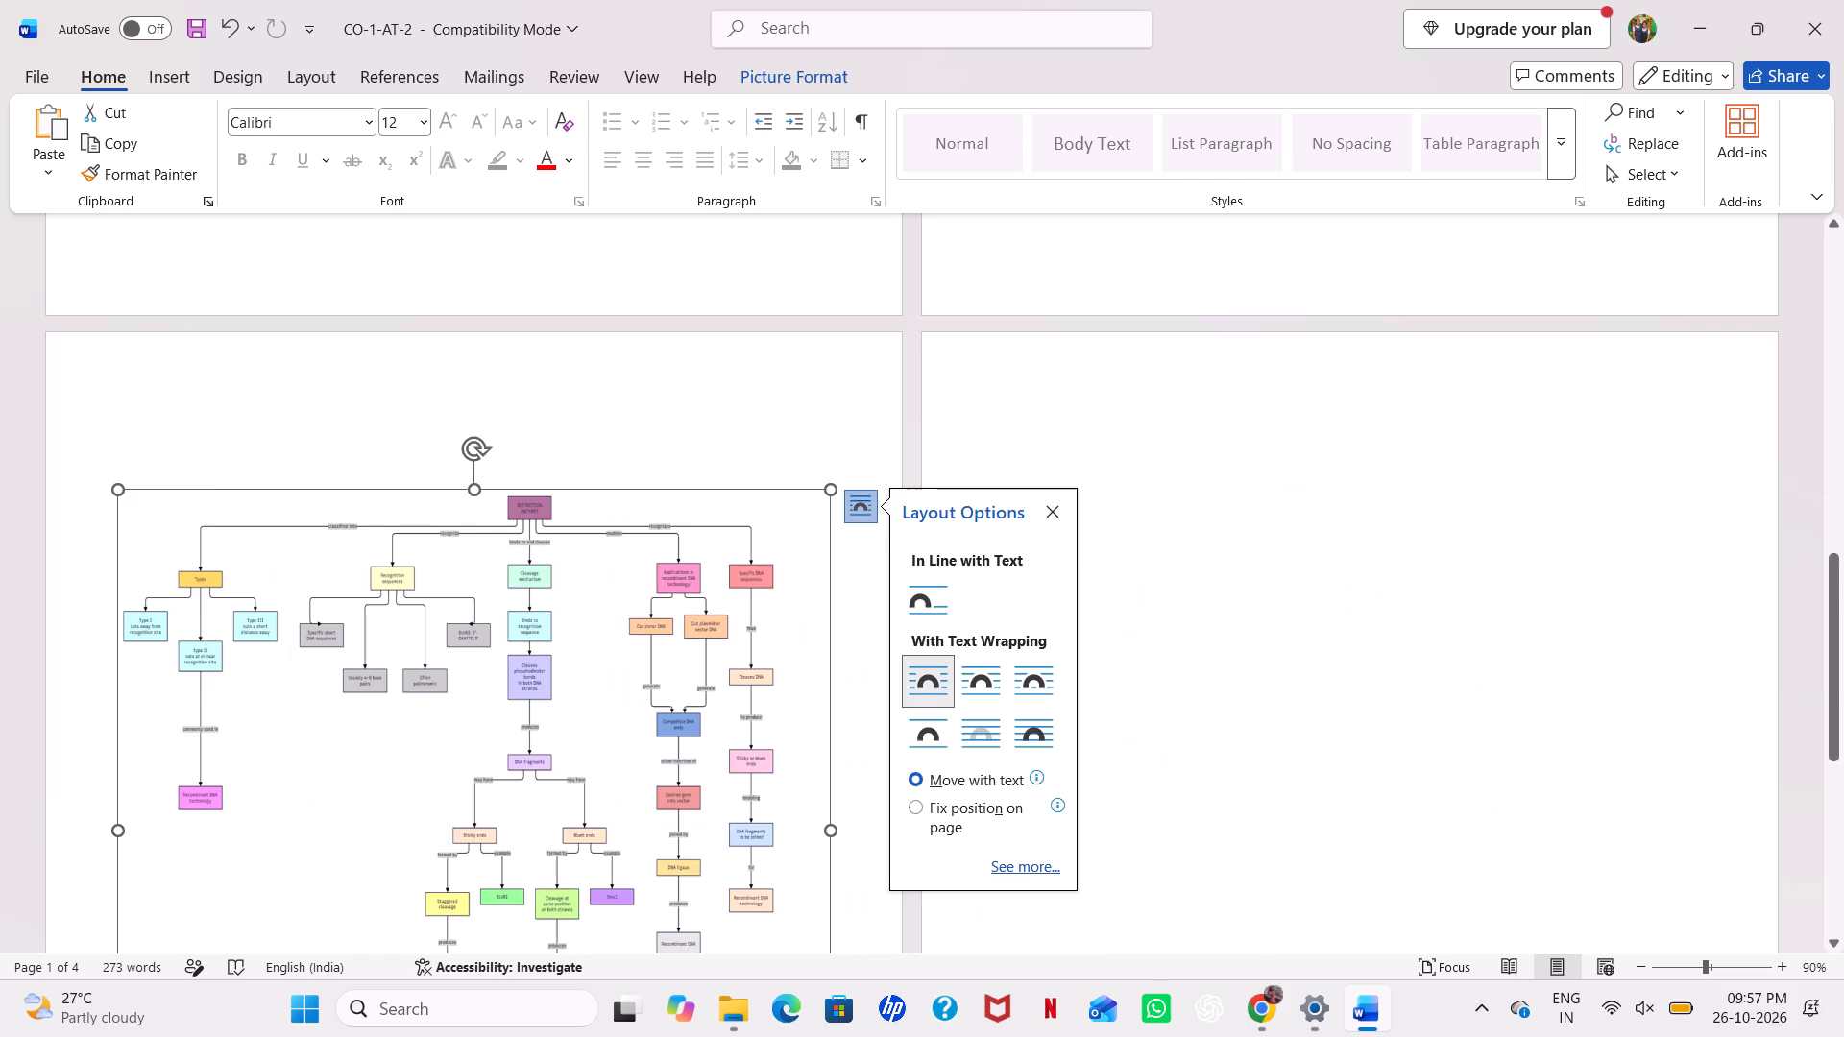
Review the concept map picture's placement and size across the document's pages, and dismiss the layout options.
scroll(1138, 652, down, 3)
ctrl+scroll(1138, 652, down, 1)
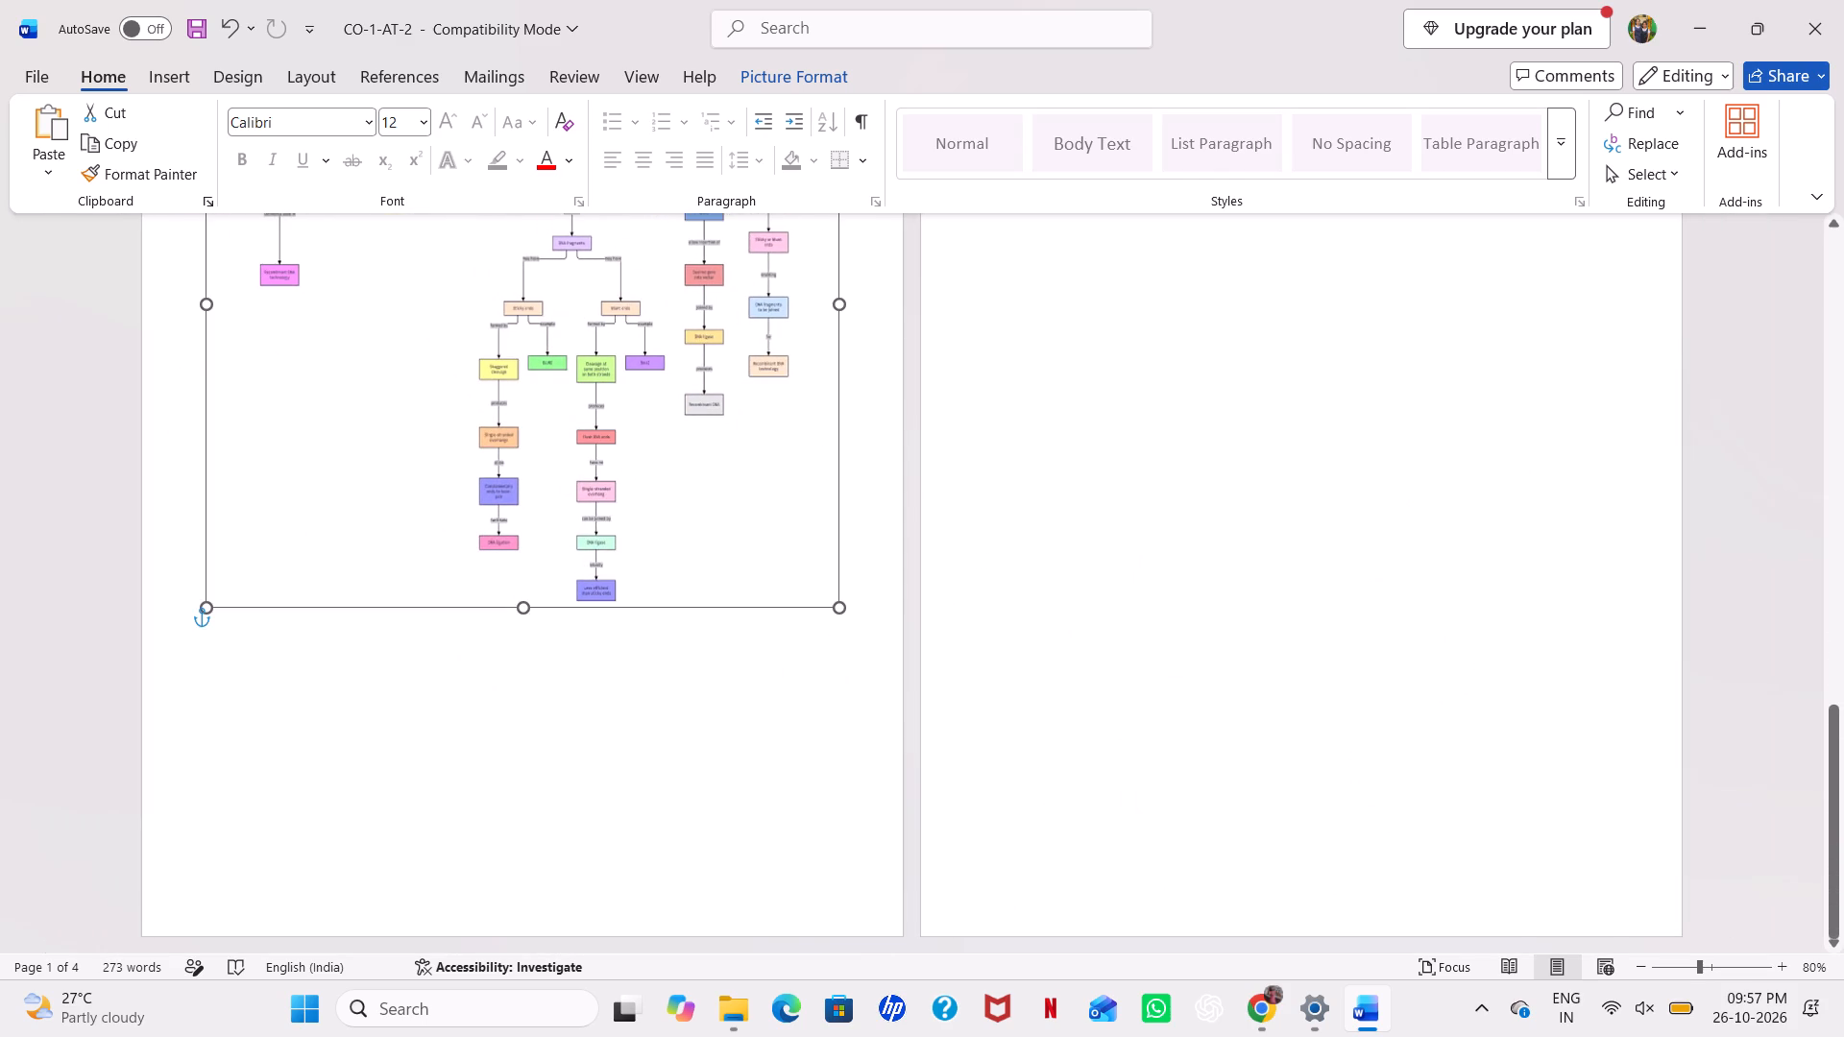
ctrl+scroll(1138, 652, up, 1)
scroll(1138, 652, up, 1)
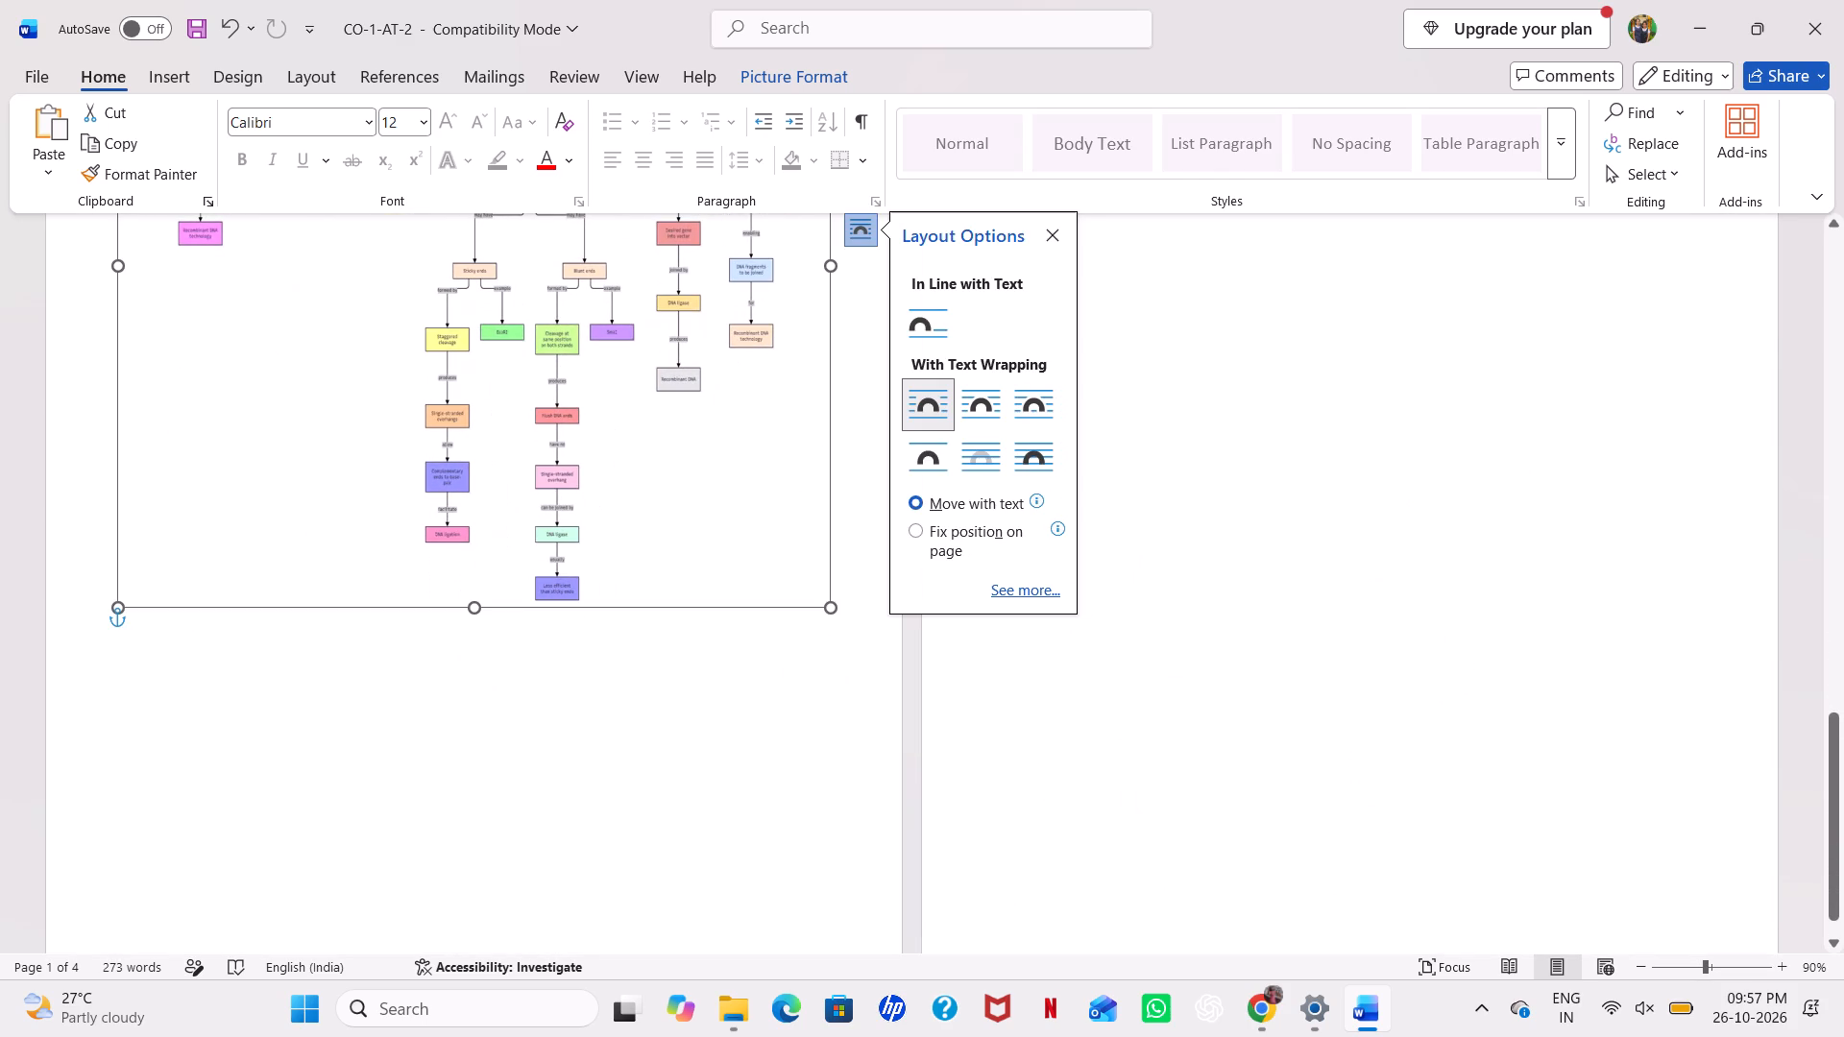
scroll(1134, 655, left, 1)
ctrl+scroll(660, 829, up, 5)
scroll(660, 829, up, 2)
ctrl+scroll(660, 829, down, 2)
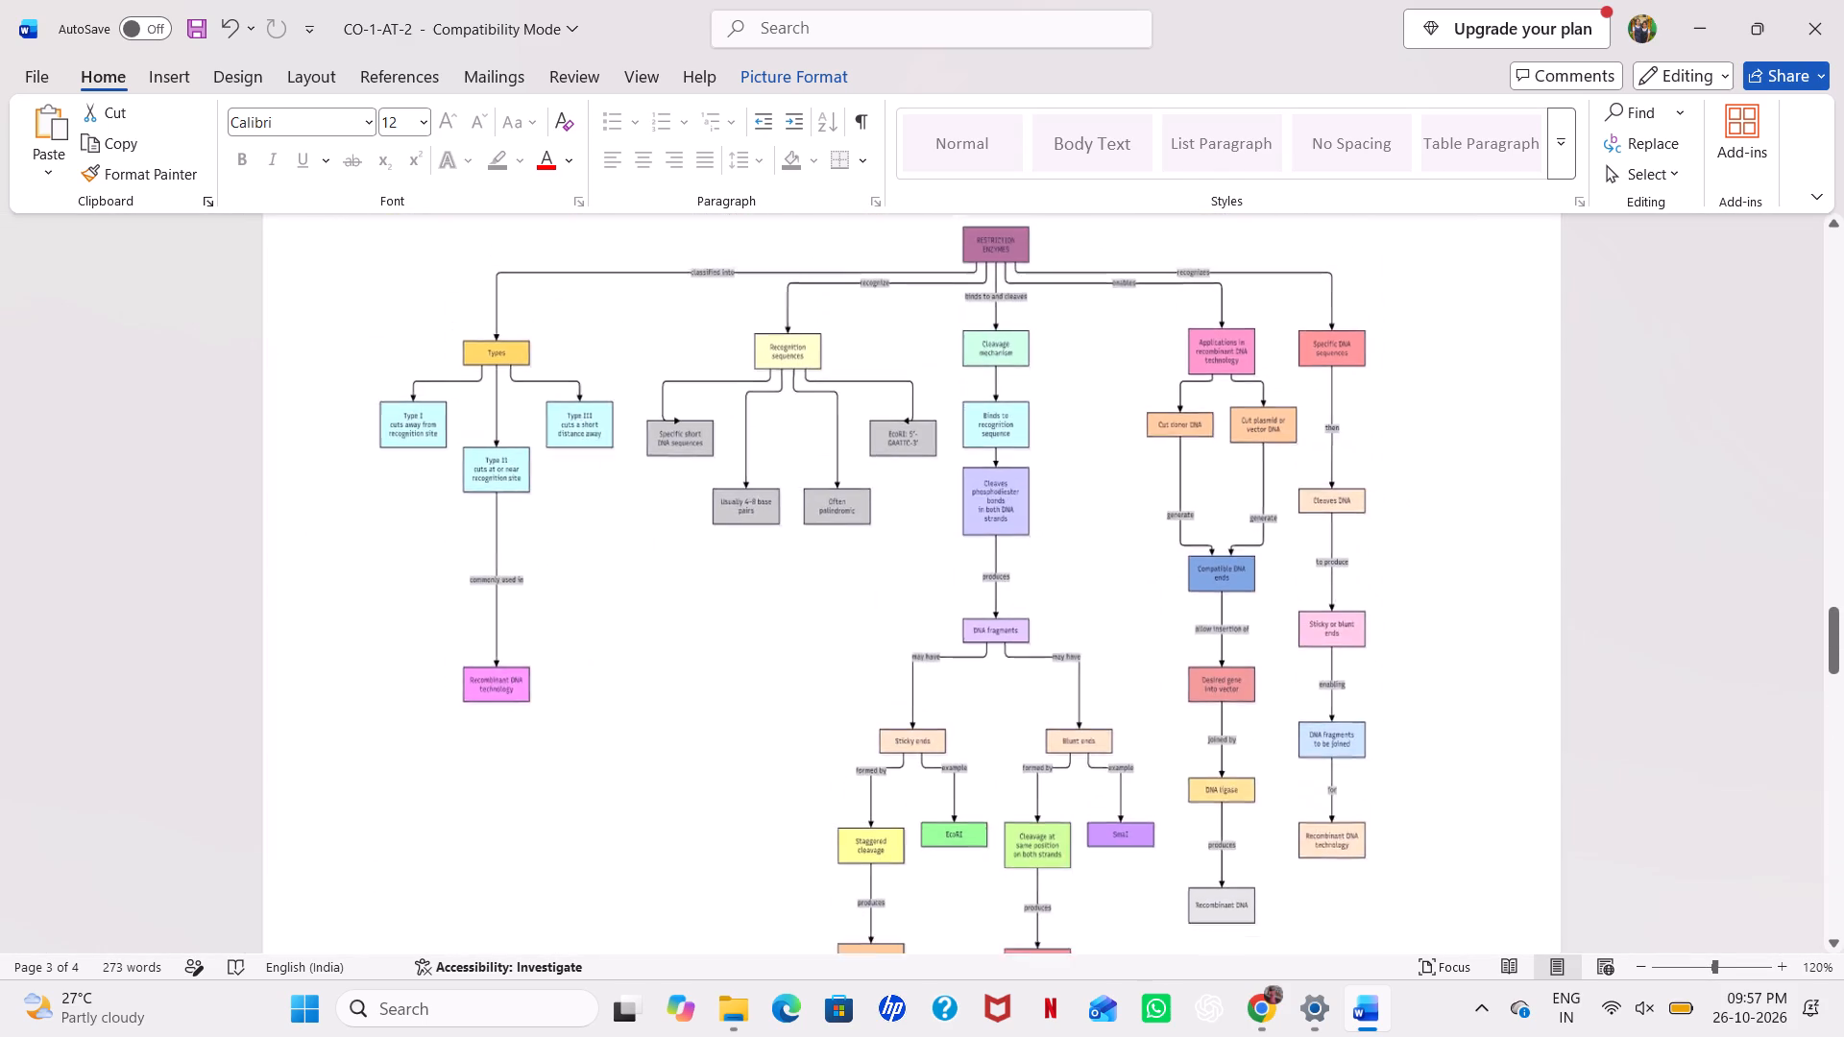
ctrl+scroll(660, 829, down, 8)
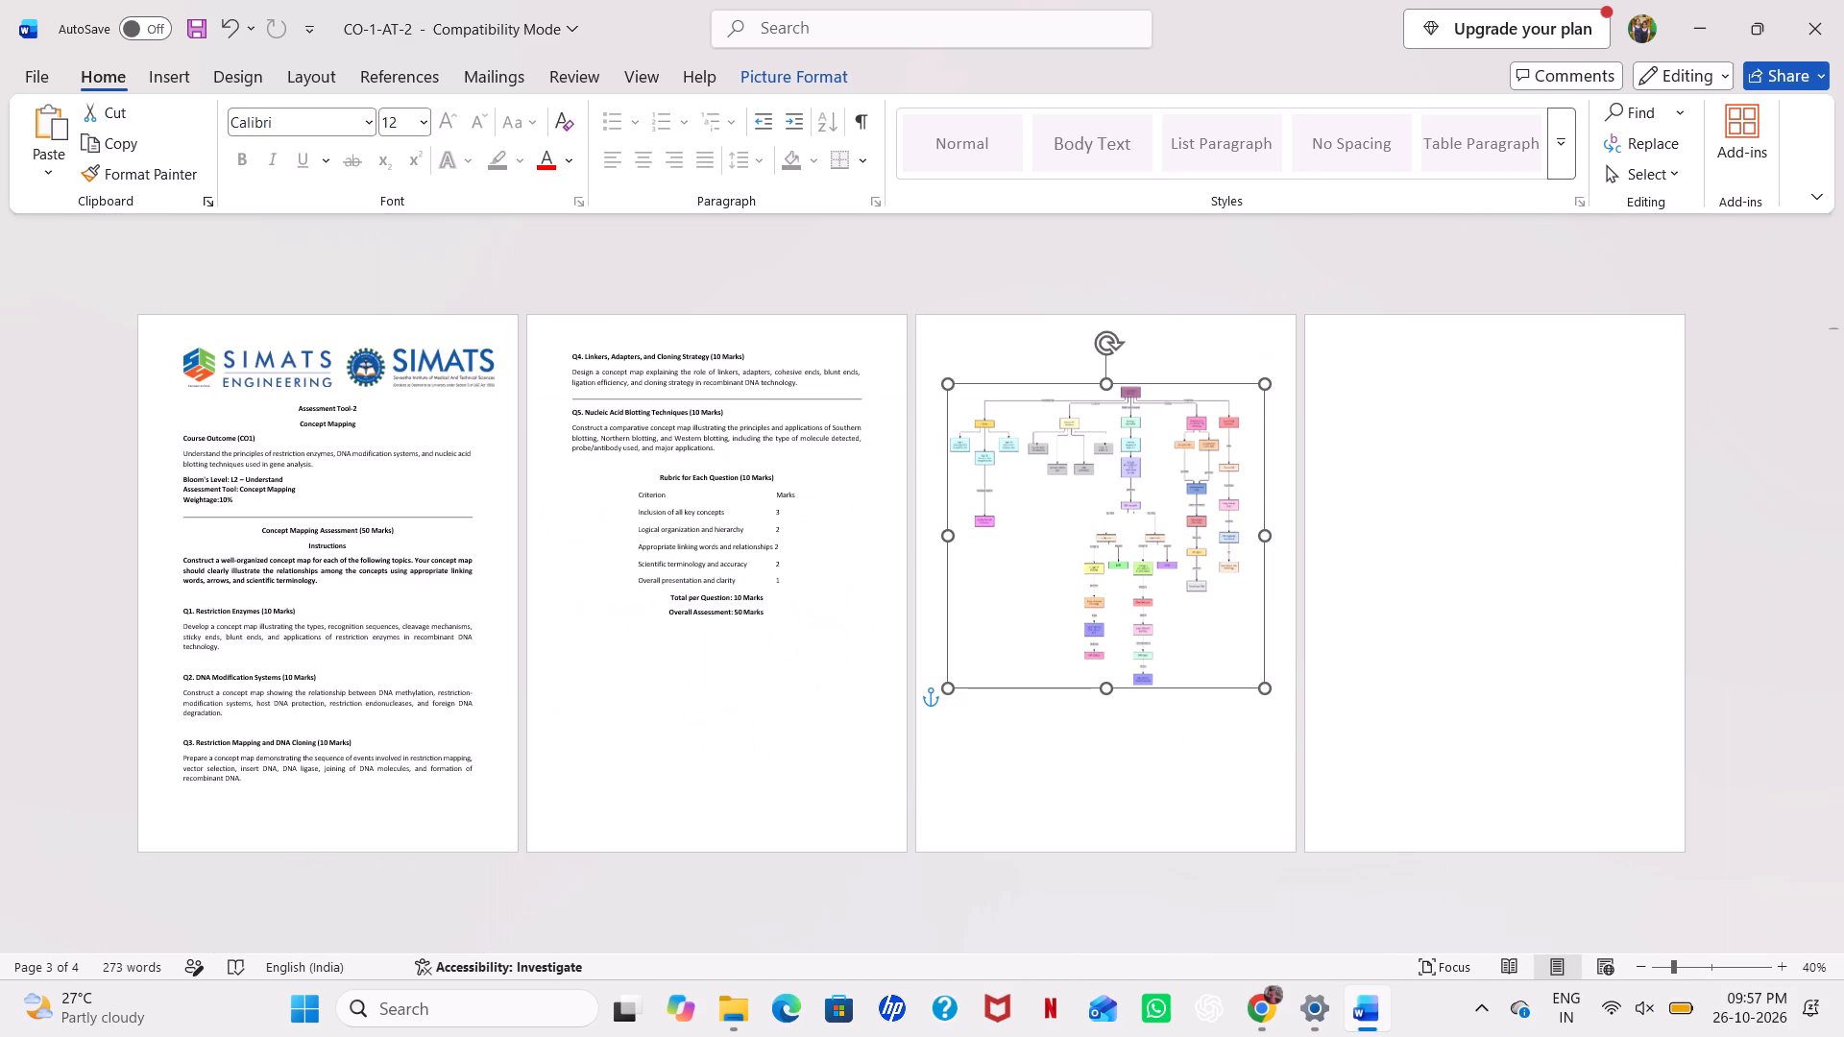
scroll(885, 650, up, 1)
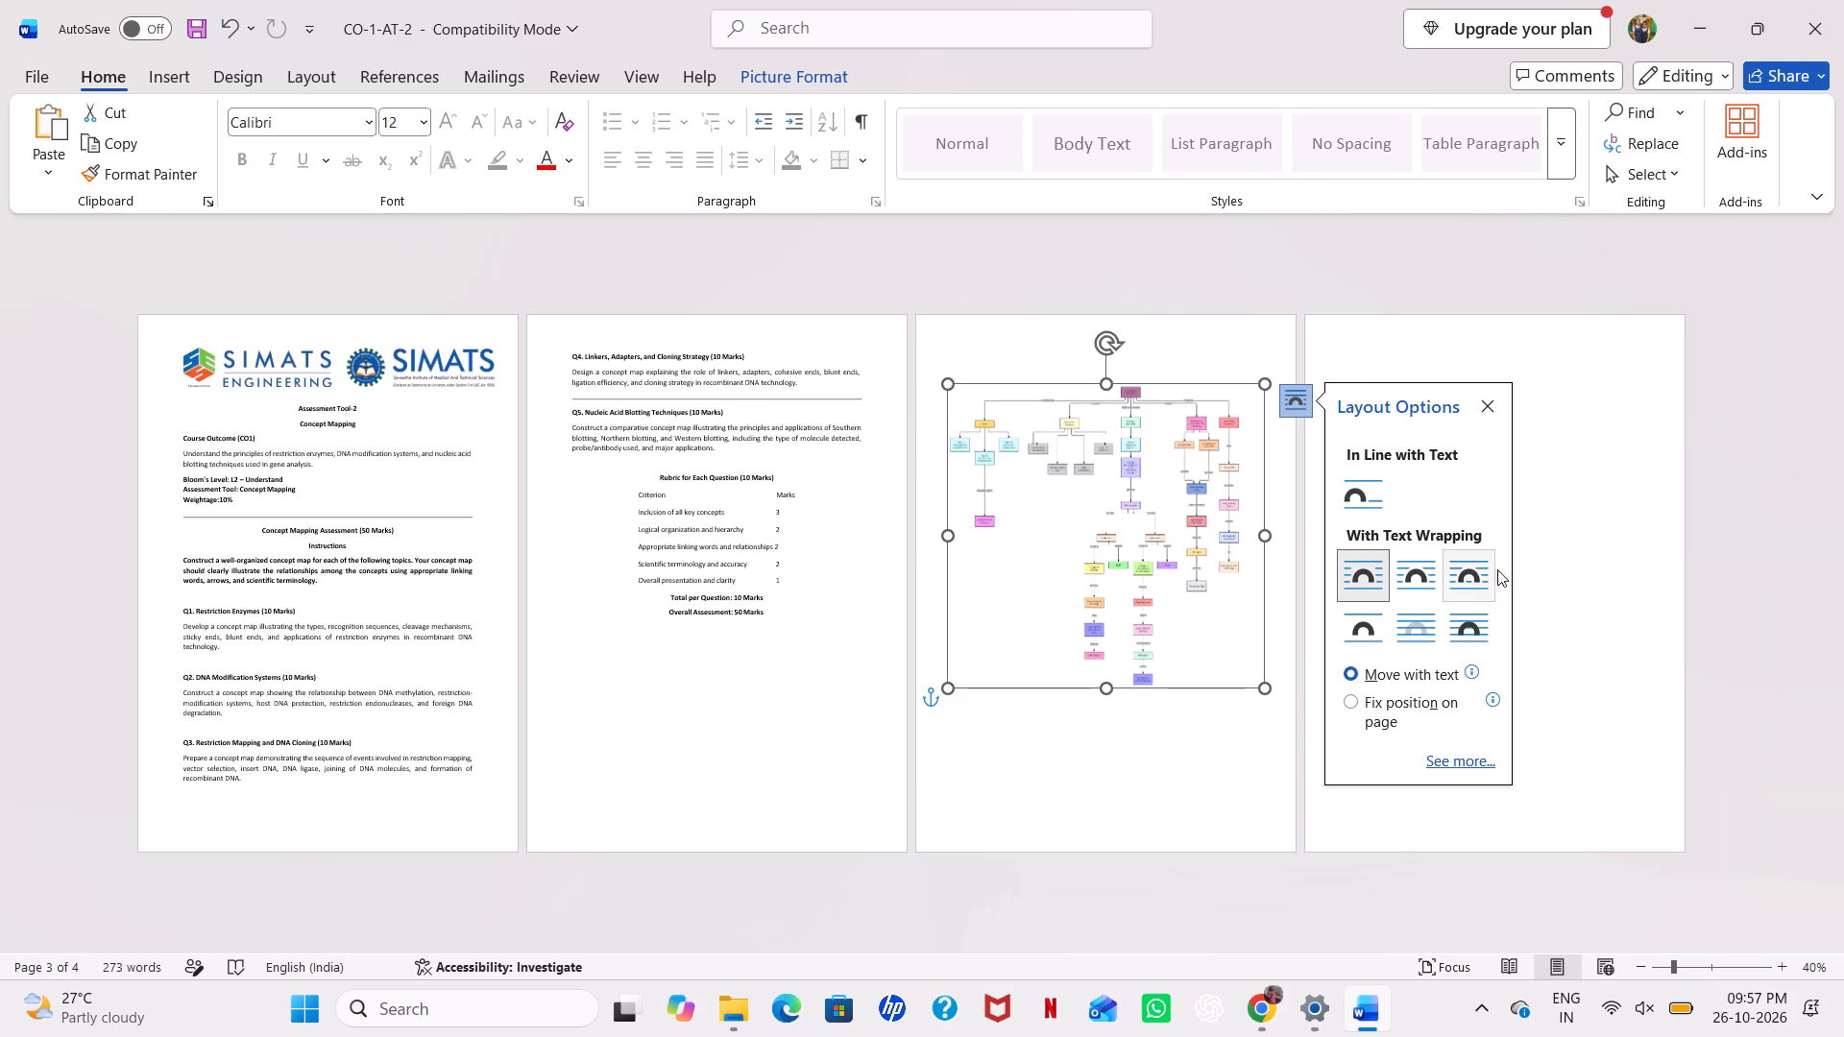
click(1495, 414)
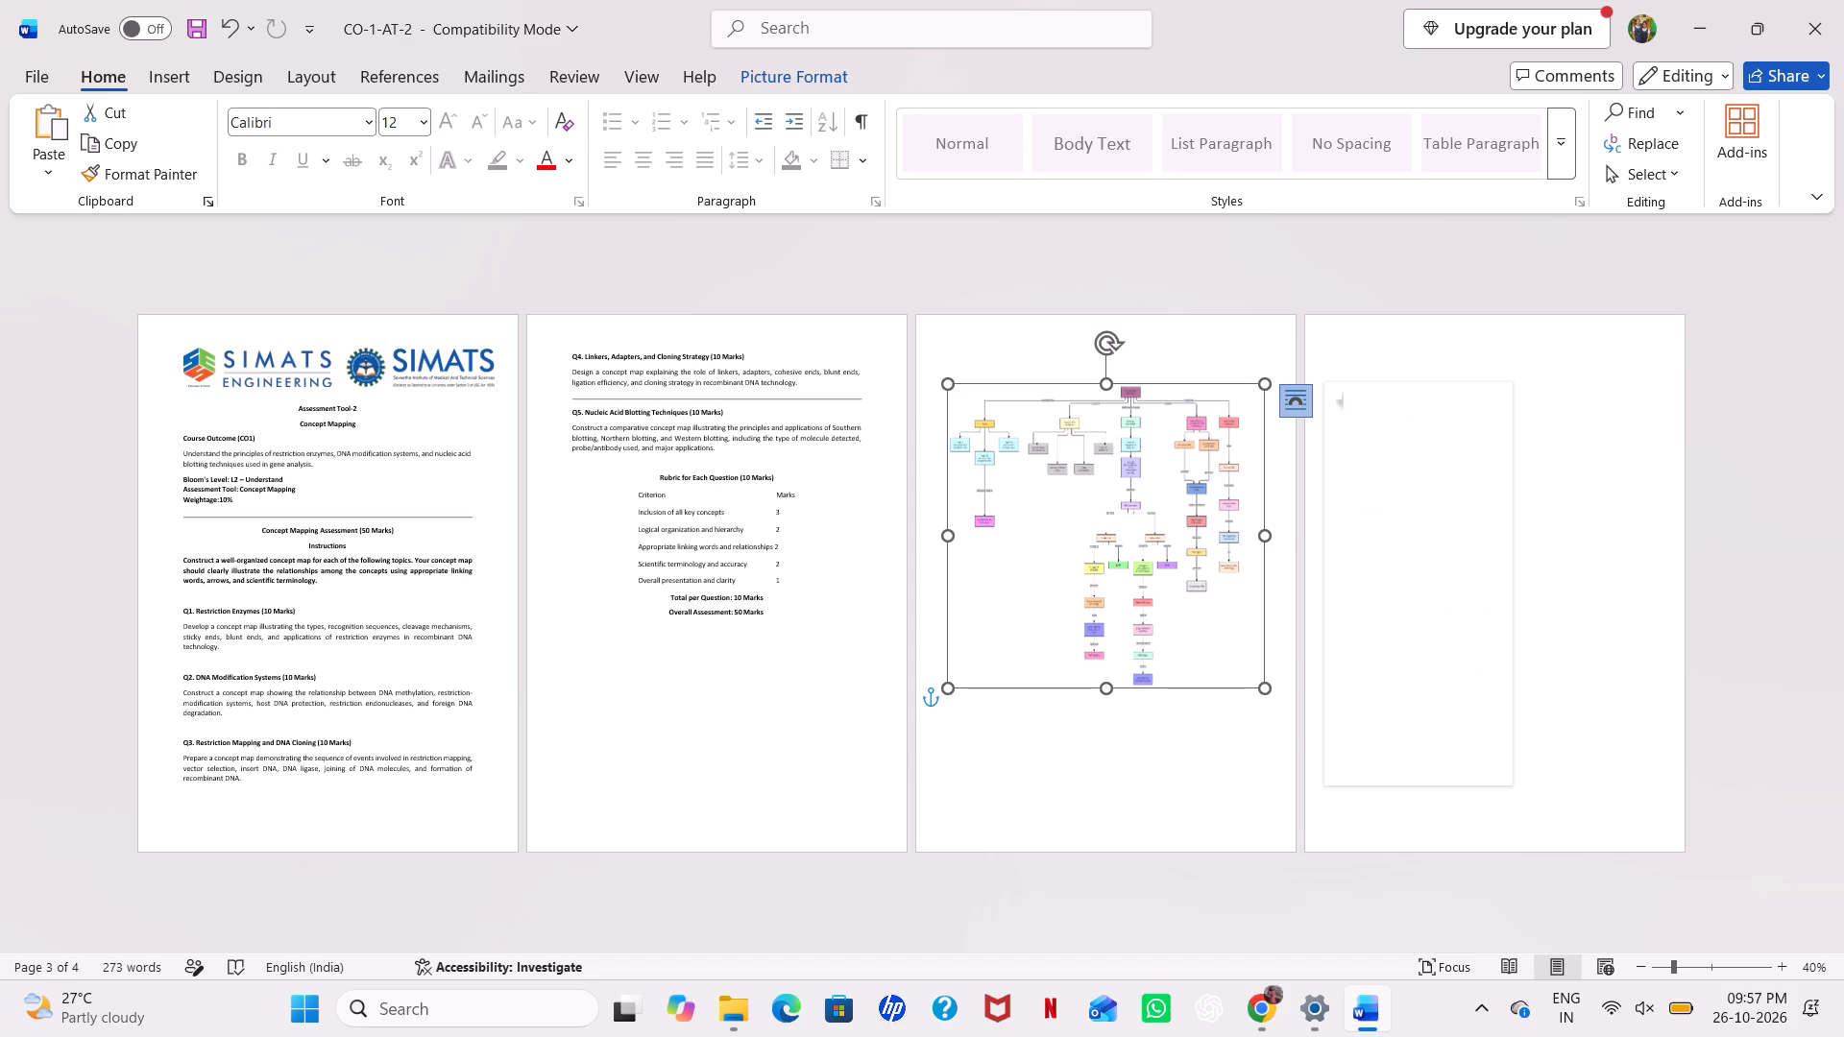
Move the concept map picture slightly down on the third page to leave room above it.
drag(1069, 535, 1080, 549)
Add the question number "1." on the line above the concept map on the third page.
click(968, 373)
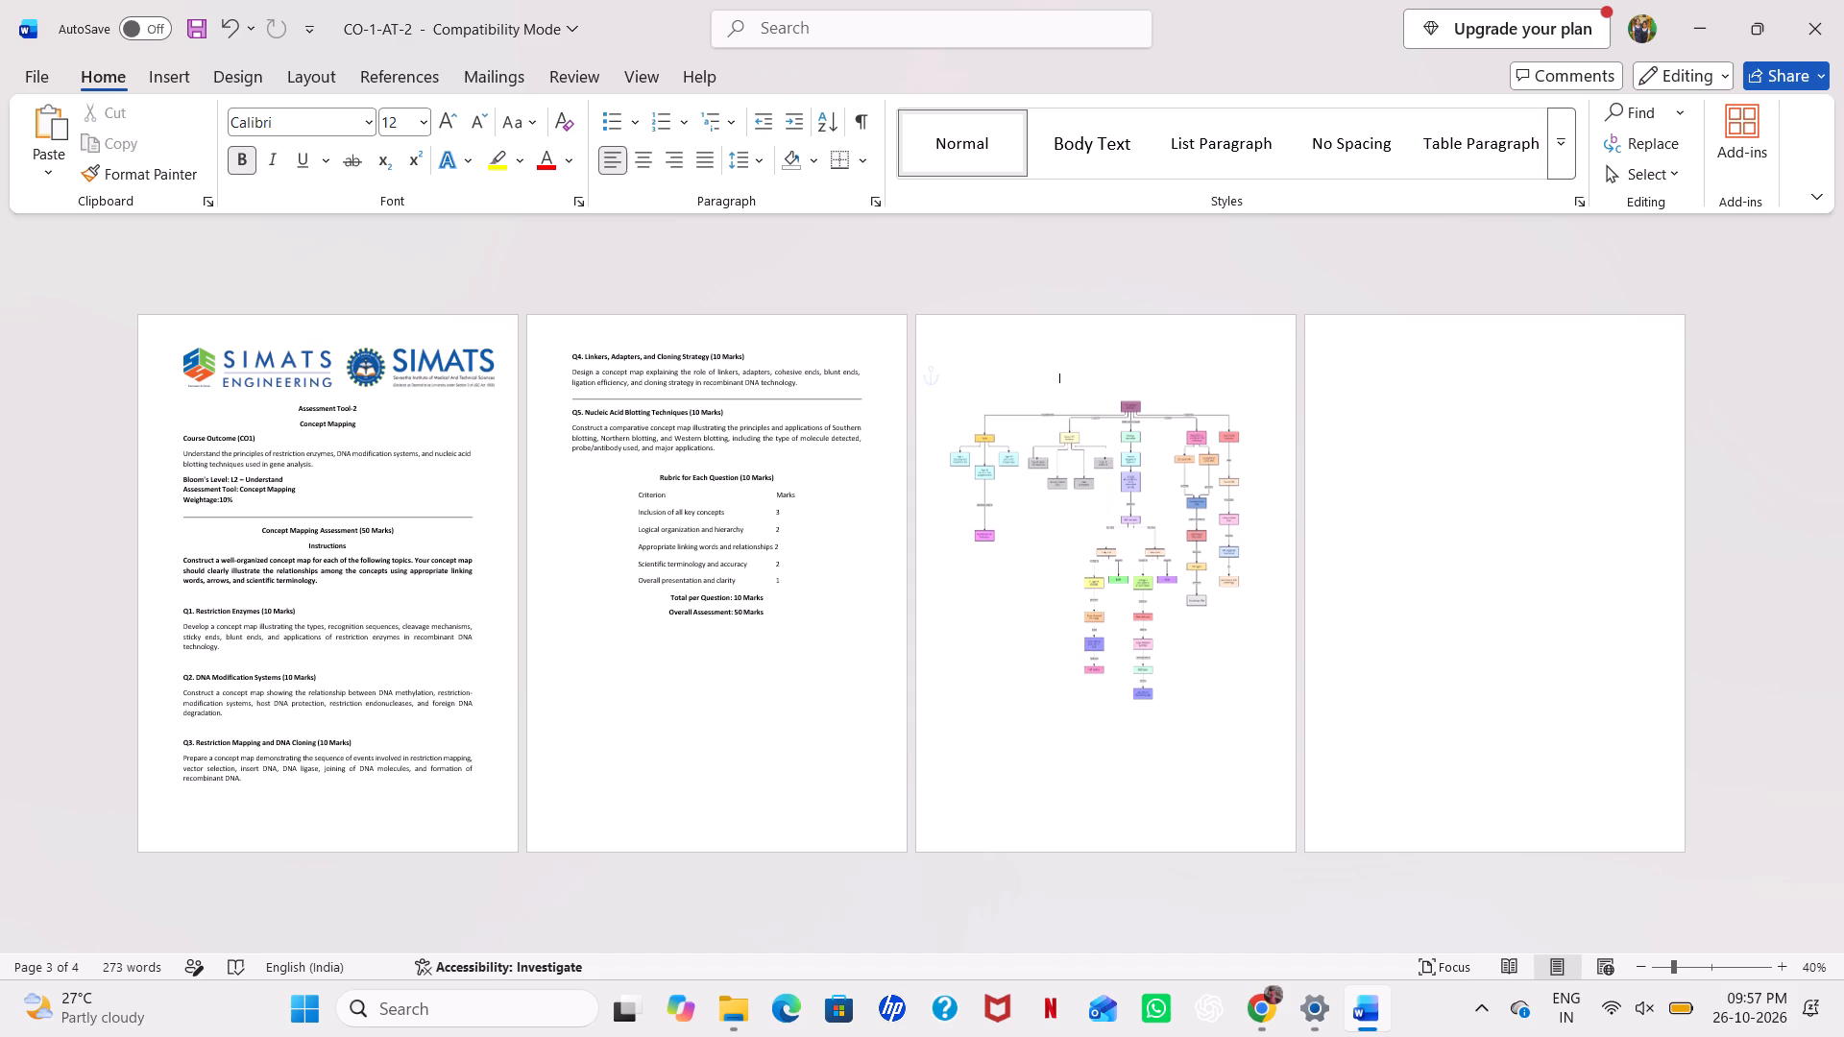
double_click(967, 373)
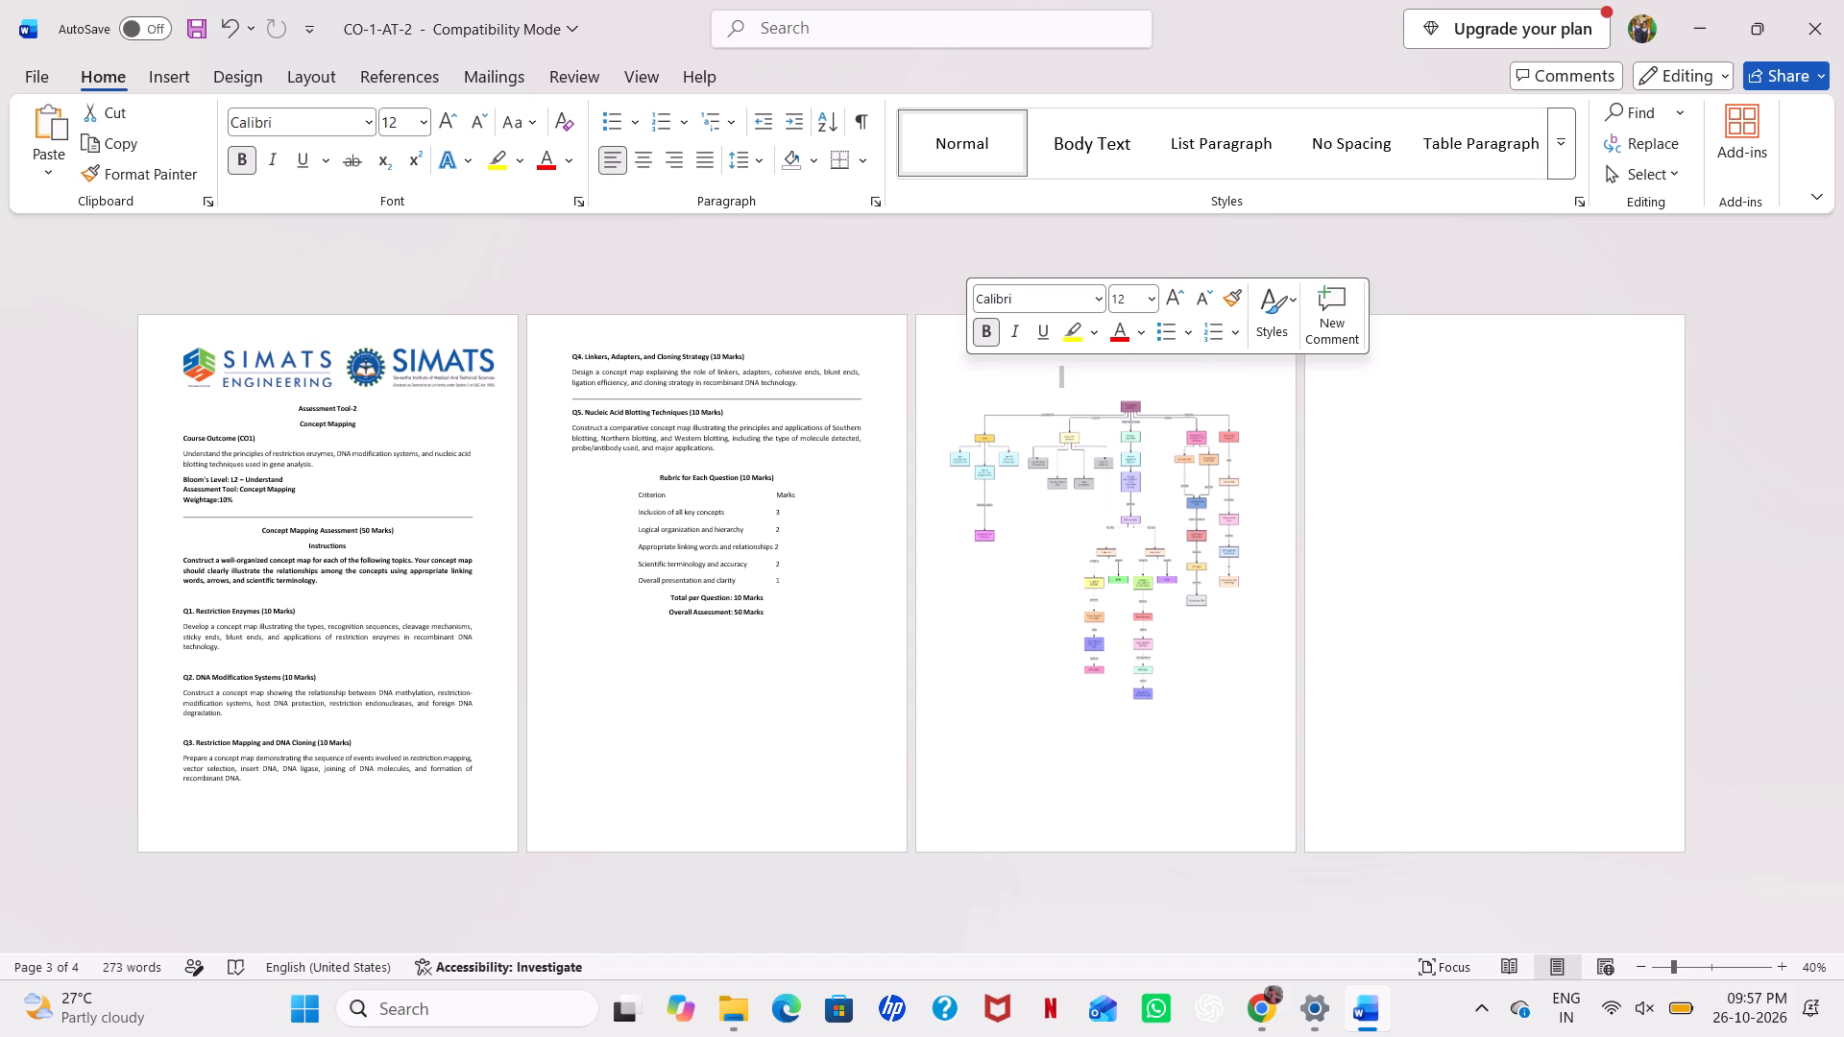
click(967, 373)
click(967, 373)
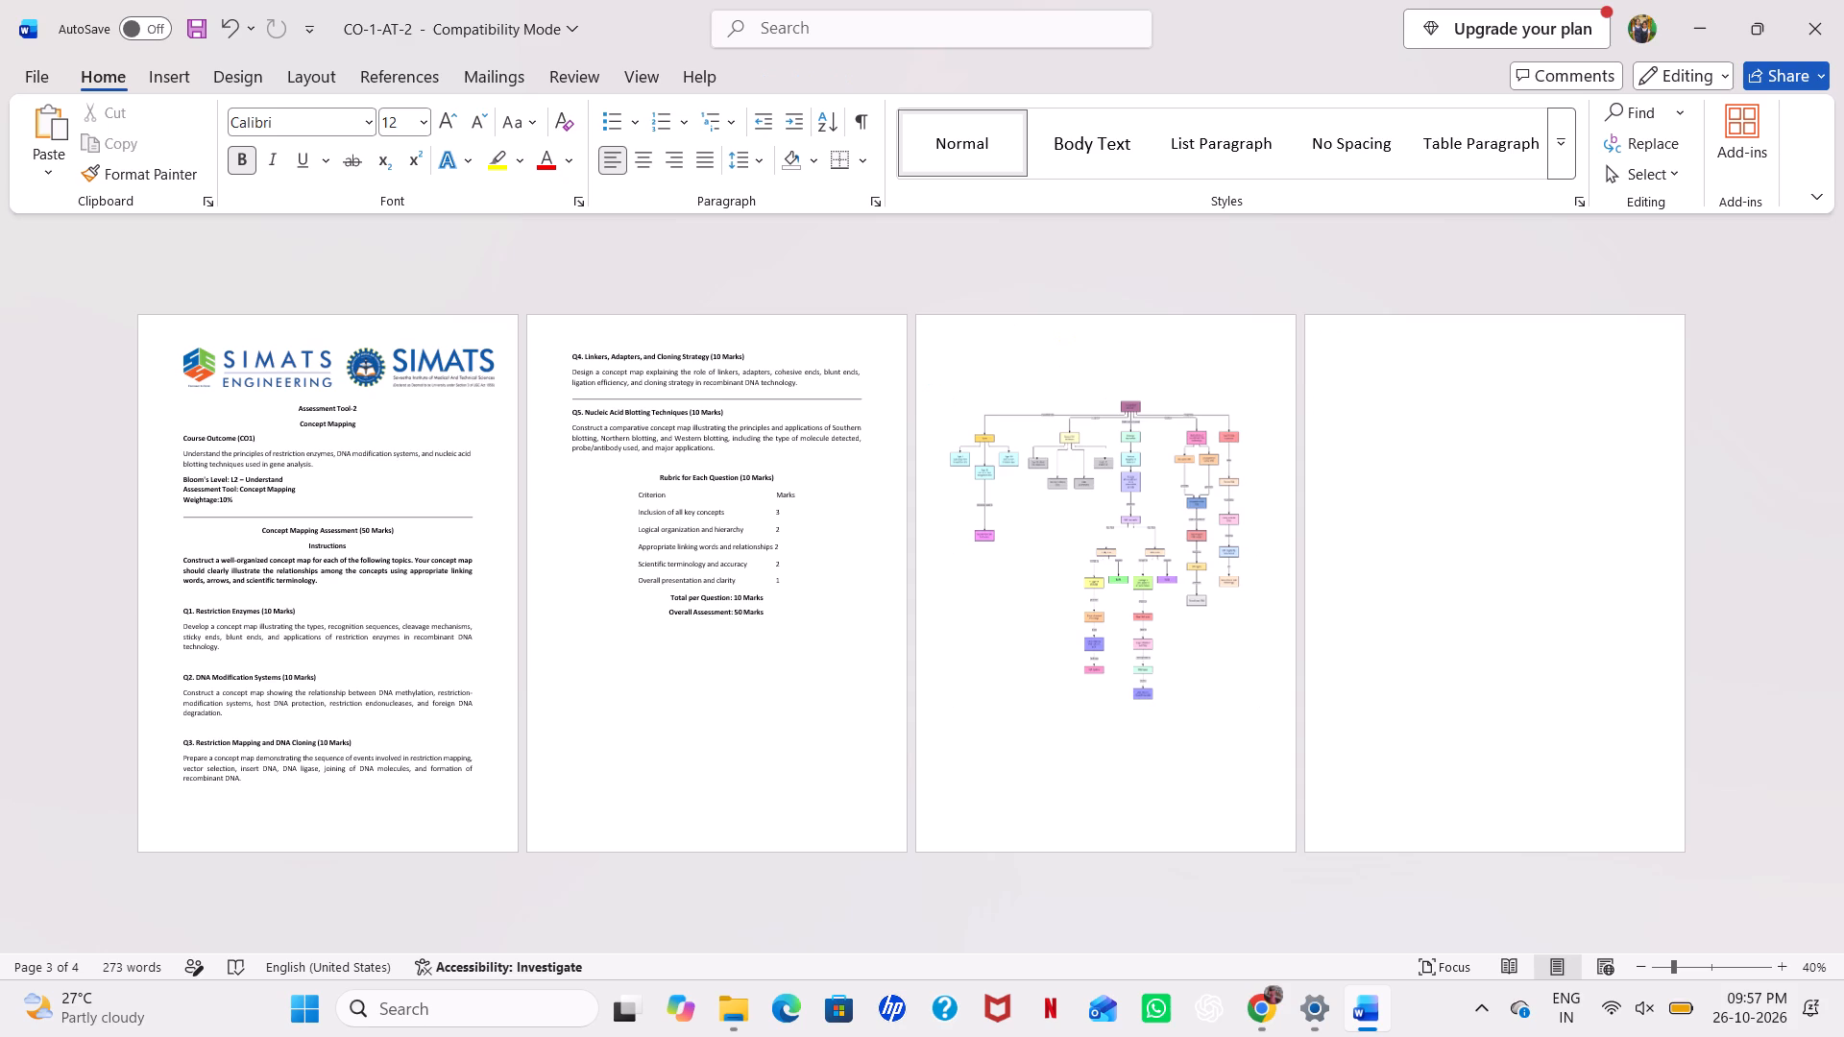
key(1)
key(period)
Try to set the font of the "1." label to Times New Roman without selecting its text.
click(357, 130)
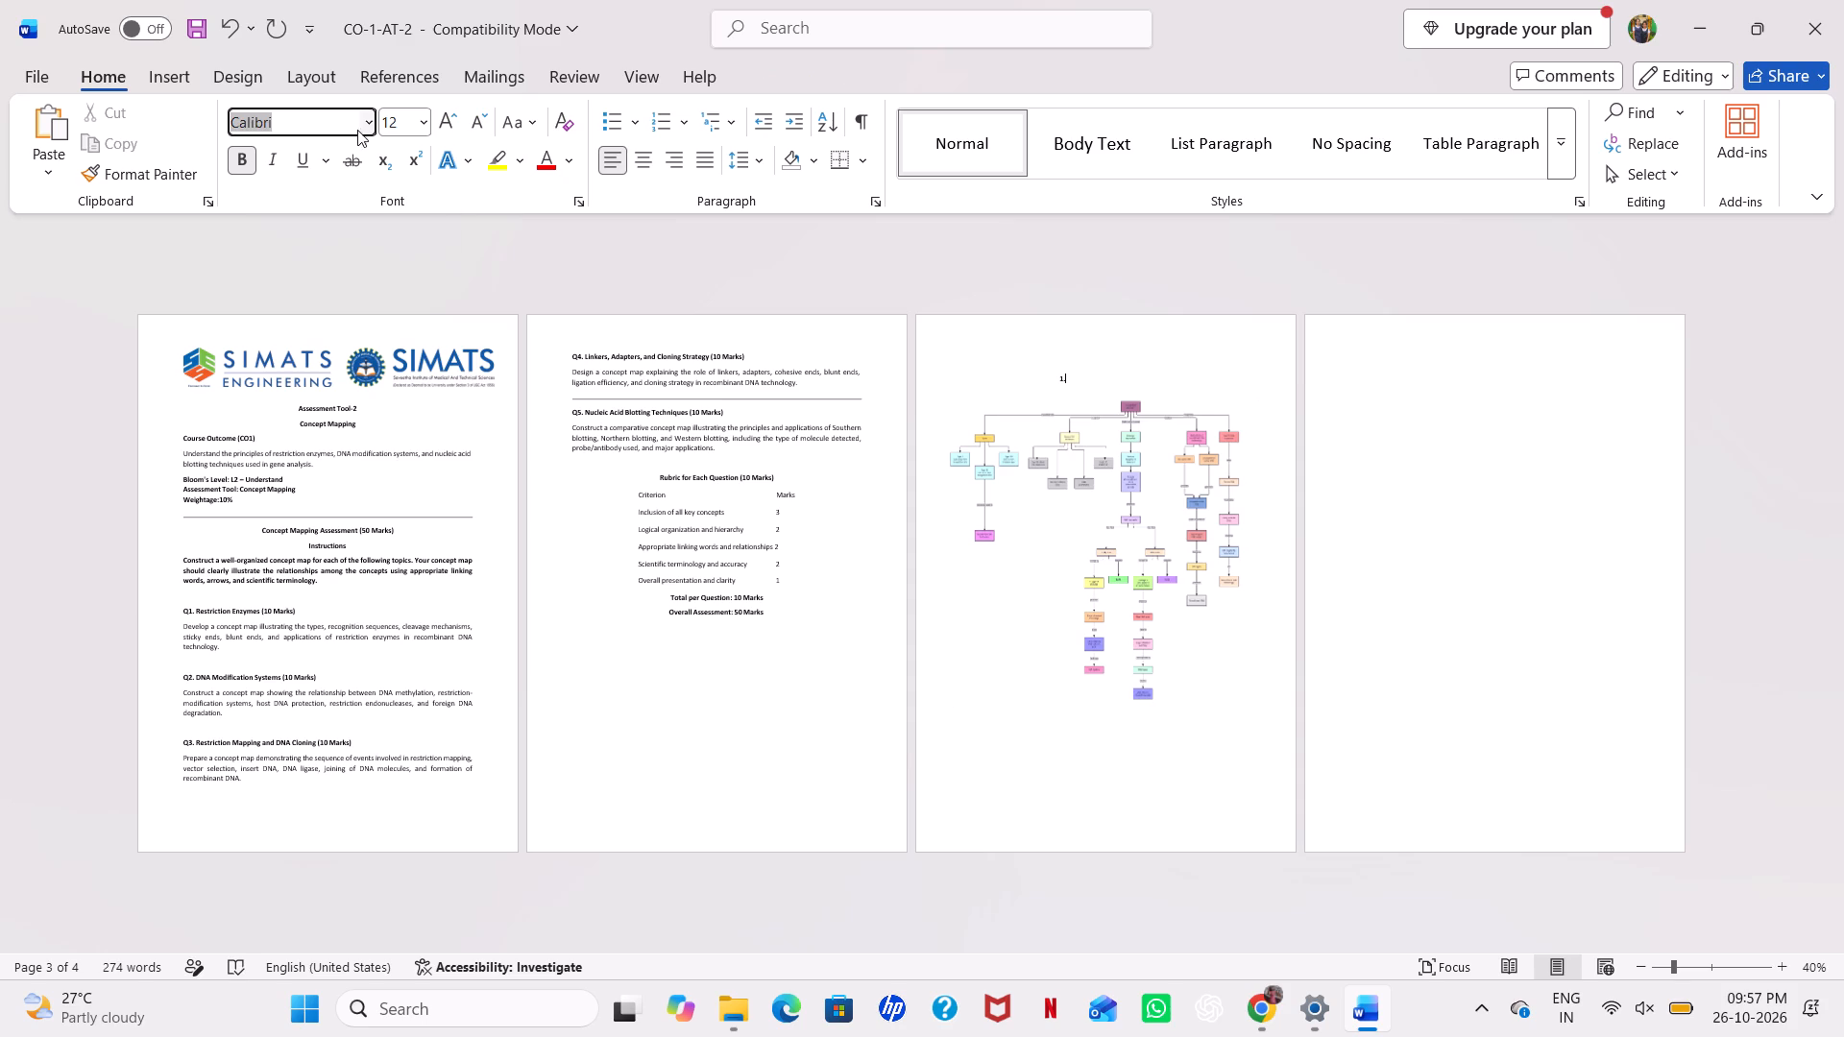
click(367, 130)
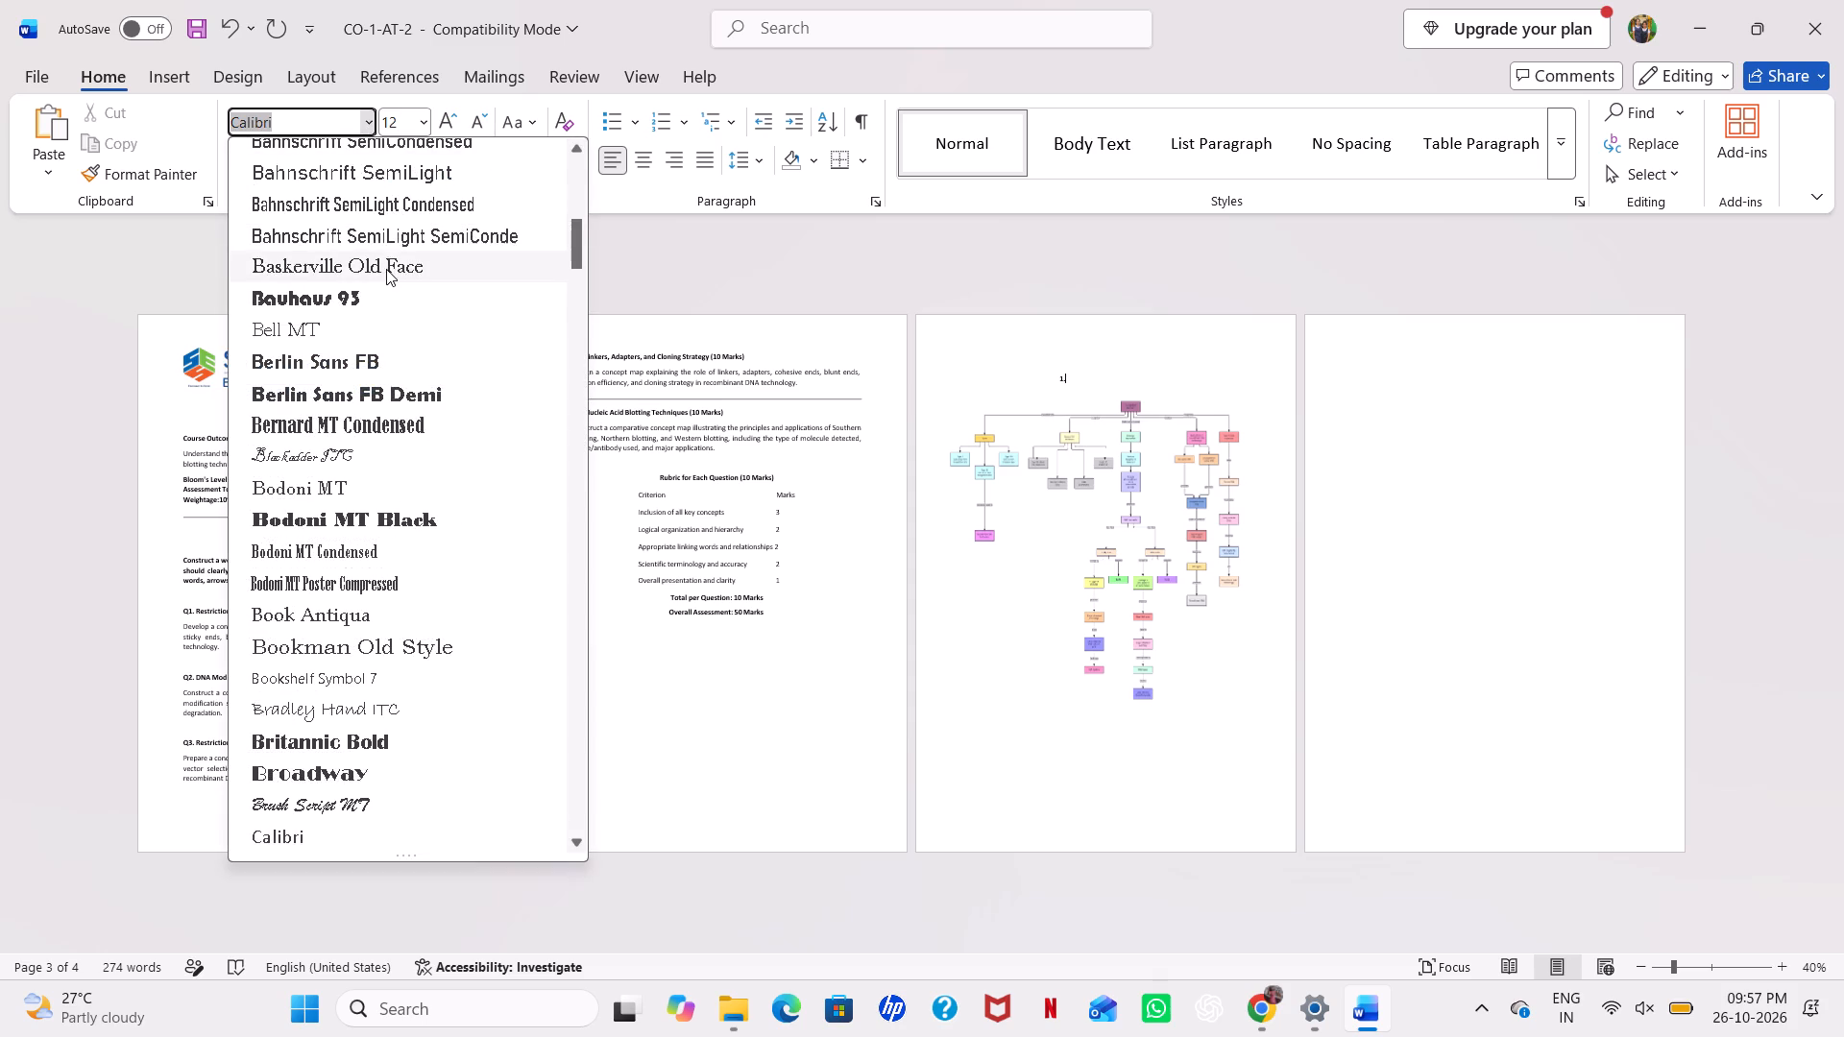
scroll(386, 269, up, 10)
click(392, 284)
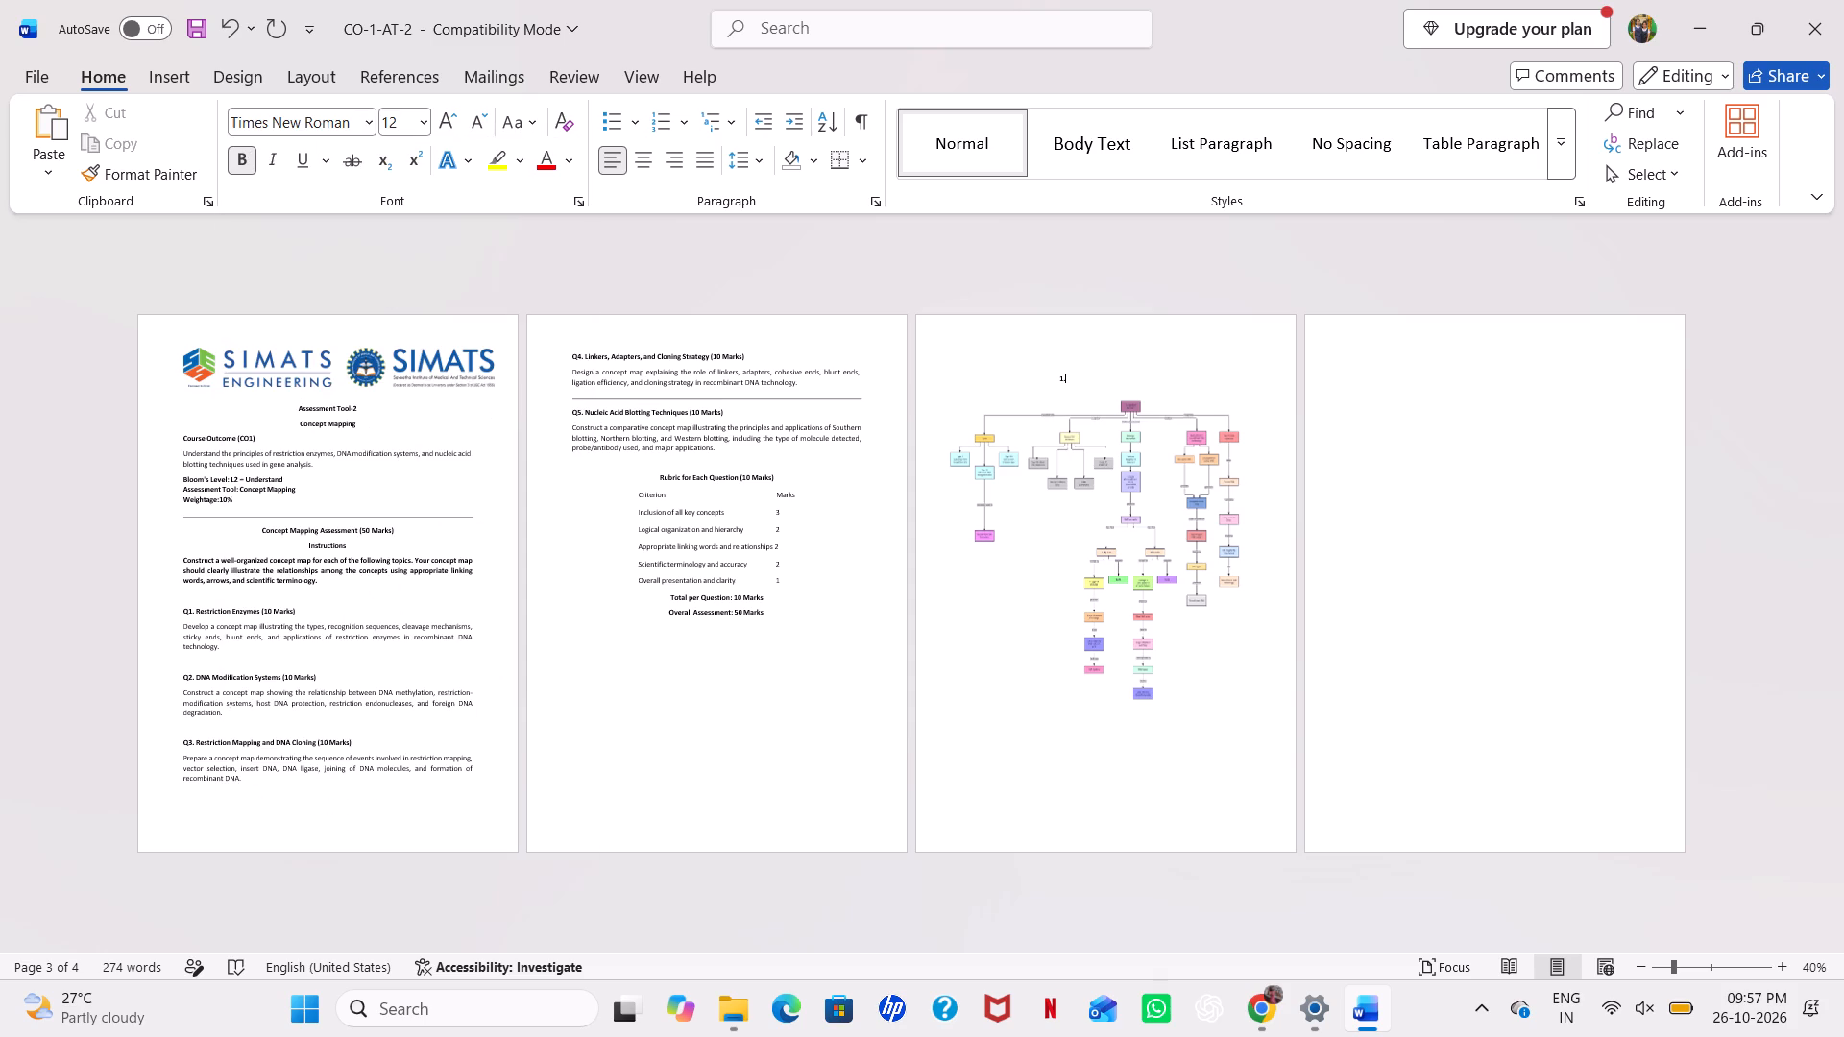
Select the "1." label above the concept map and format it in Times New Roman, size 14.
drag(1047, 383, 1091, 371)
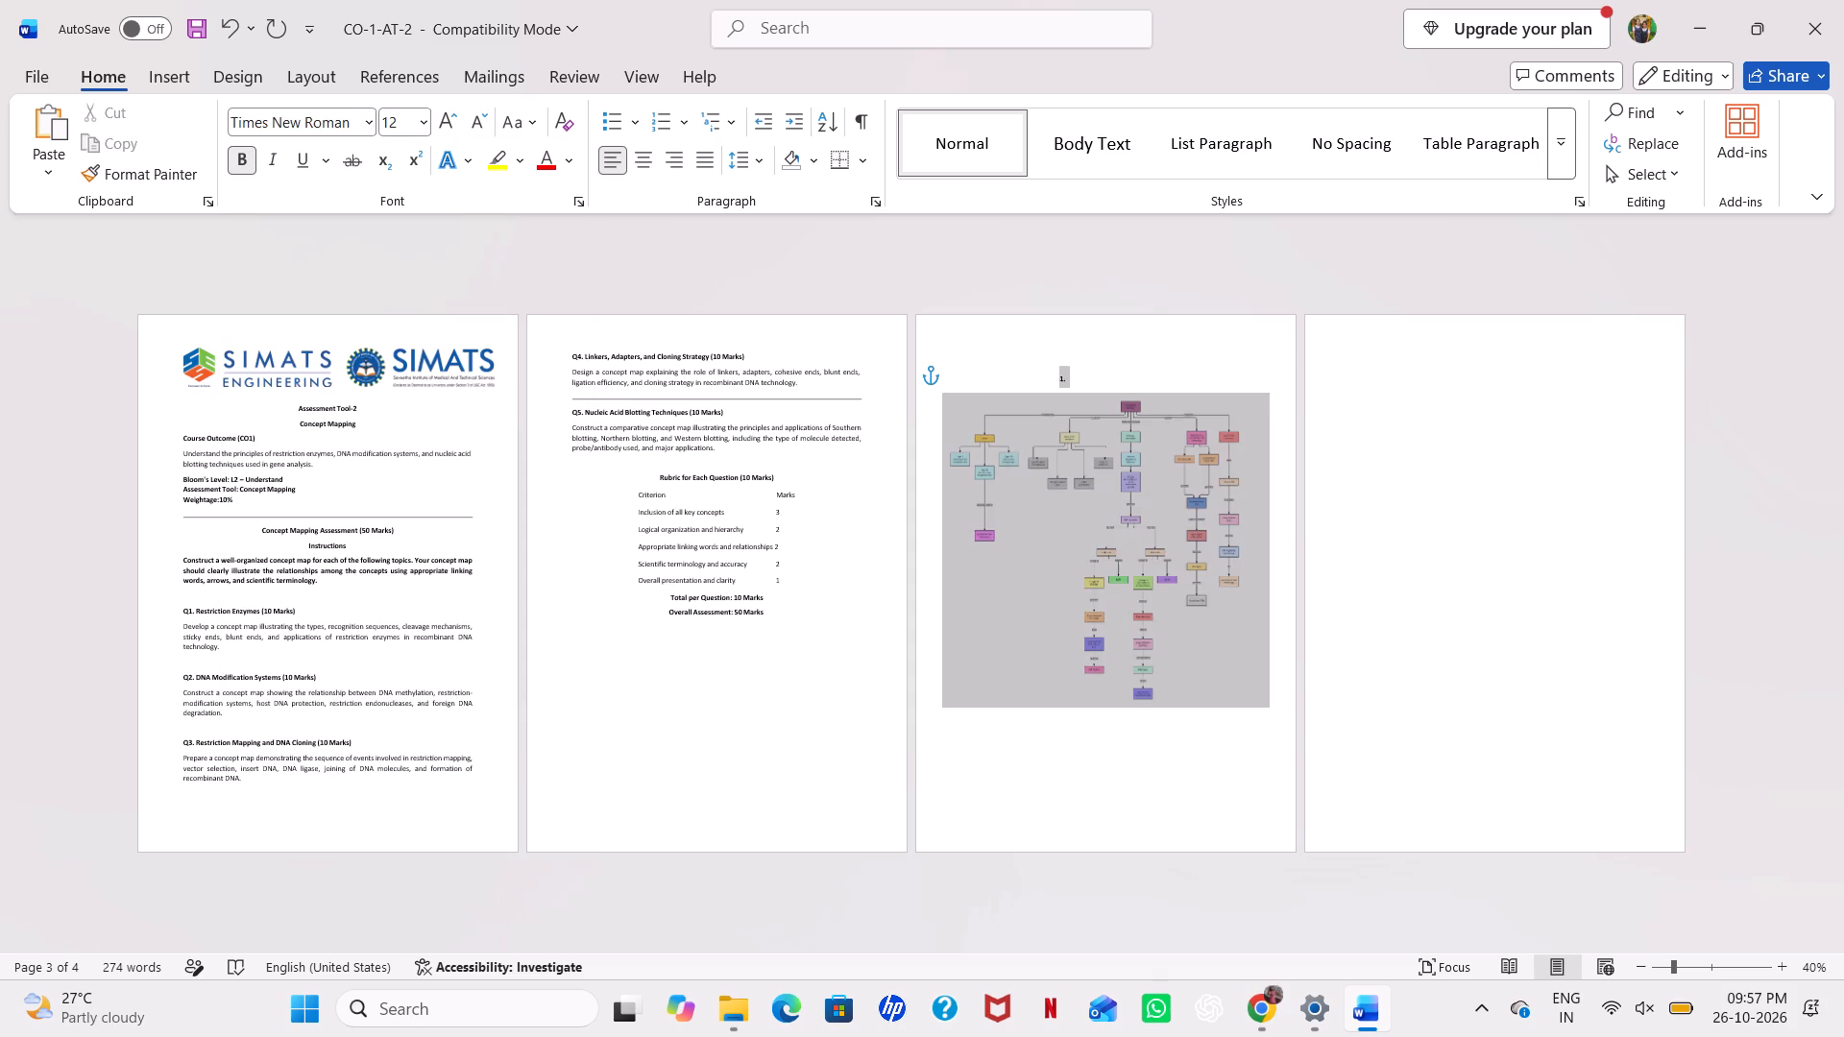
drag(1091, 371, 1092, 371)
click(1060, 370)
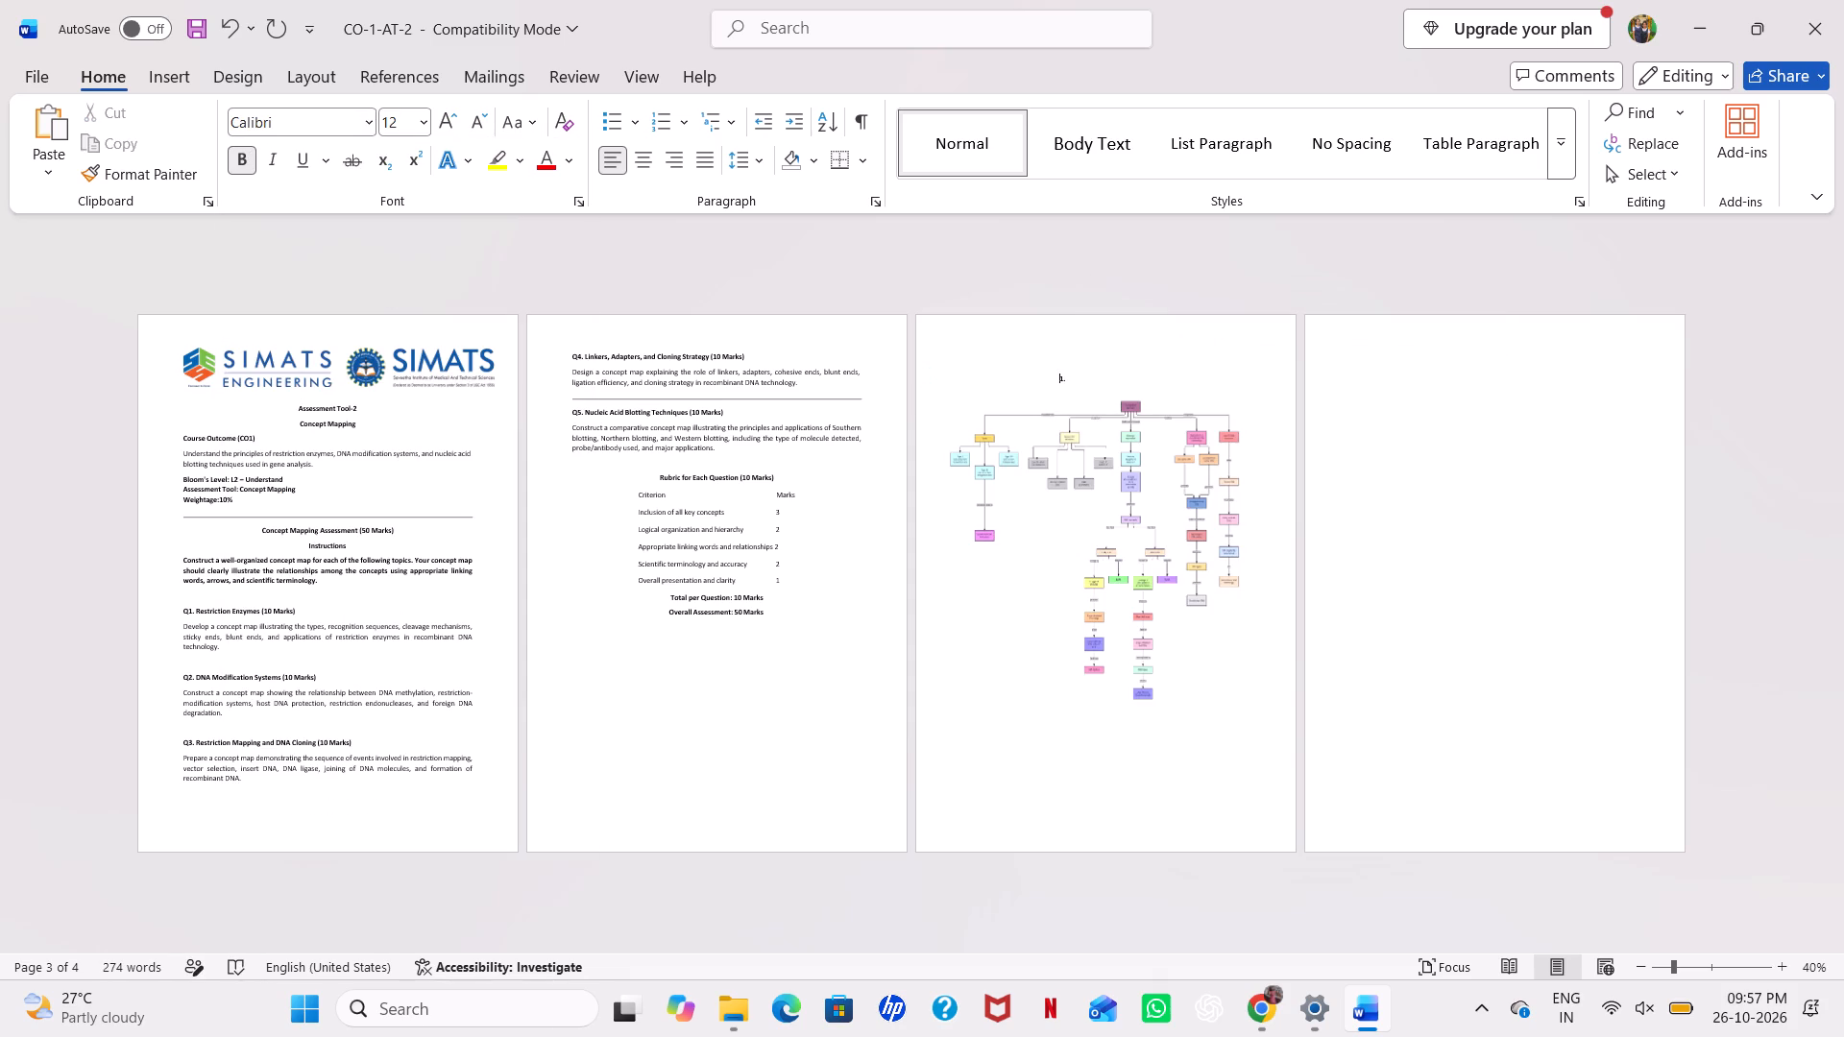
drag(1055, 372, 1067, 377)
drag(1067, 377, 1070, 379)
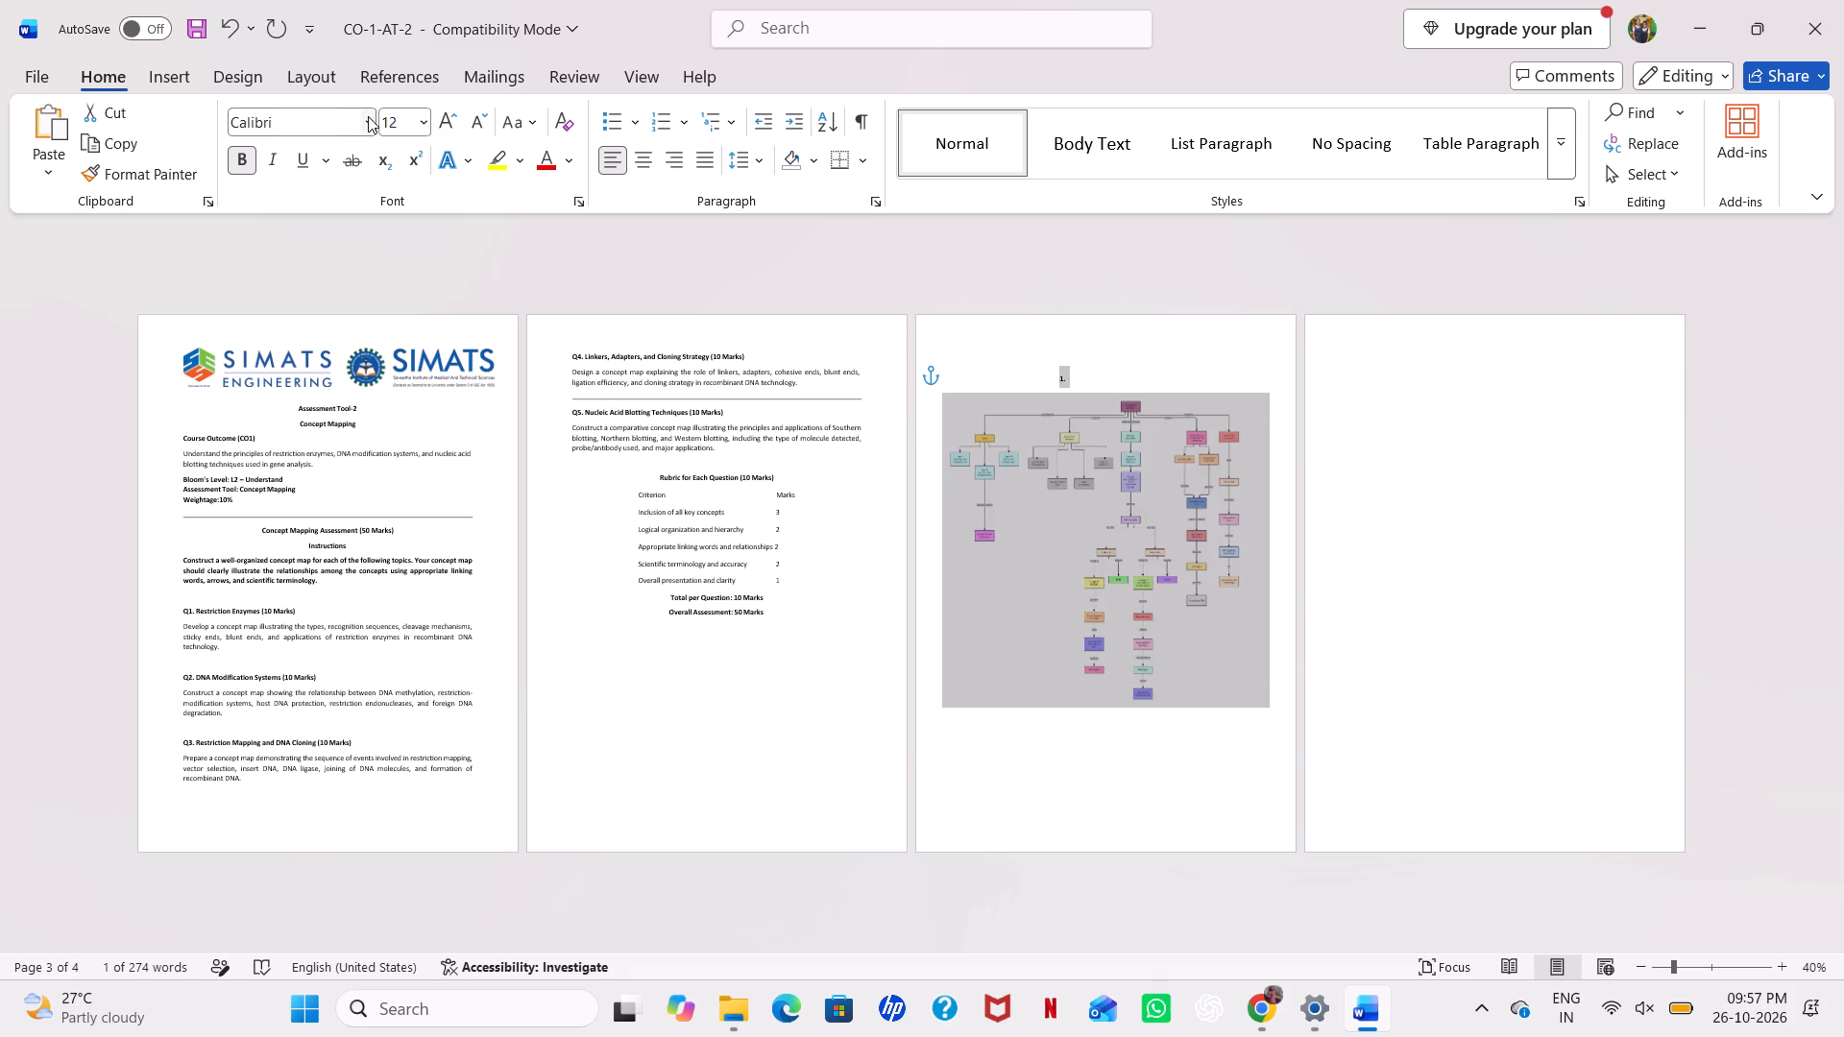
click(368, 116)
scroll(389, 339, up, 9)
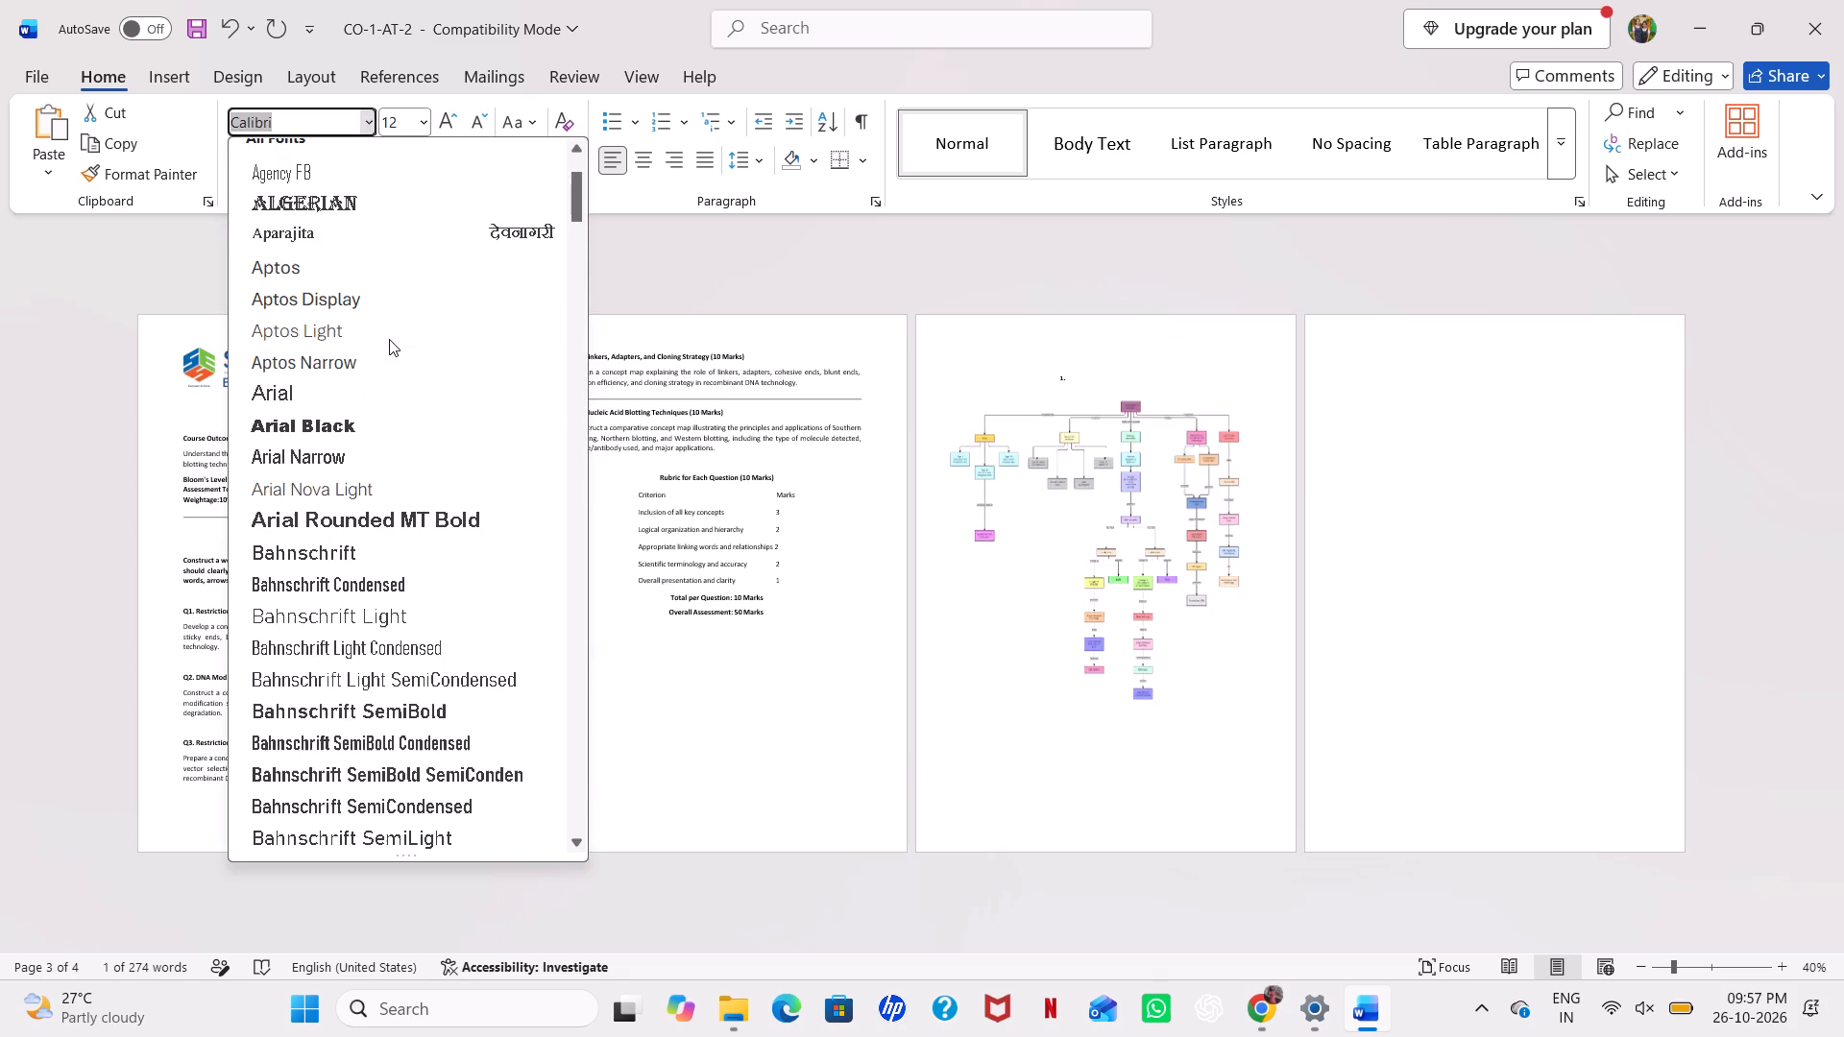
scroll(366, 230, up, 9)
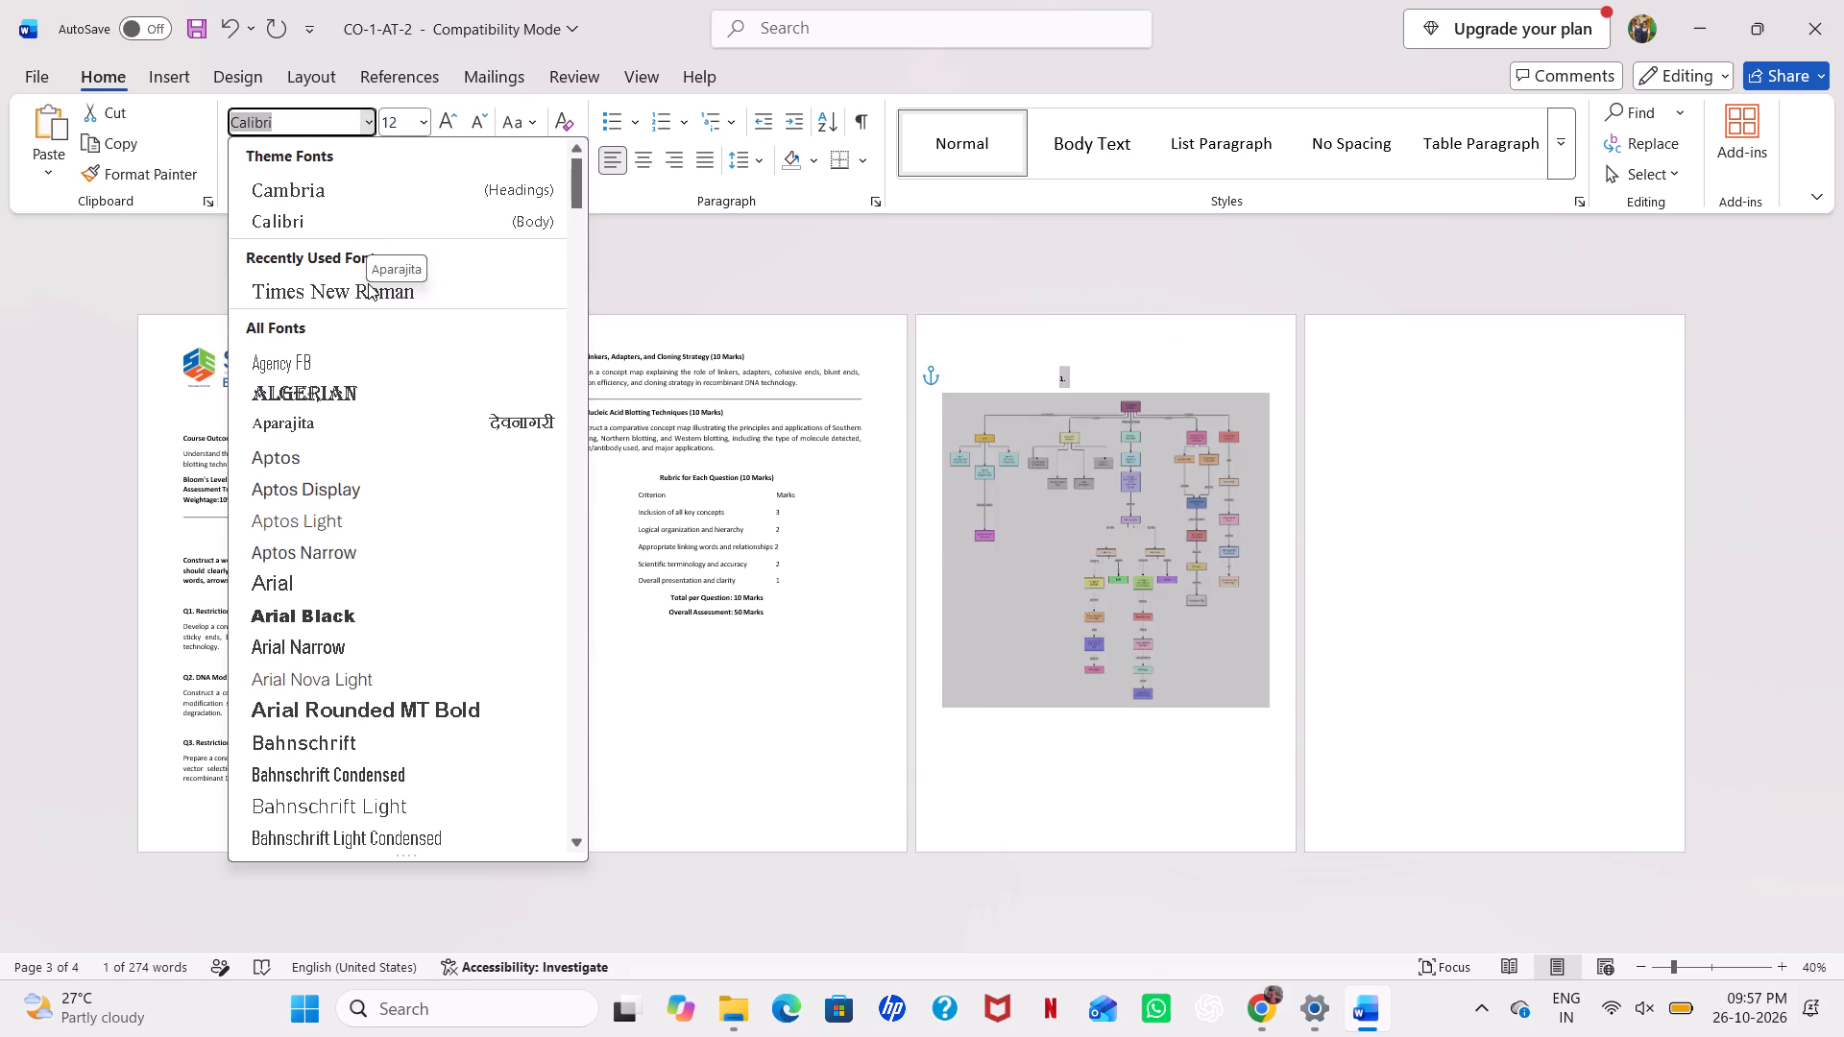
click(368, 283)
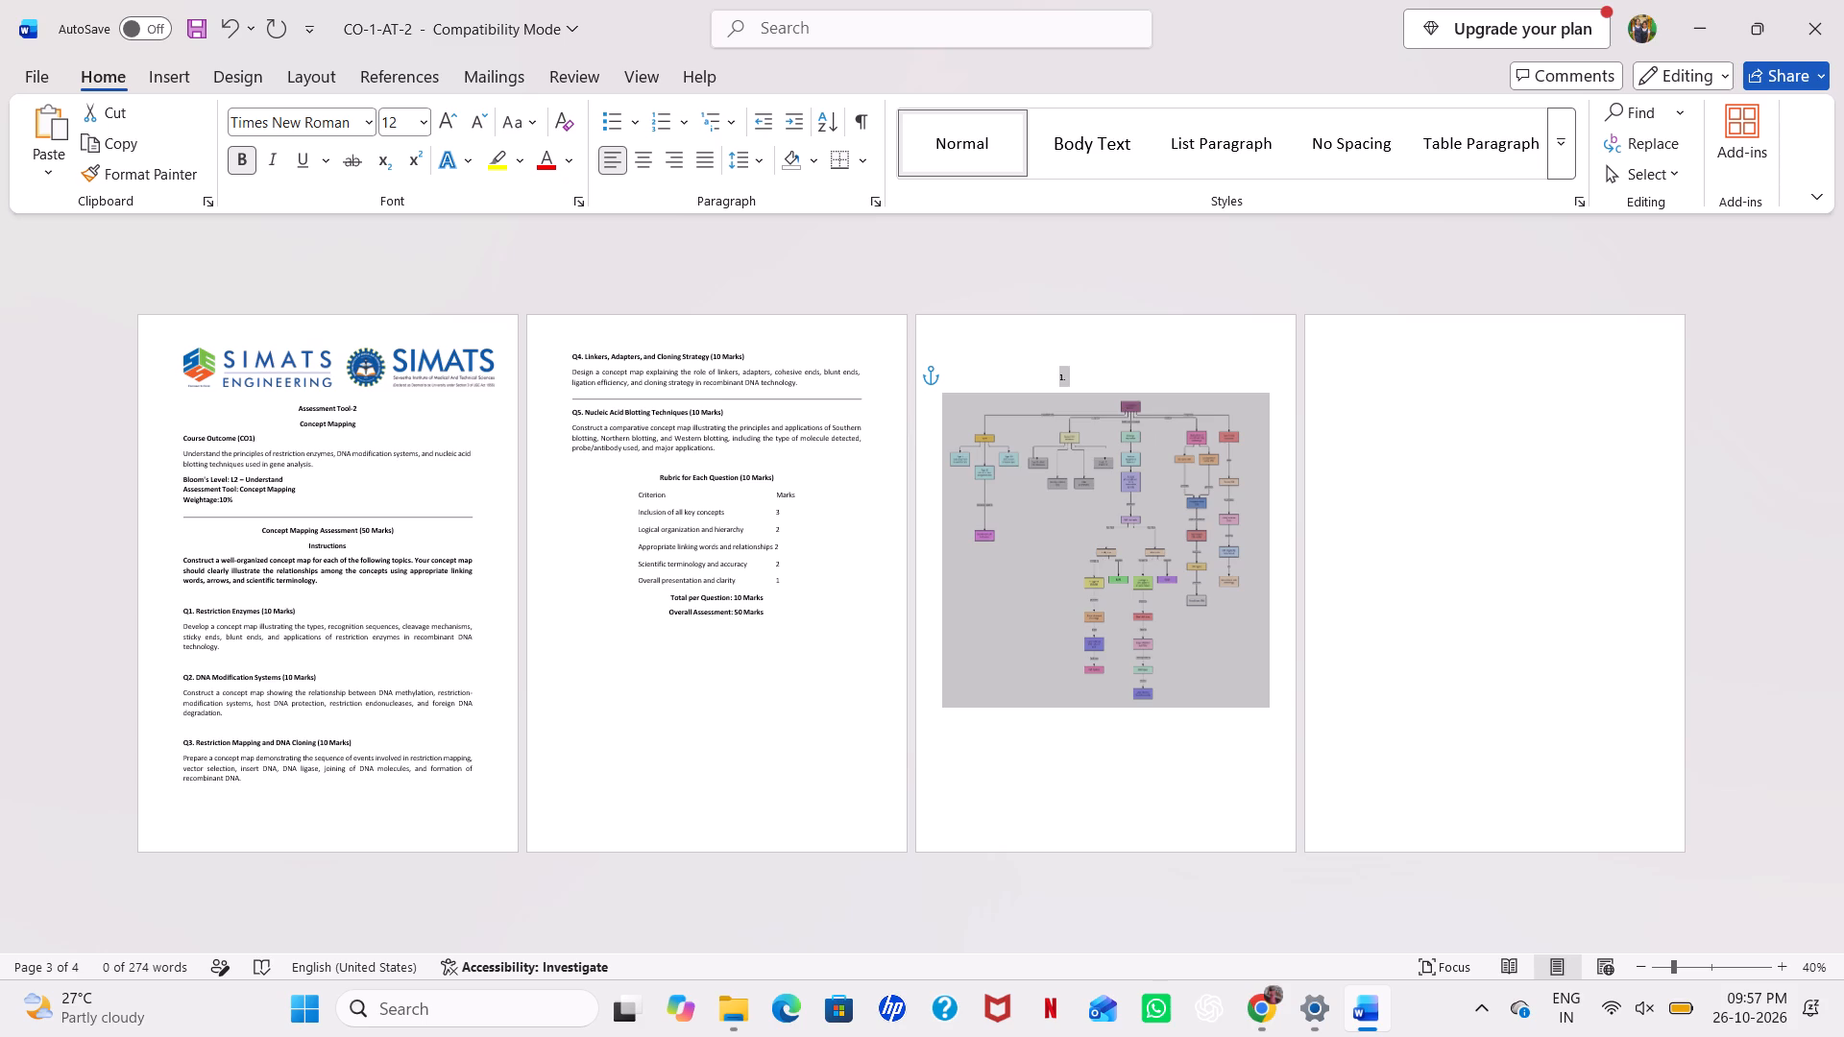
click(423, 127)
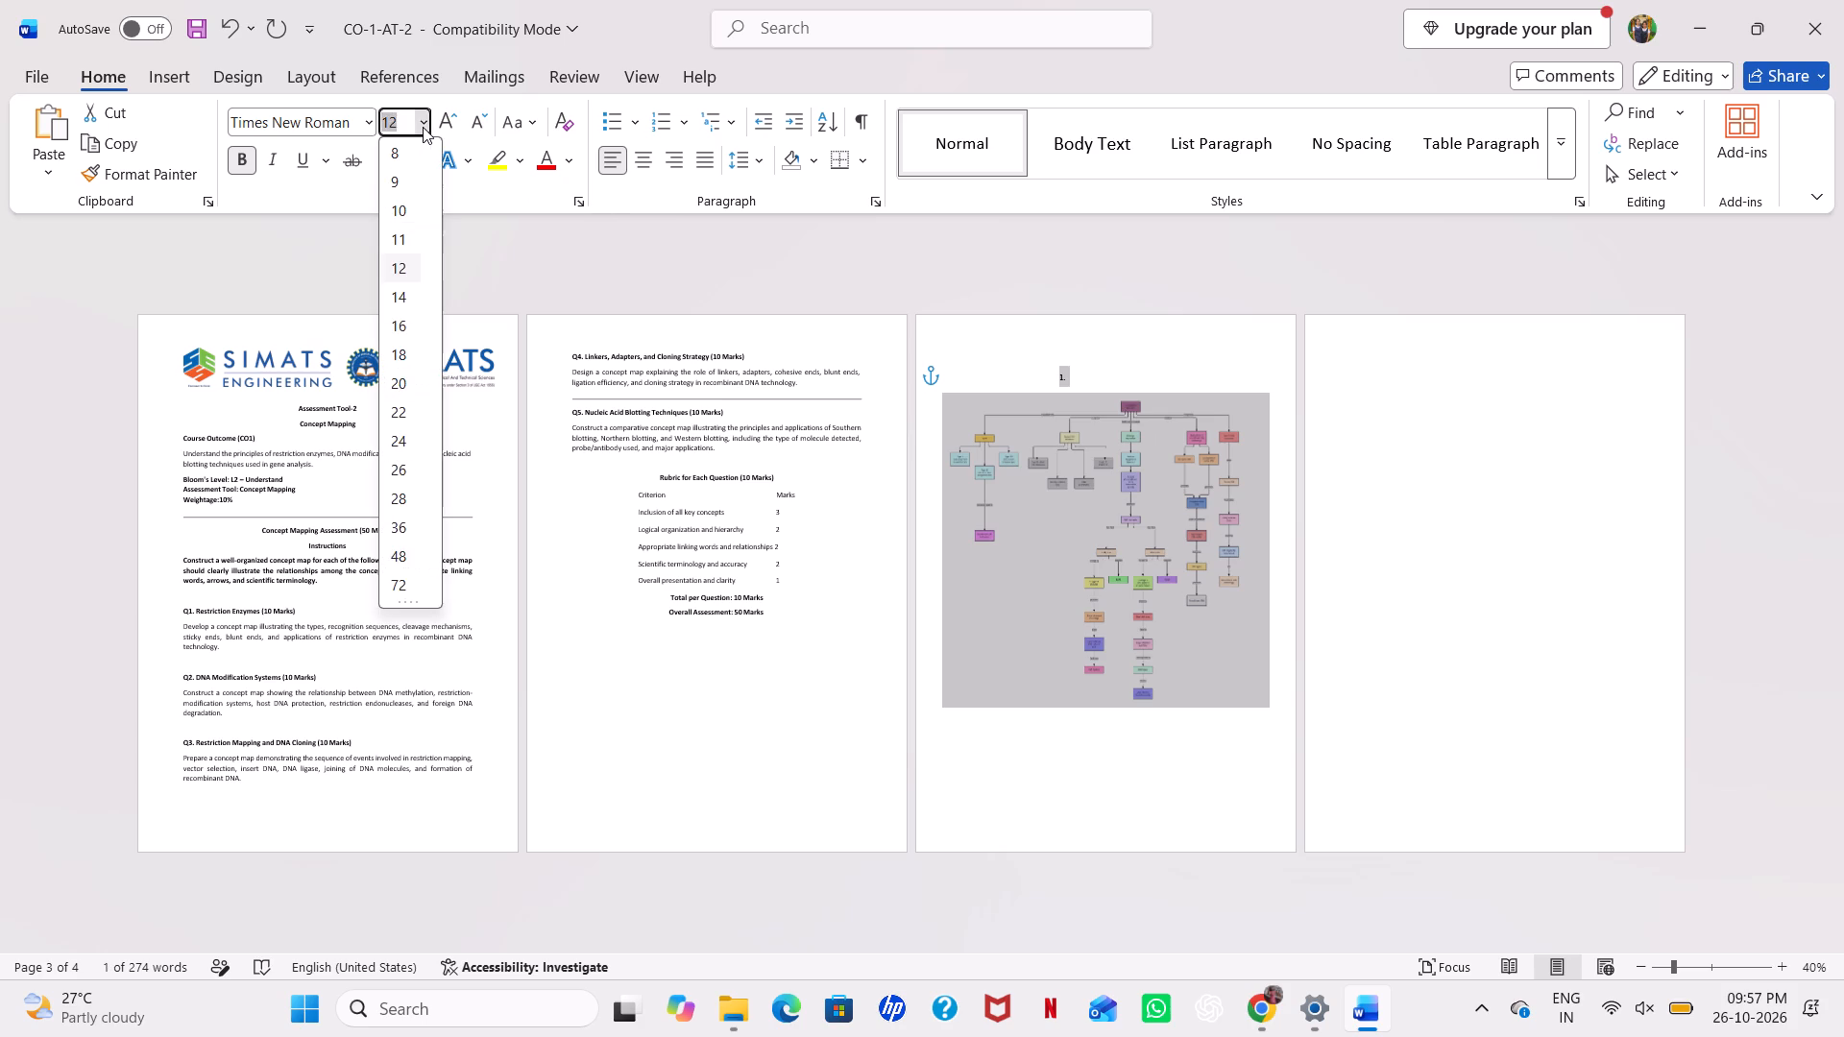
click(417, 290)
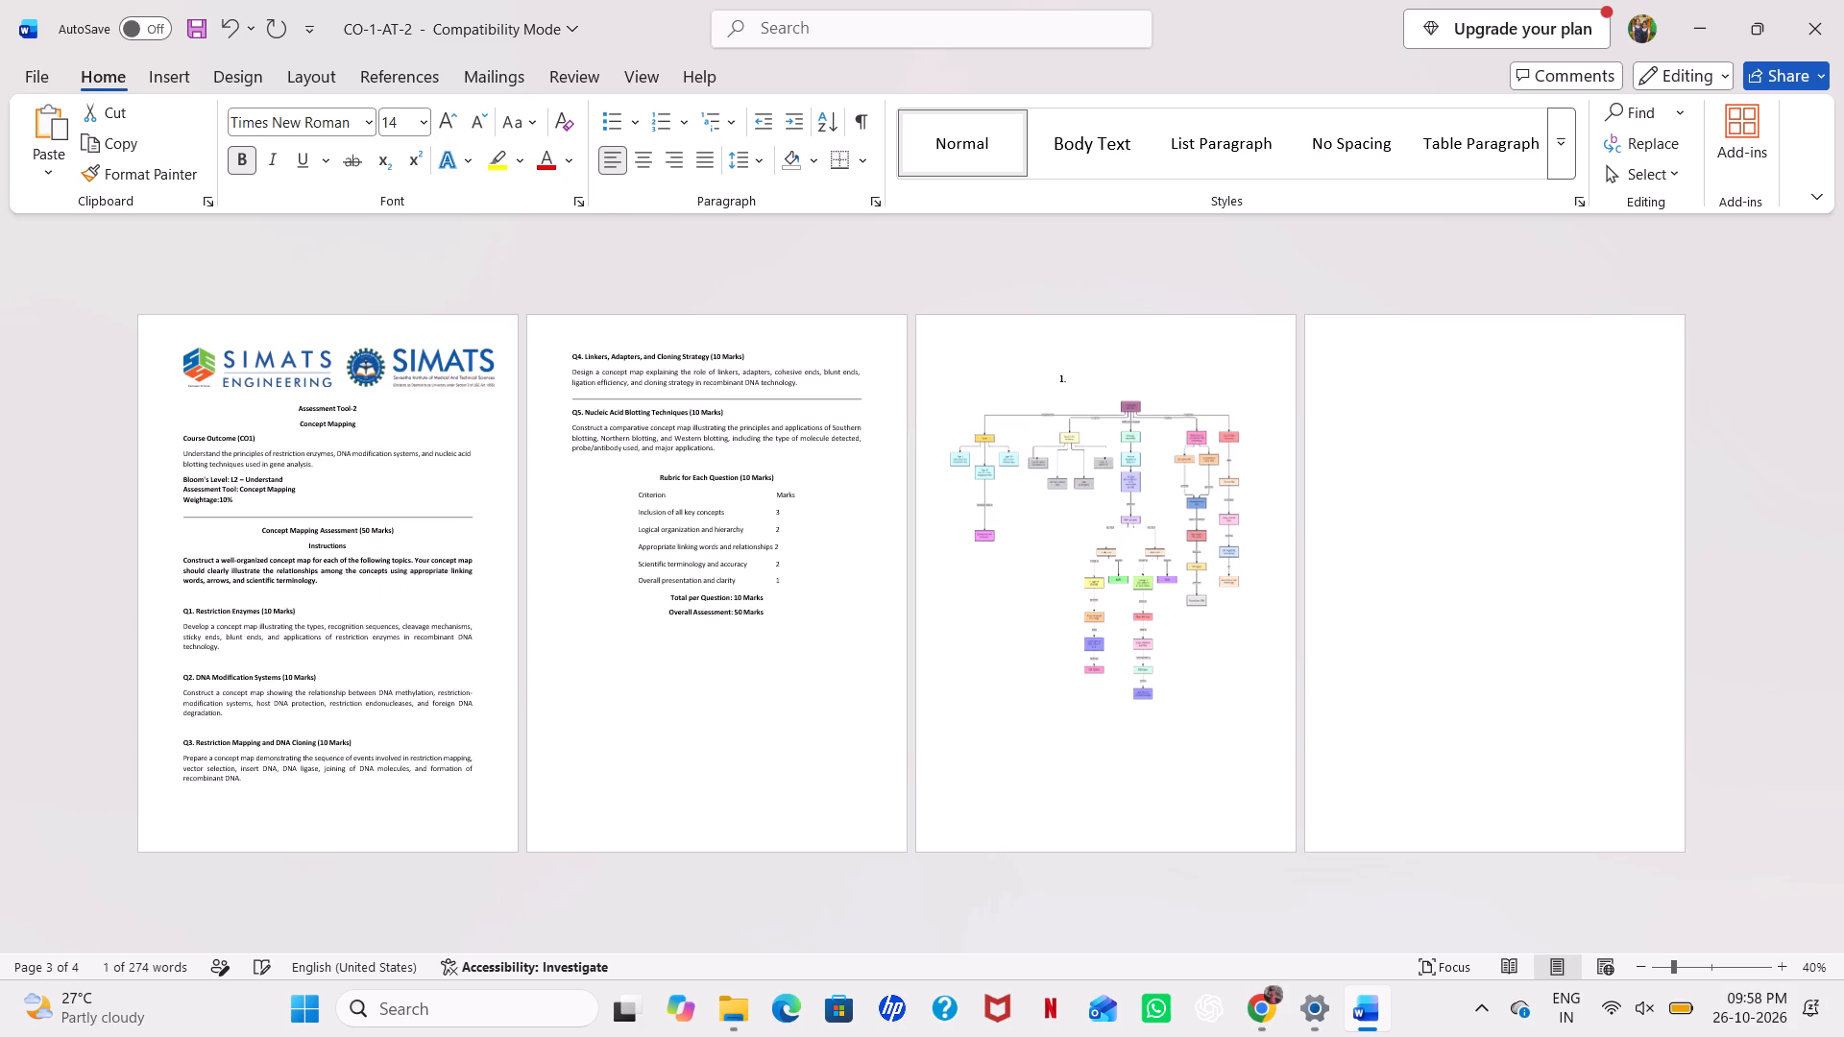
click(1098, 371)
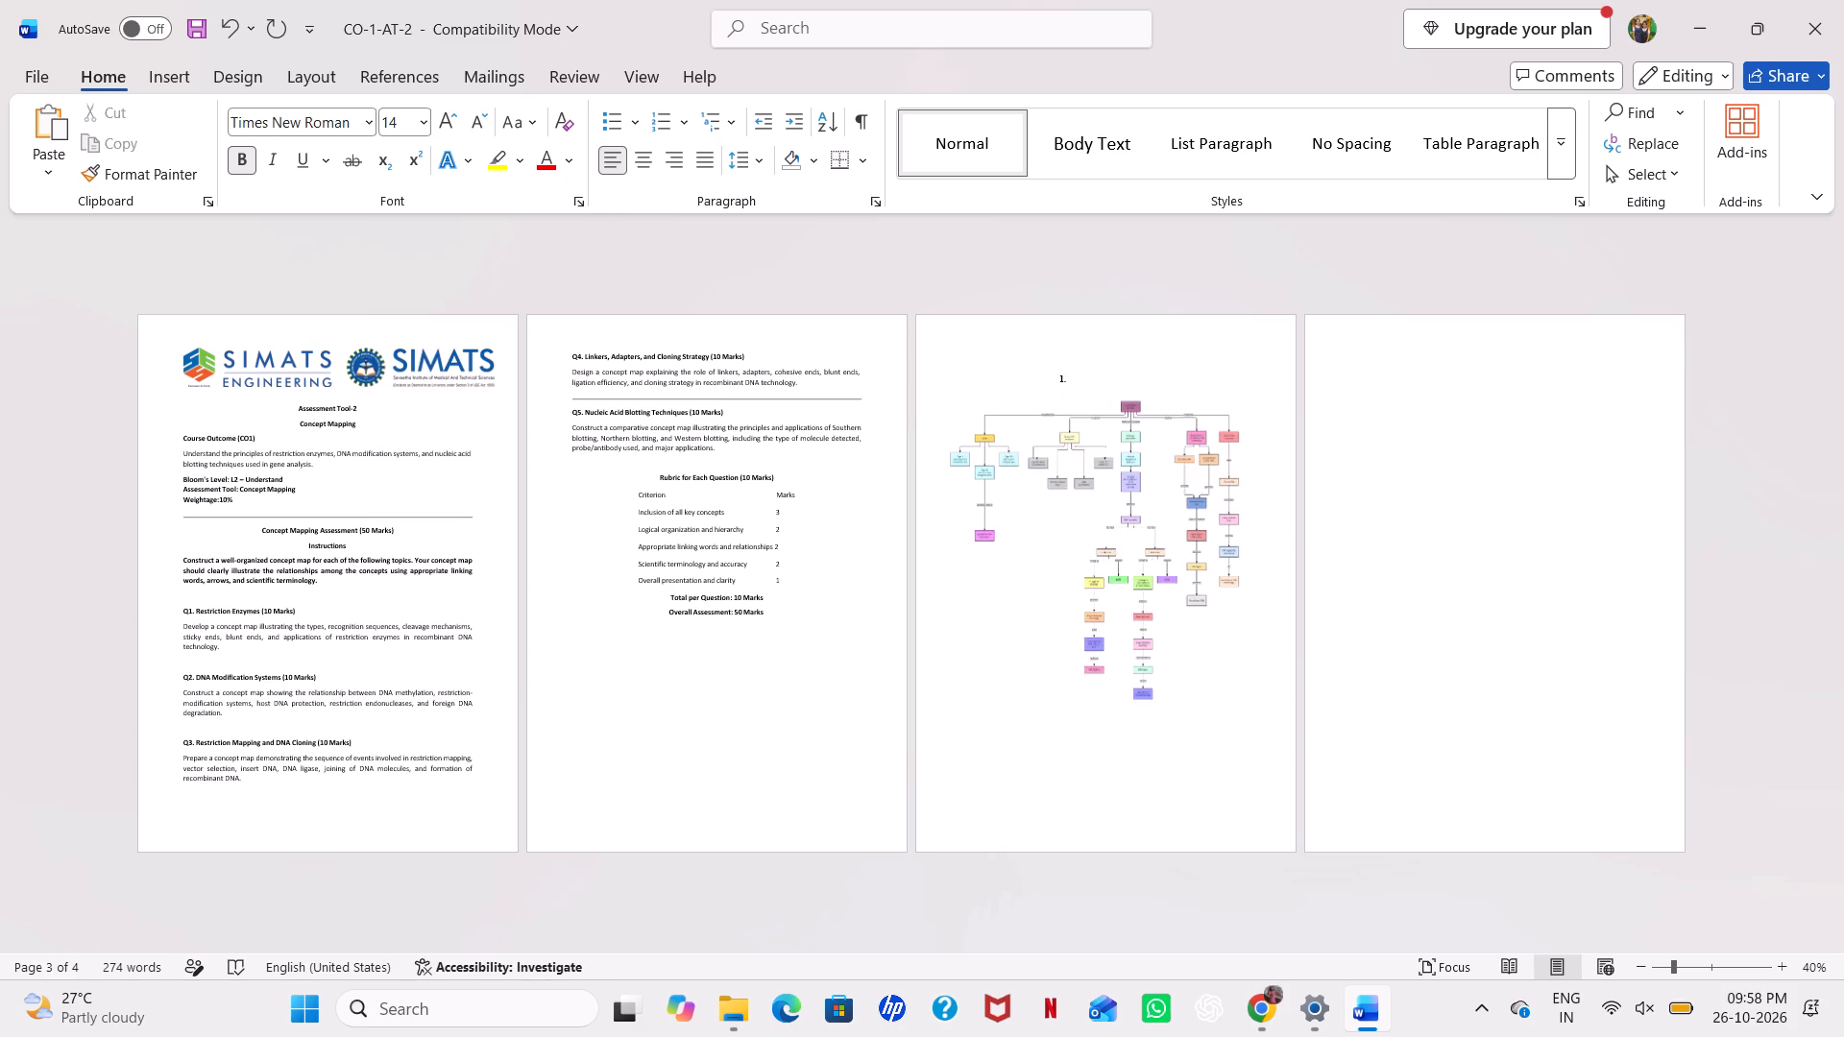
Remove the gap before the "1." label so it starts at the page margin, keeping one blank line above it.
click(1056, 378)
key(BackSpace)
key(BackSpace)
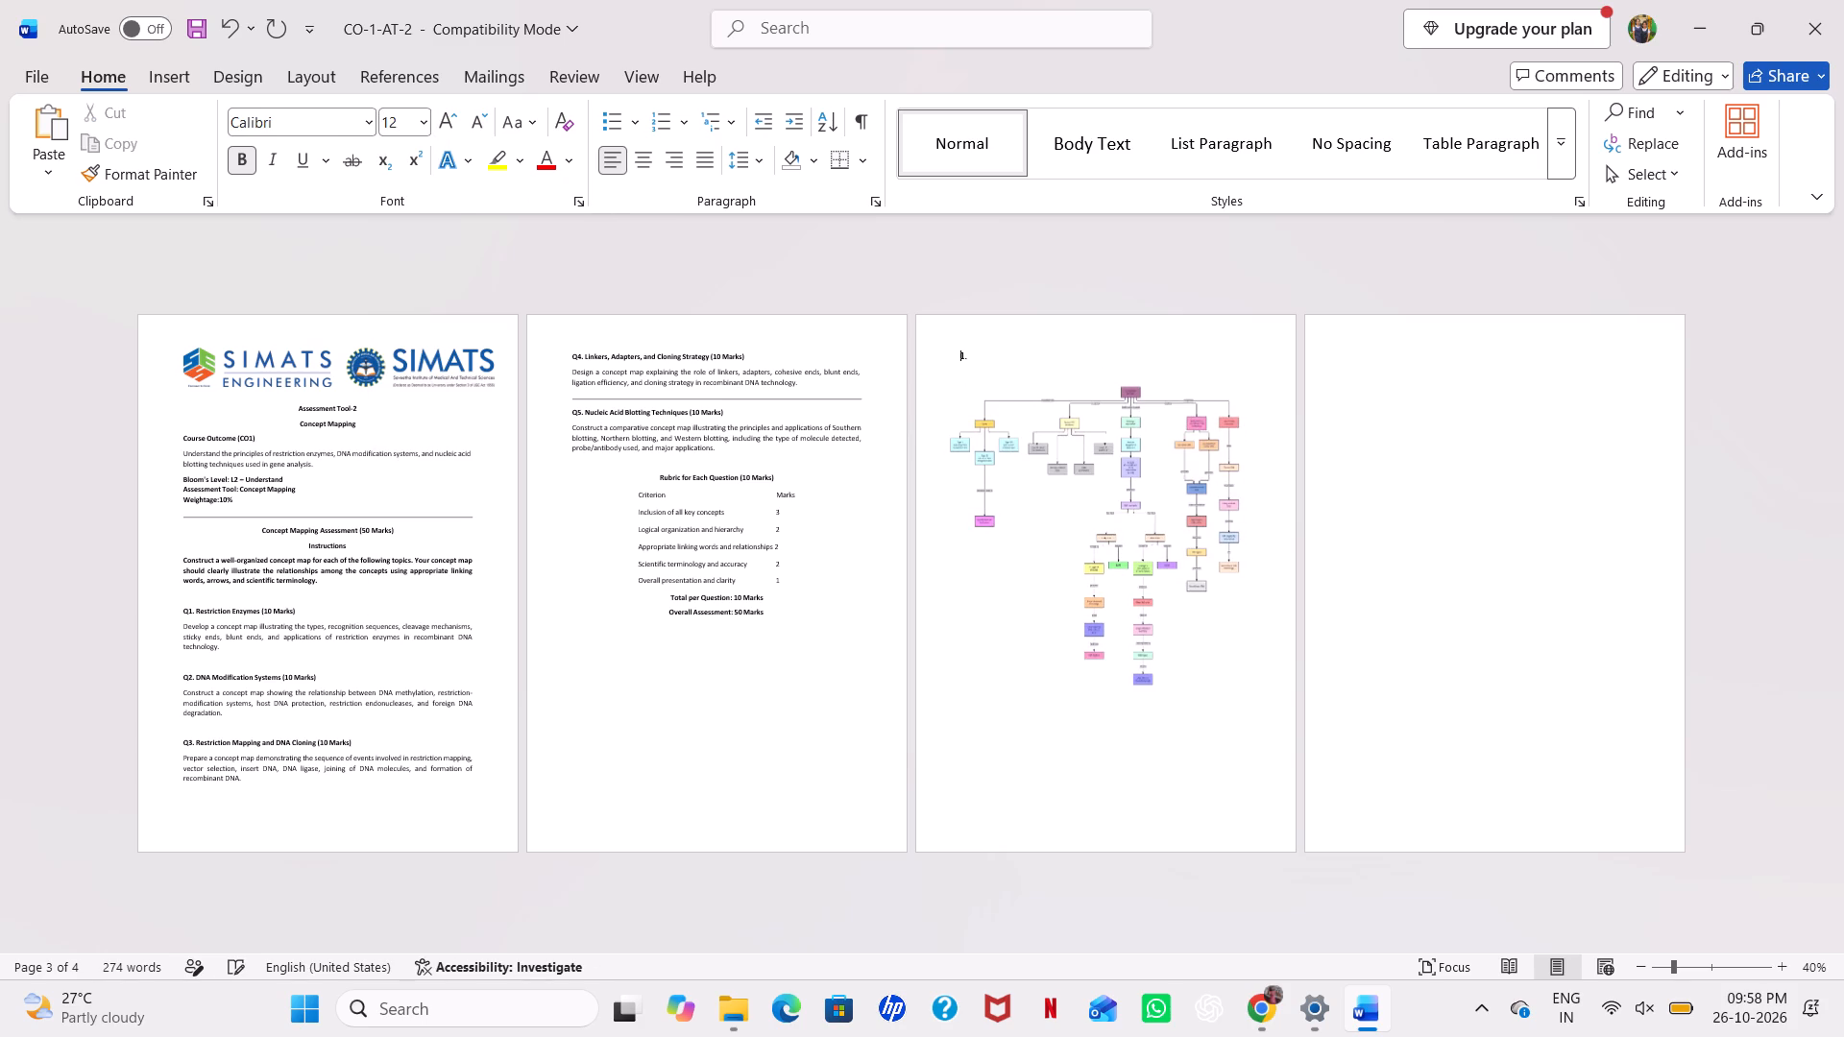
key(Return)
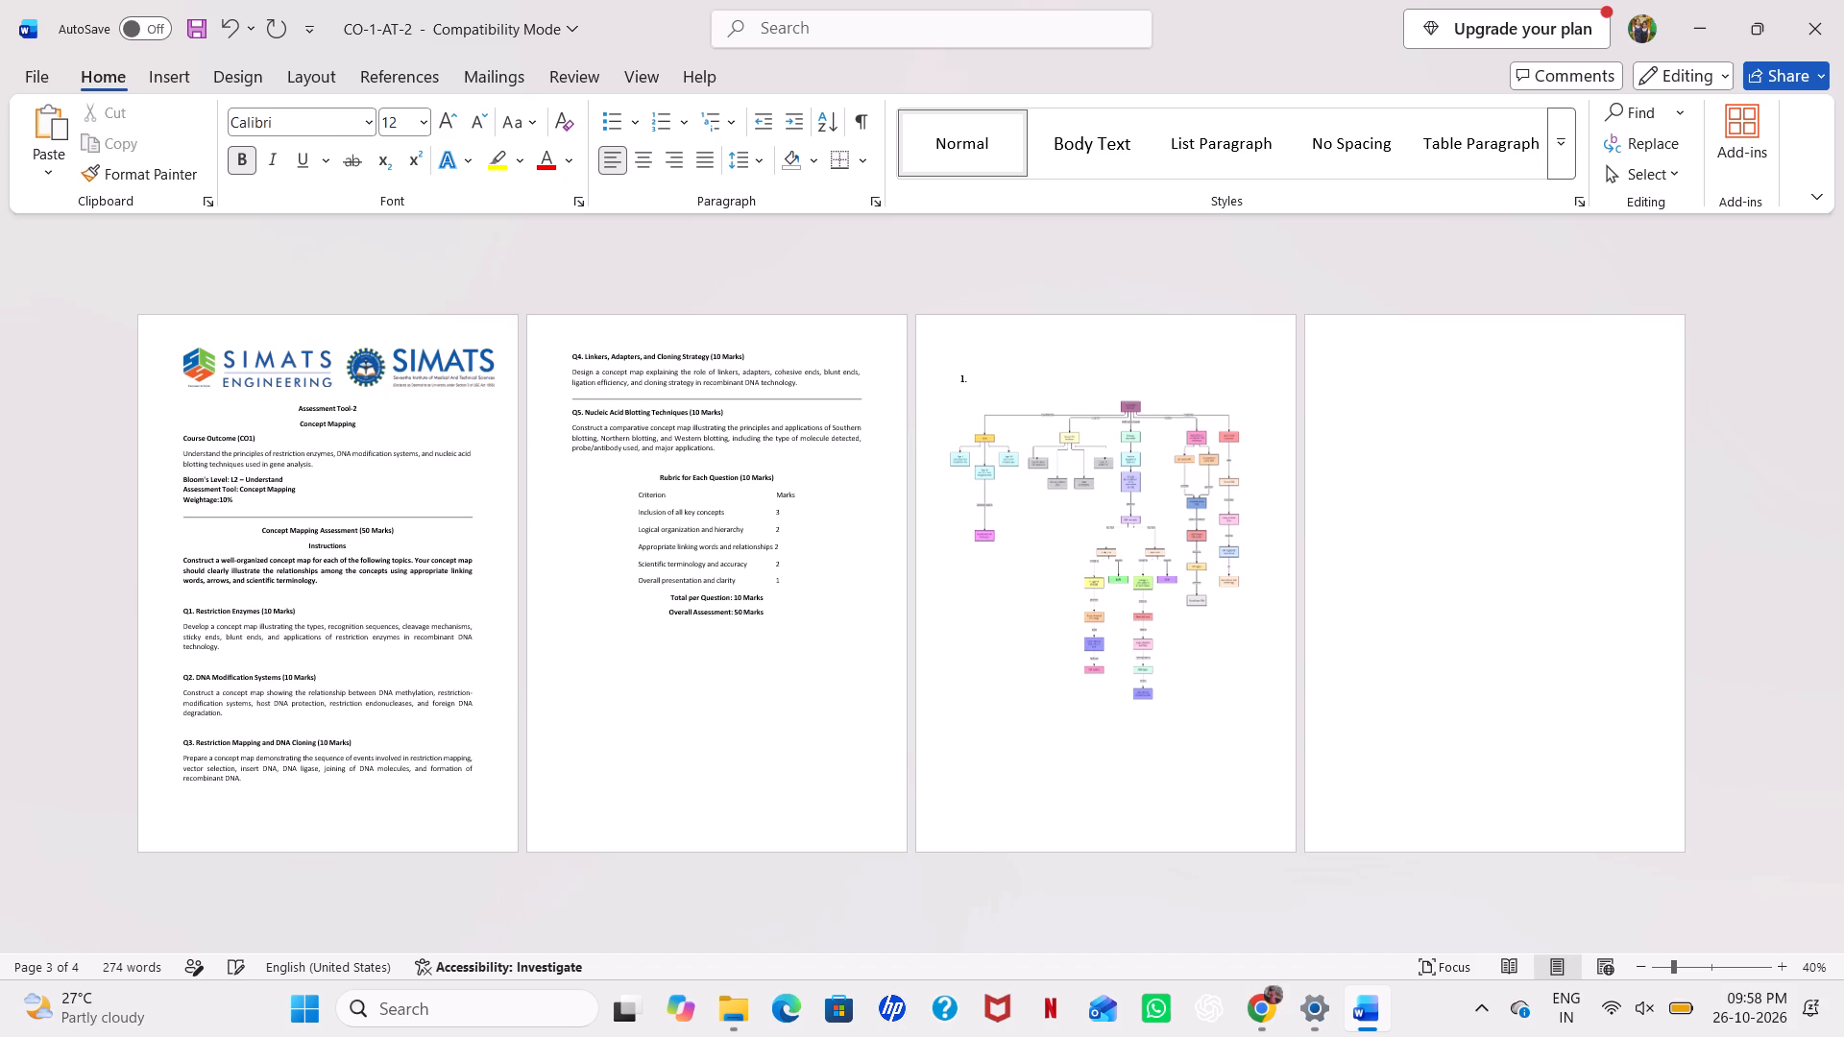
Start a new line below the concept map picture on the third page.
click(1154, 762)
key(Return)
Add five blank lines below the concept map picture on the third page.
key(Return)
key(Return)
key(Return)
key(Return)
key(Return)
Move the concept map picture slightly down the third page, keeping it horizontally centred.
click(1203, 517)
drag(1203, 517, 1201, 537)
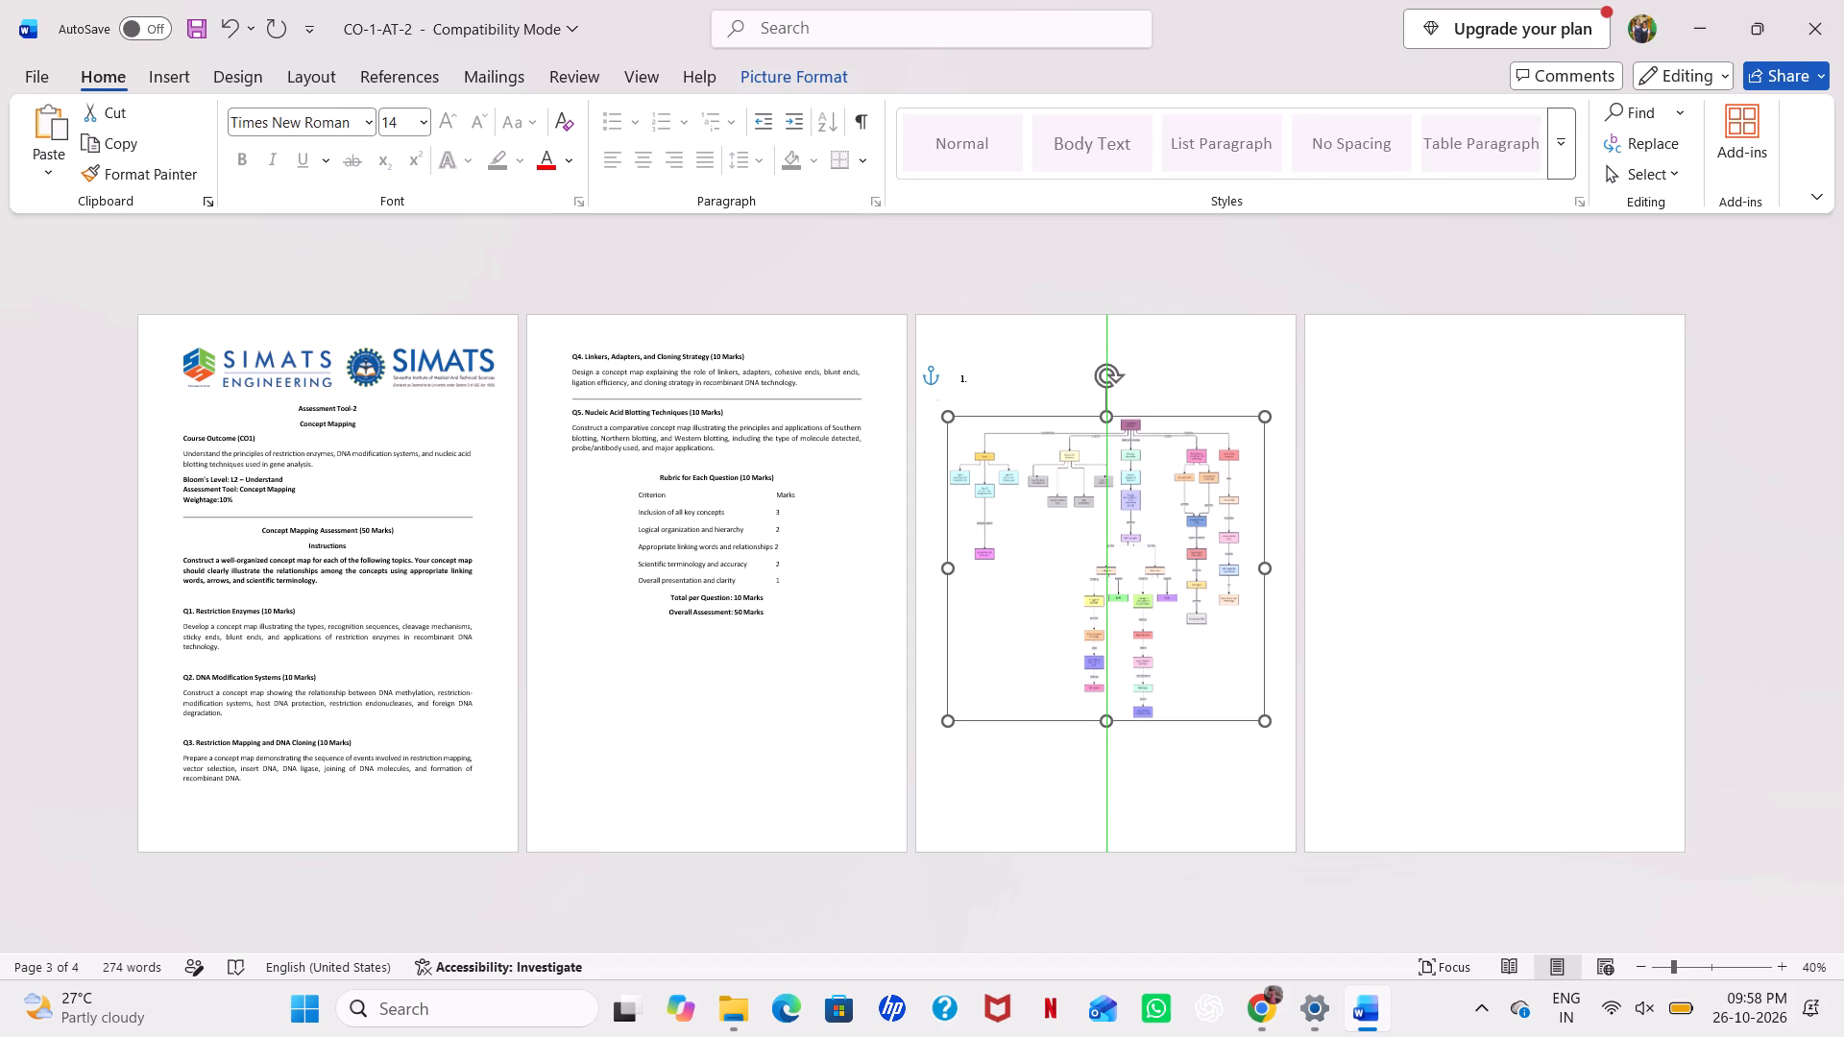
drag(1201, 537, 1206, 542)
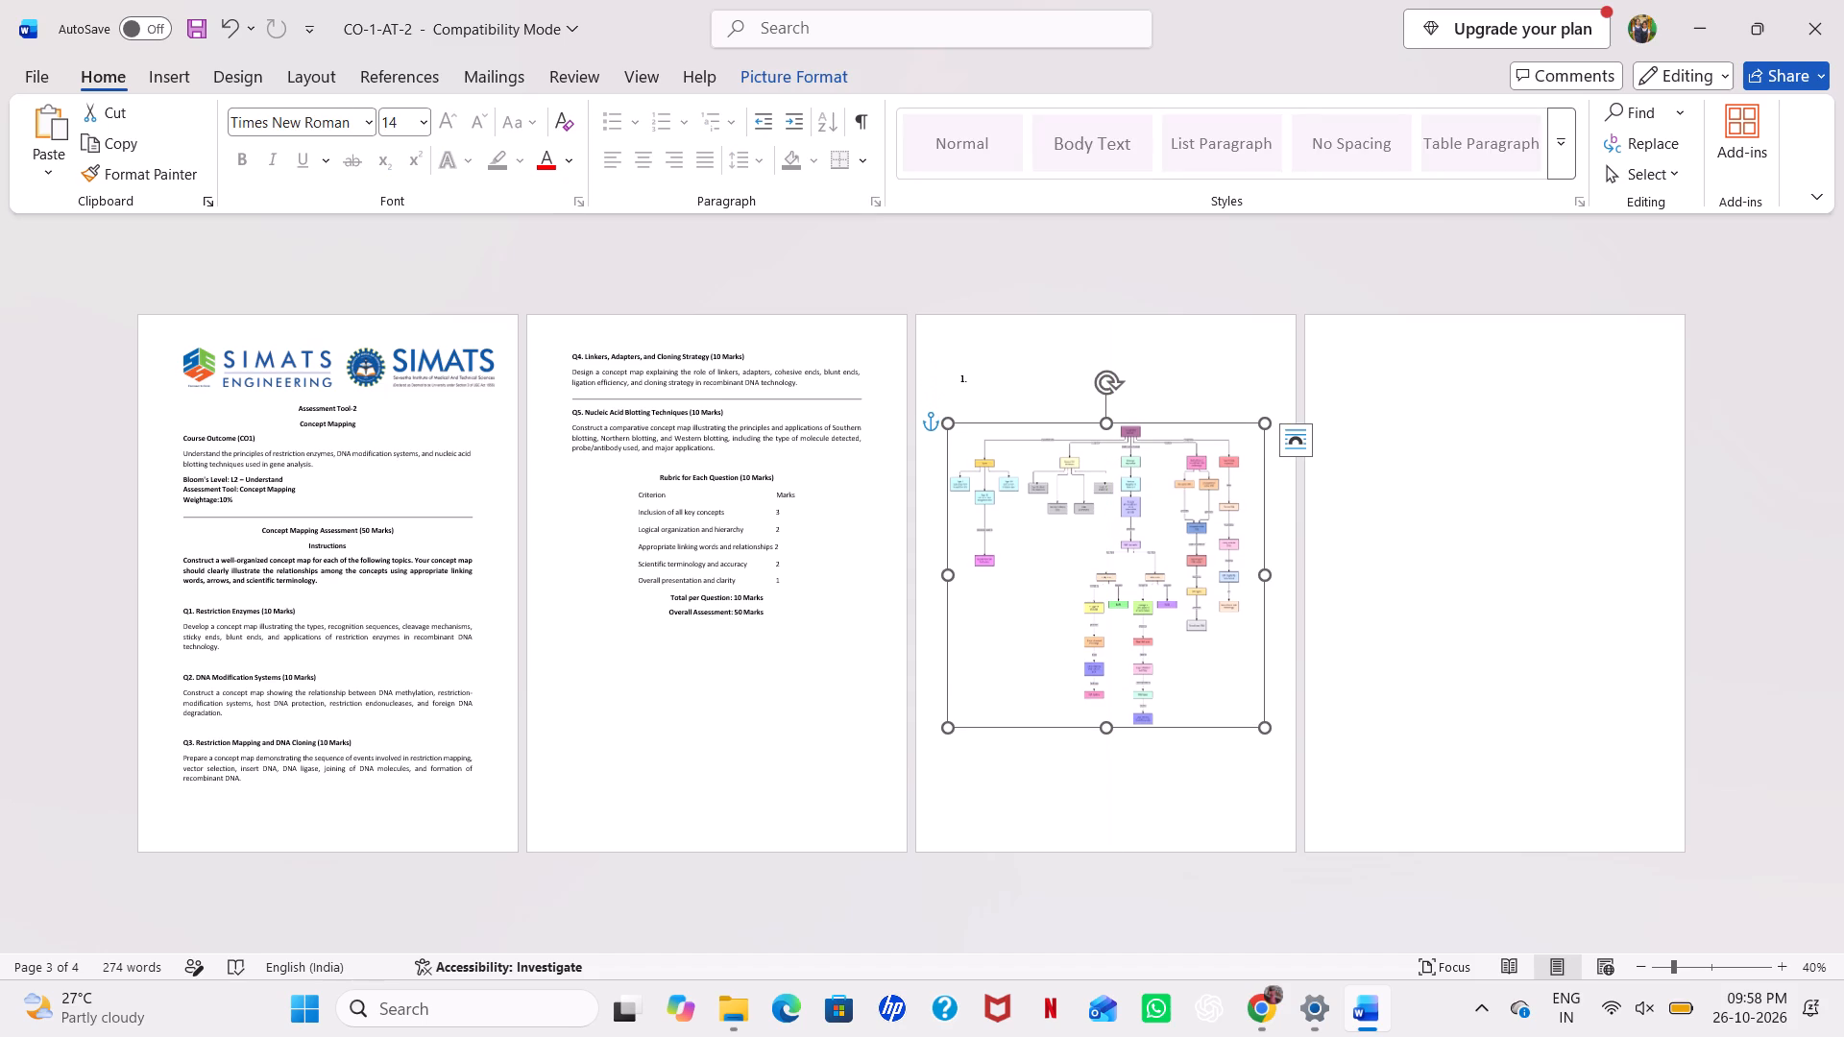
click(1466, 500)
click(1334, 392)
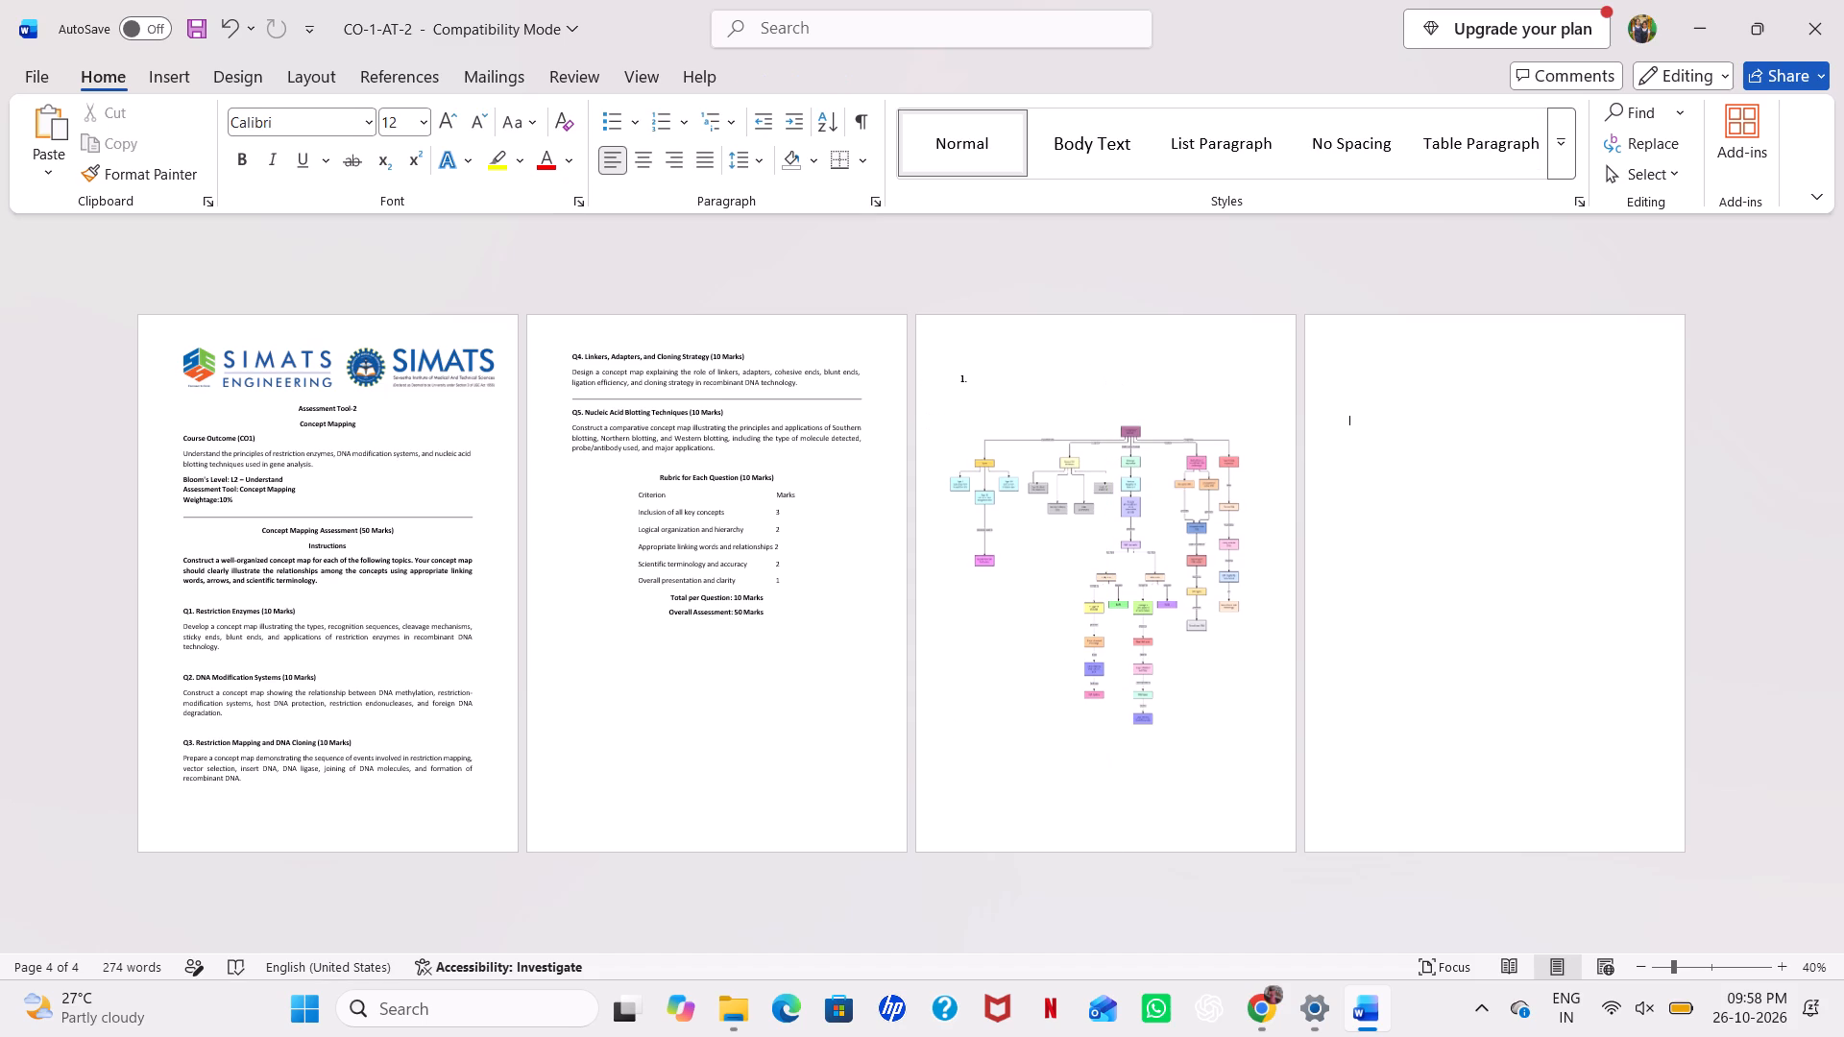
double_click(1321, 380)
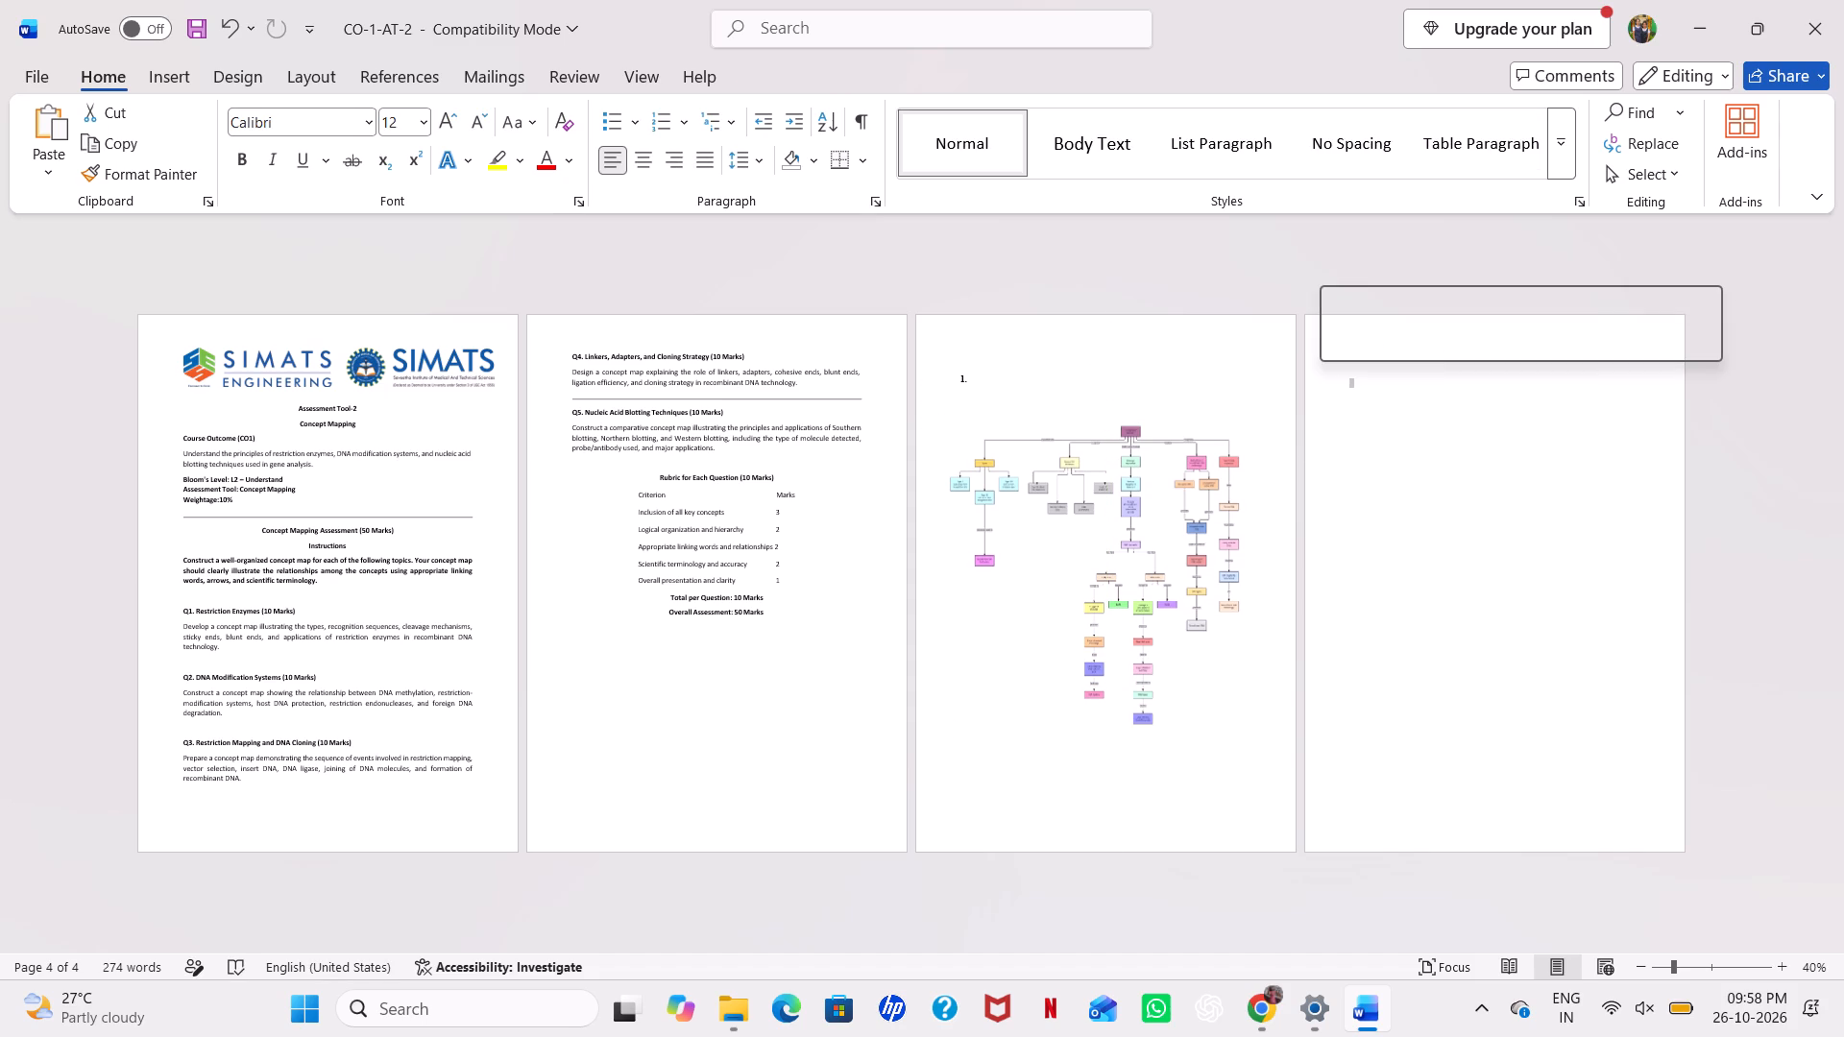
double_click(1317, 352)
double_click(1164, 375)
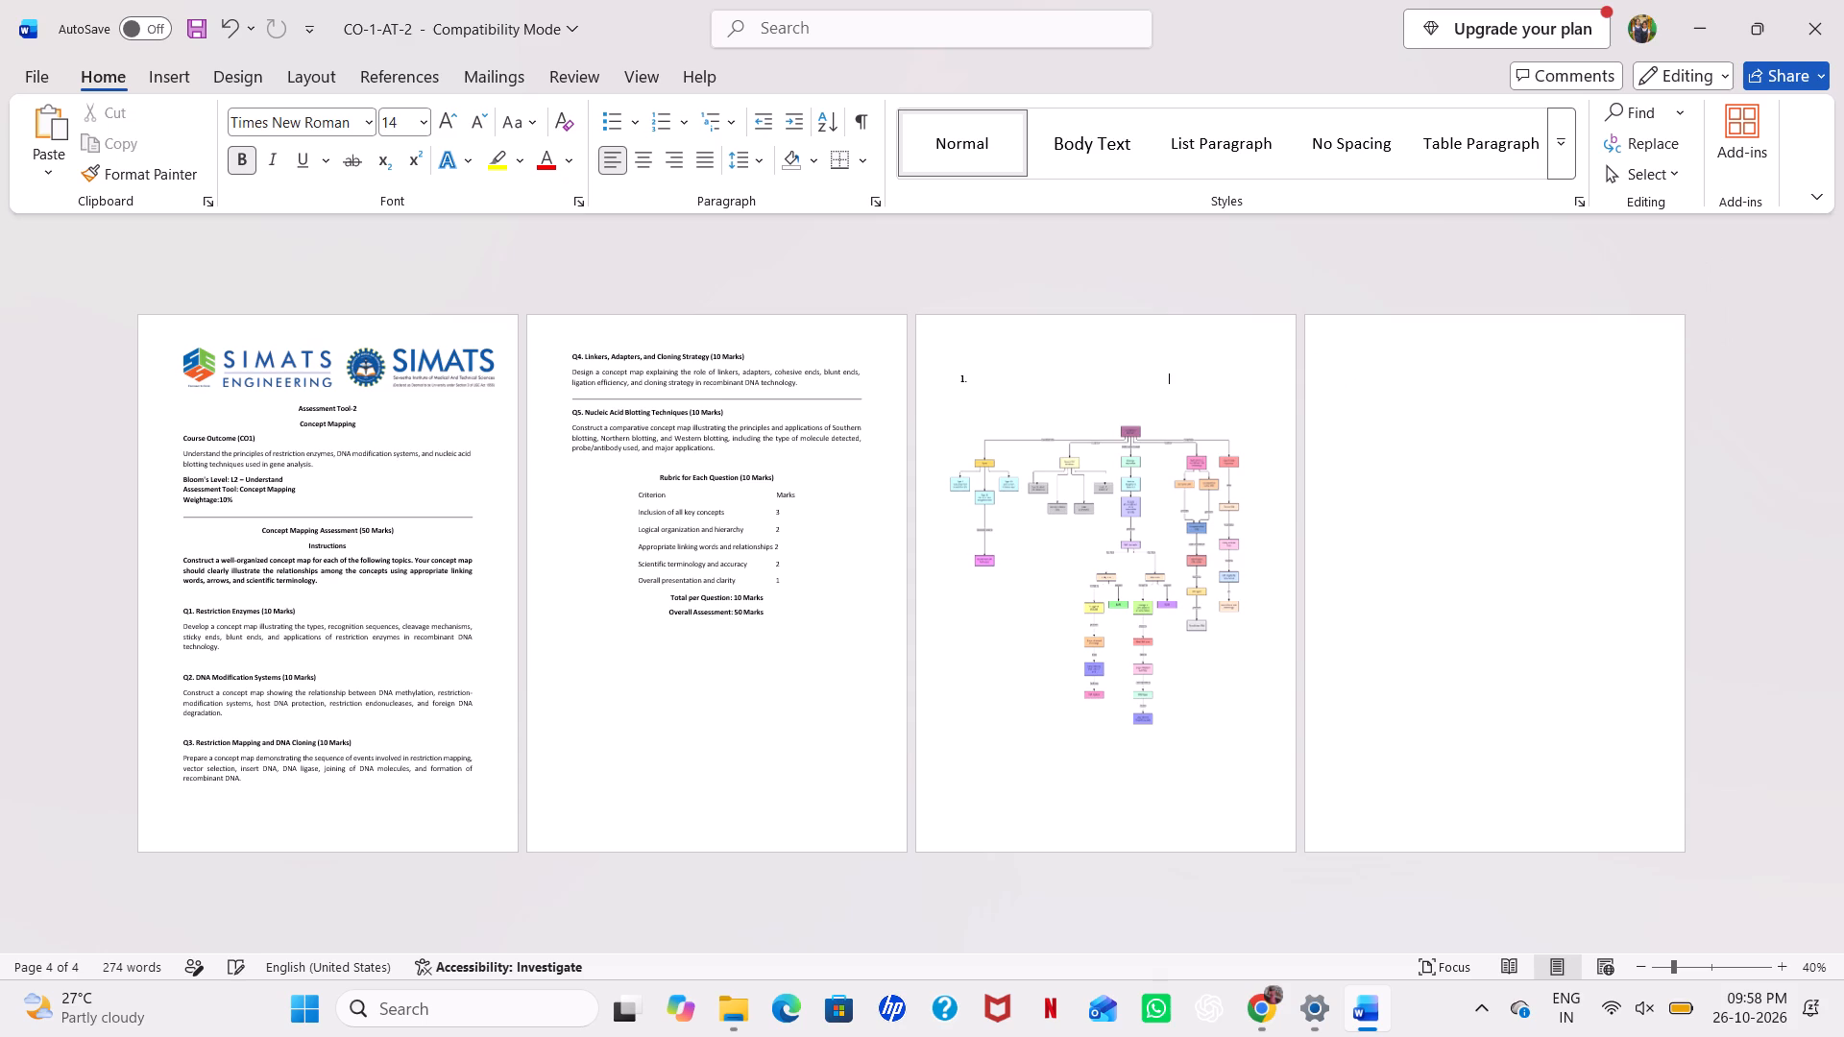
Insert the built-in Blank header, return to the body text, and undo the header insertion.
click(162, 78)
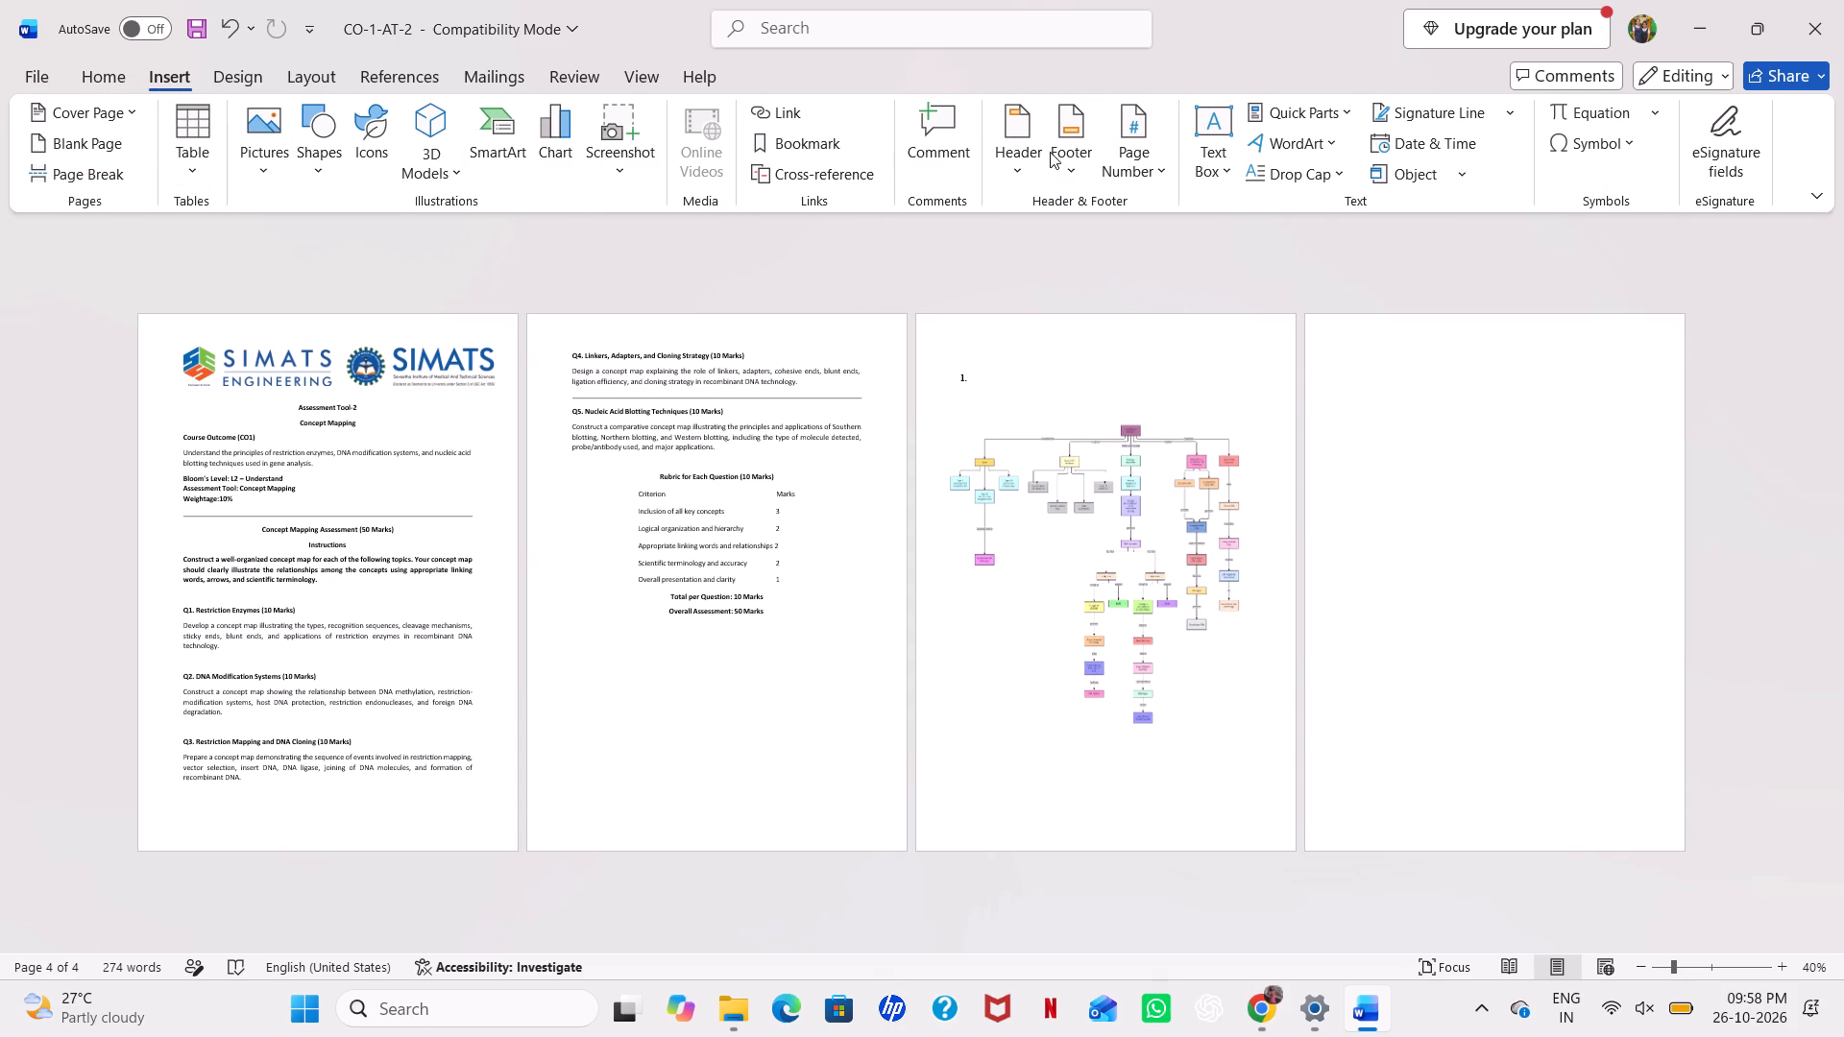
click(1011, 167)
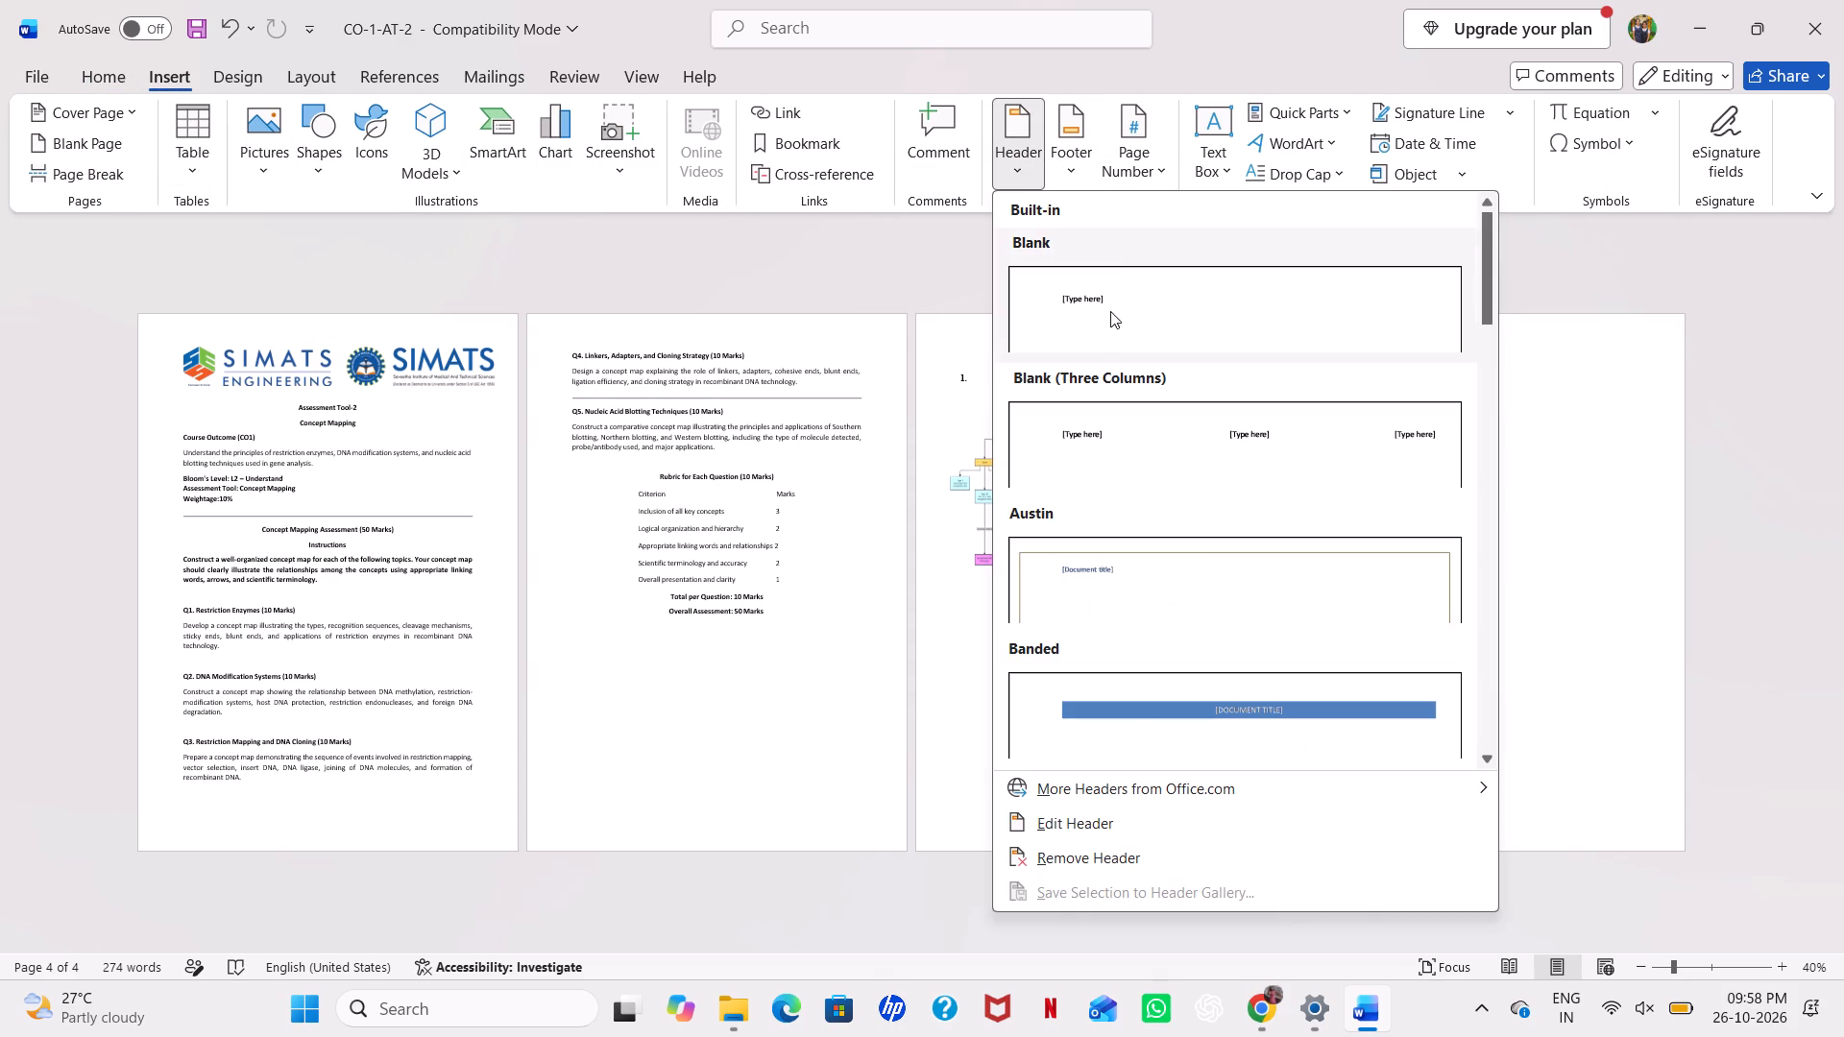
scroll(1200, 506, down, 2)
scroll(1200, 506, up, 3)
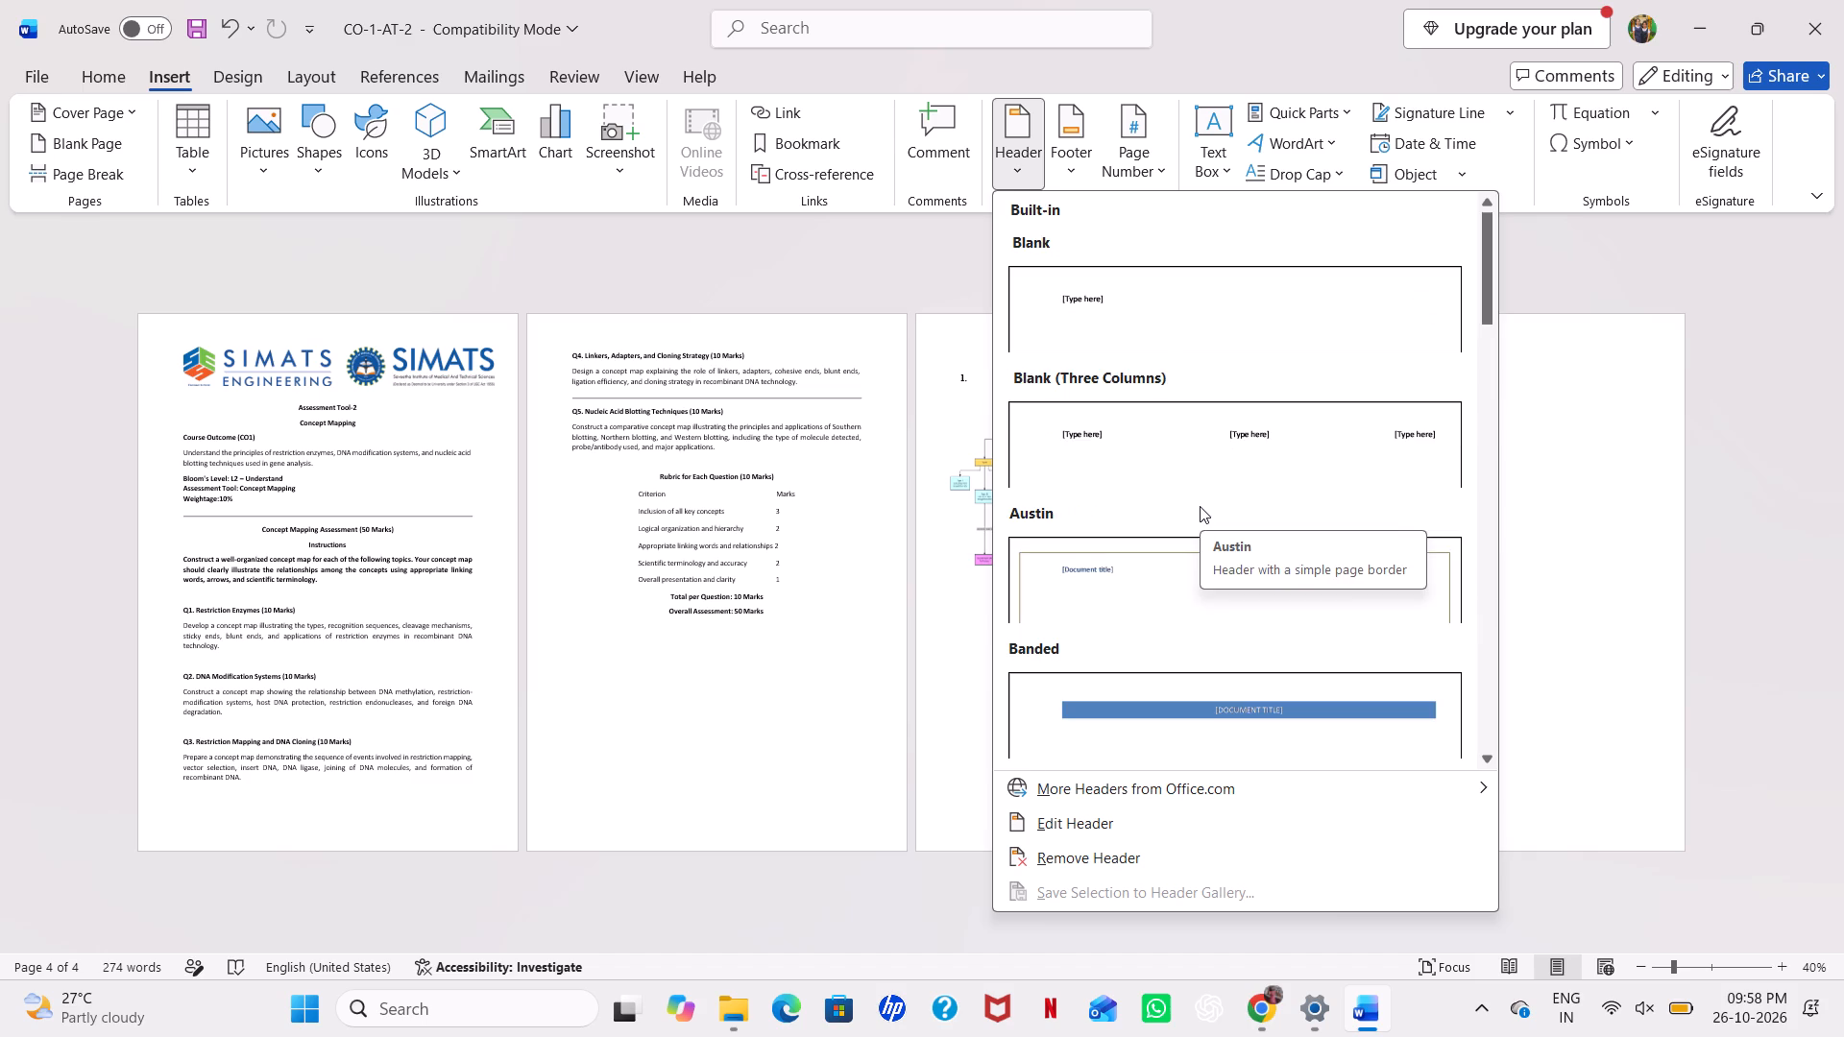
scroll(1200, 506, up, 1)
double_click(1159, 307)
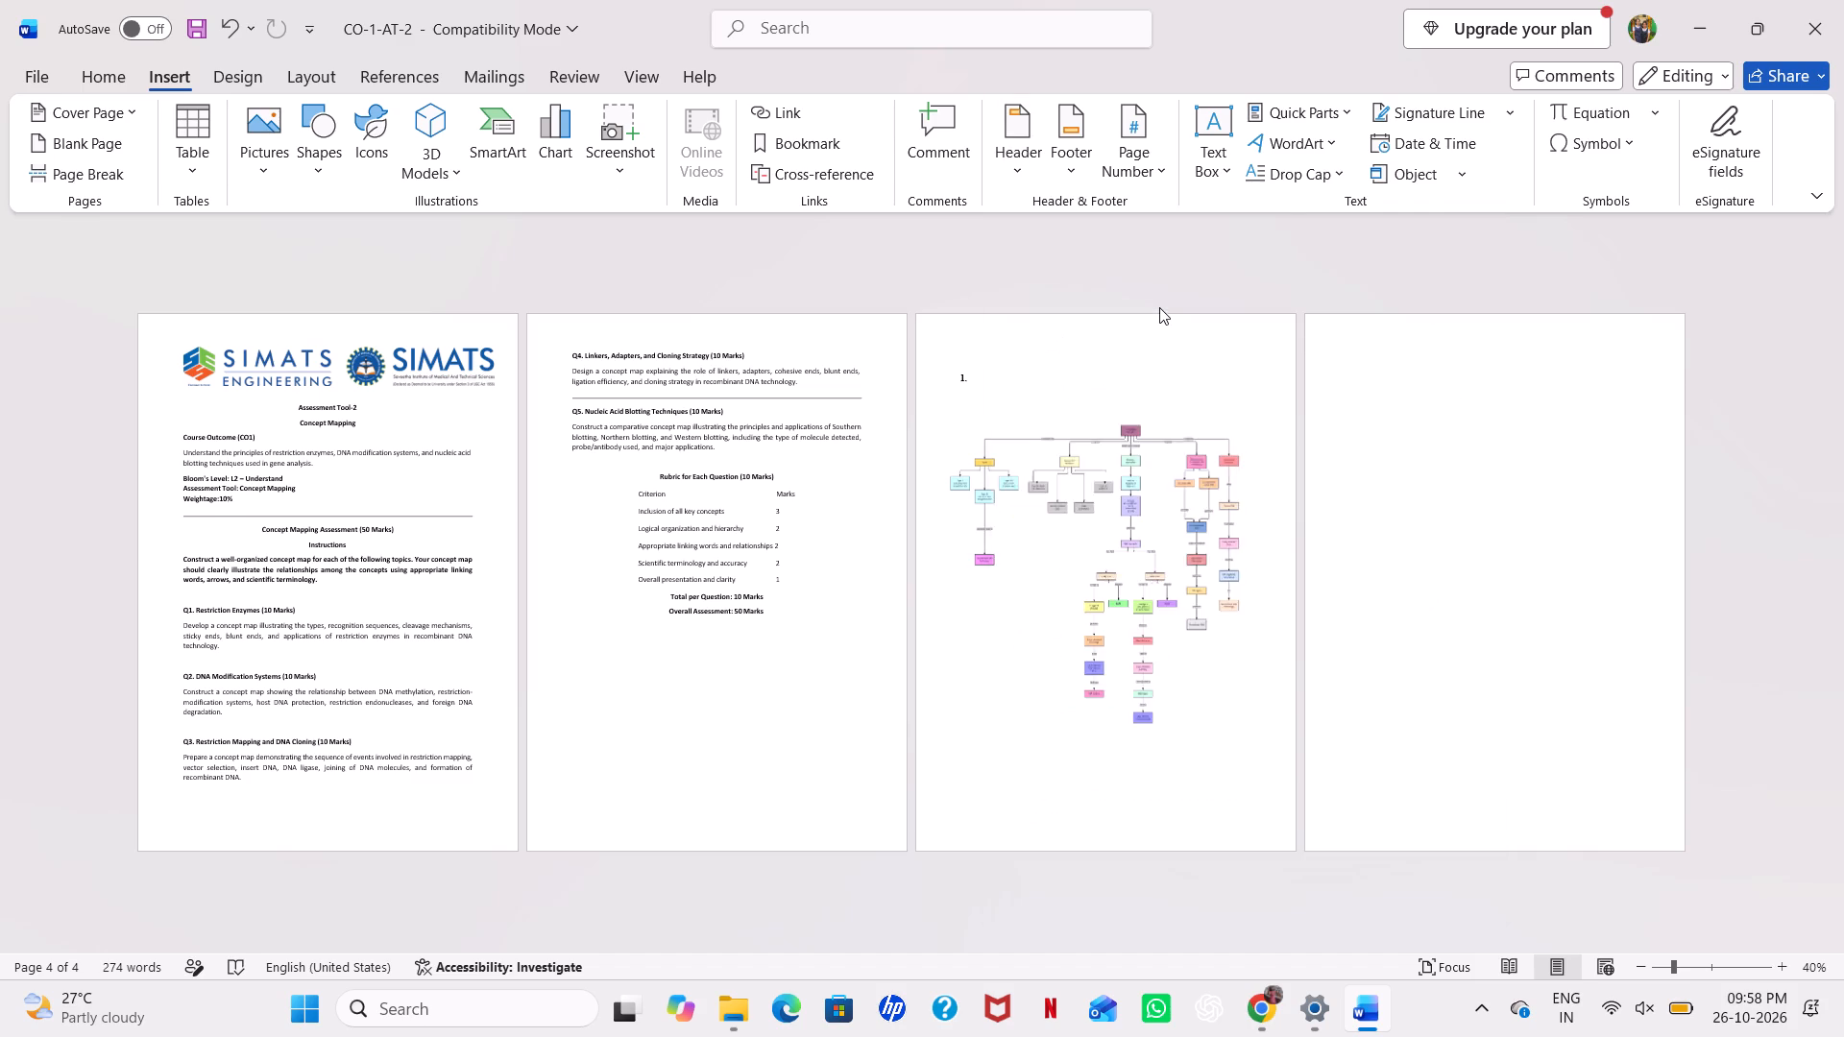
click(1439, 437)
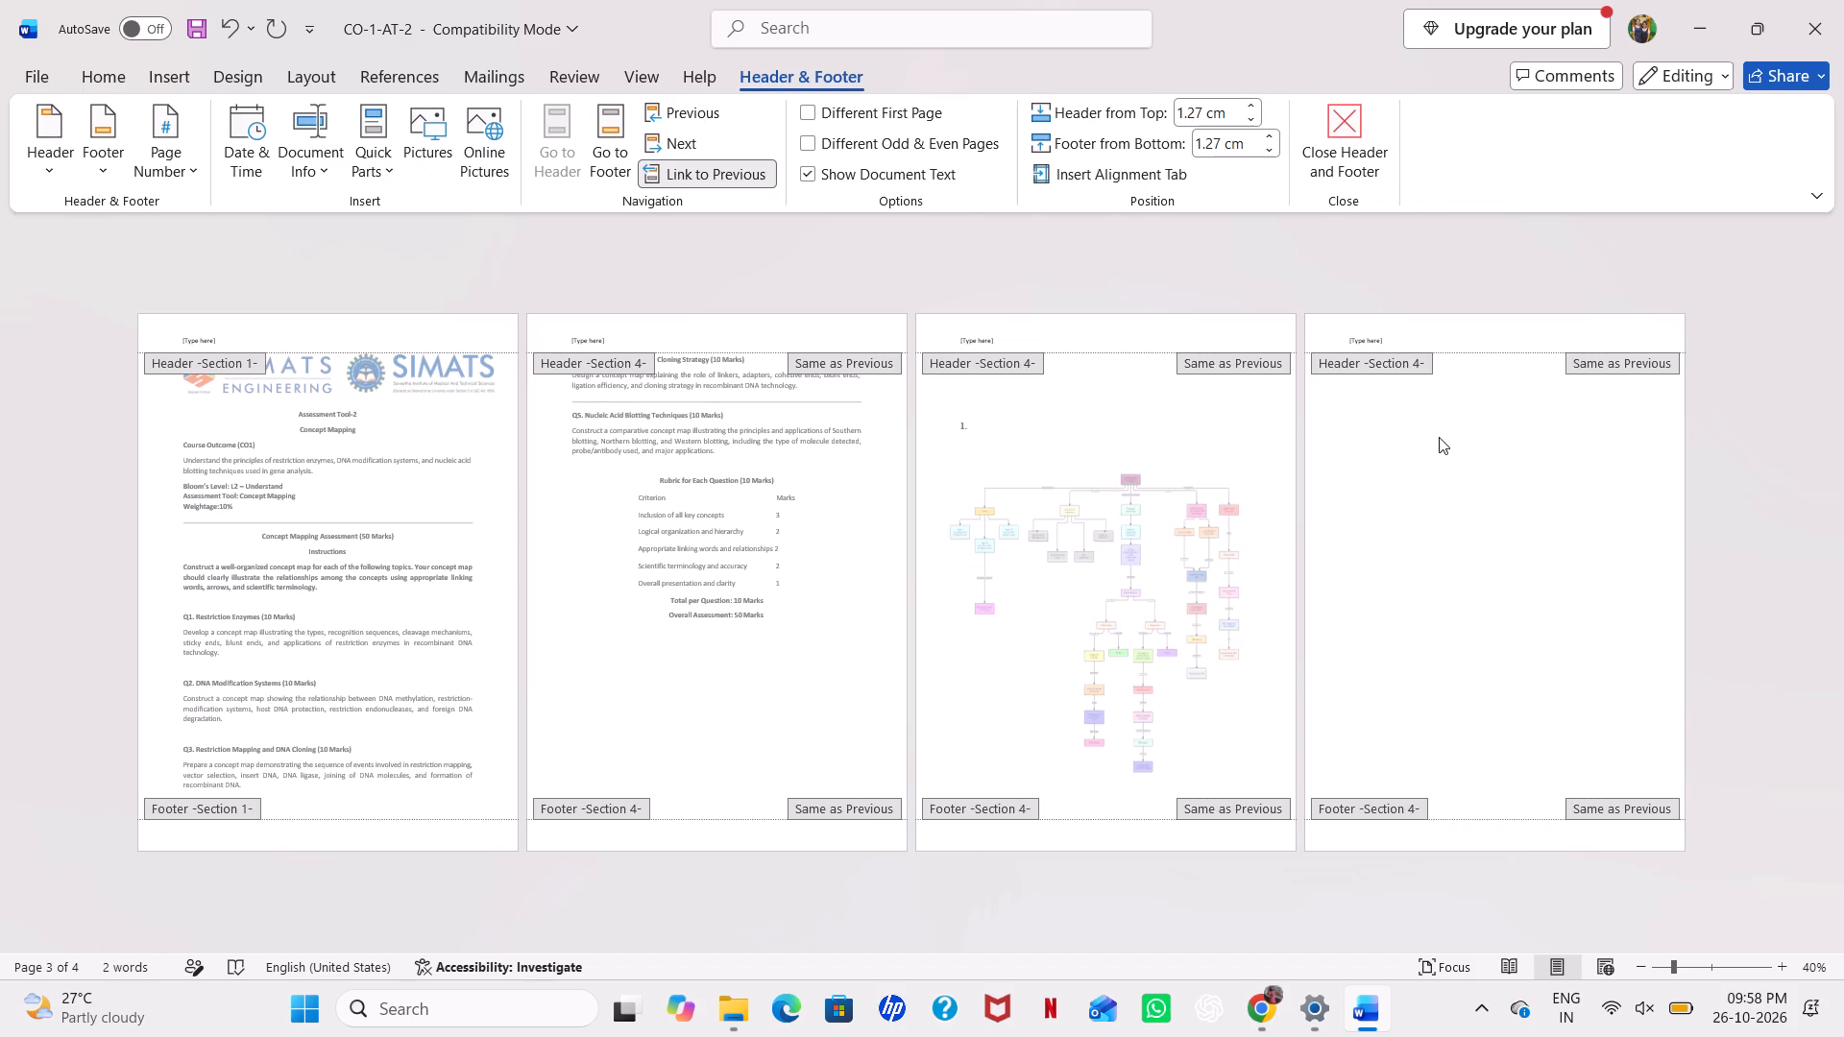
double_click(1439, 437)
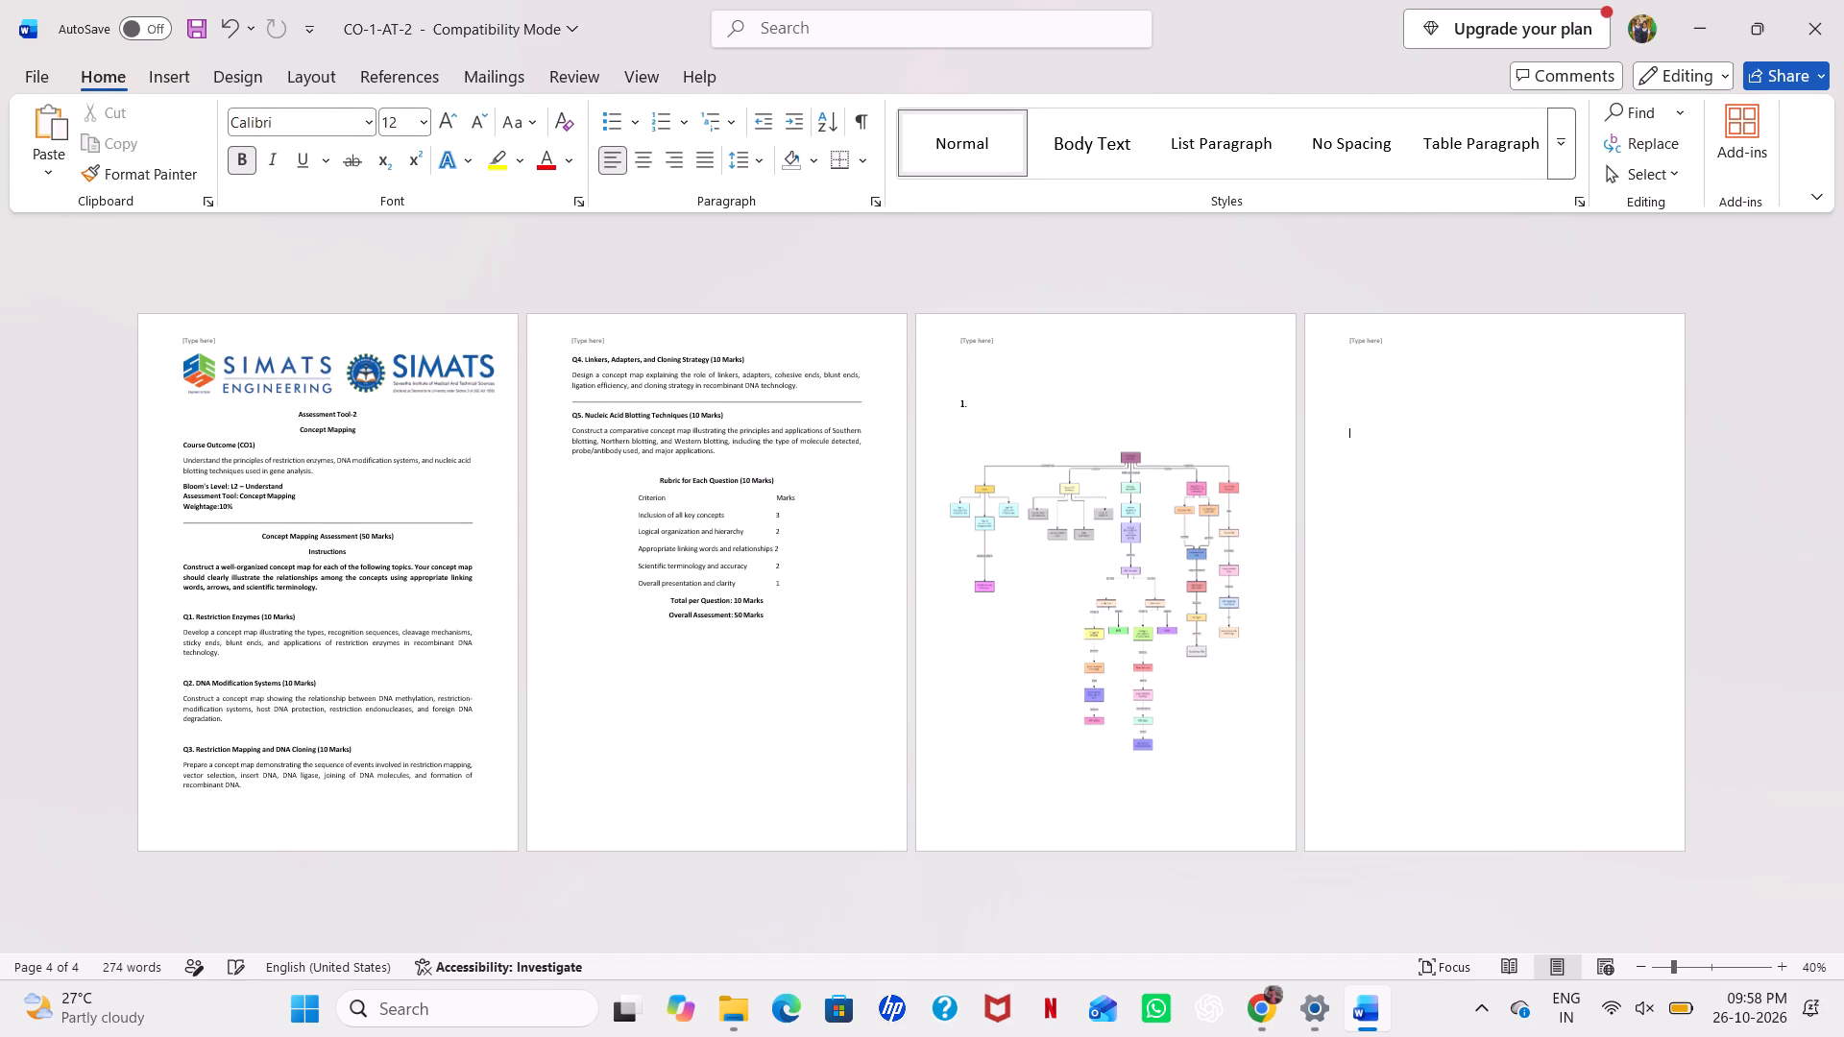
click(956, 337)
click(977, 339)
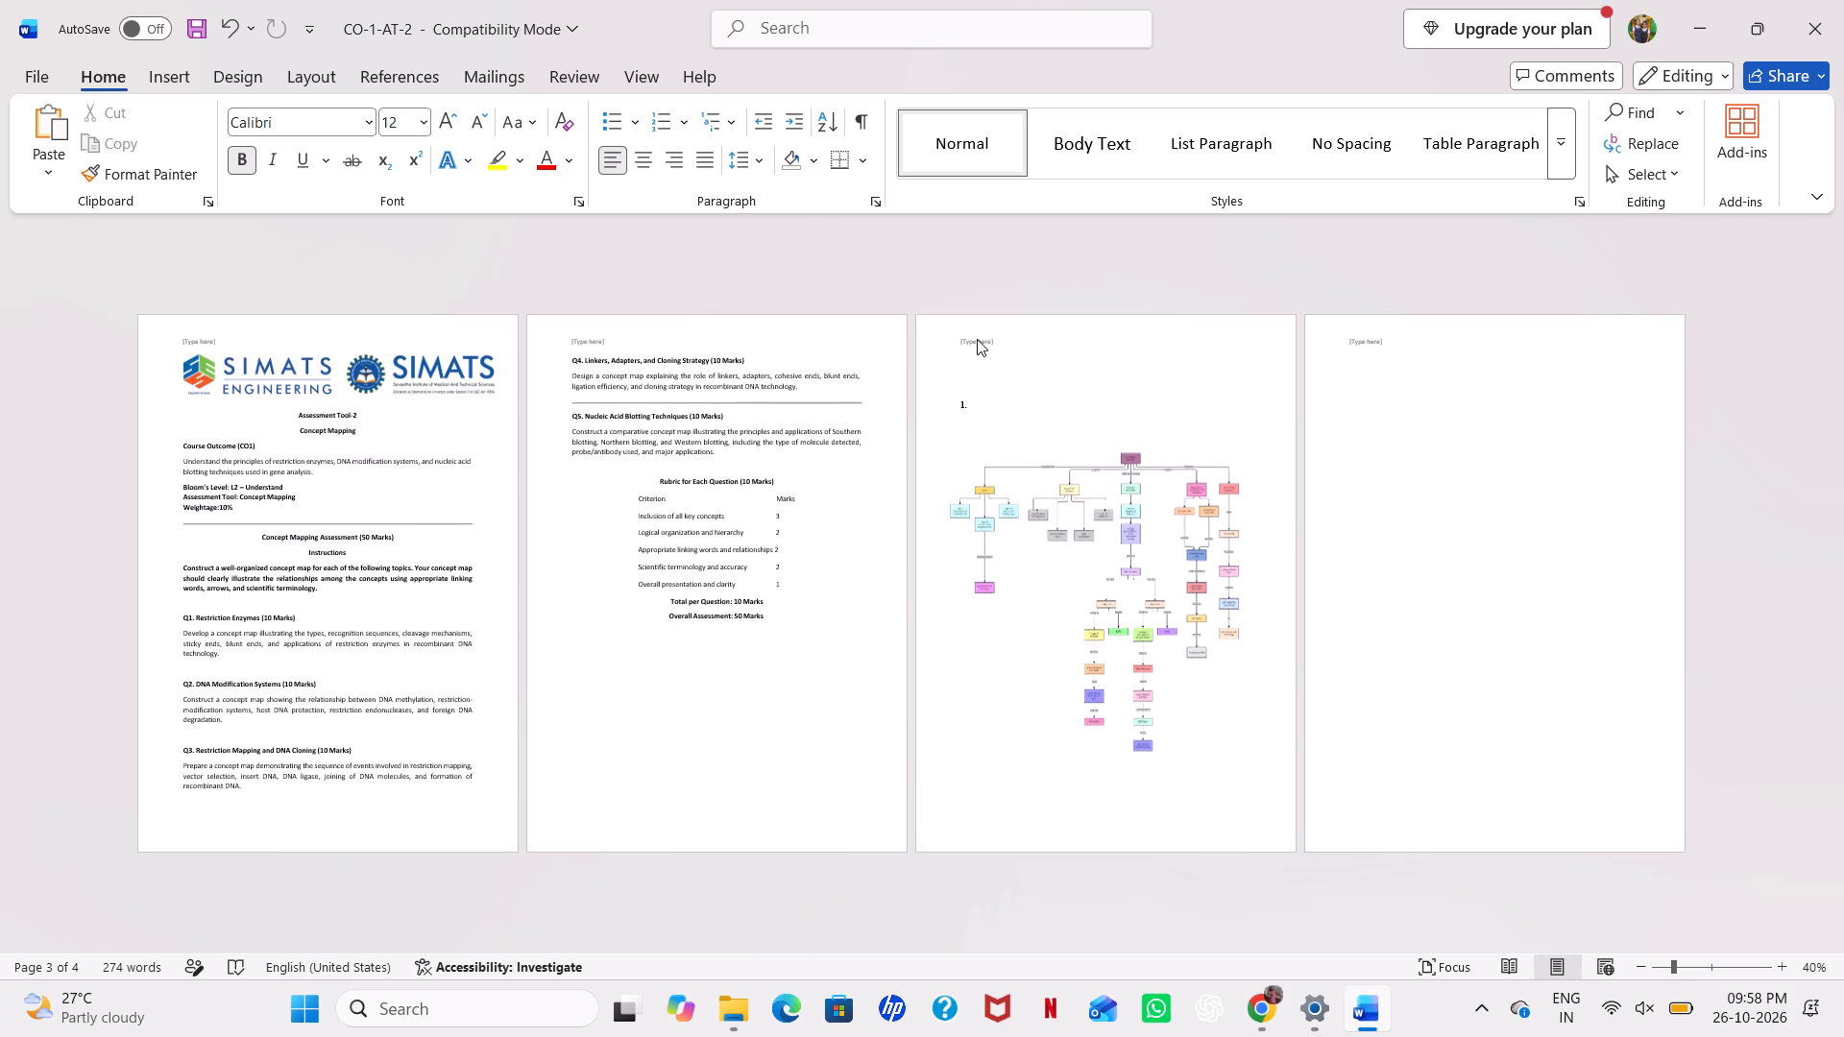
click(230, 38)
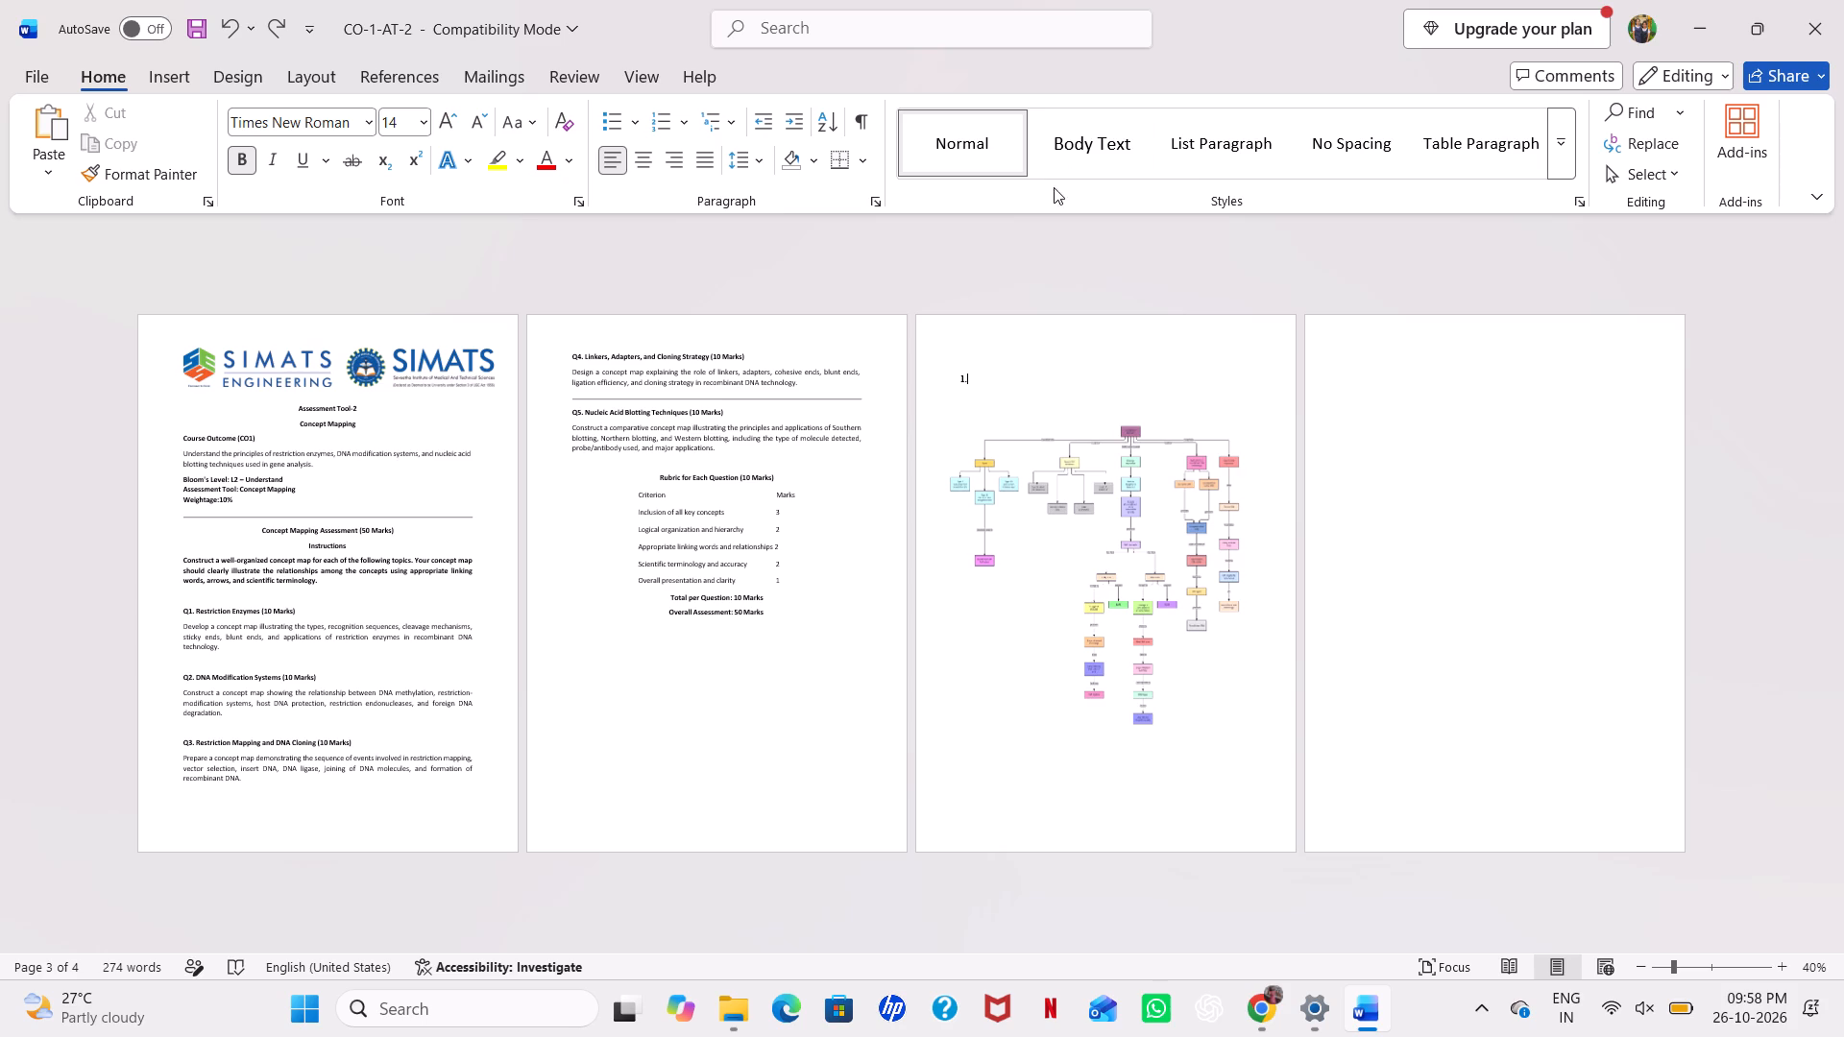
Insert the built-in Slice 2 header with page numbers and return to the body text on the third page.
click(180, 86)
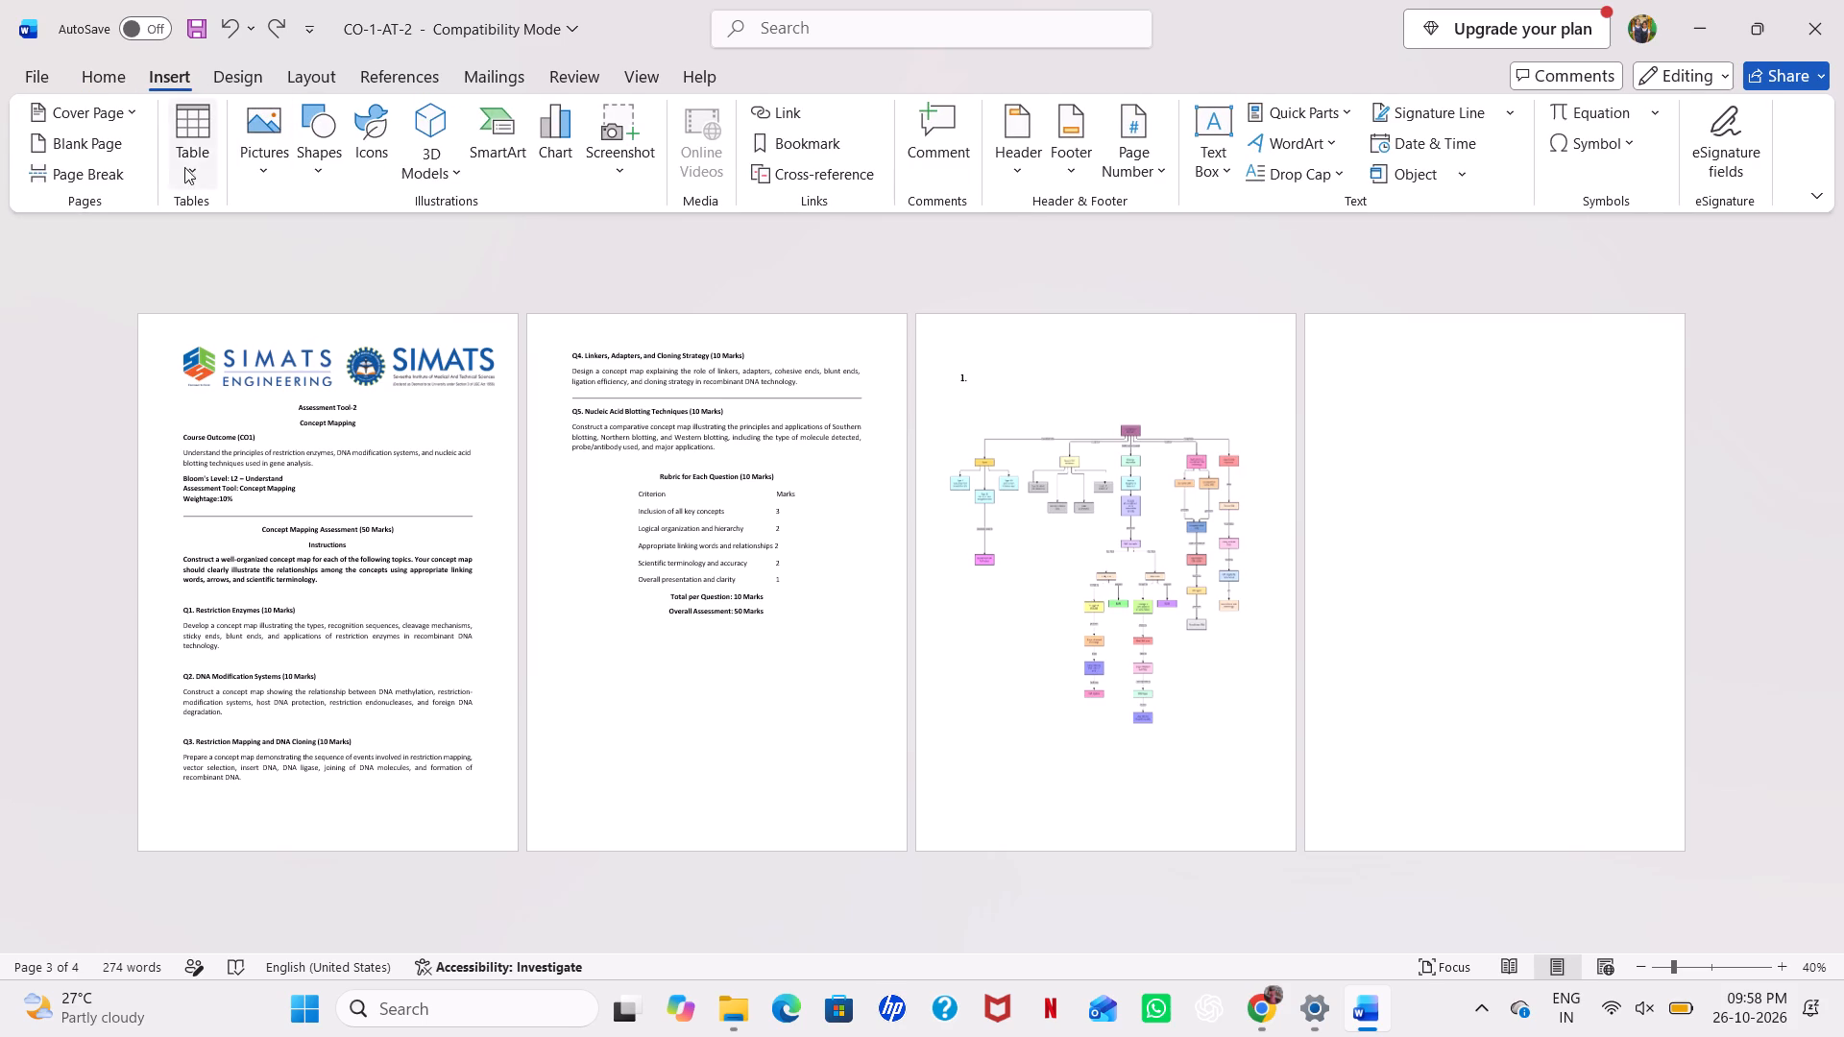
click(1034, 166)
scroll(1230, 586, down, 4)
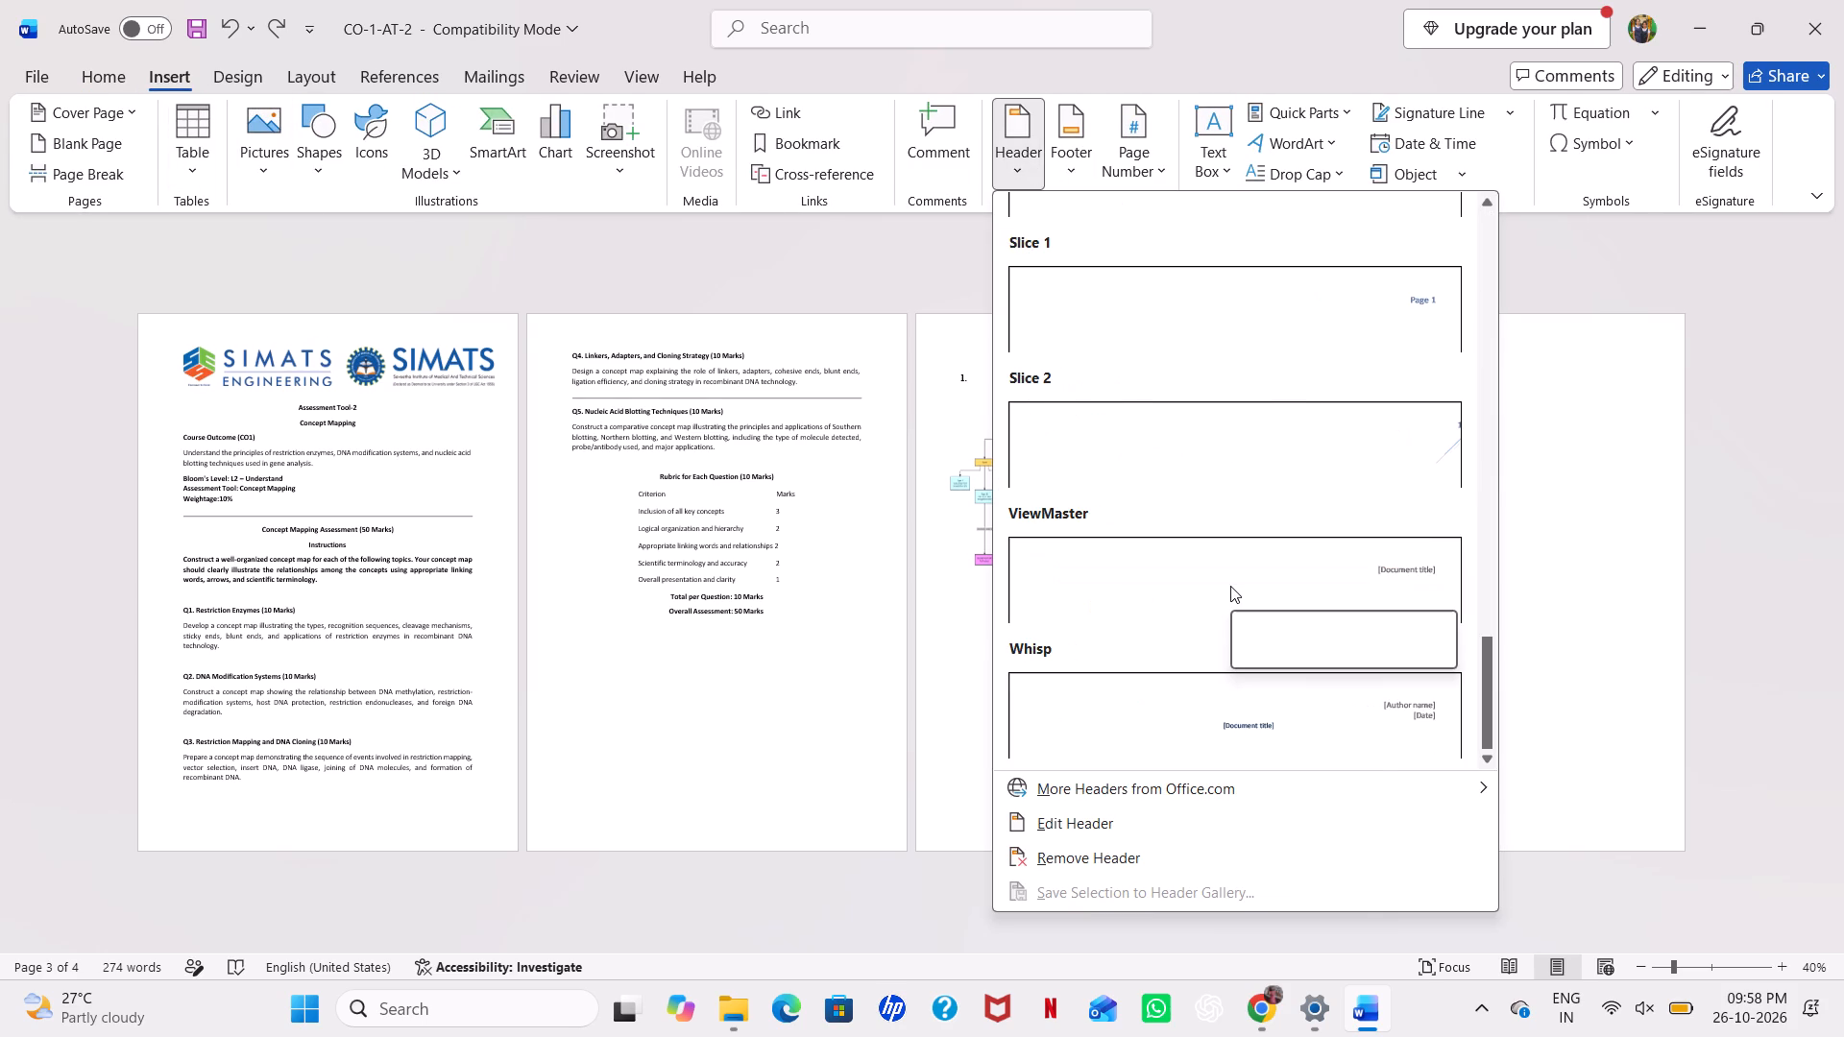
scroll(1230, 586, down, 5)
scroll(1230, 586, up, 4)
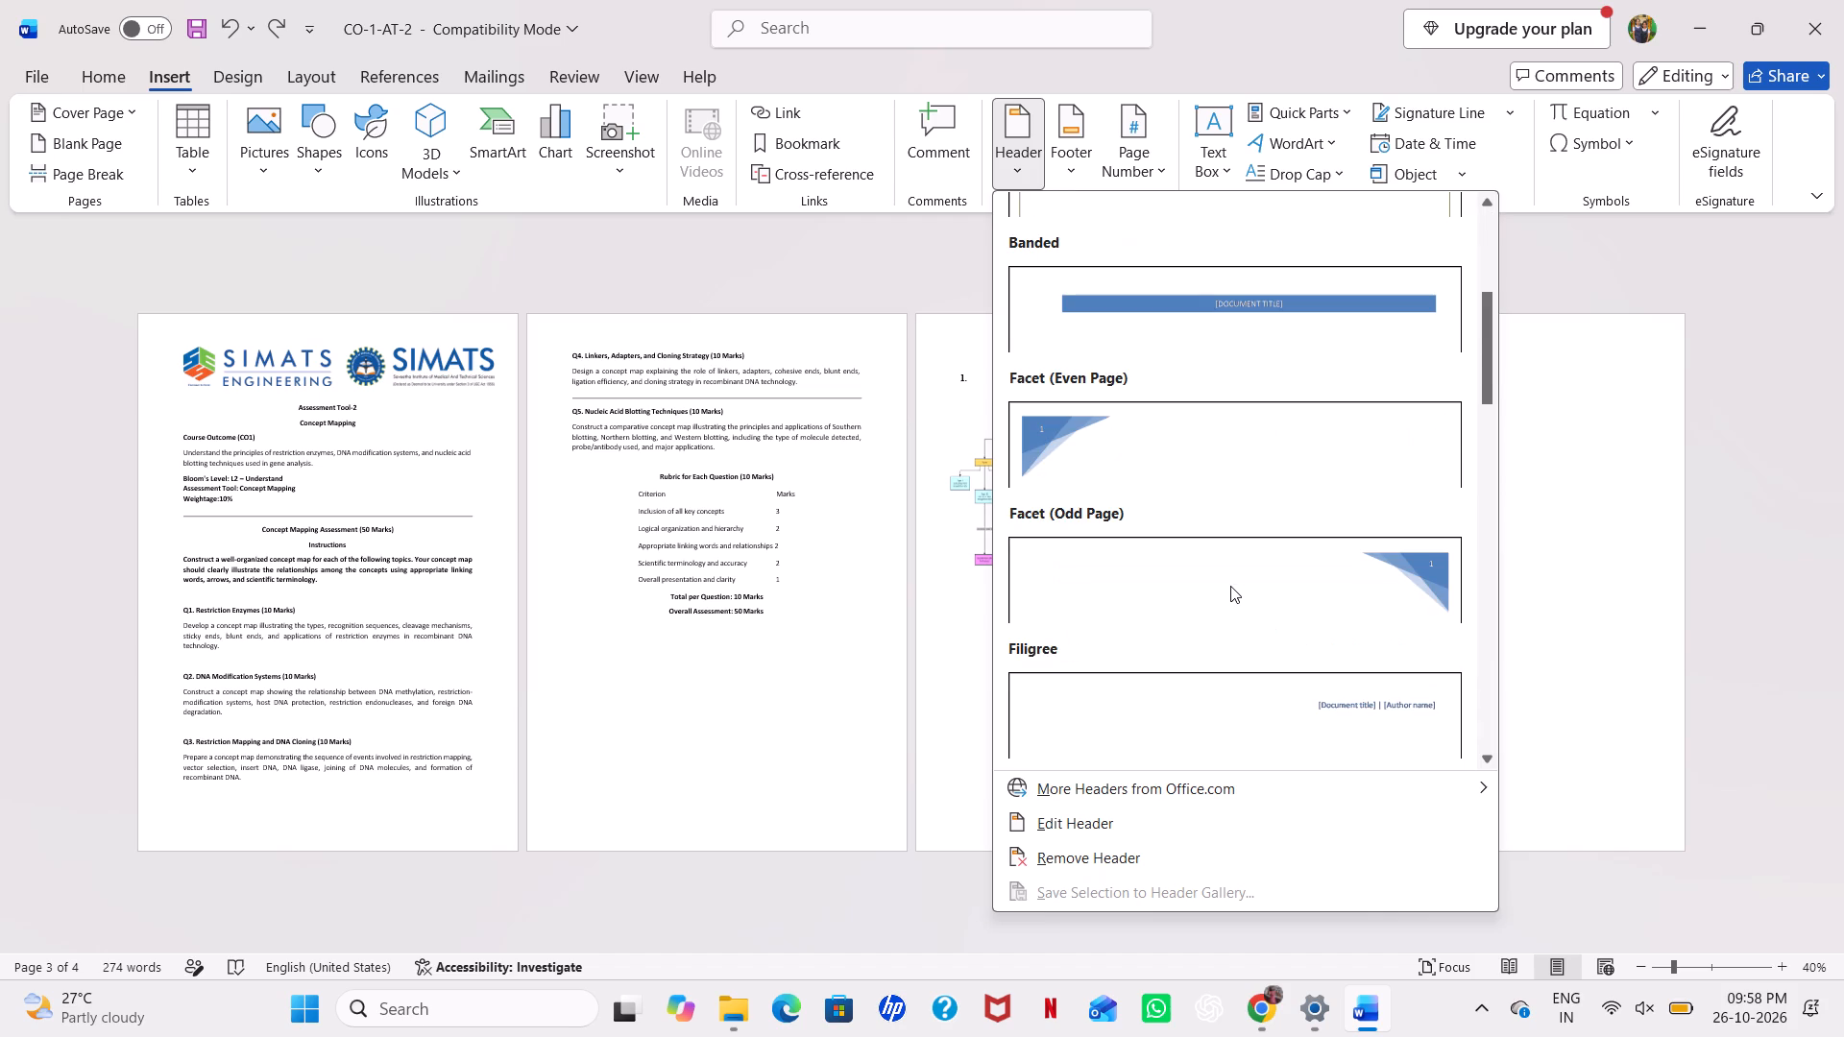
scroll(1230, 586, down, 2)
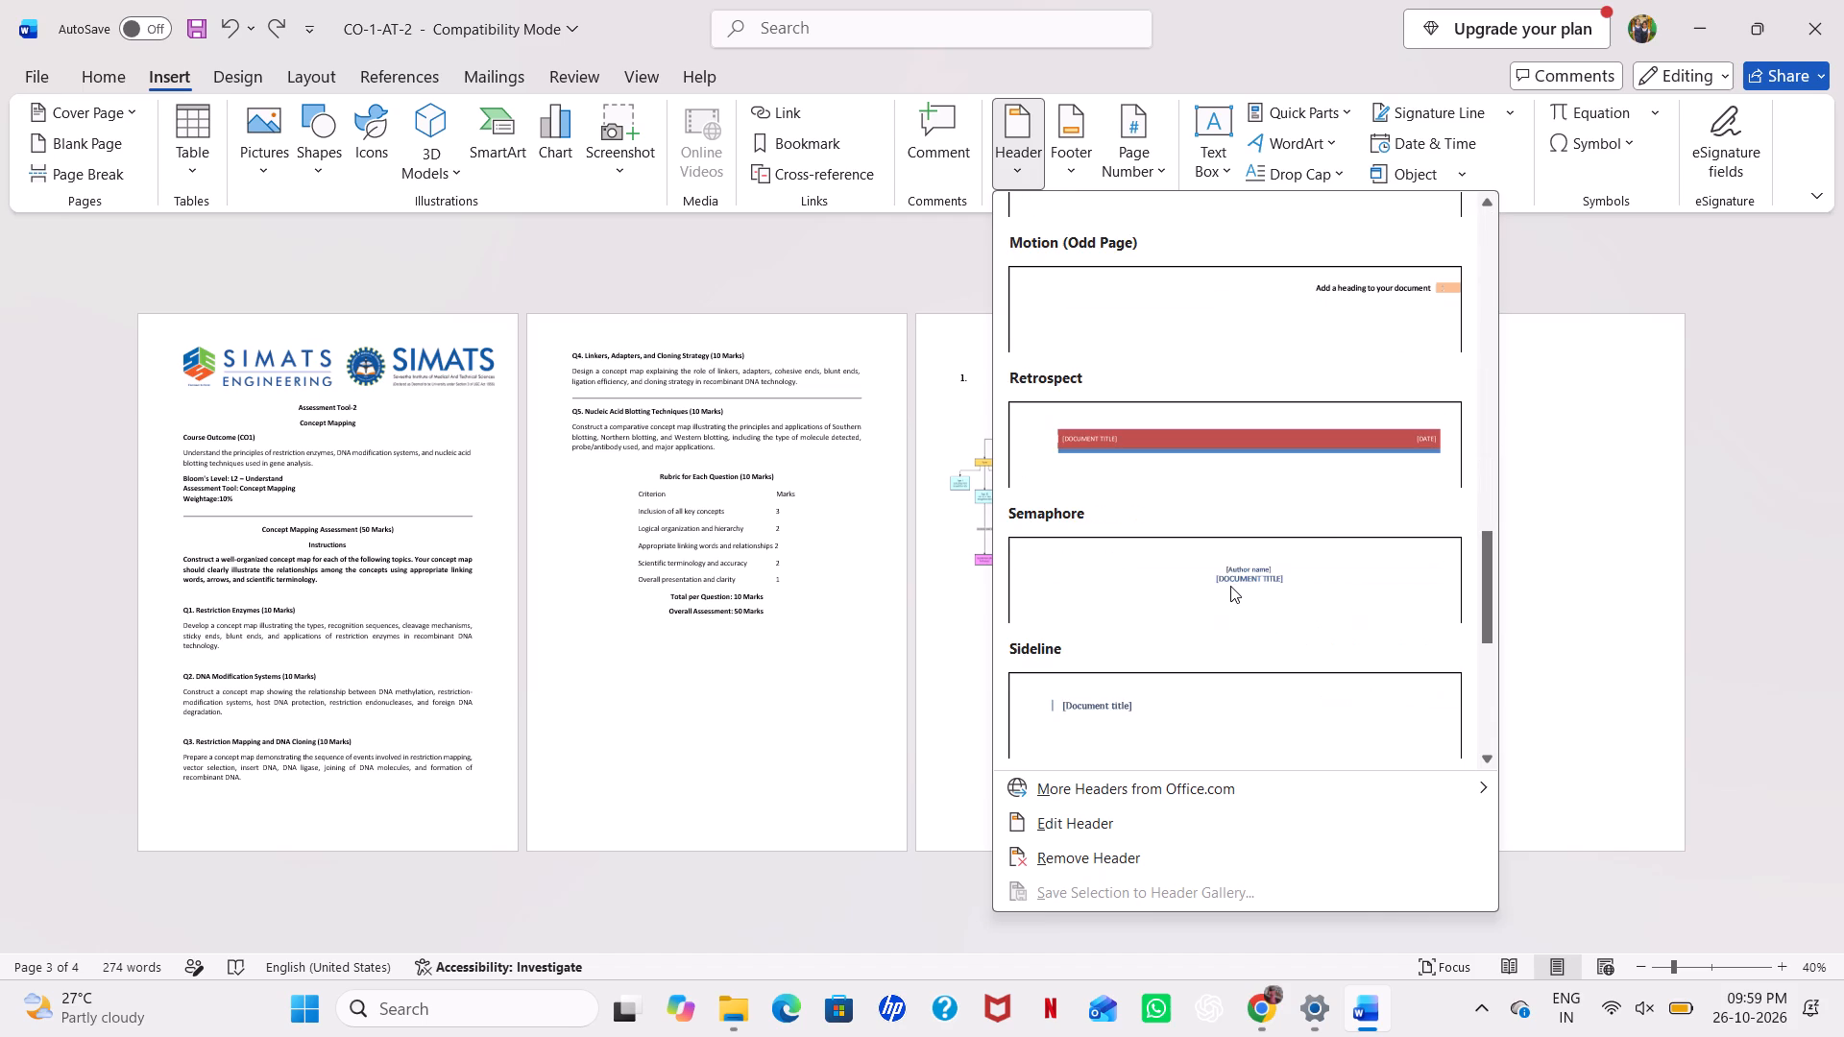
scroll(1230, 586, down, 1)
scroll(1371, 488, down, 2)
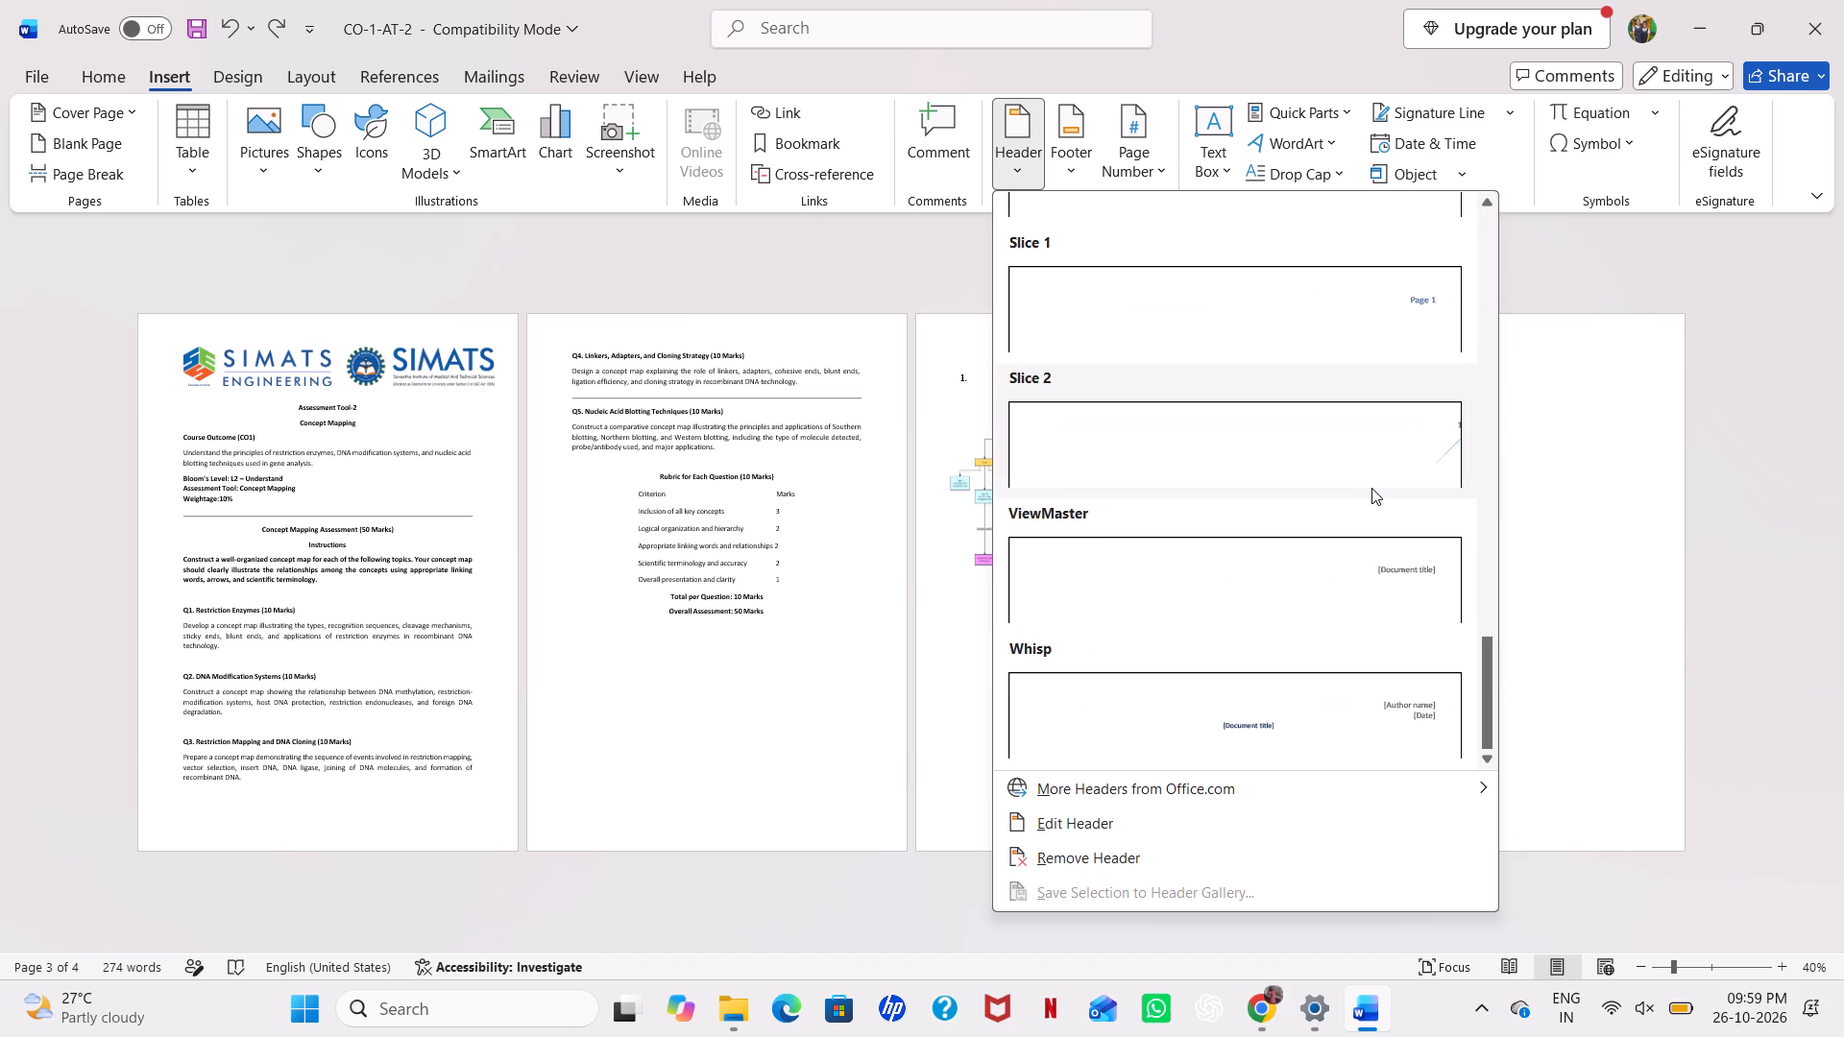
click(1430, 432)
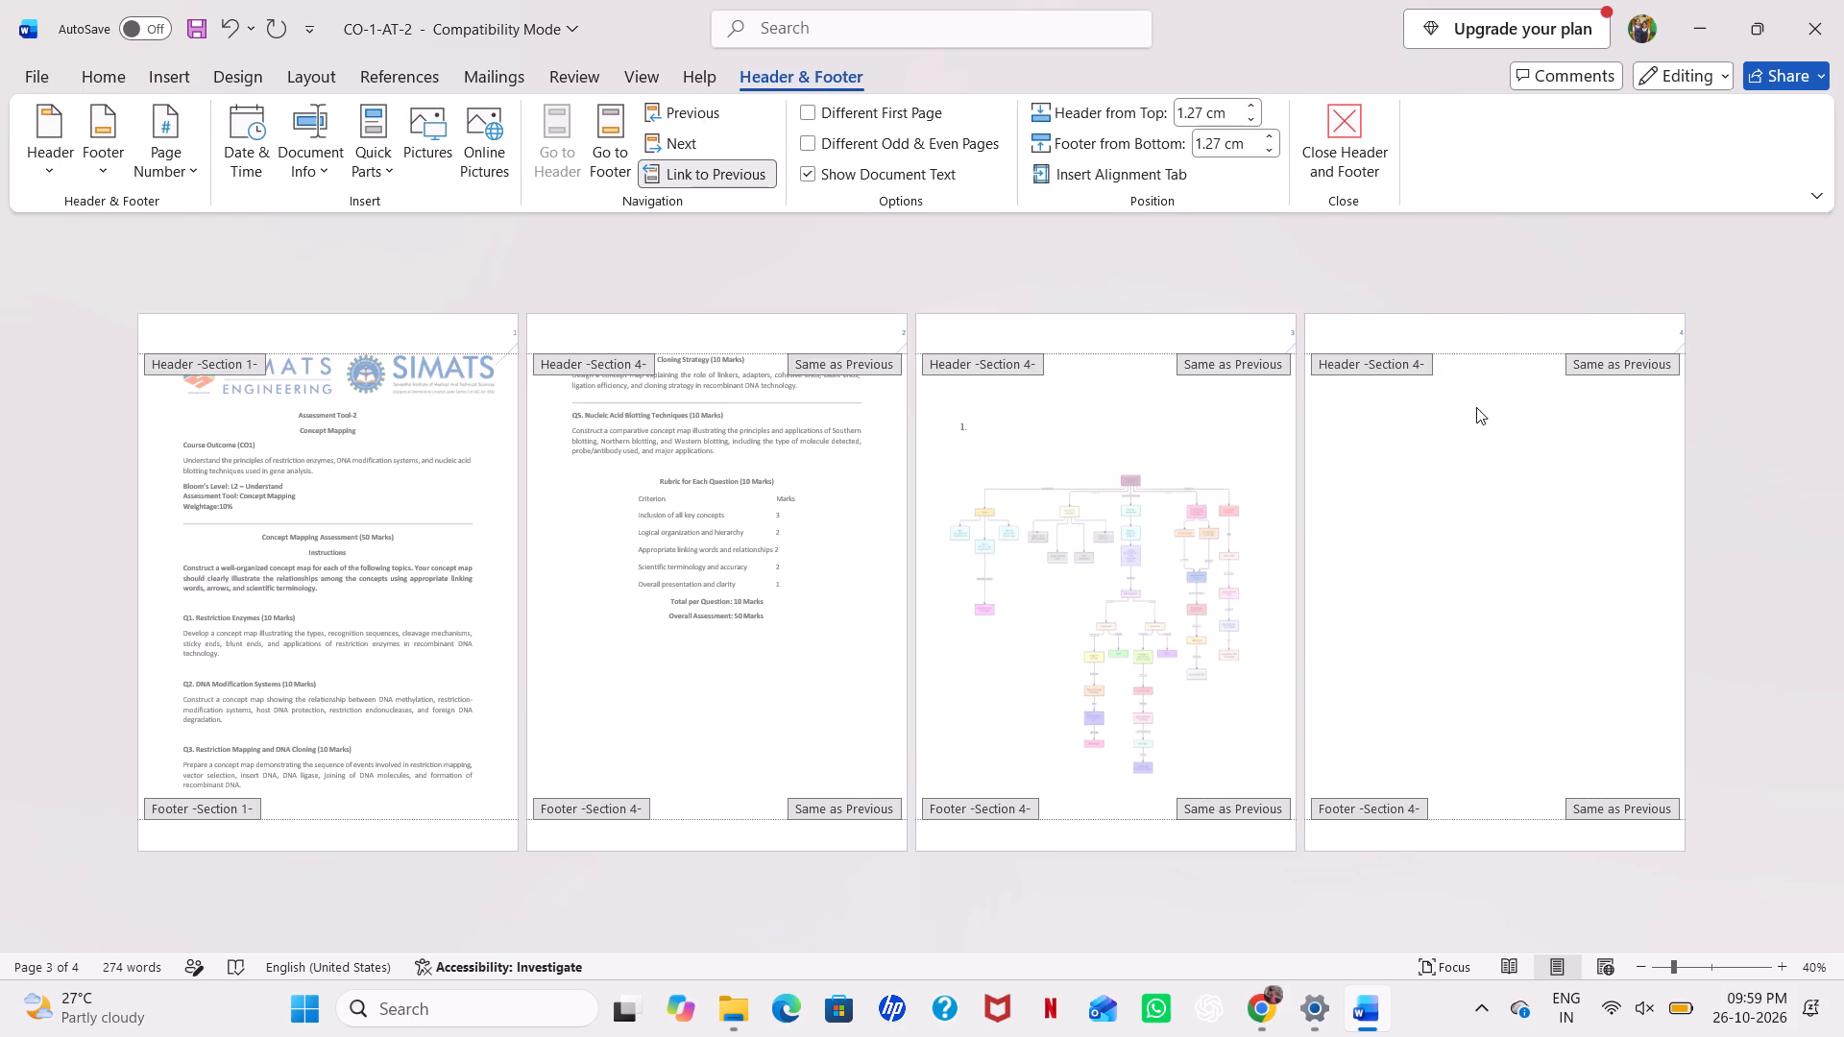
click(1225, 432)
double_click(1225, 432)
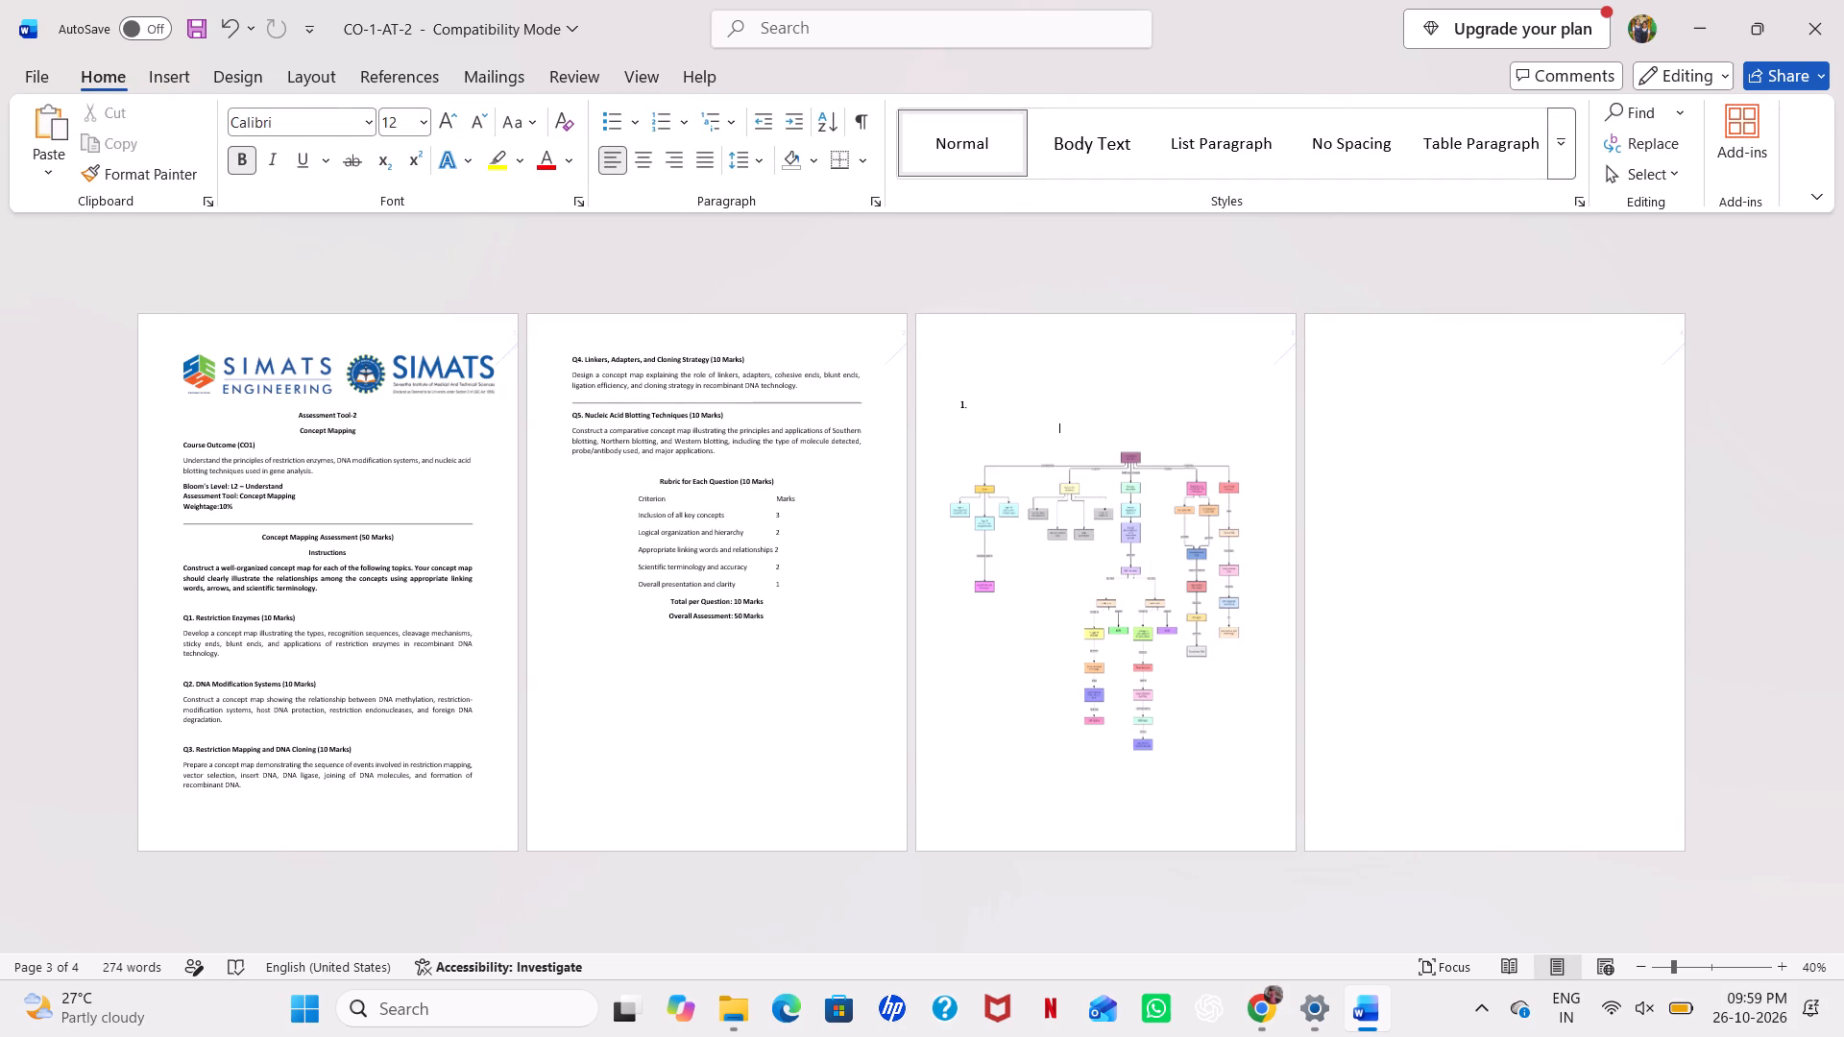
Move the concept map picture slightly up towards the "1." label, keeping it horizontally centred.
drag(1100, 511, 1100, 503)
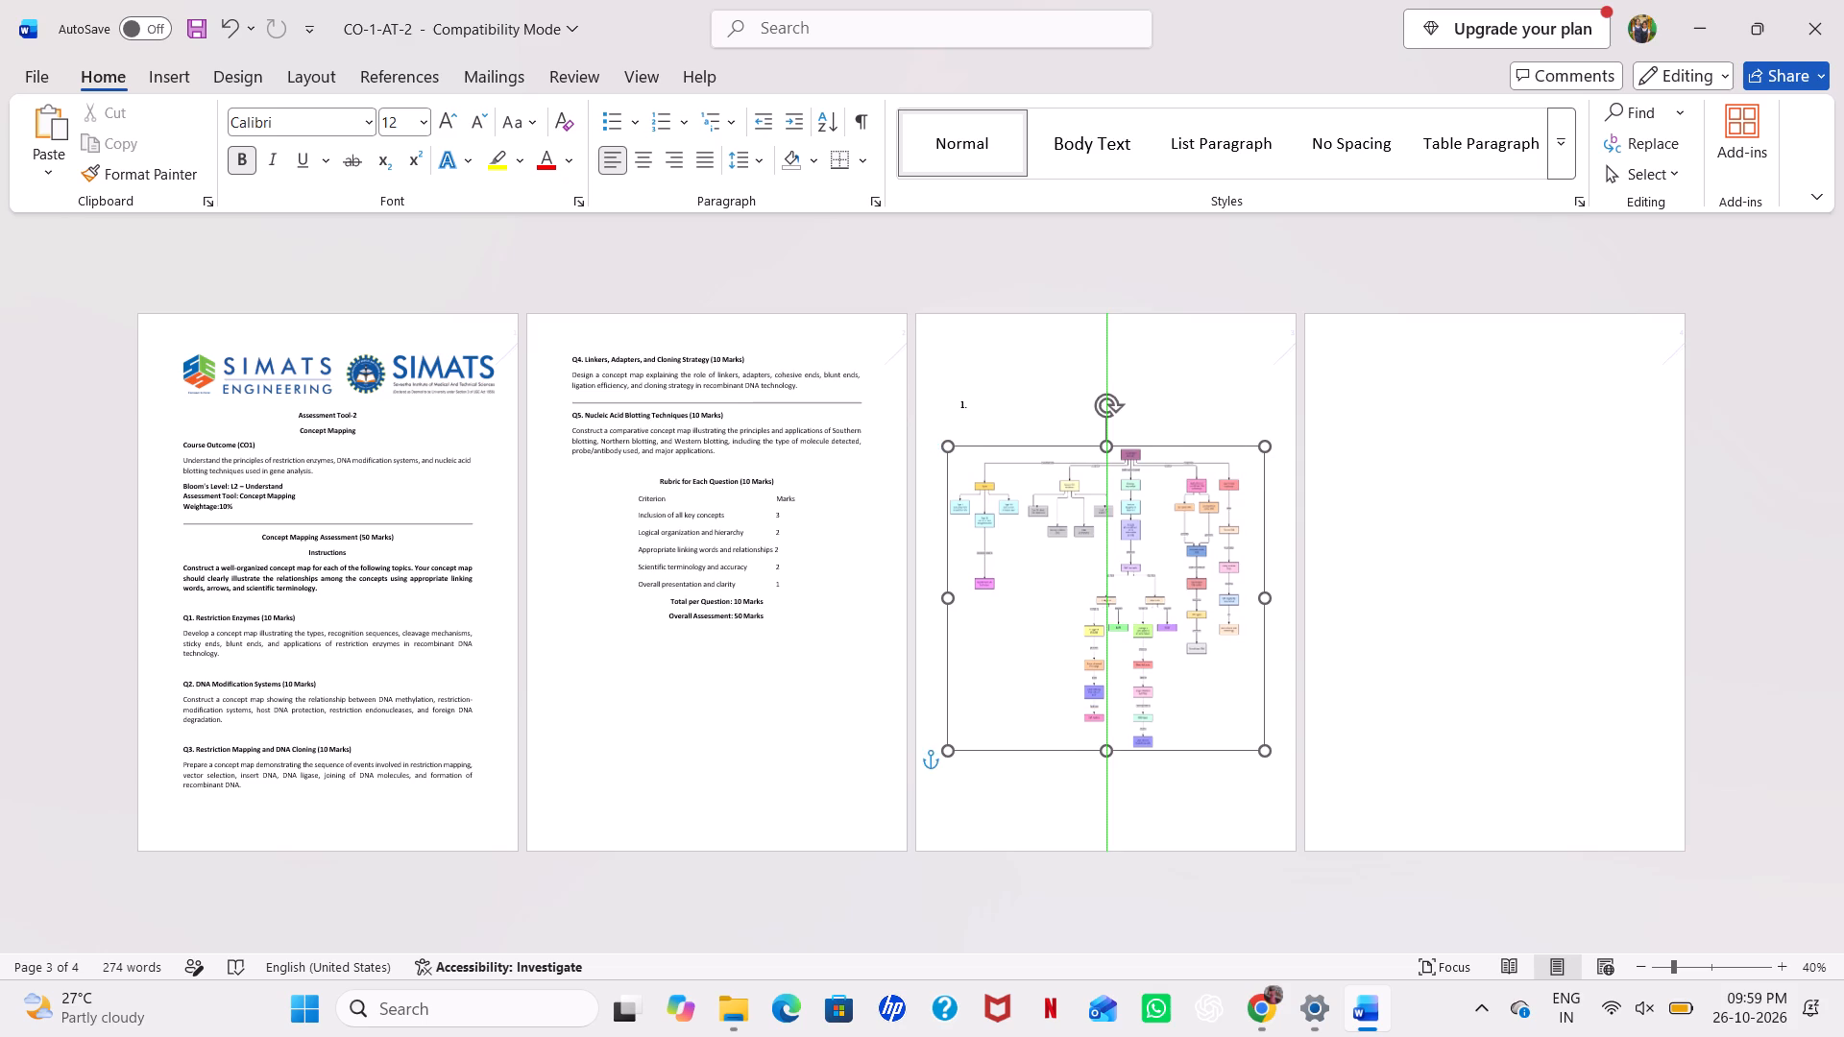
drag(1100, 503, 1103, 501)
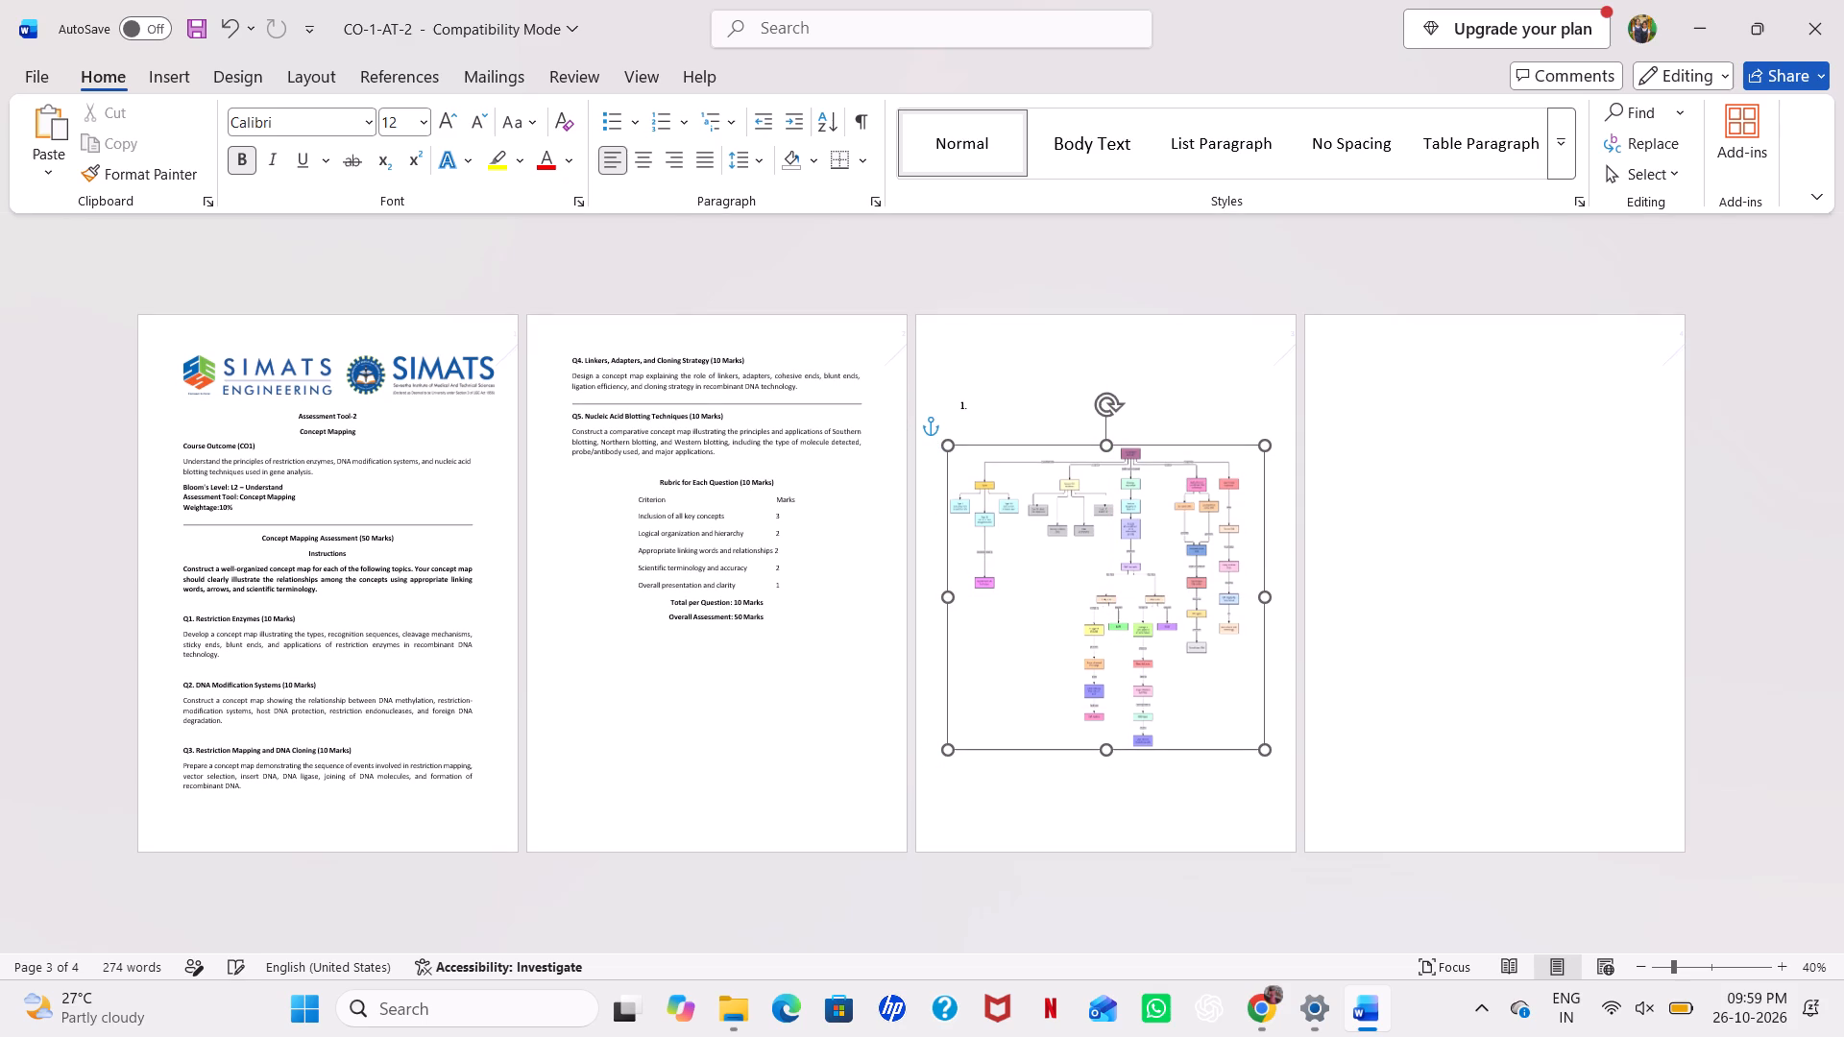
click(1485, 478)
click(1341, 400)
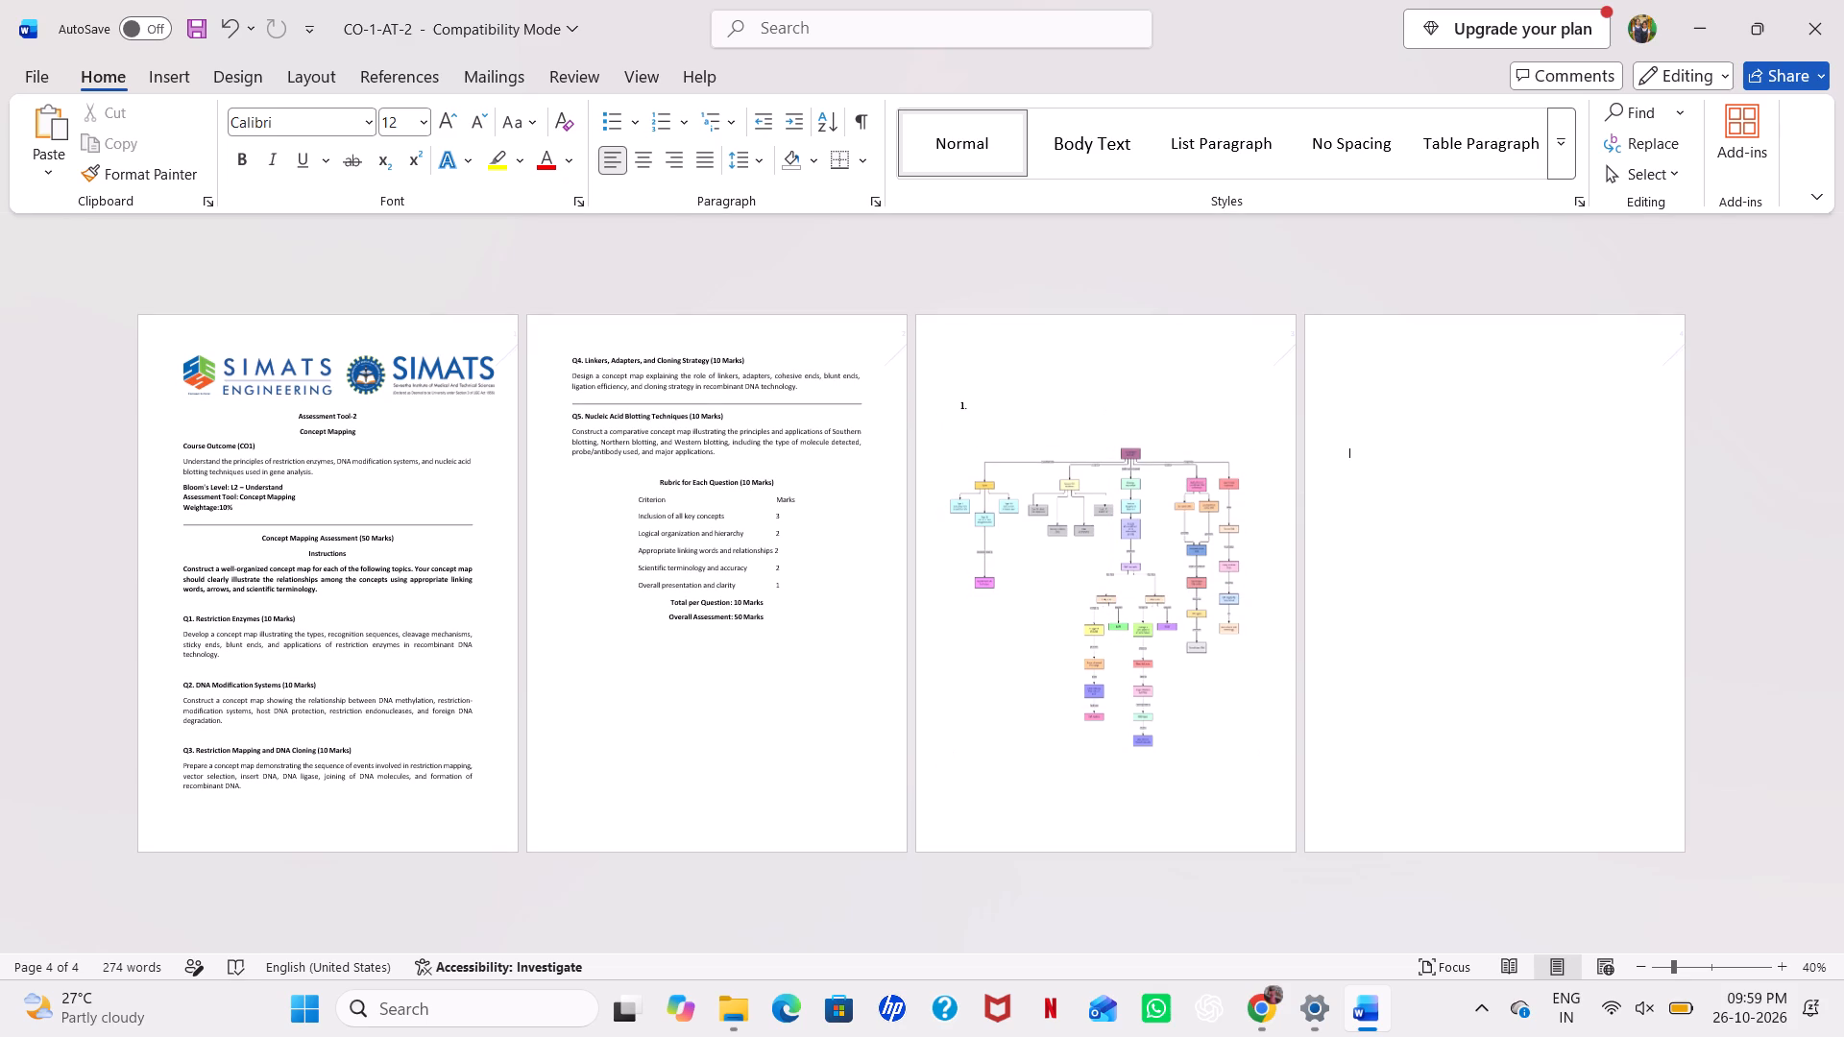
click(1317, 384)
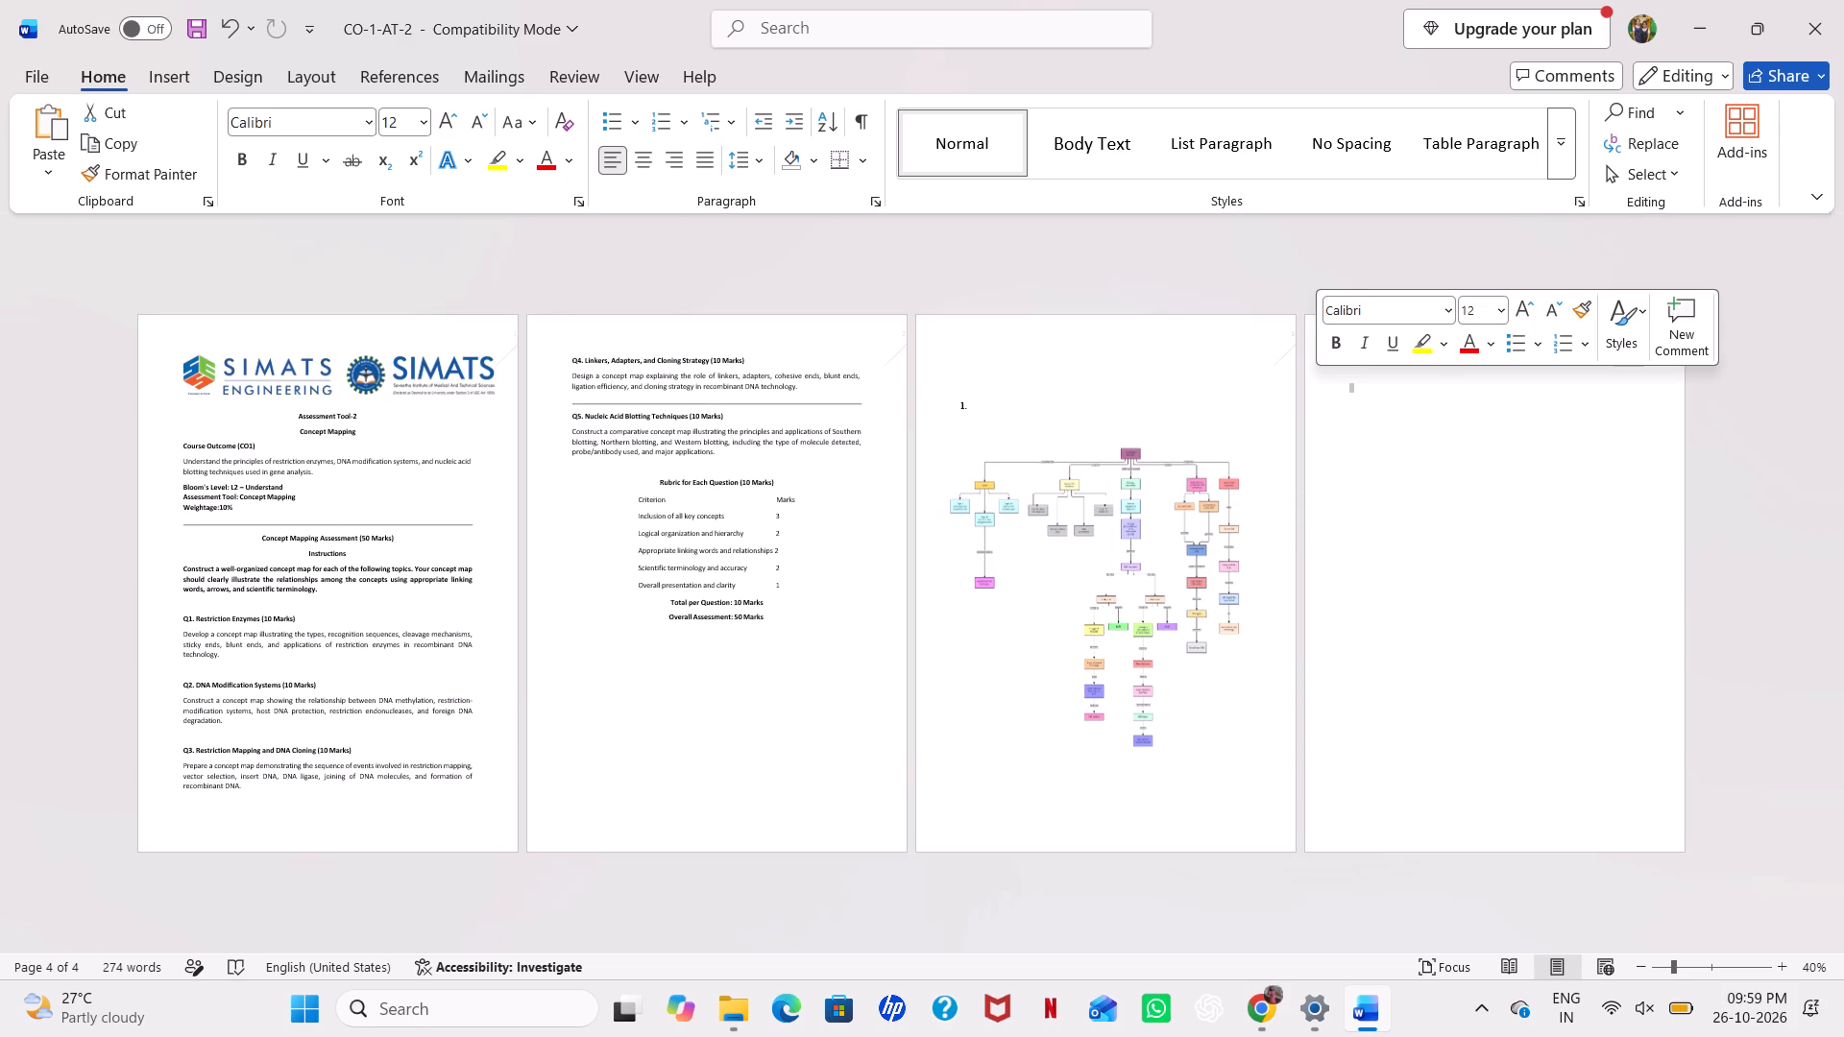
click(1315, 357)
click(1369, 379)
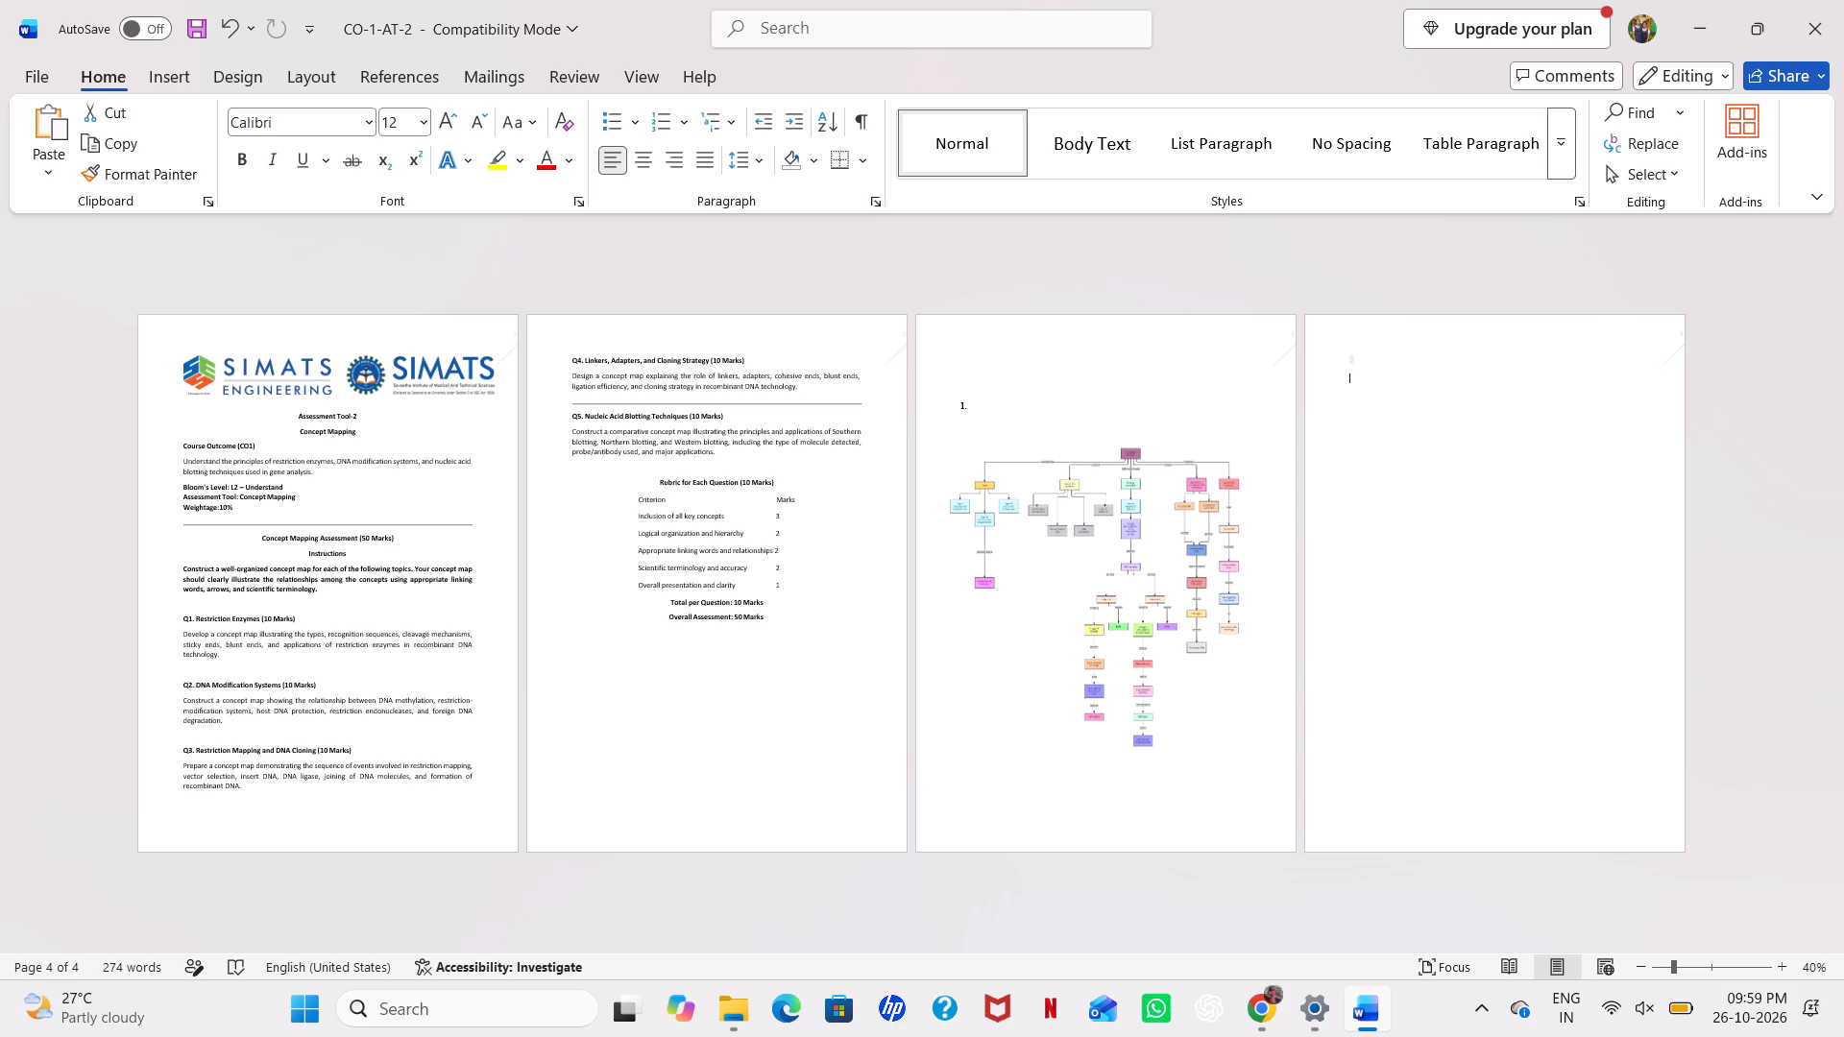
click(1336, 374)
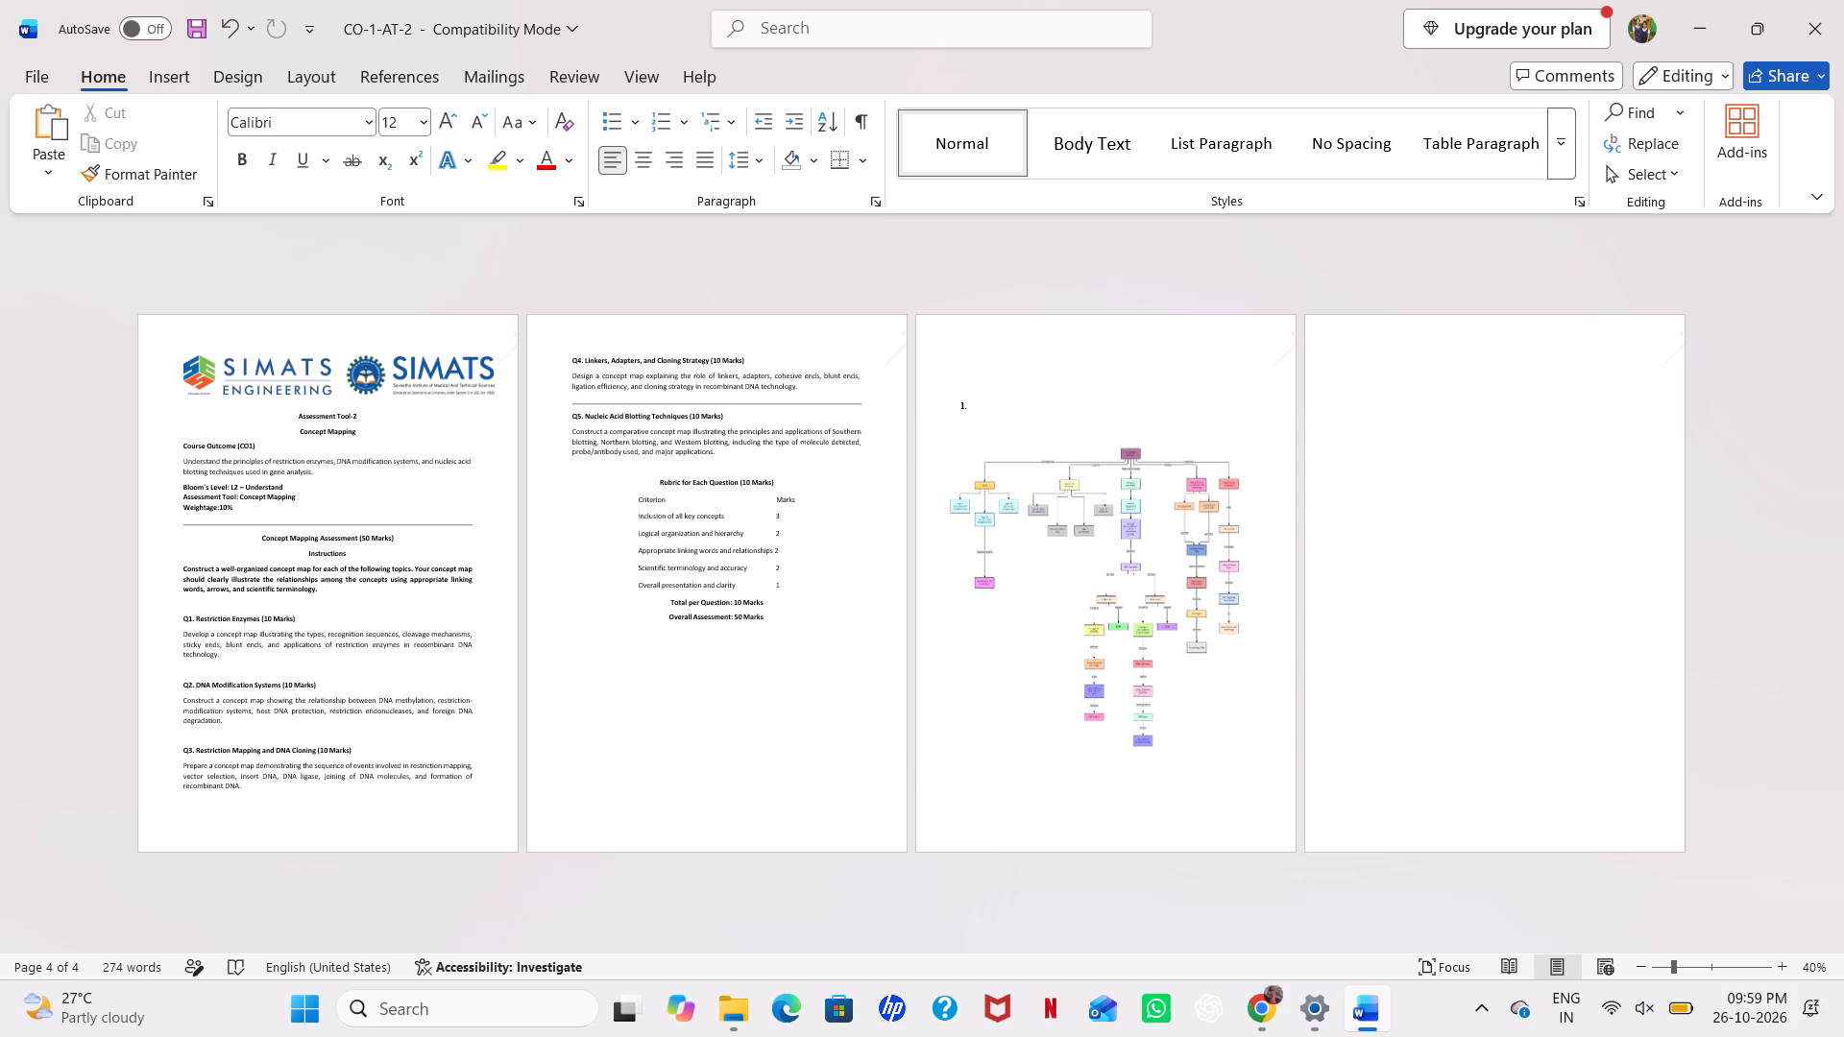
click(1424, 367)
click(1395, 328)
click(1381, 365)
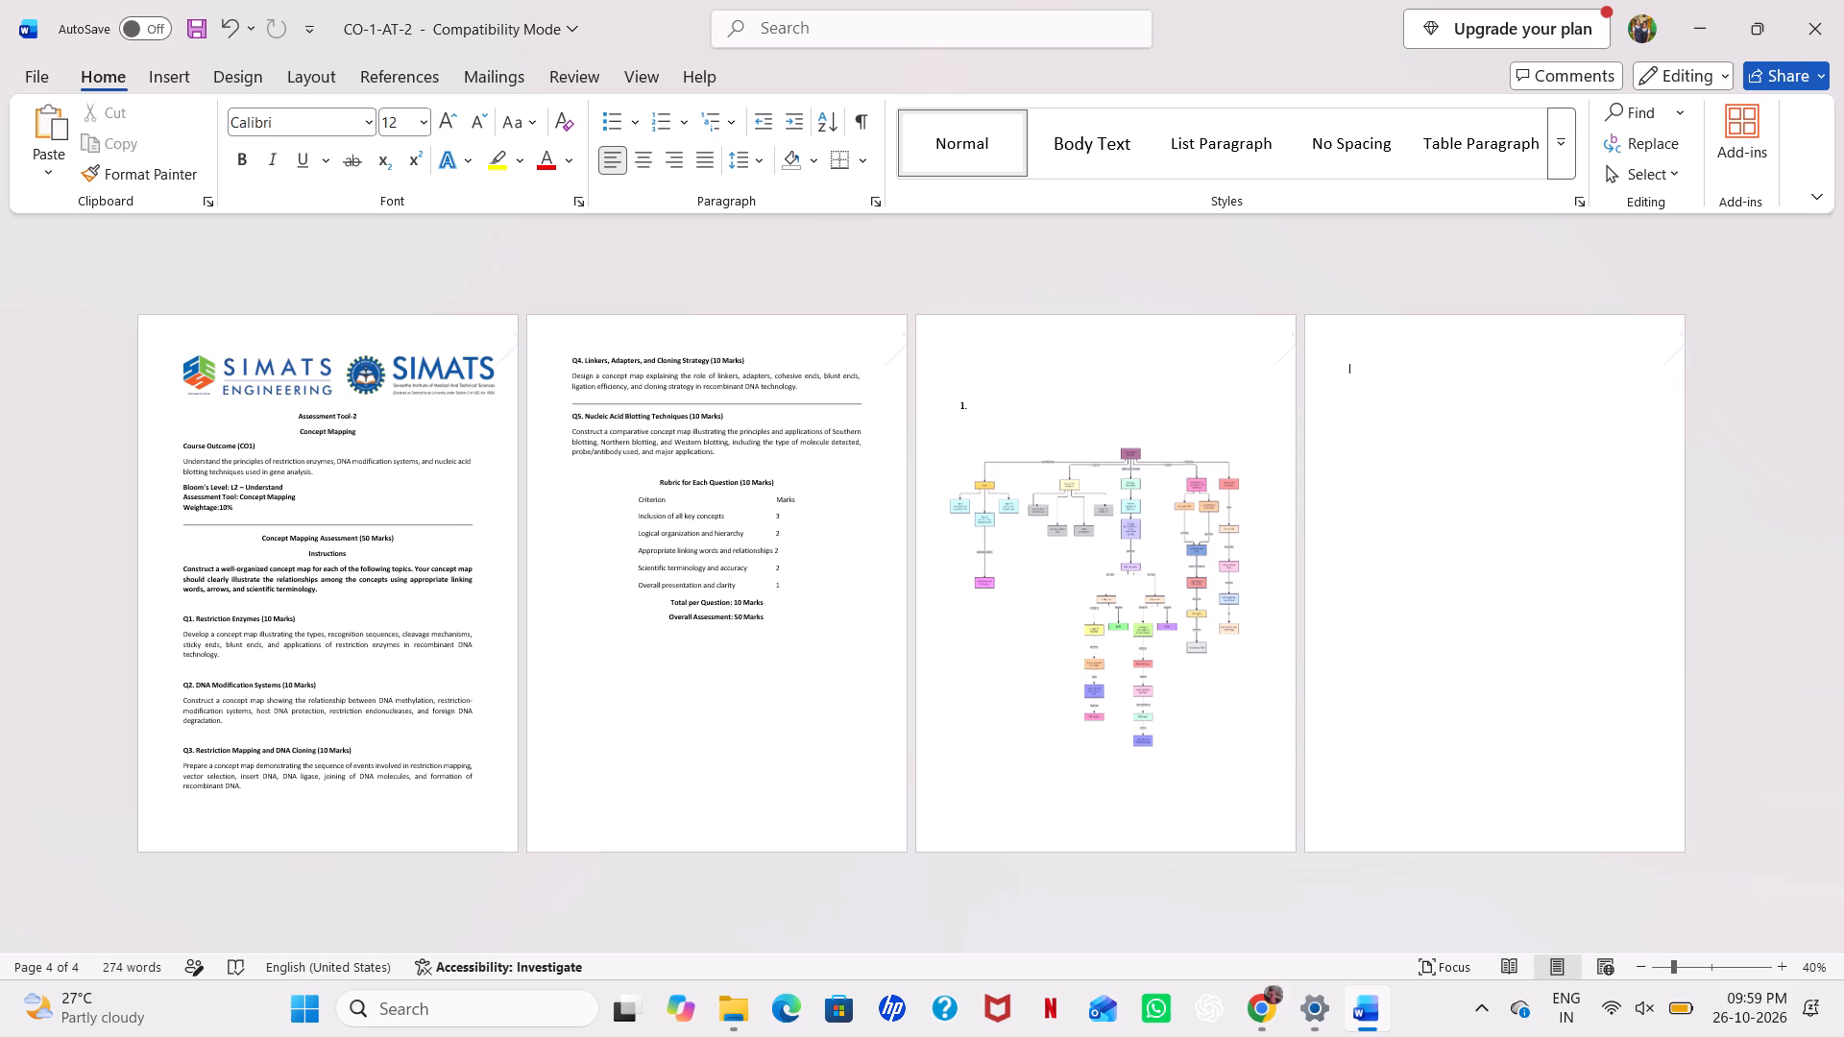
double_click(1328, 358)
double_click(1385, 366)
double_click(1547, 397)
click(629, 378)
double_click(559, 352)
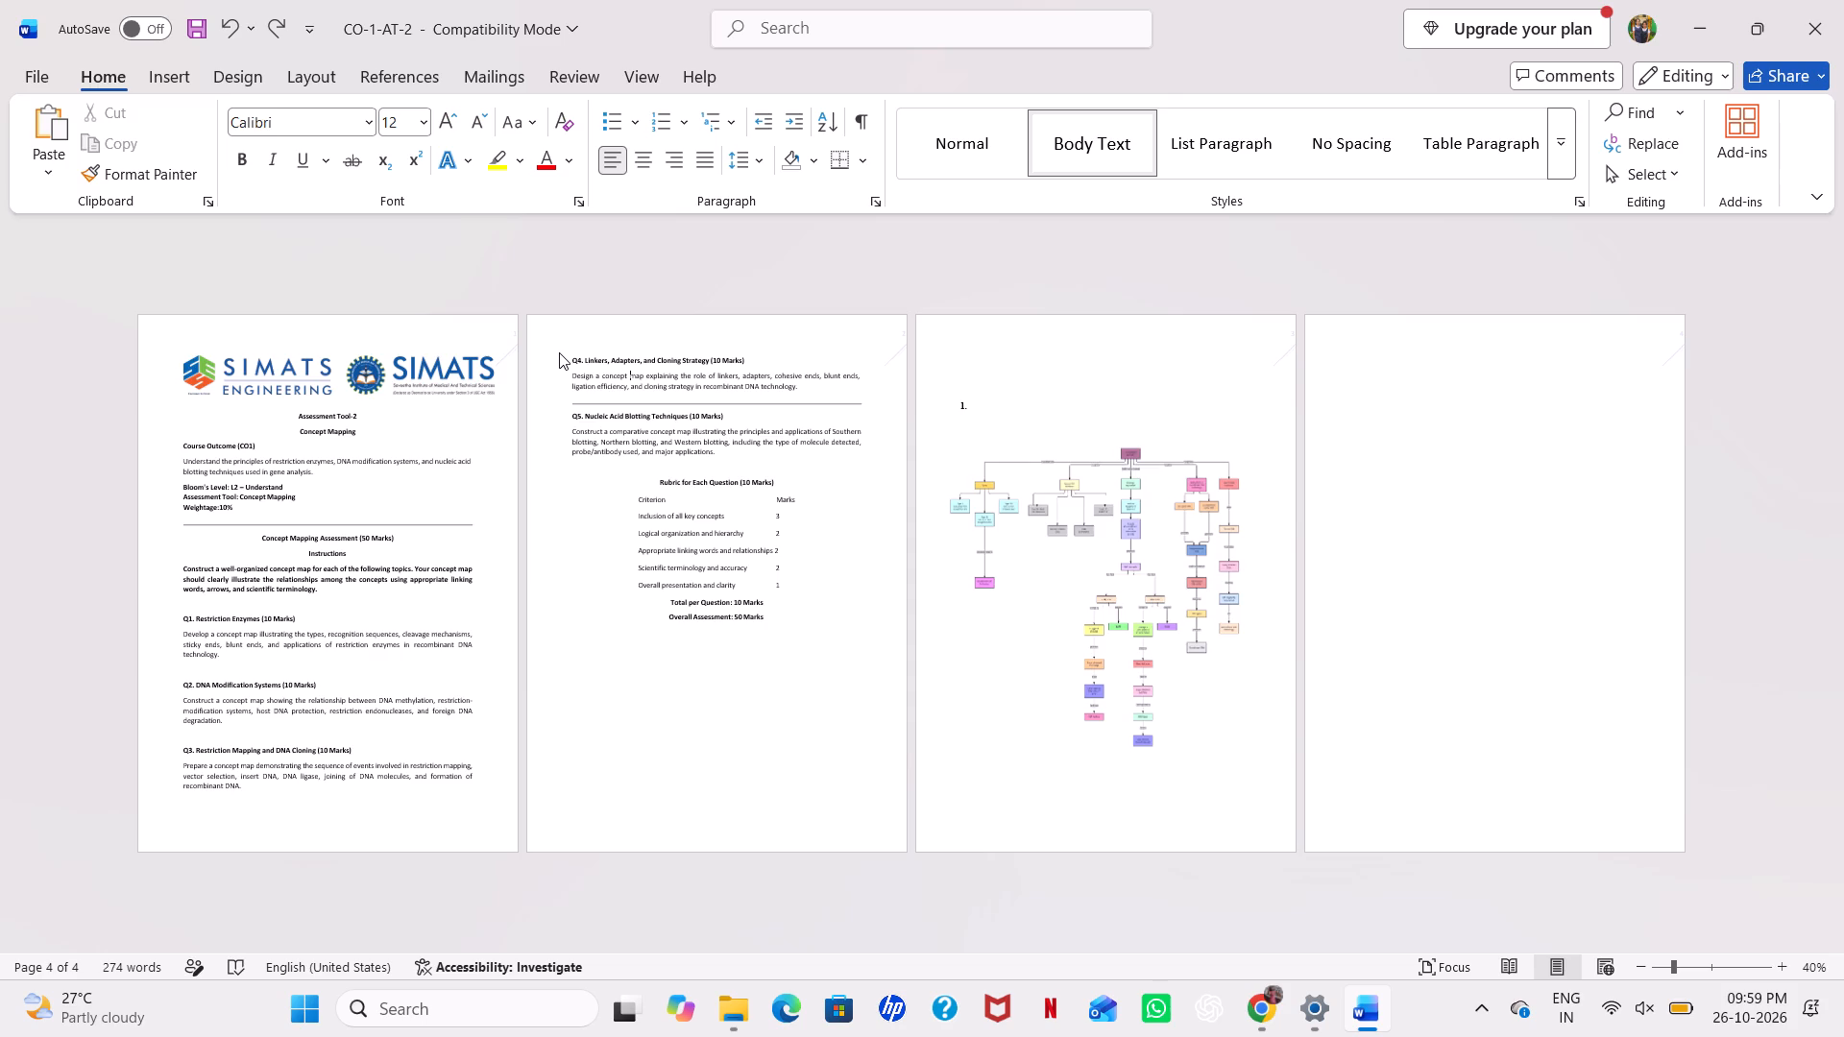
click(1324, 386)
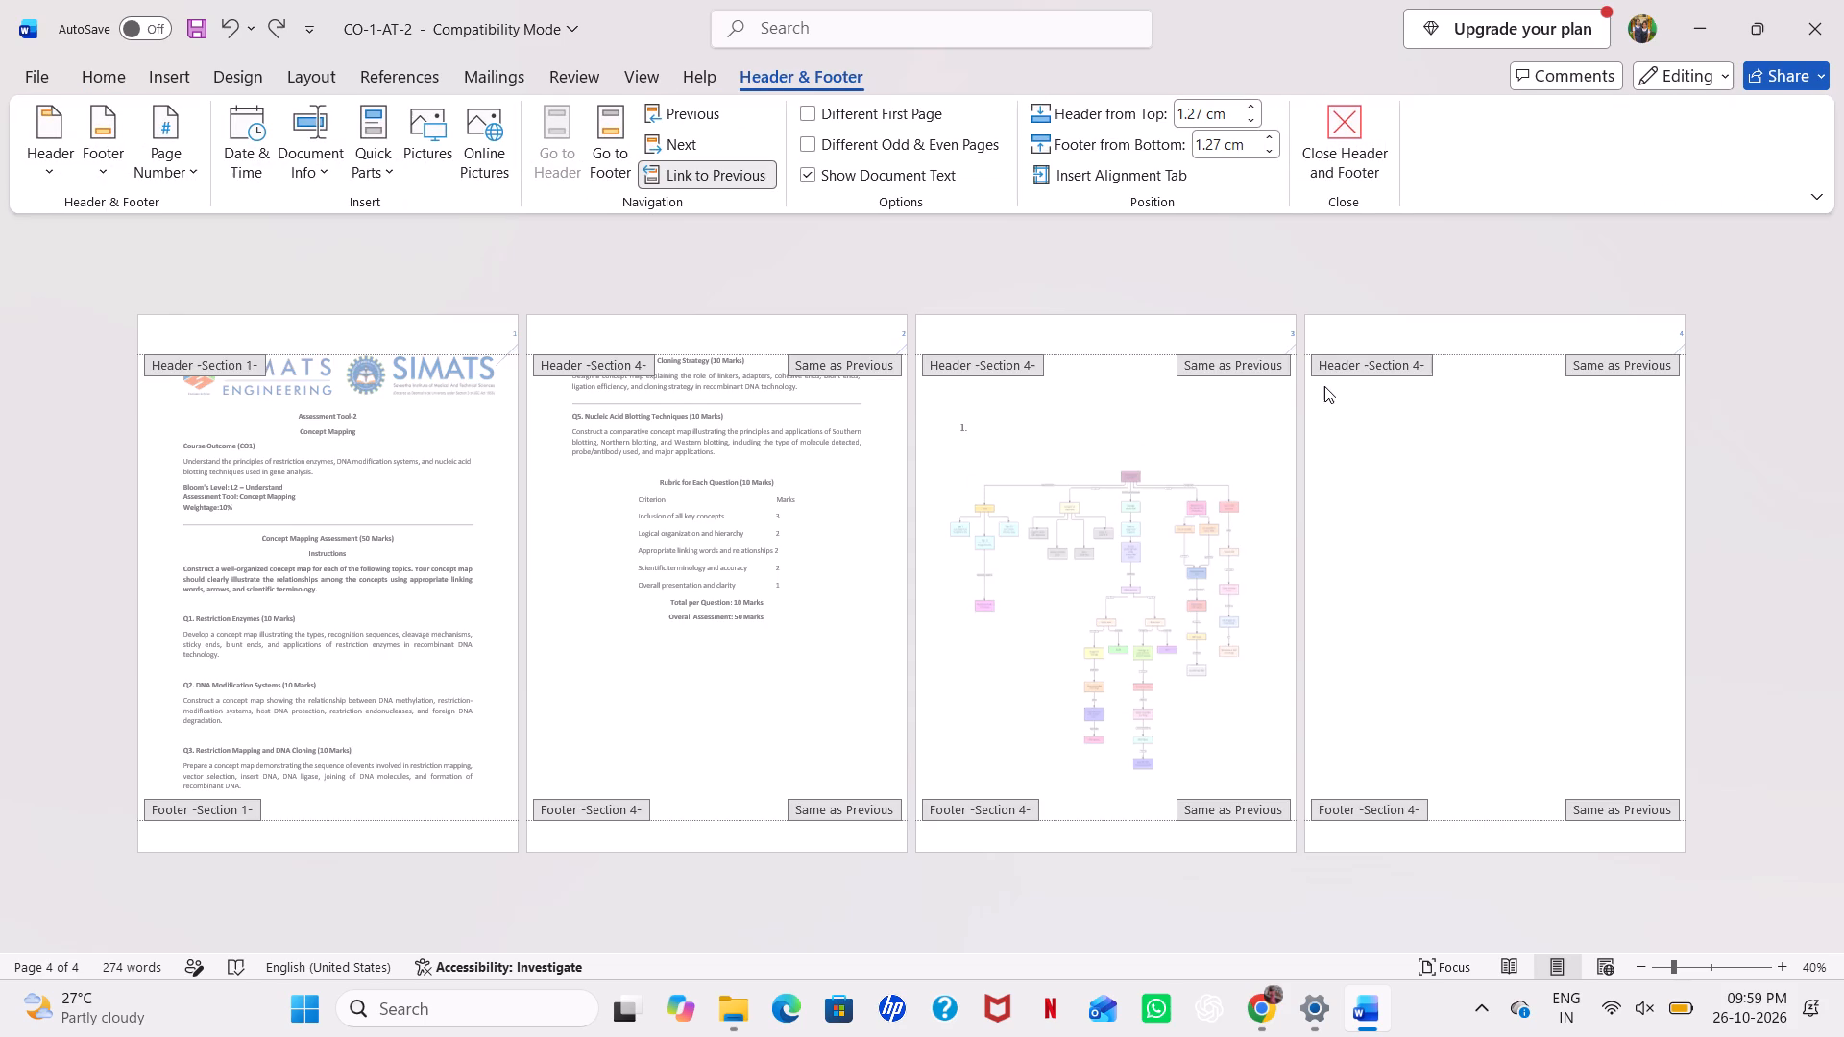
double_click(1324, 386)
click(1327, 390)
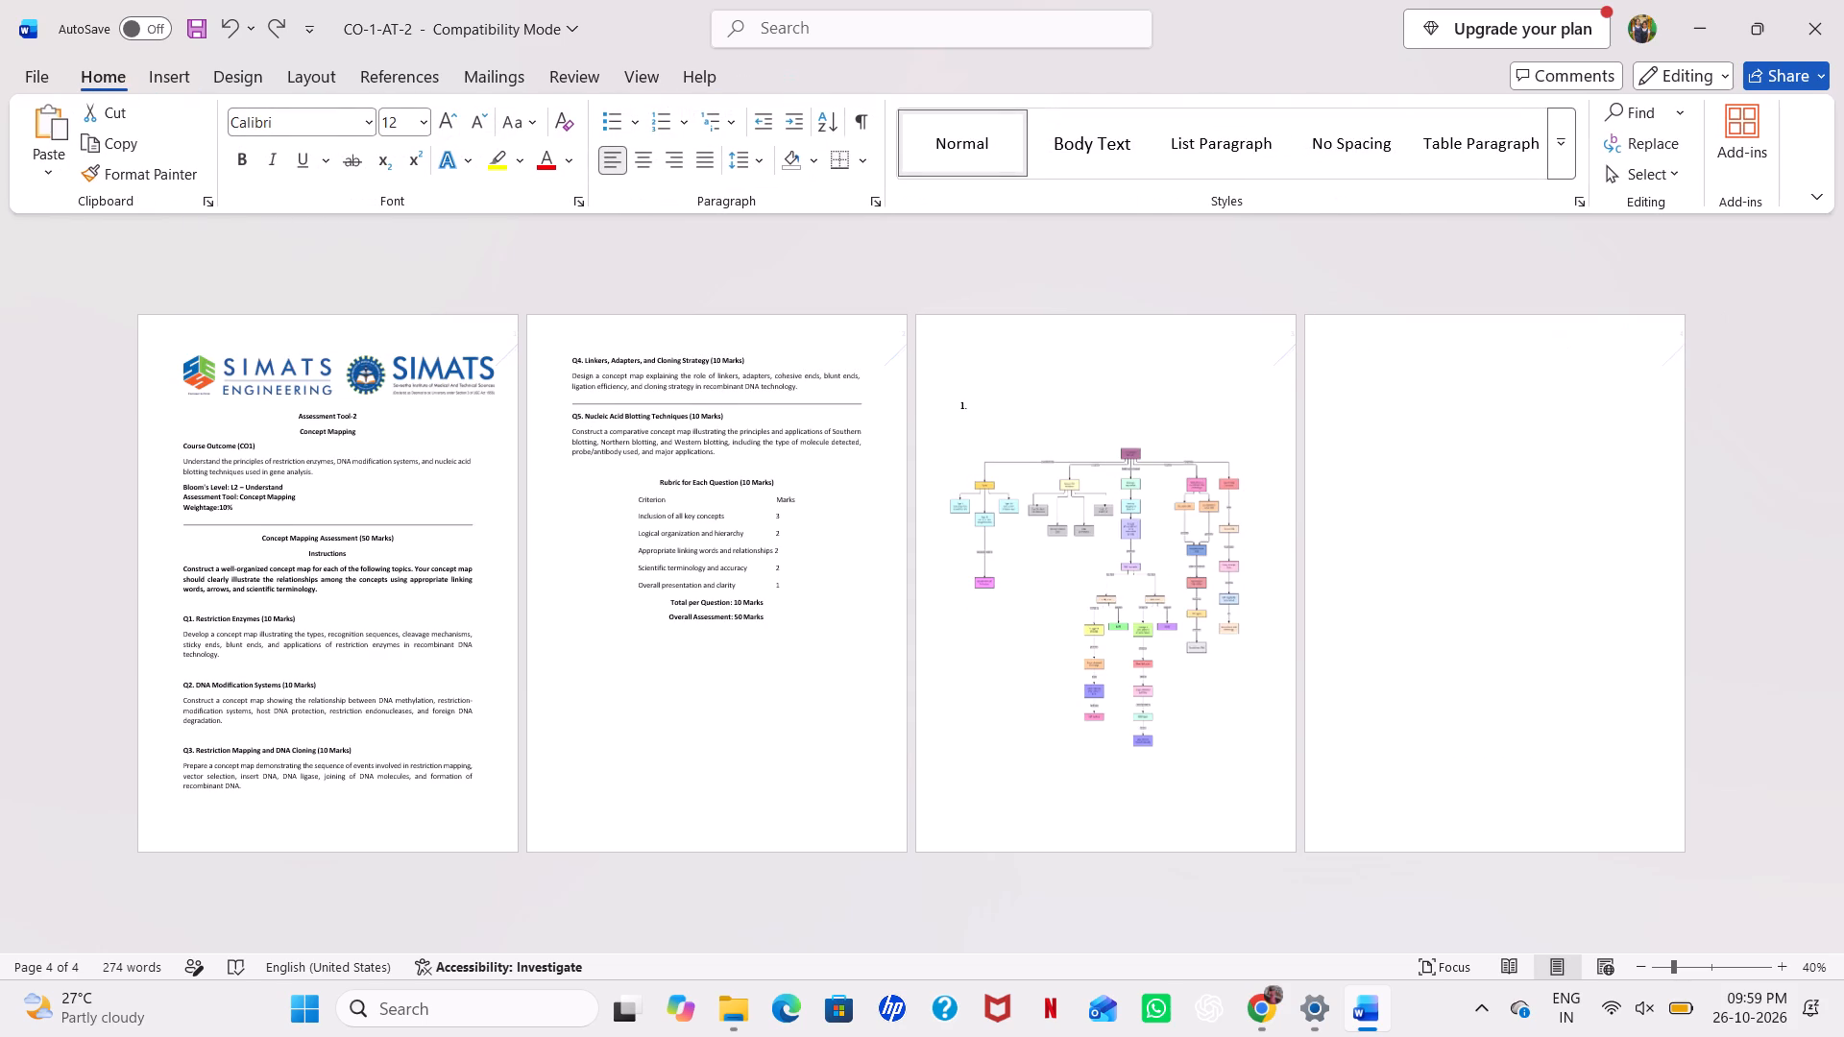
Add the number "2" at the top of the fourth page and format it in Times New Roman, size 14.
click(1341, 389)
key(2)
drag(1347, 387, 1364, 385)
click(1497, 316)
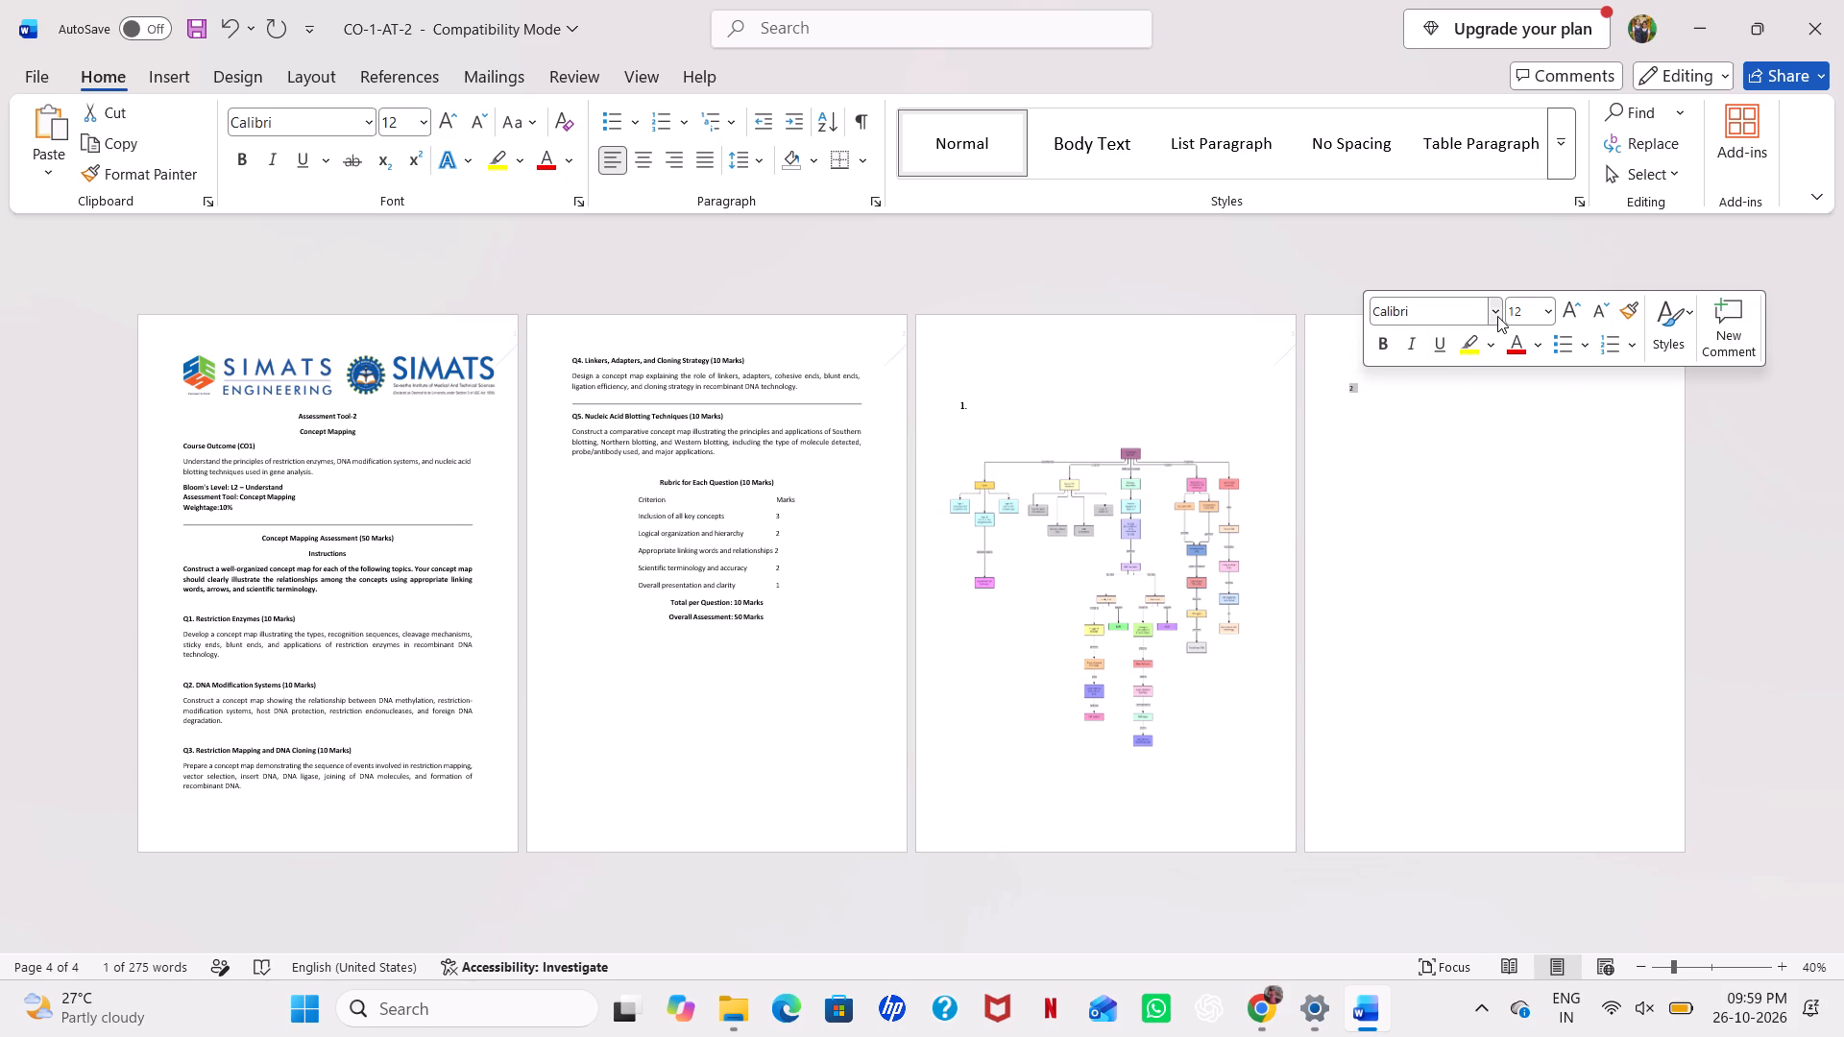
scroll(1506, 391, up, 12)
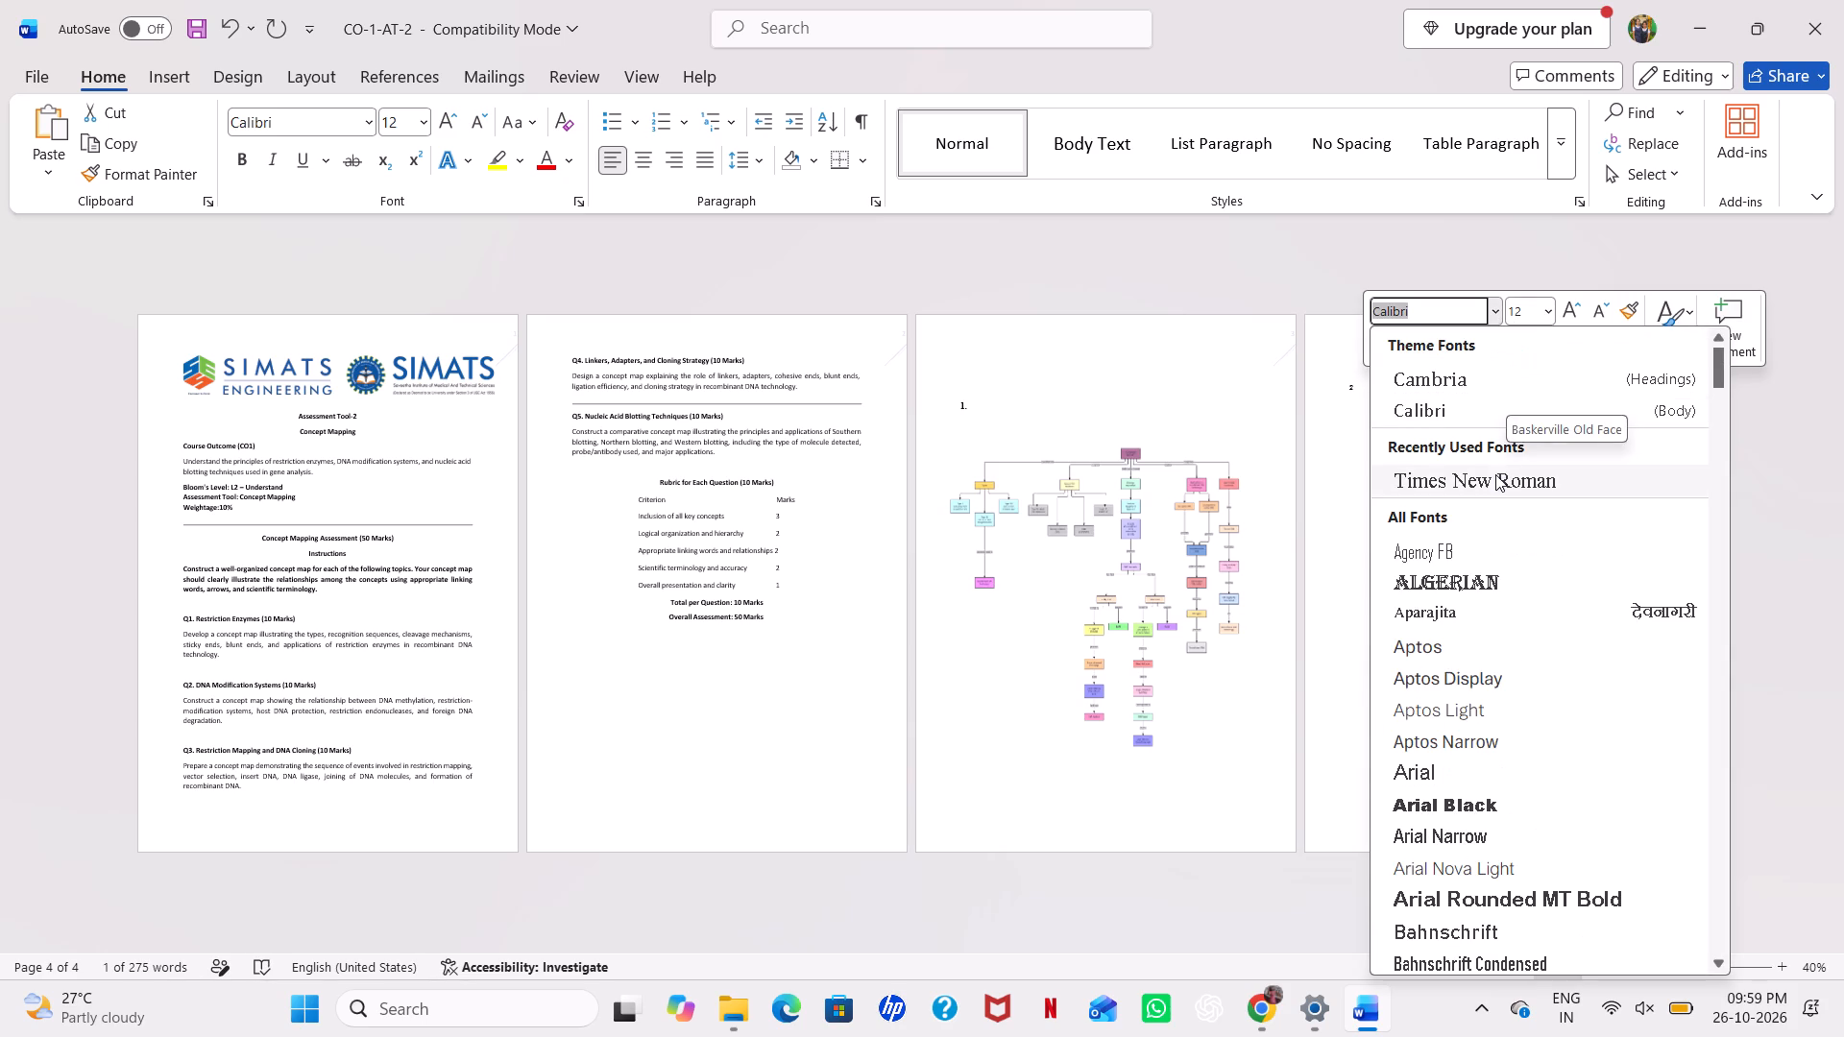
click(1495, 474)
click(1552, 303)
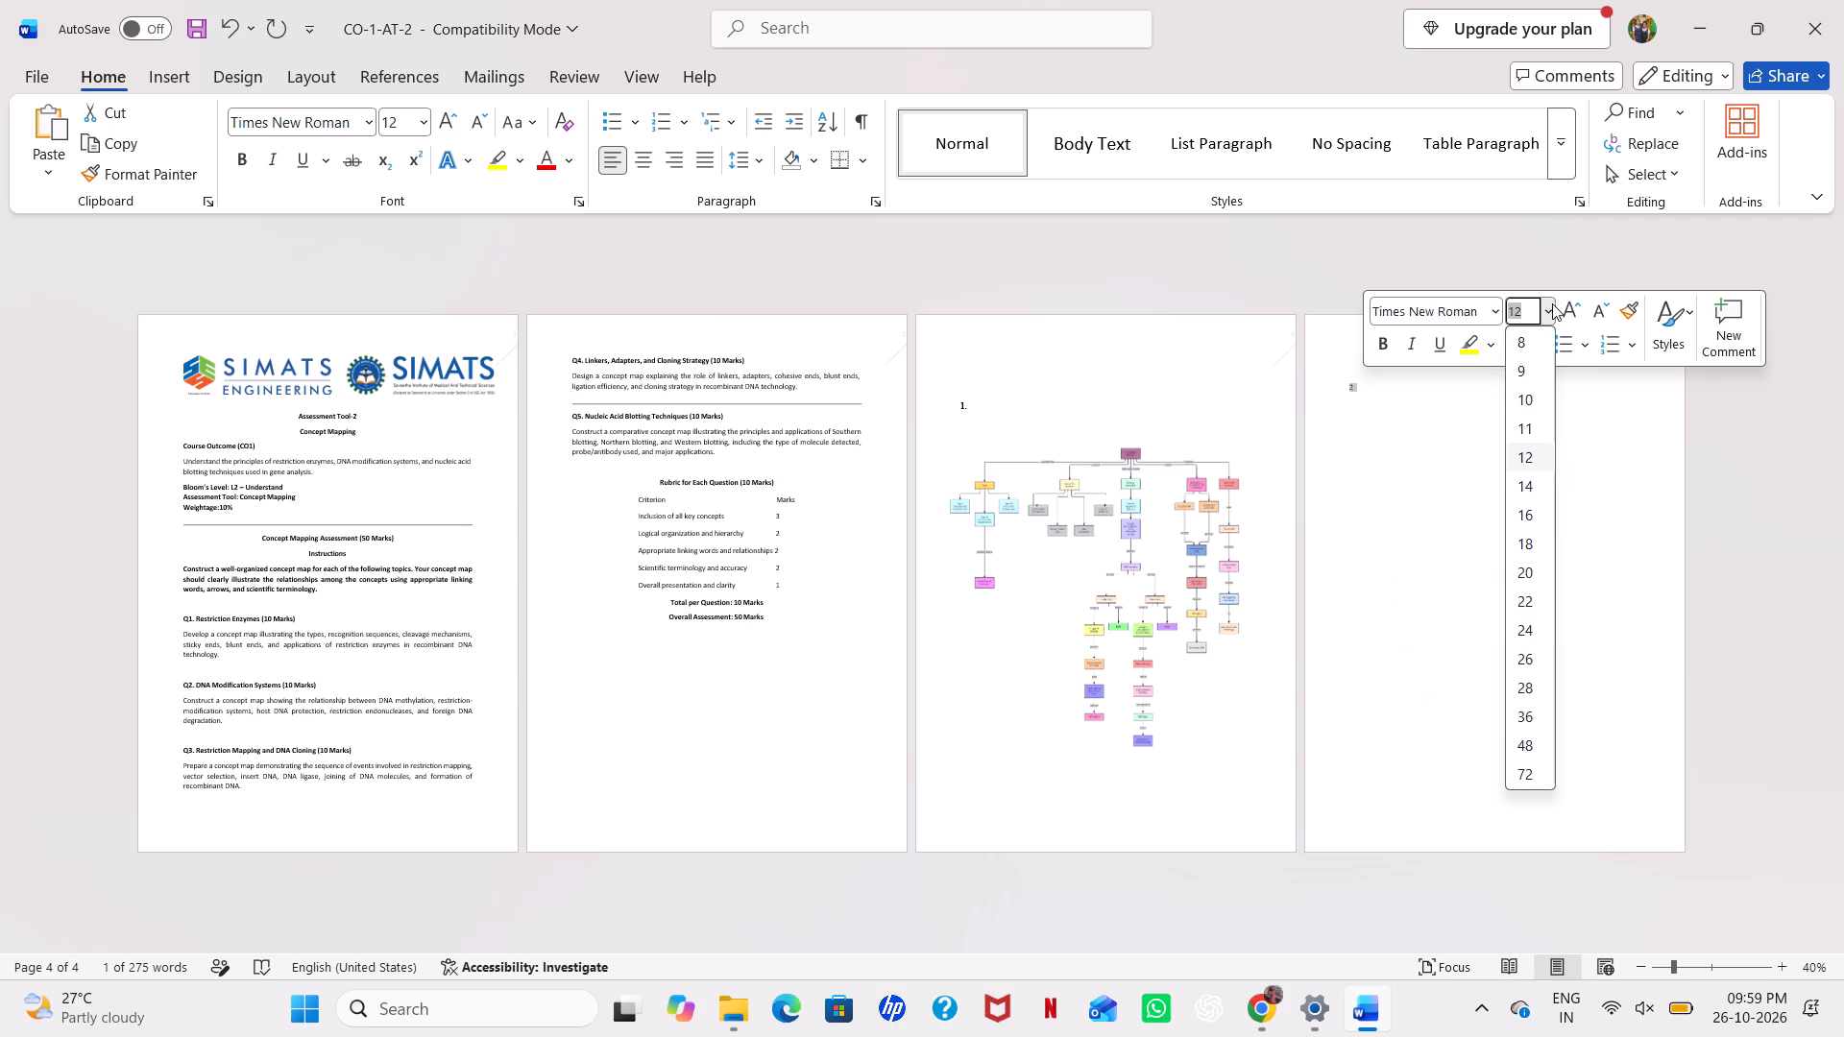
click(1544, 482)
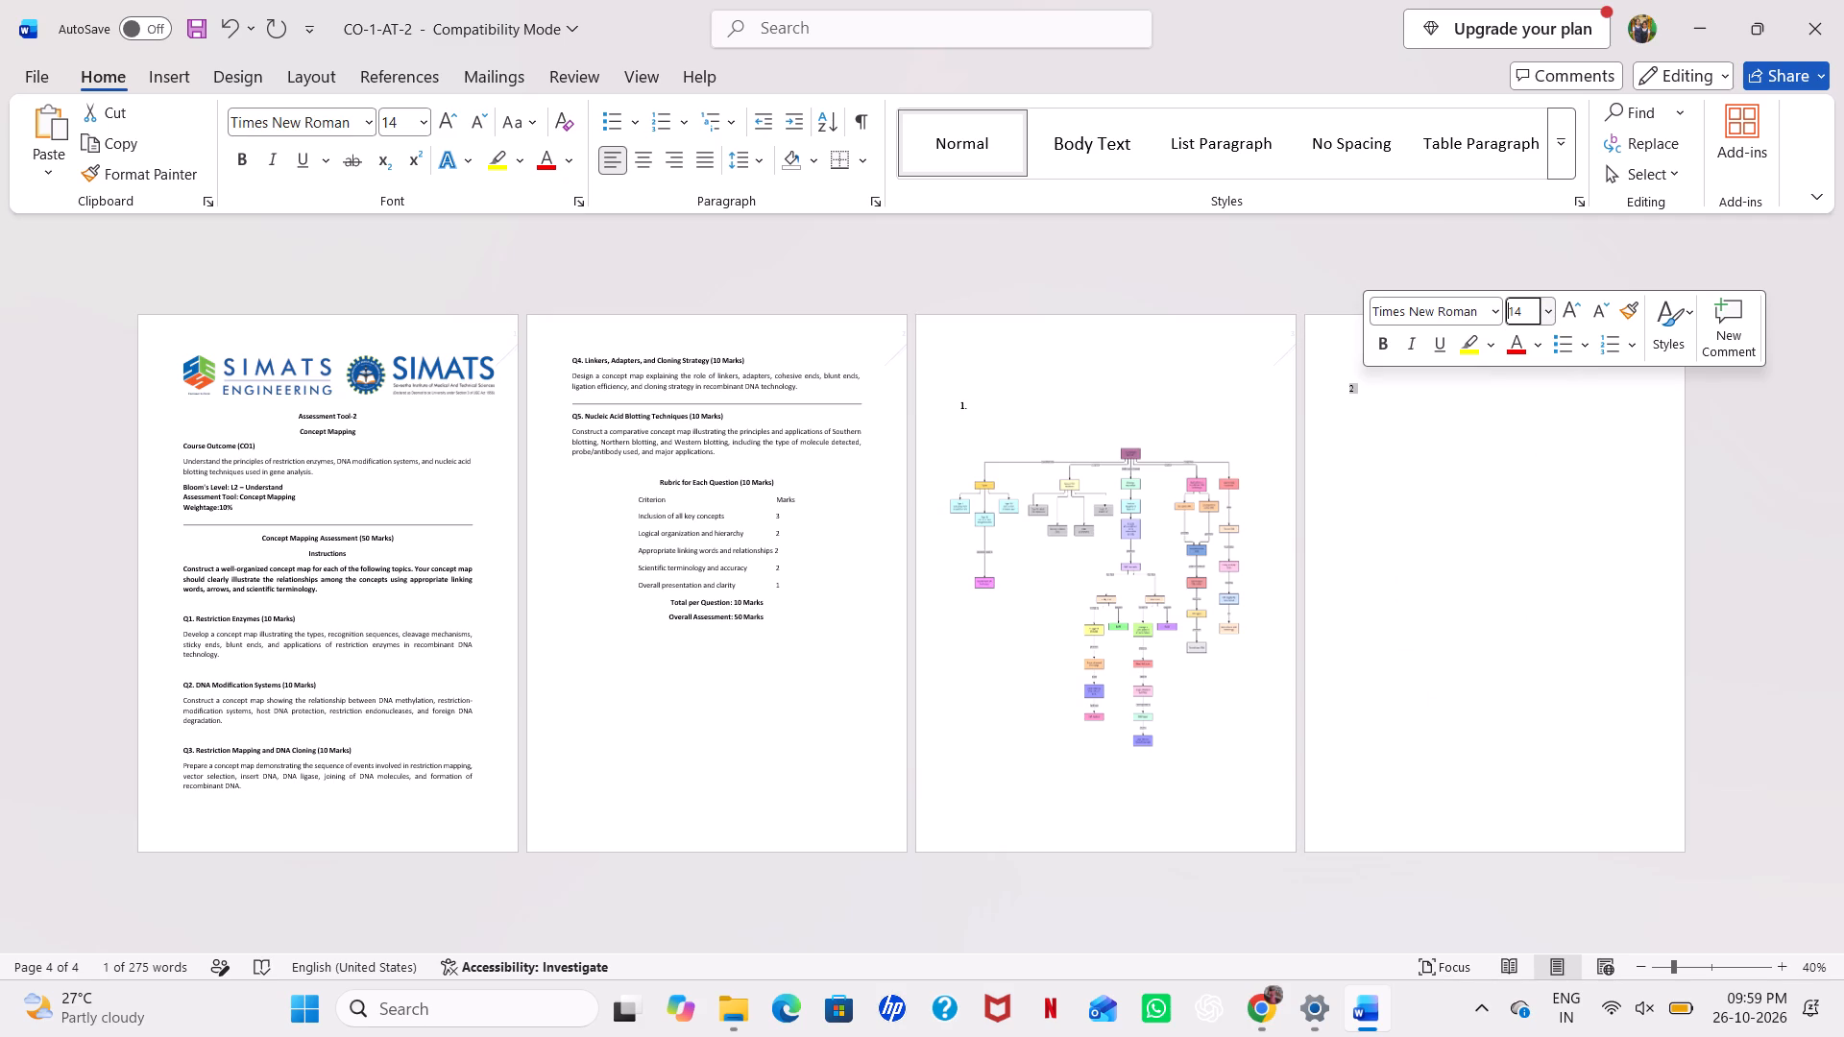
click(1456, 681)
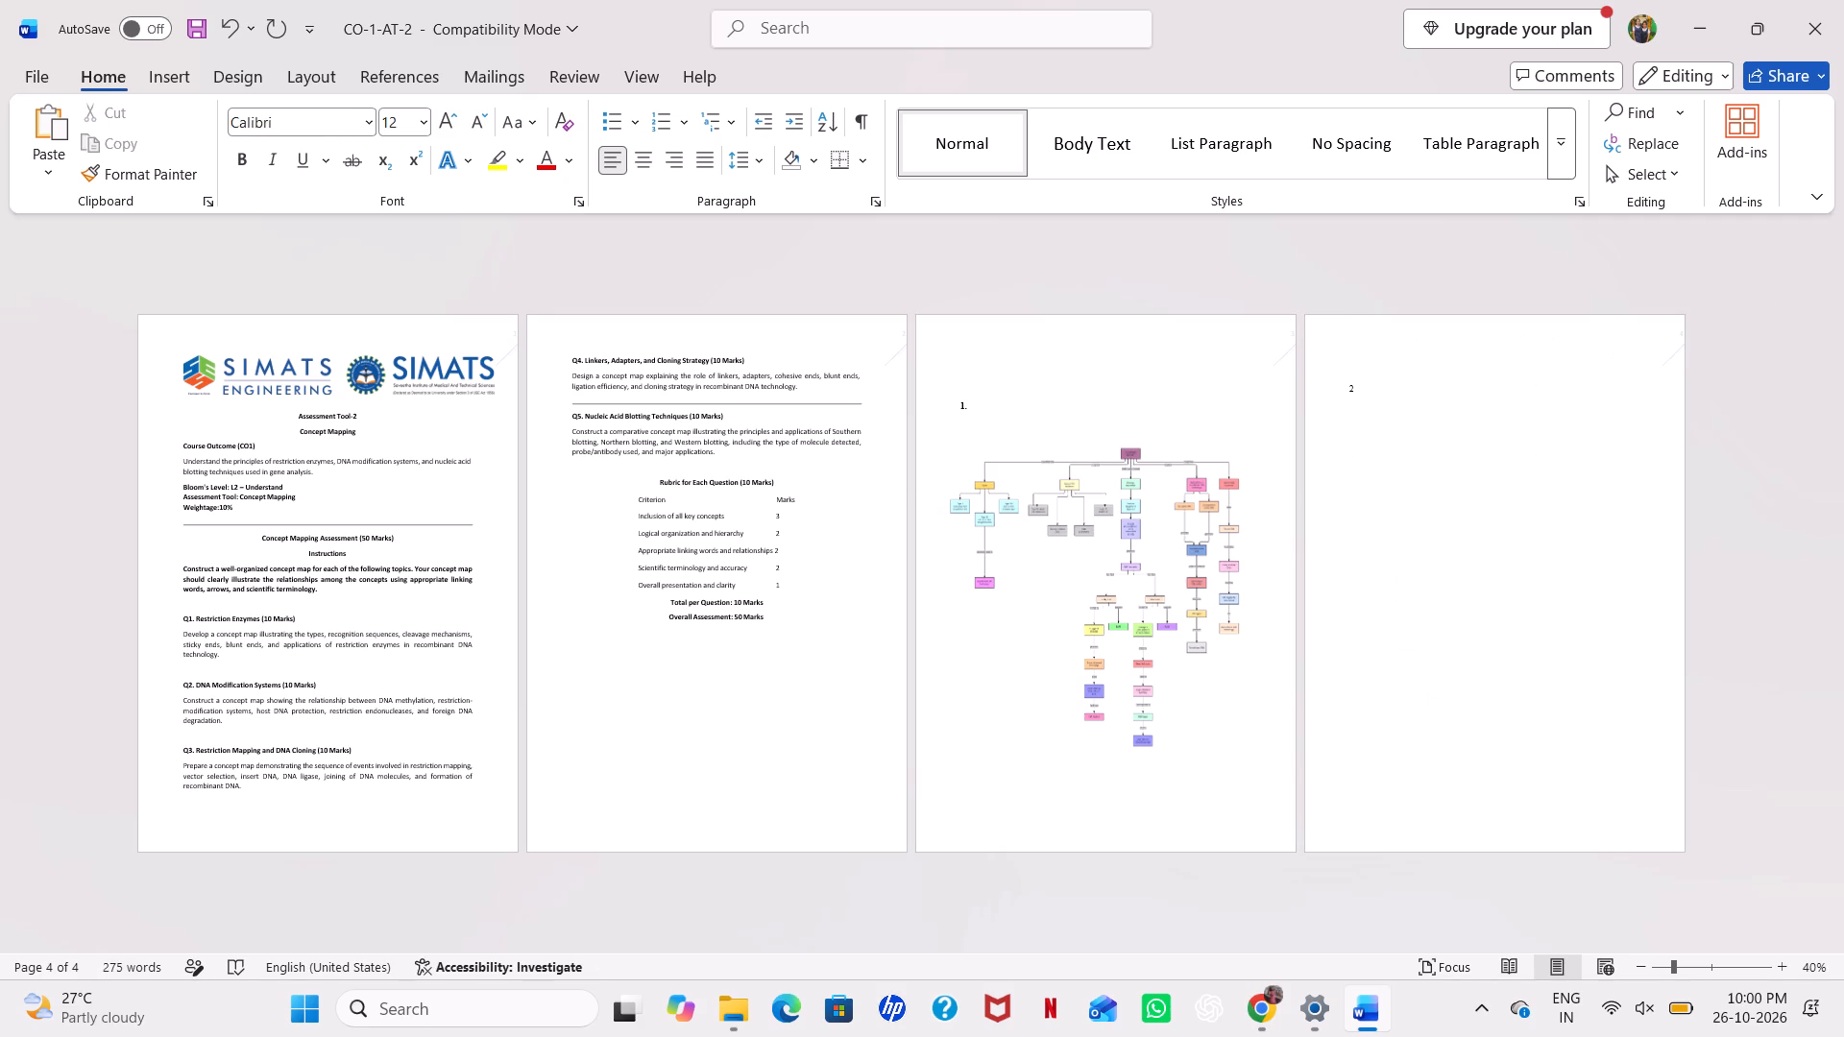
click(1370, 395)
click(1370, 395)
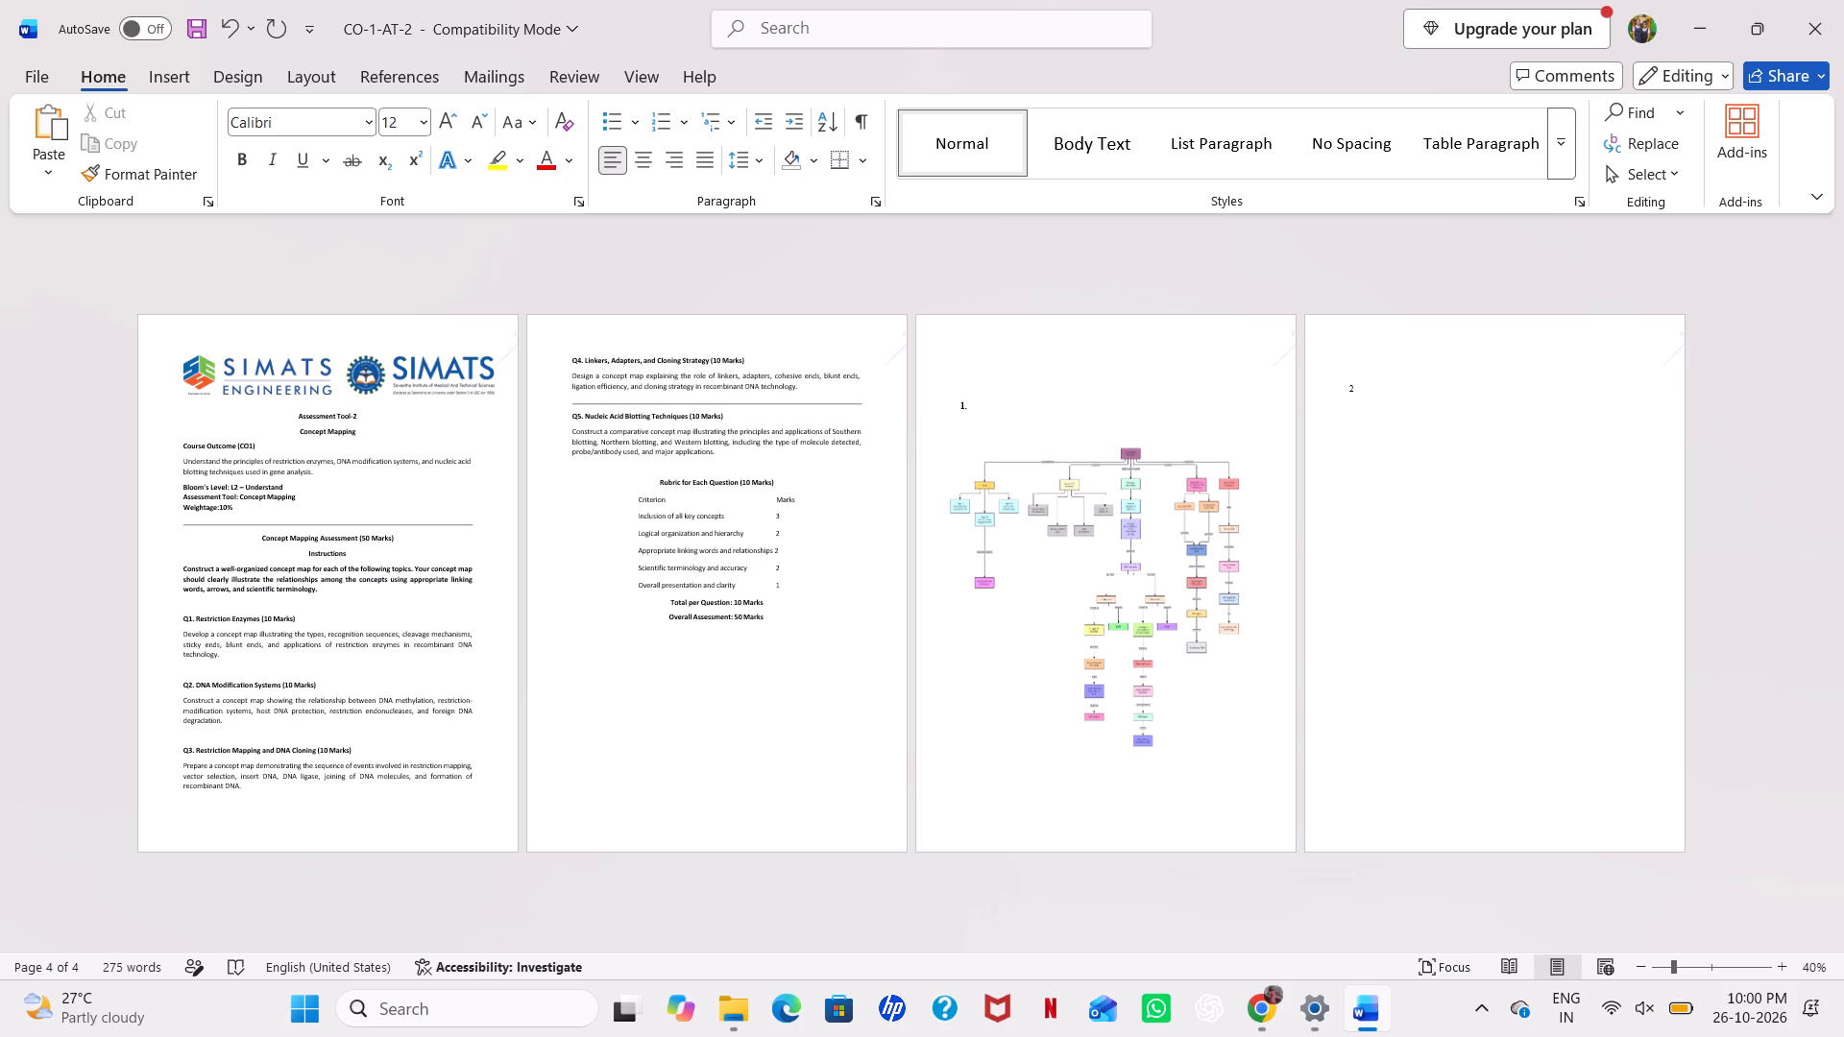
click(1357, 388)
key(period)
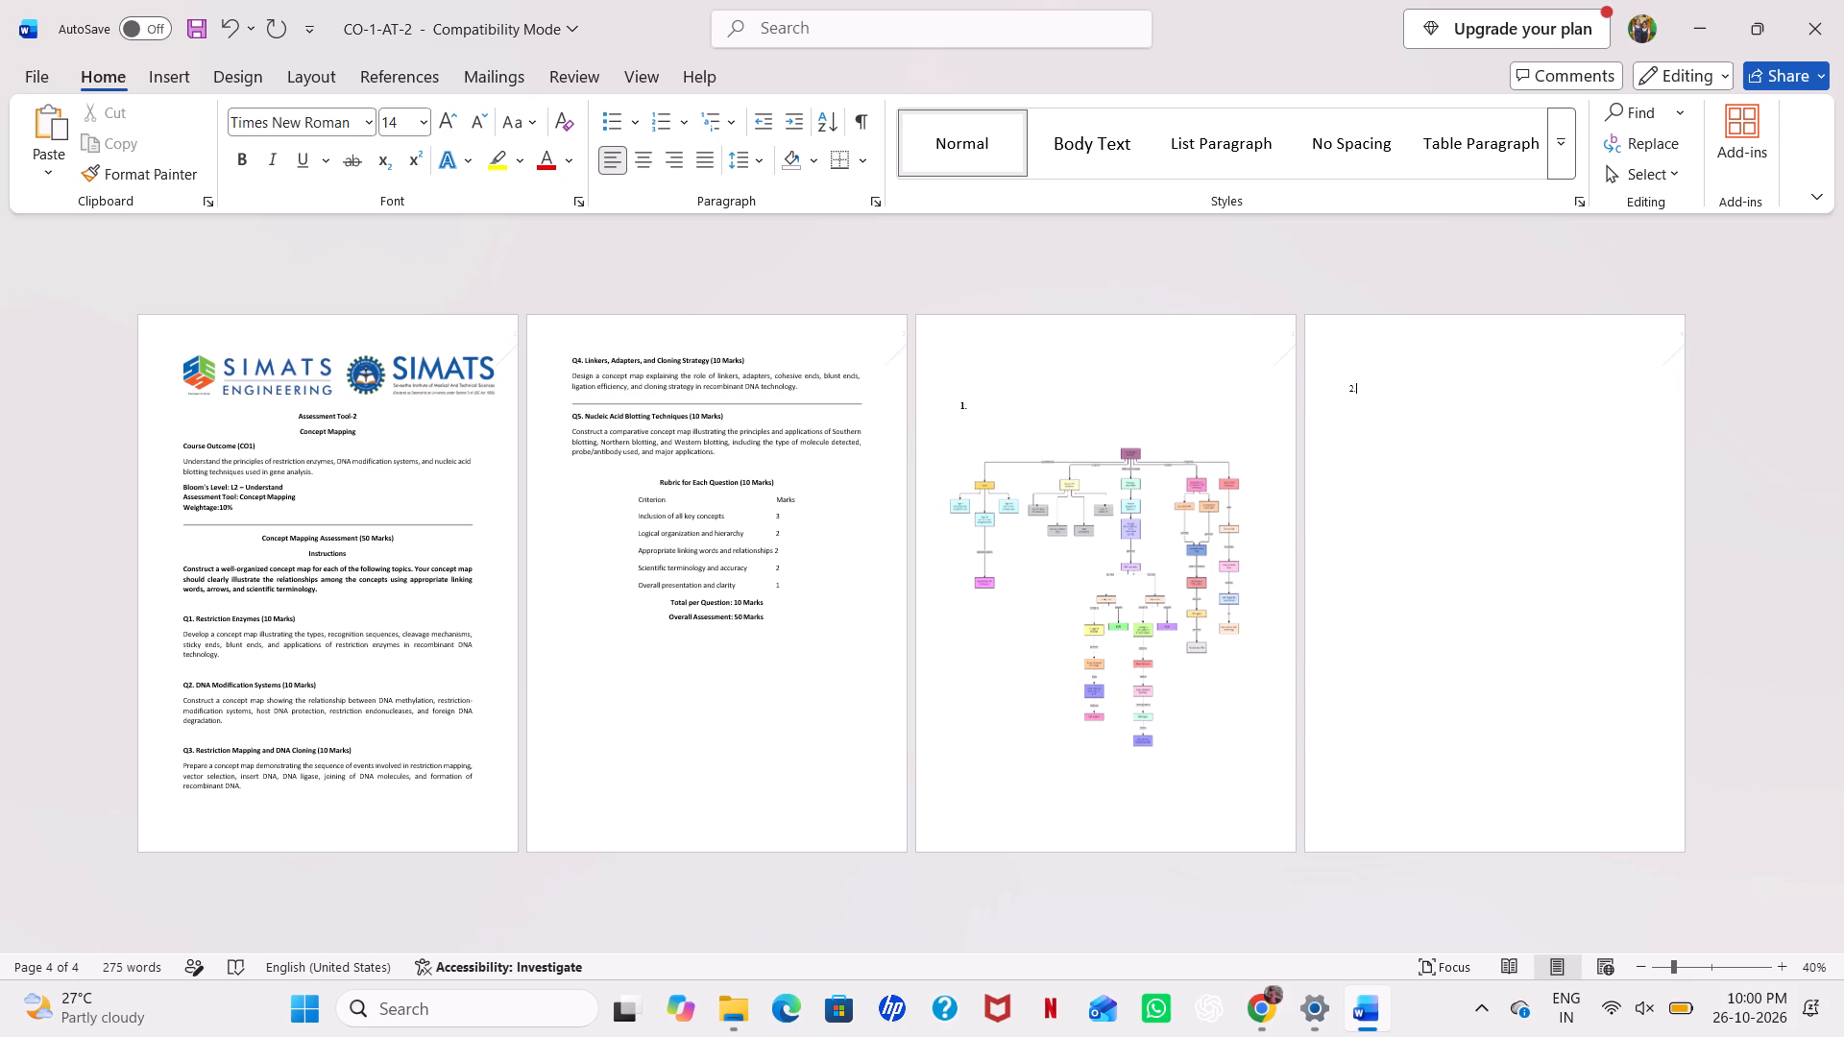
click(1343, 386)
click(1343, 386)
key(Return)
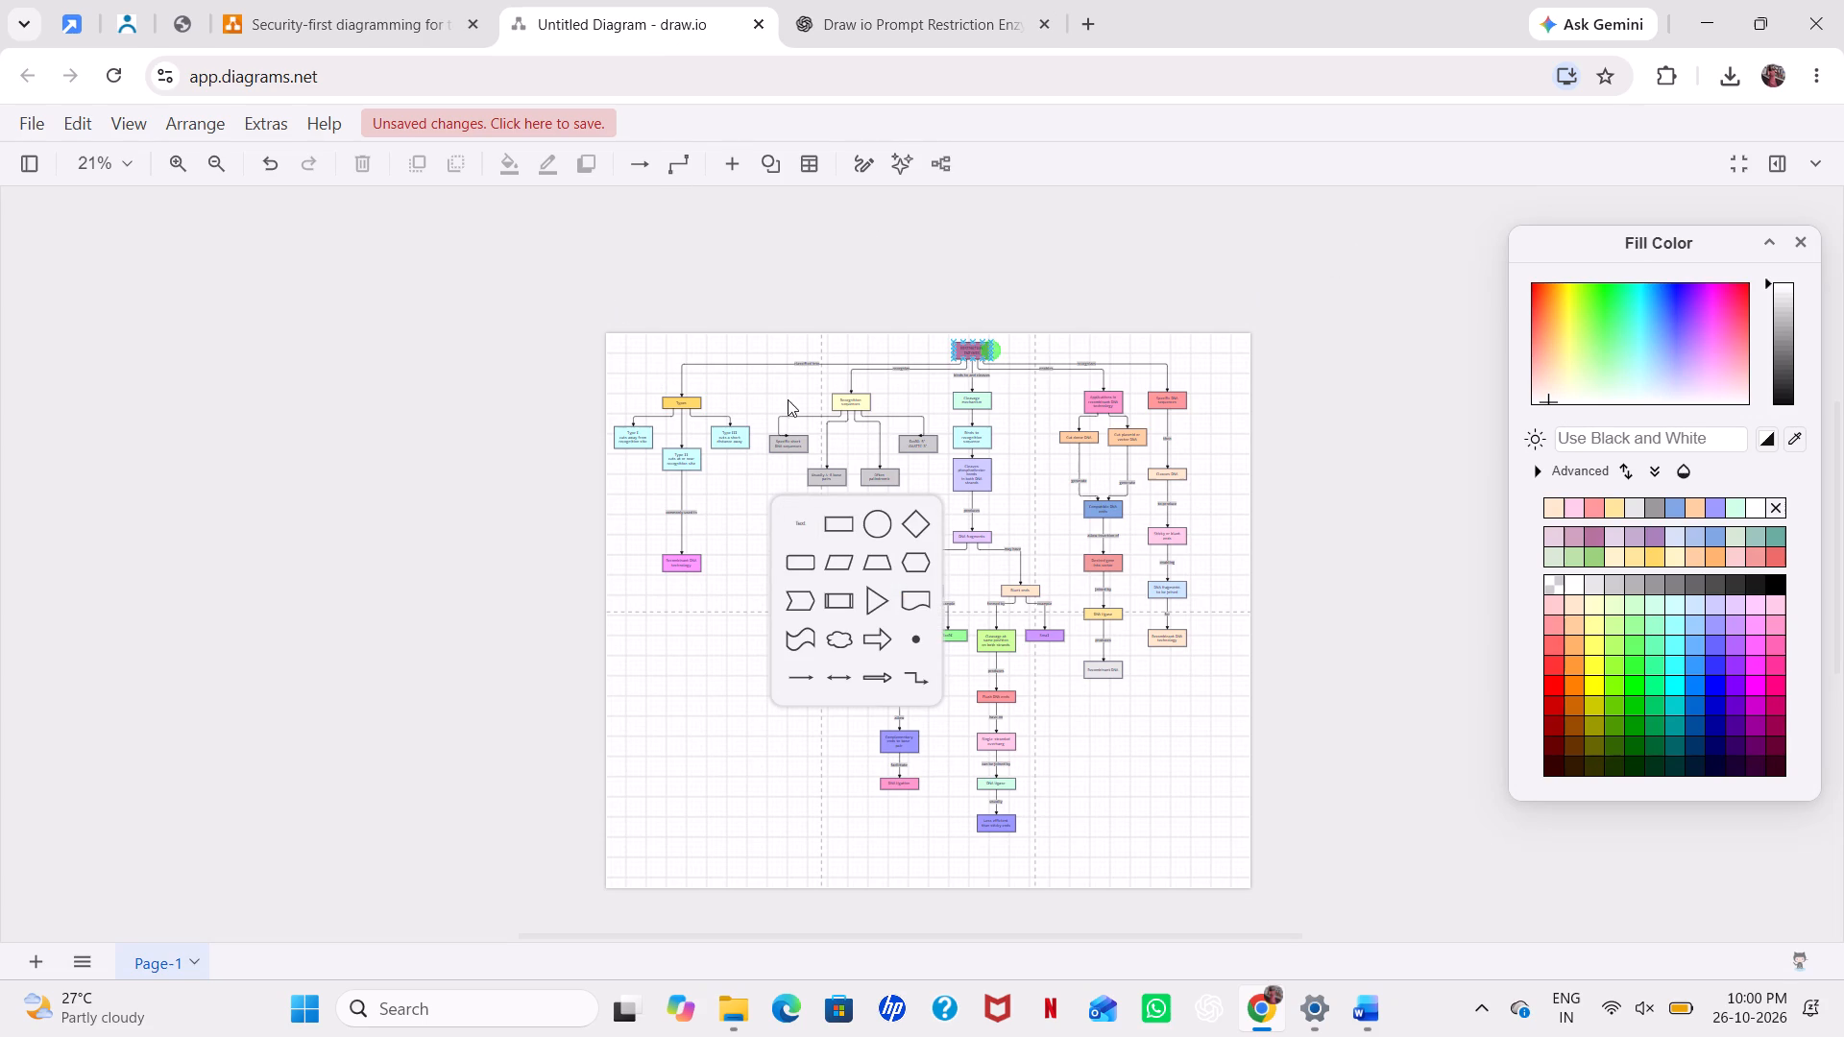
click(656, 360)
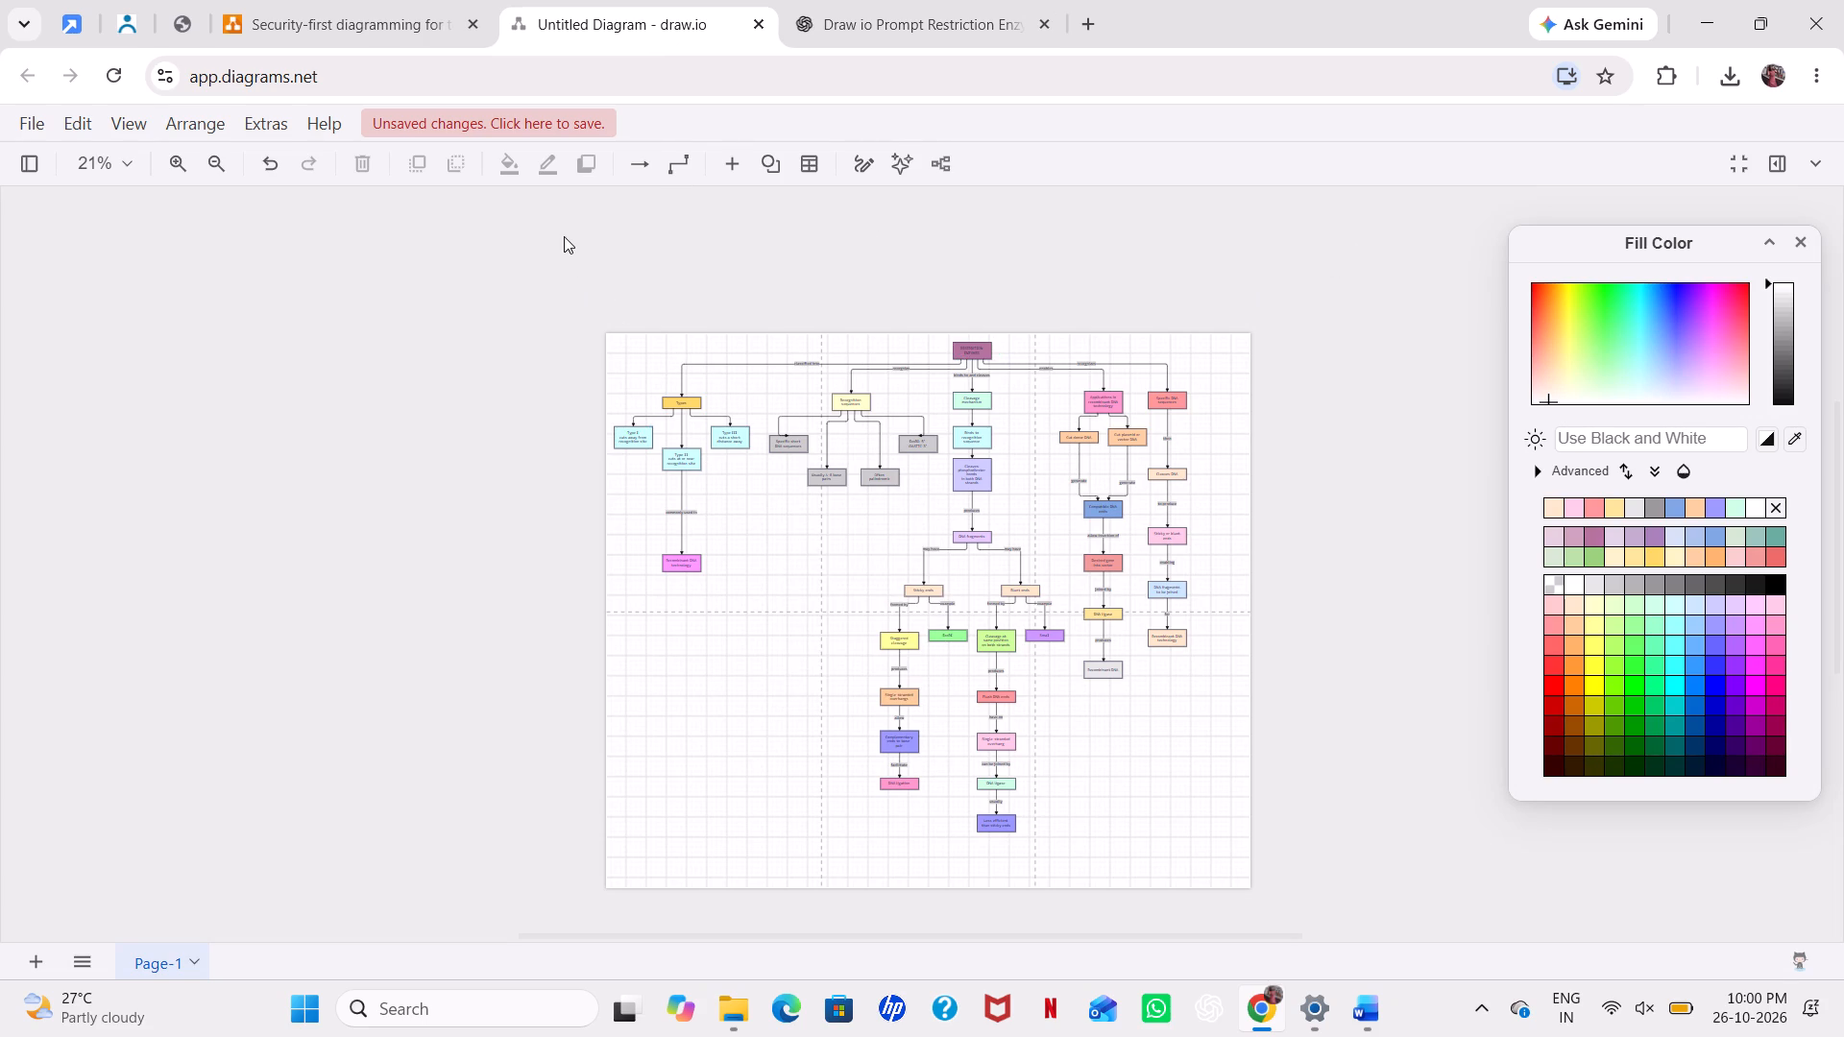
click(564, 236)
click(1797, 235)
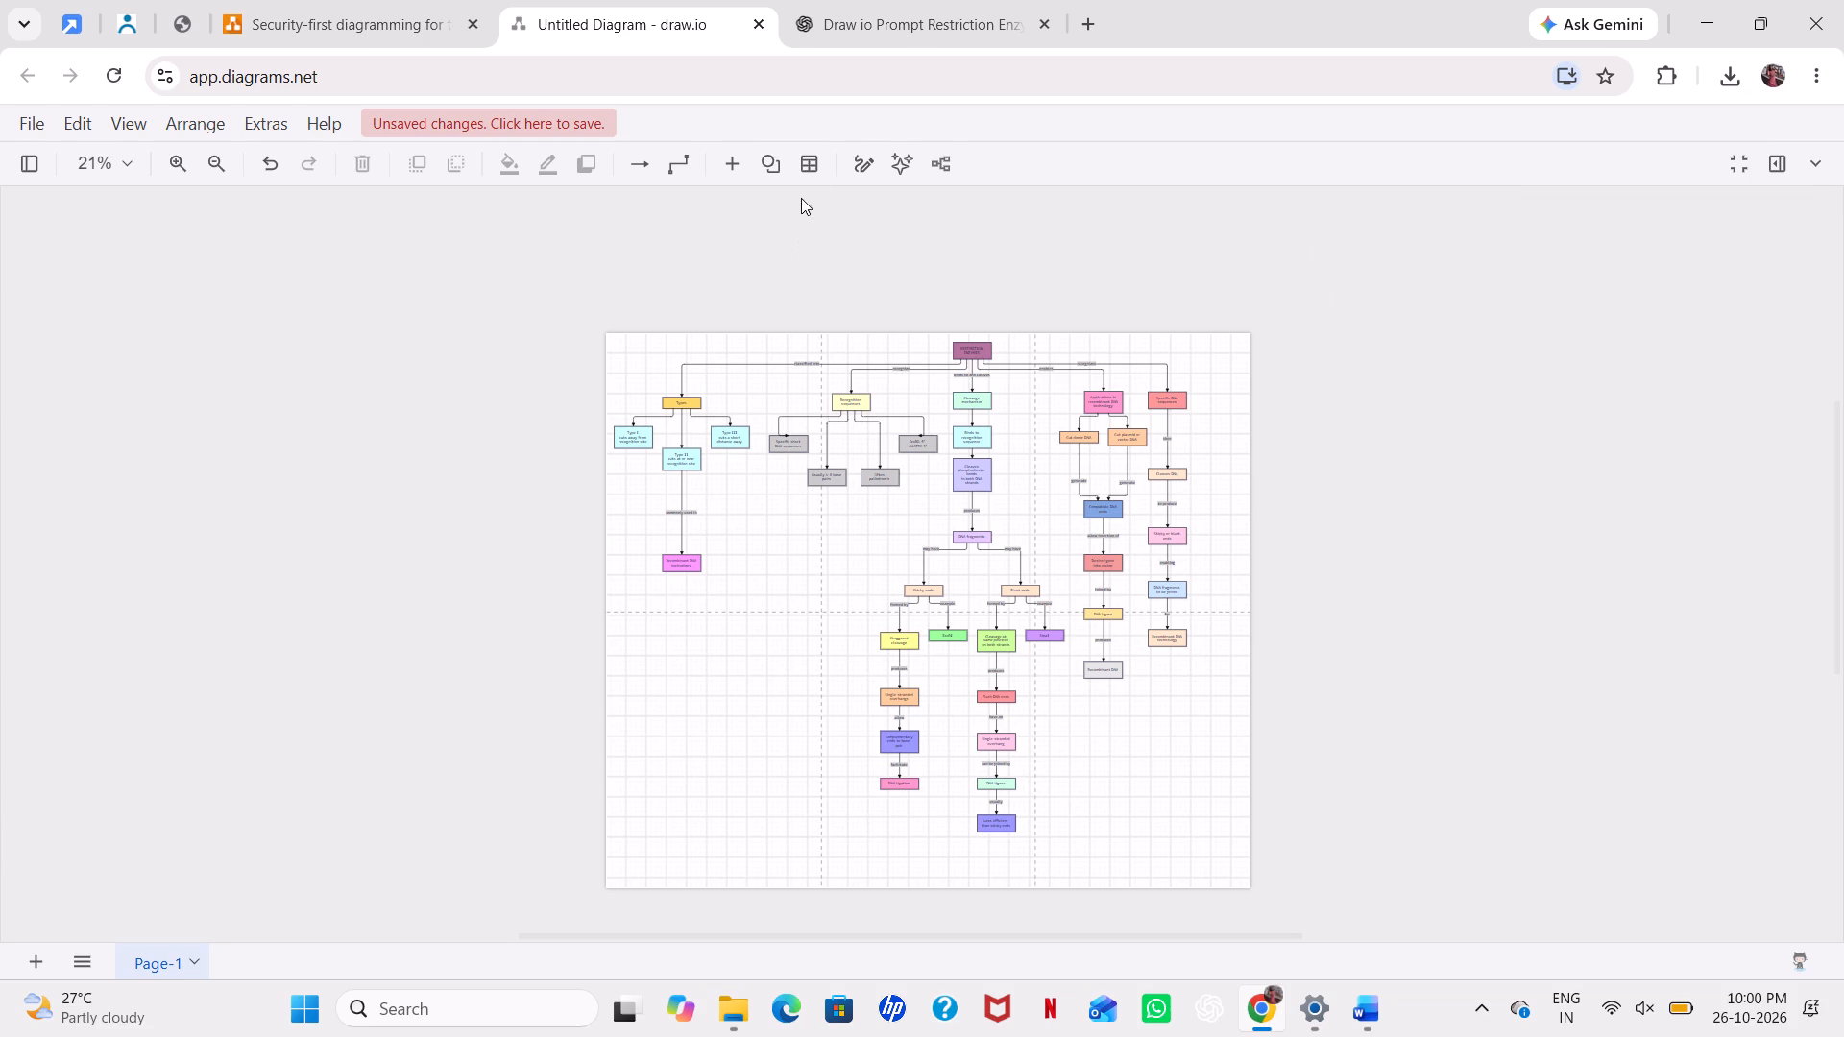
click(1068, 481)
click(1203, 713)
click(1070, 730)
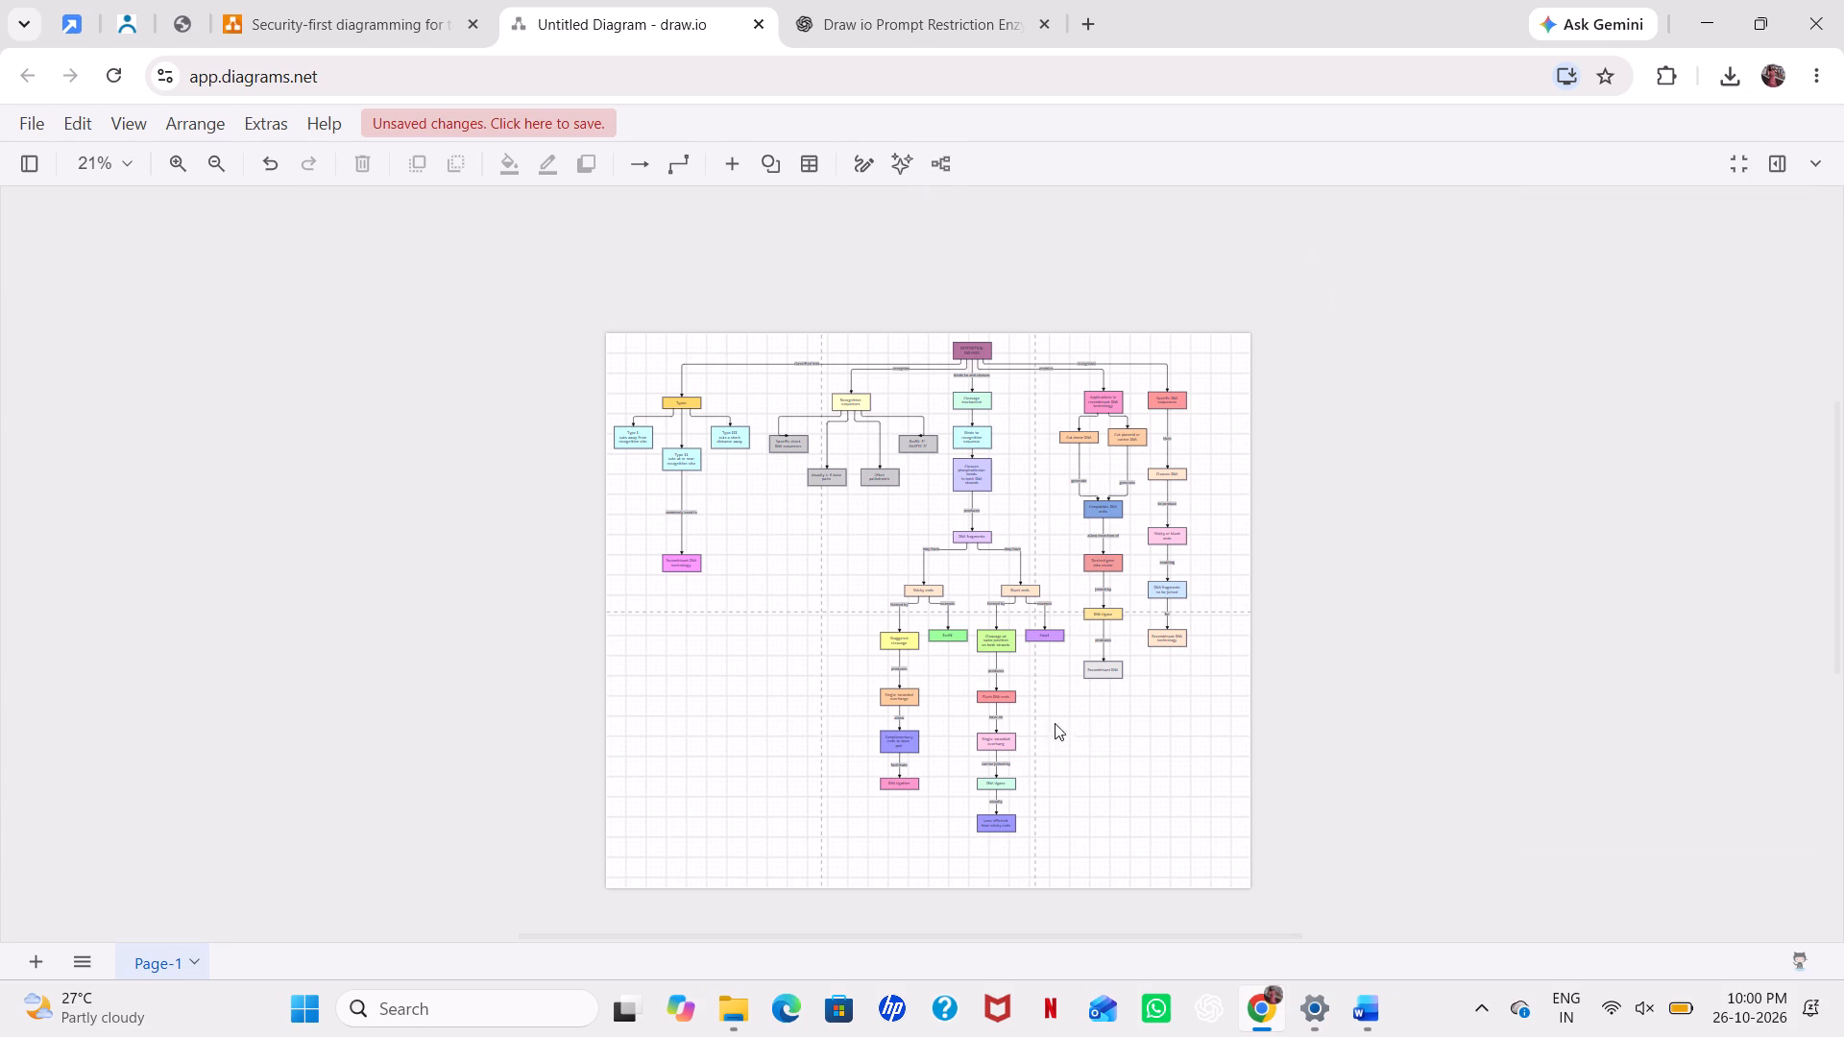
click(279, 152)
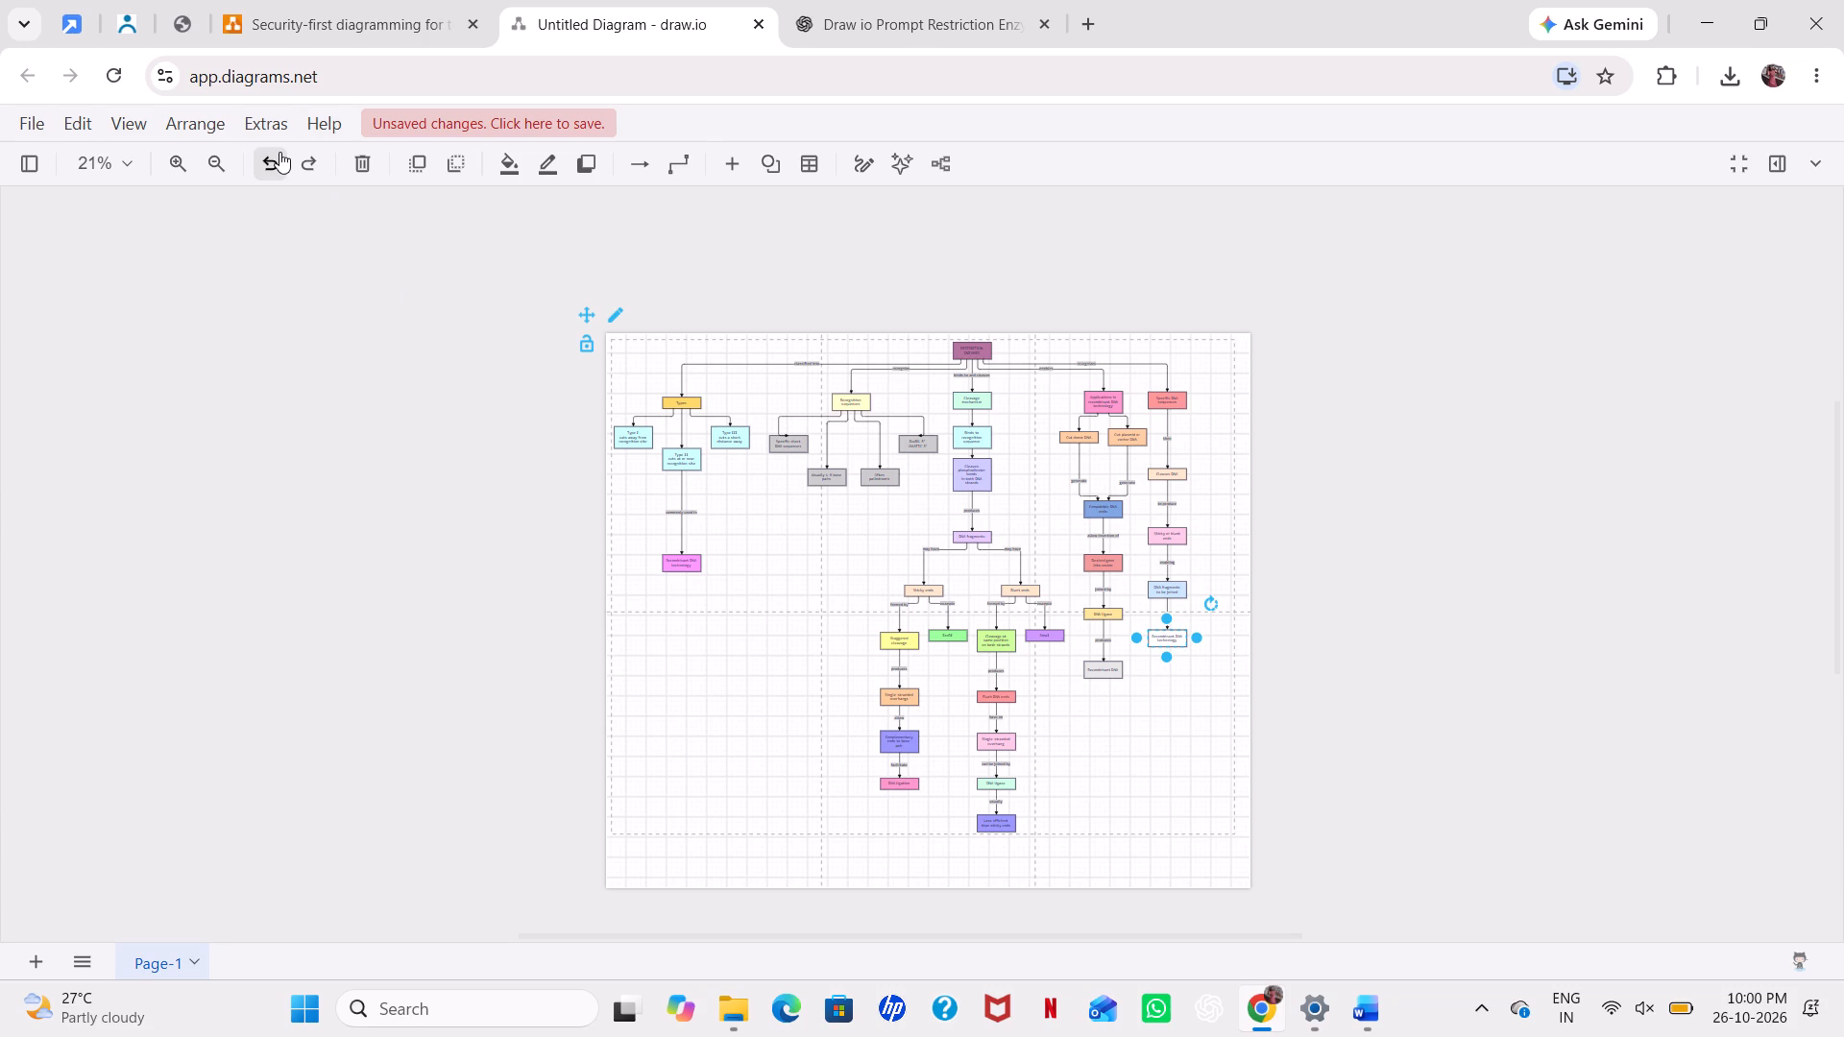
click(279, 152)
click(586, 317)
click(367, 148)
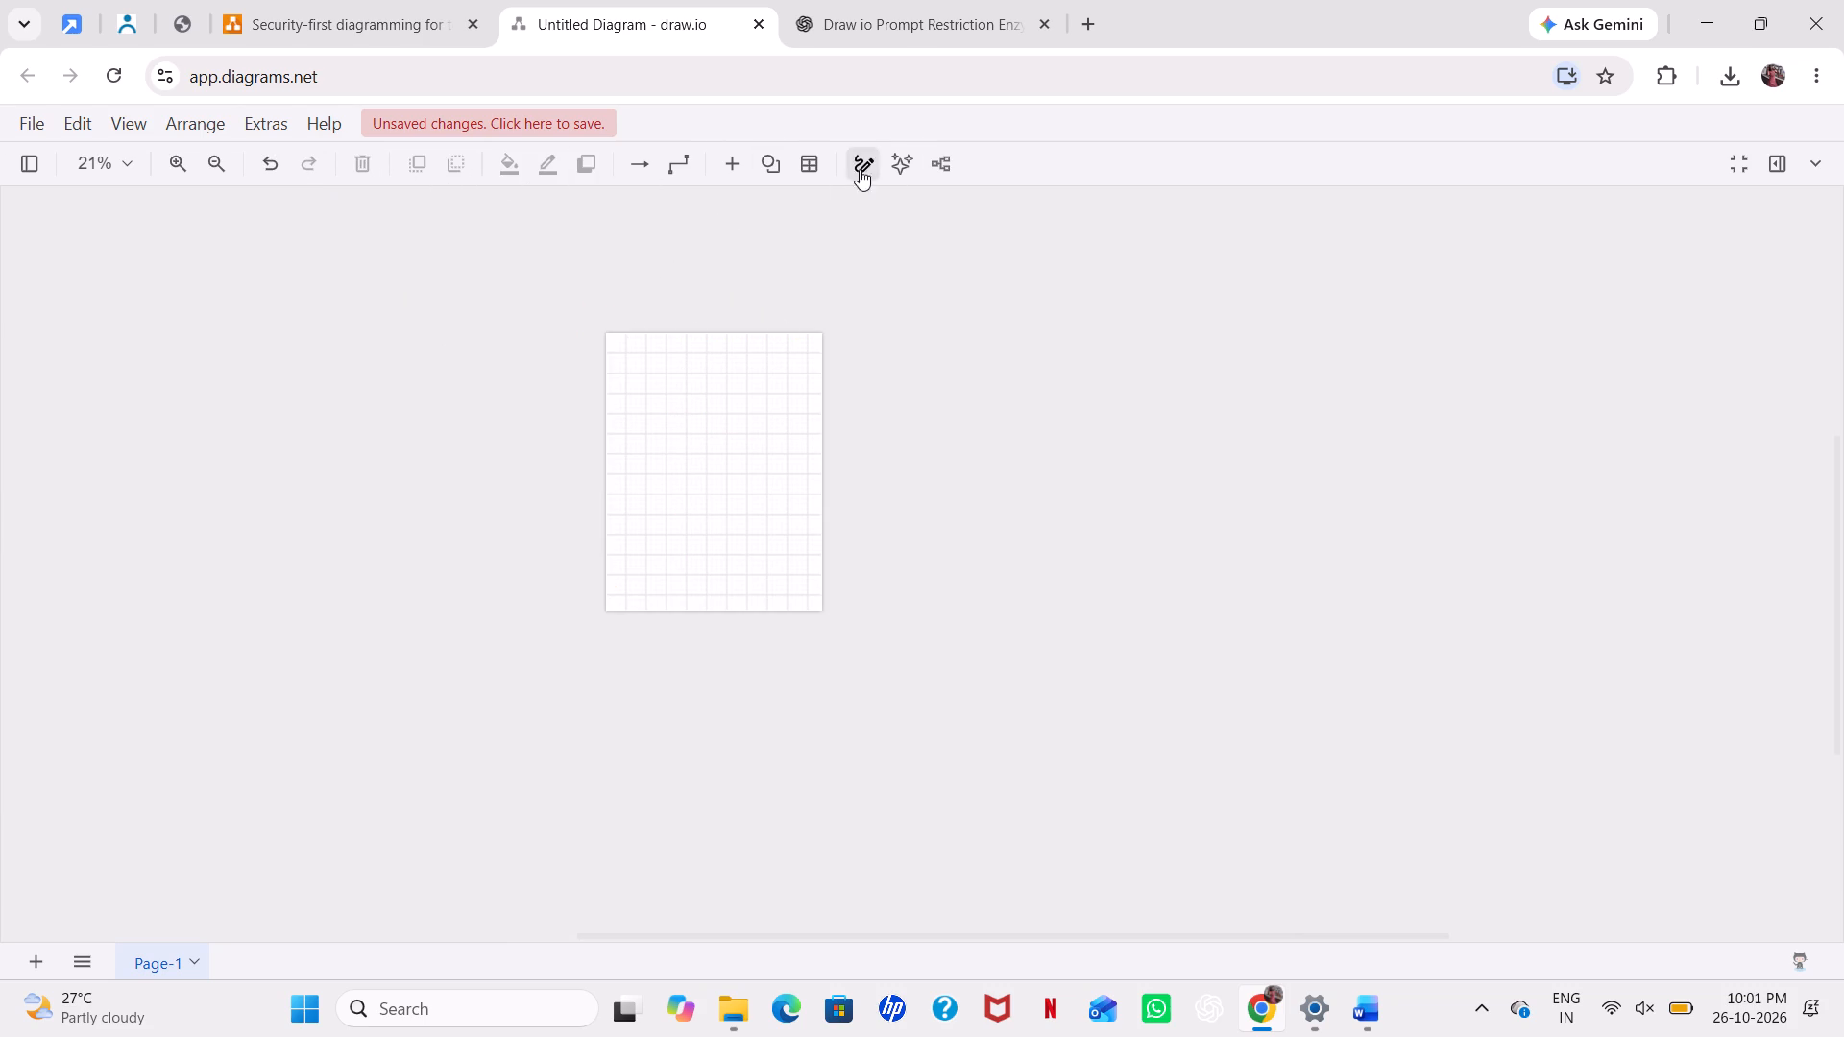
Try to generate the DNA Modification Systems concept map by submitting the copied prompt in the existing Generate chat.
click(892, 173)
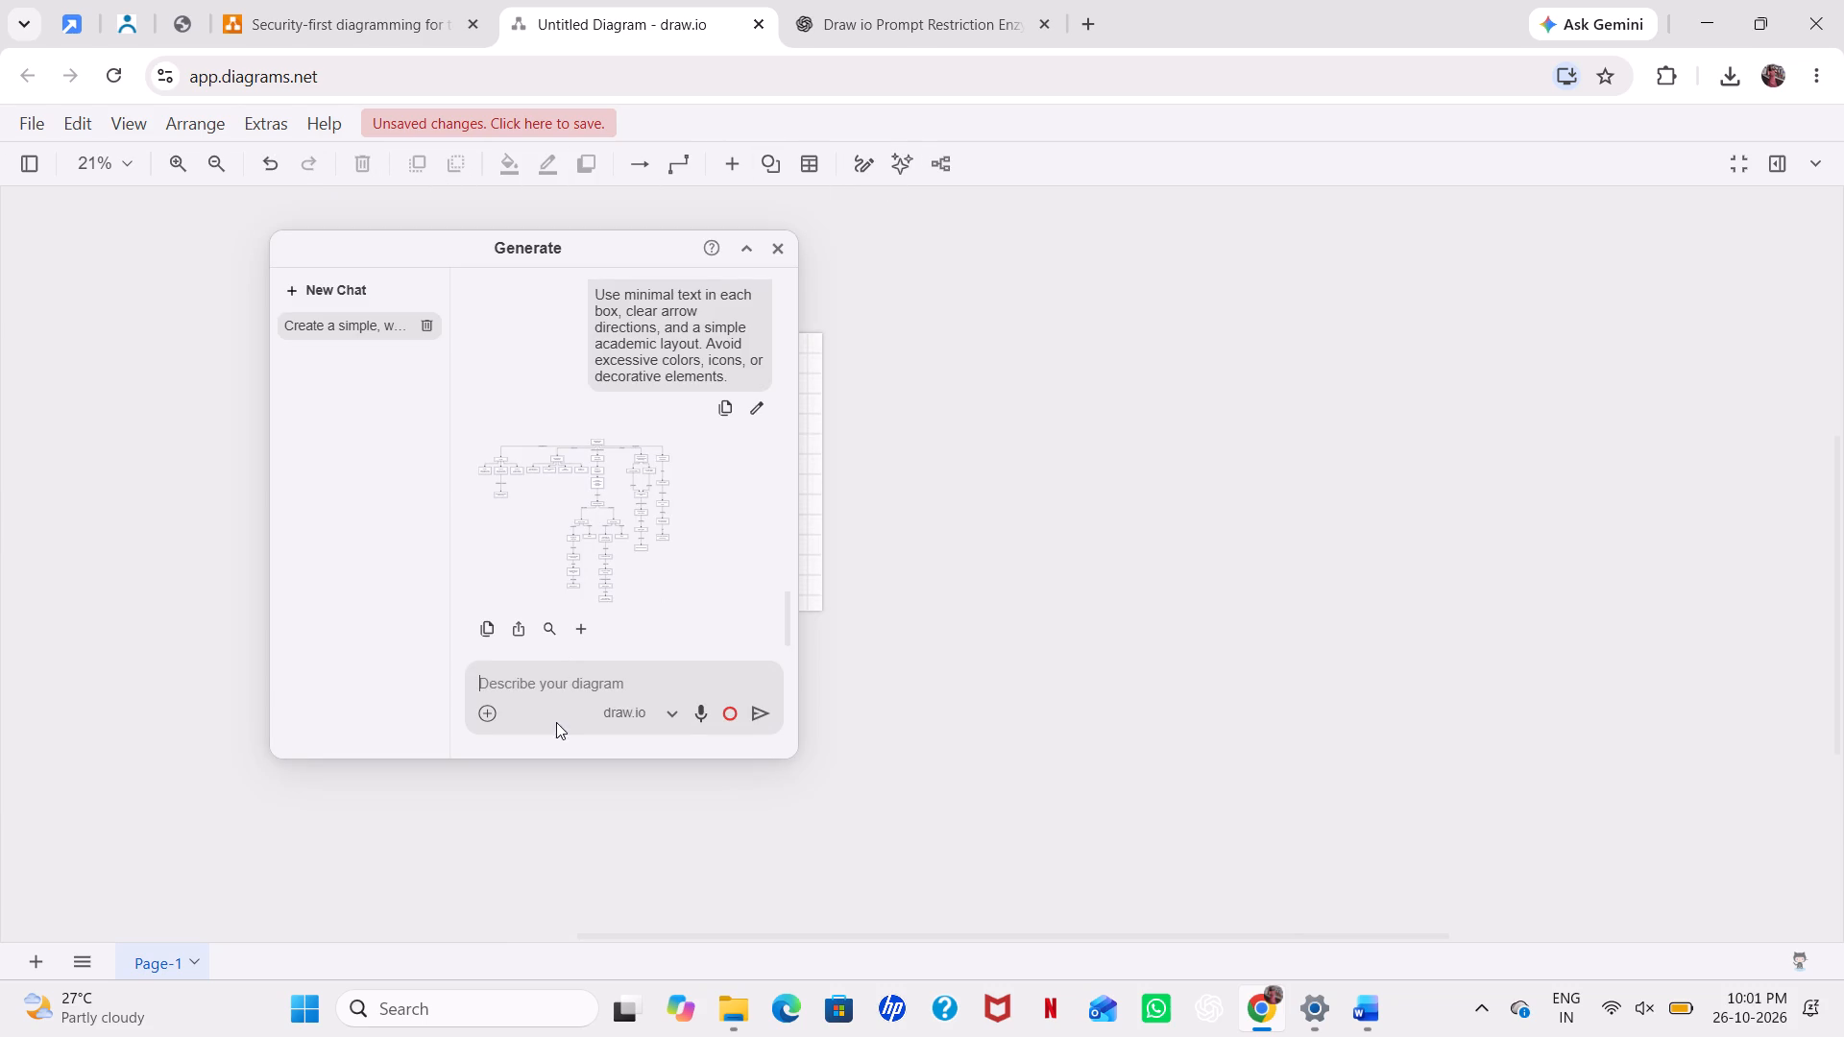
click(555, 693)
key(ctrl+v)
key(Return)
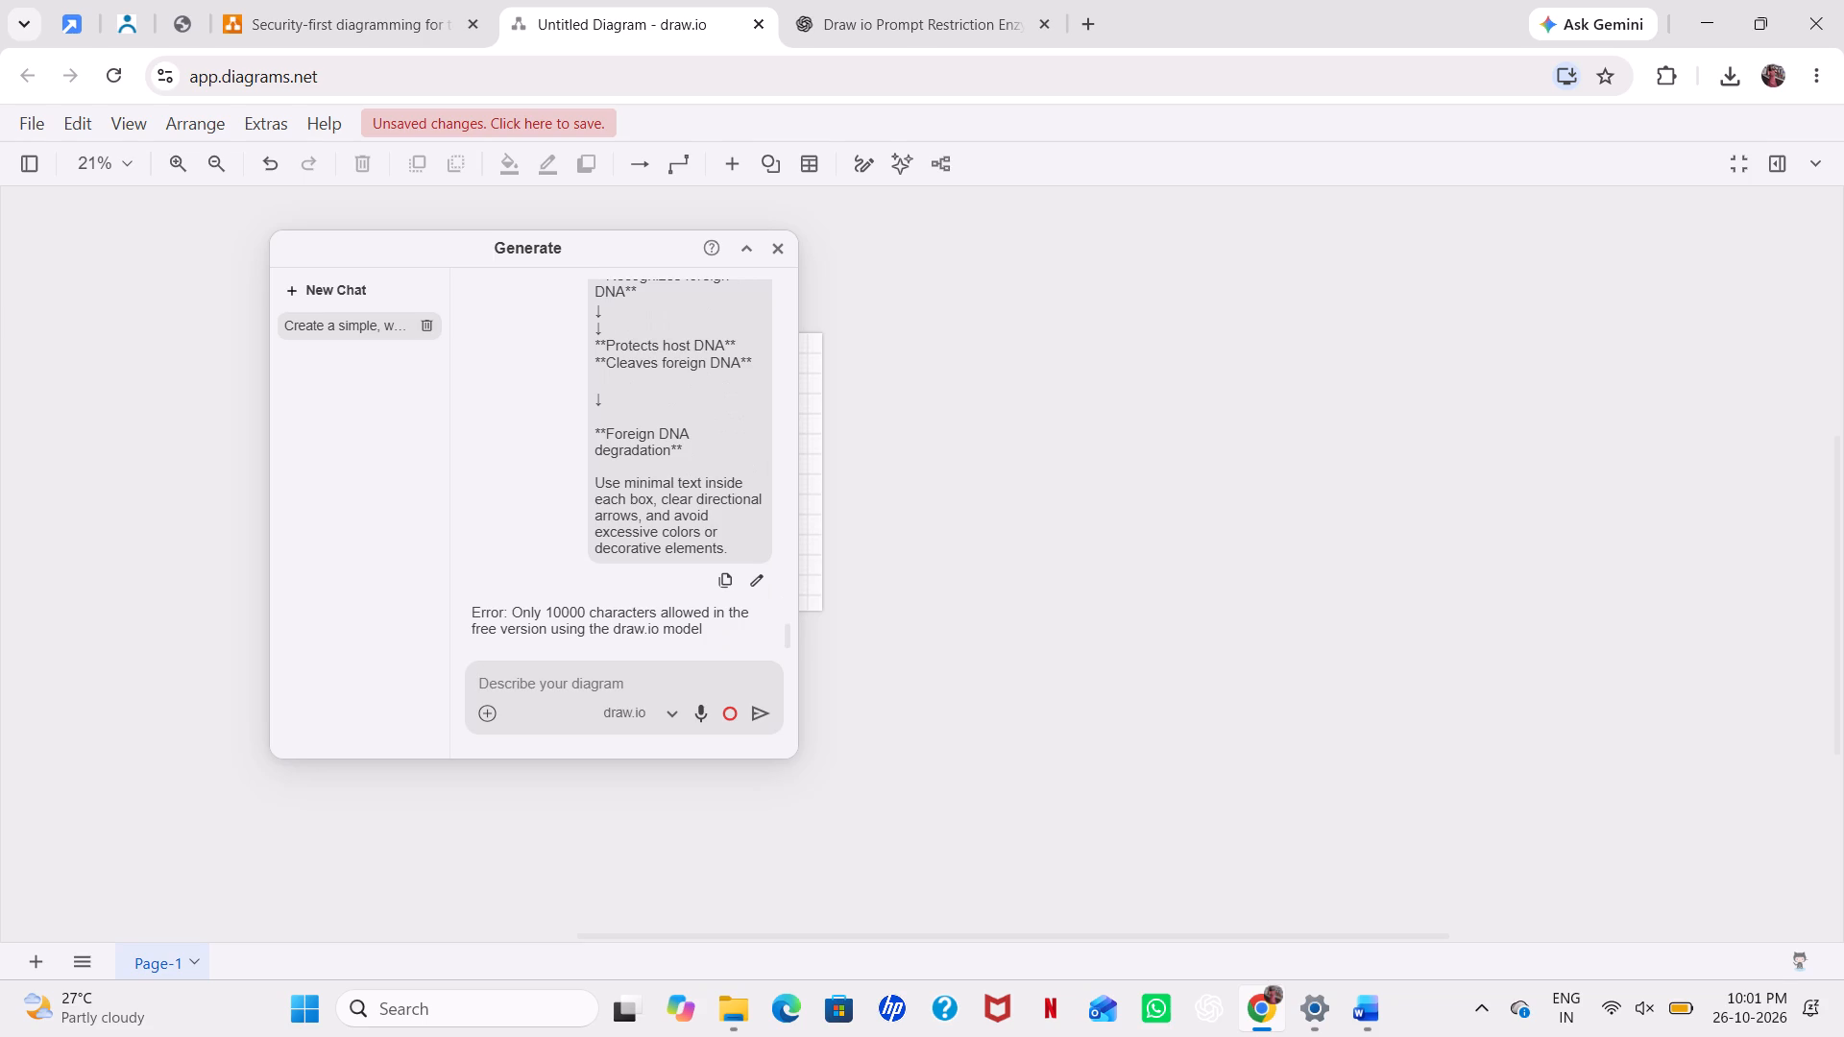
Start a new Generate chat and produce the DNA Modification Systems concept map from the copied prompt.
click(374, 286)
click(525, 681)
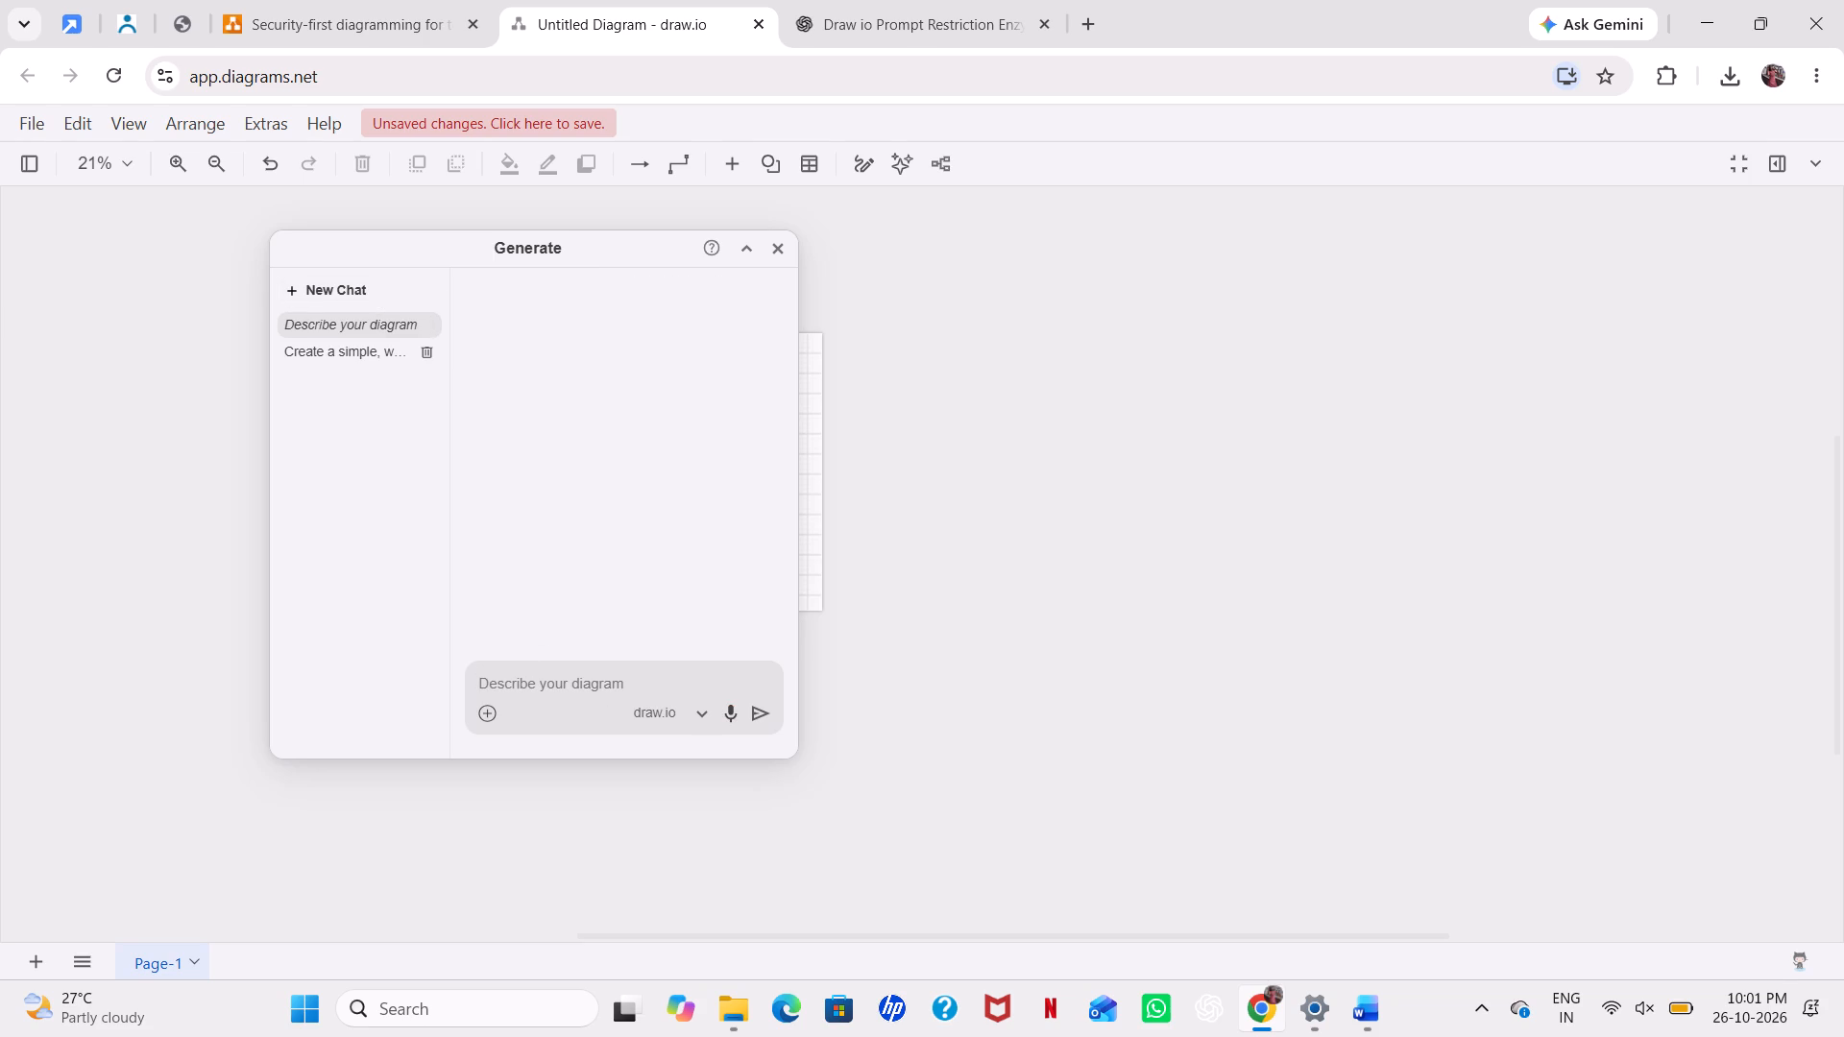
key(ctrl+v)
key(Return)
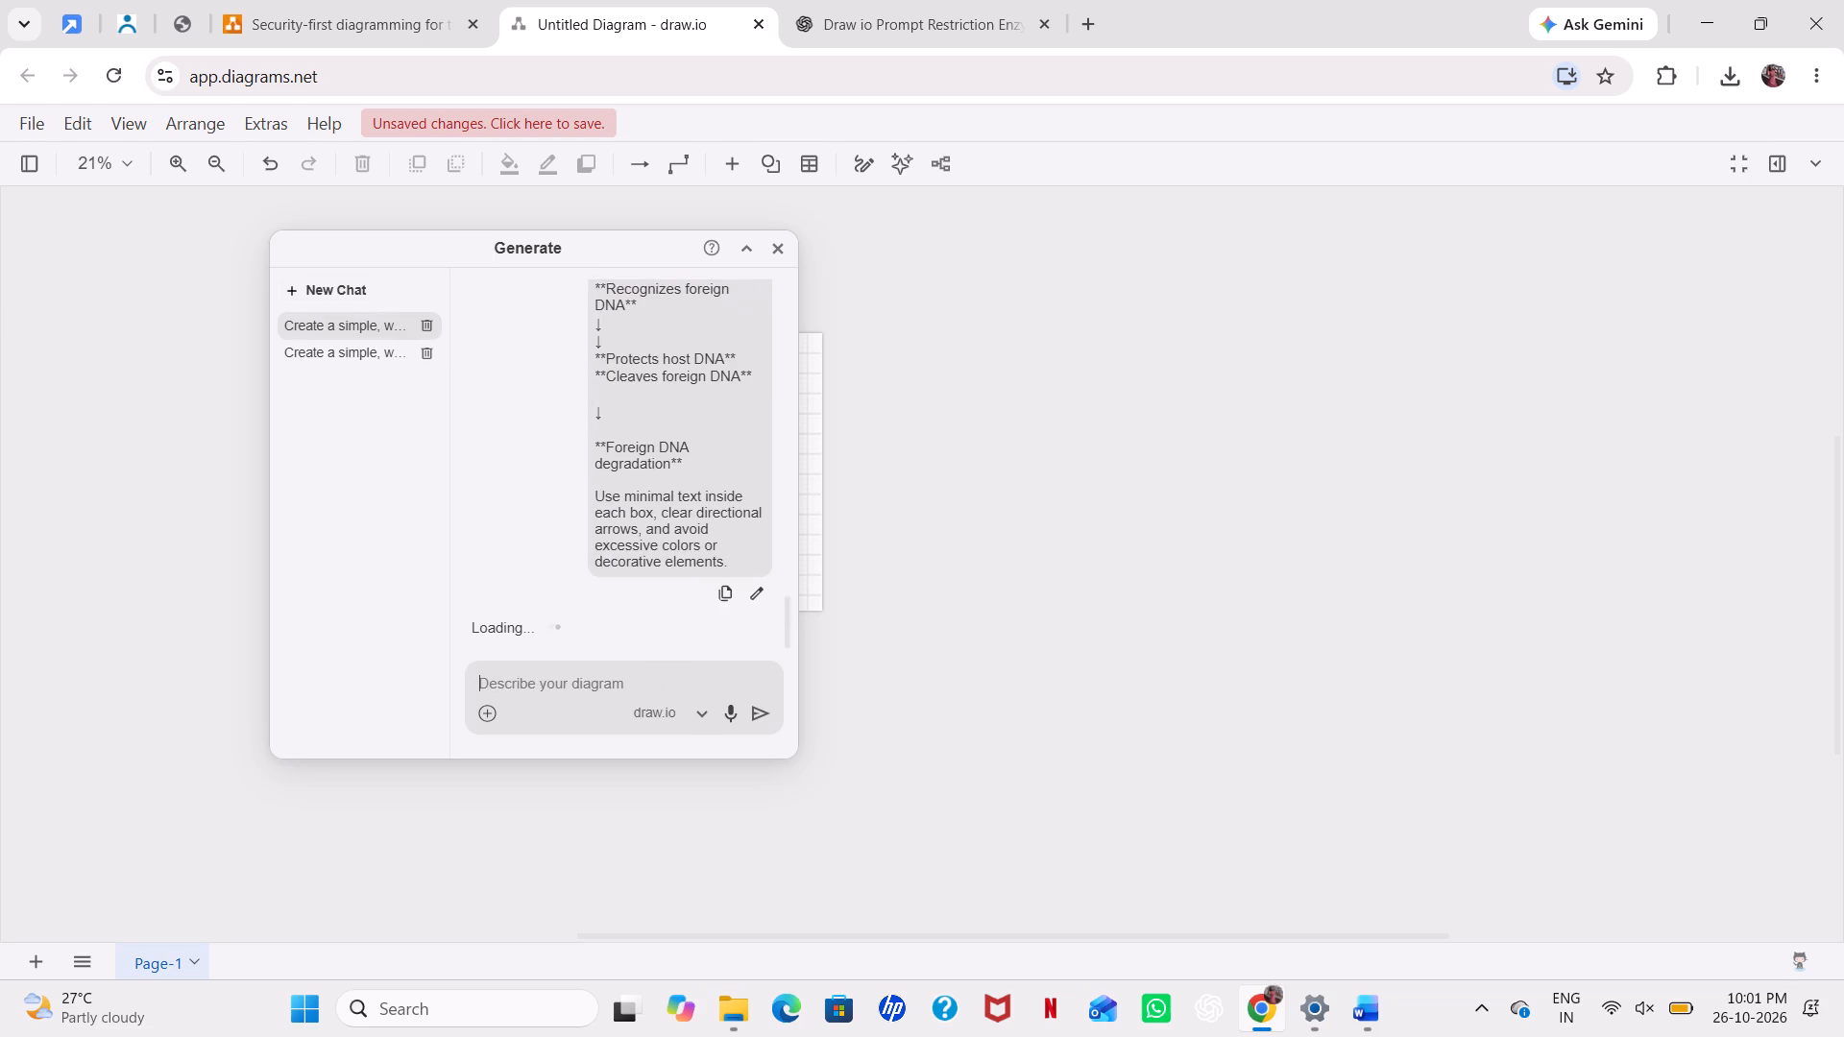
scroll(545, 600, down, 2)
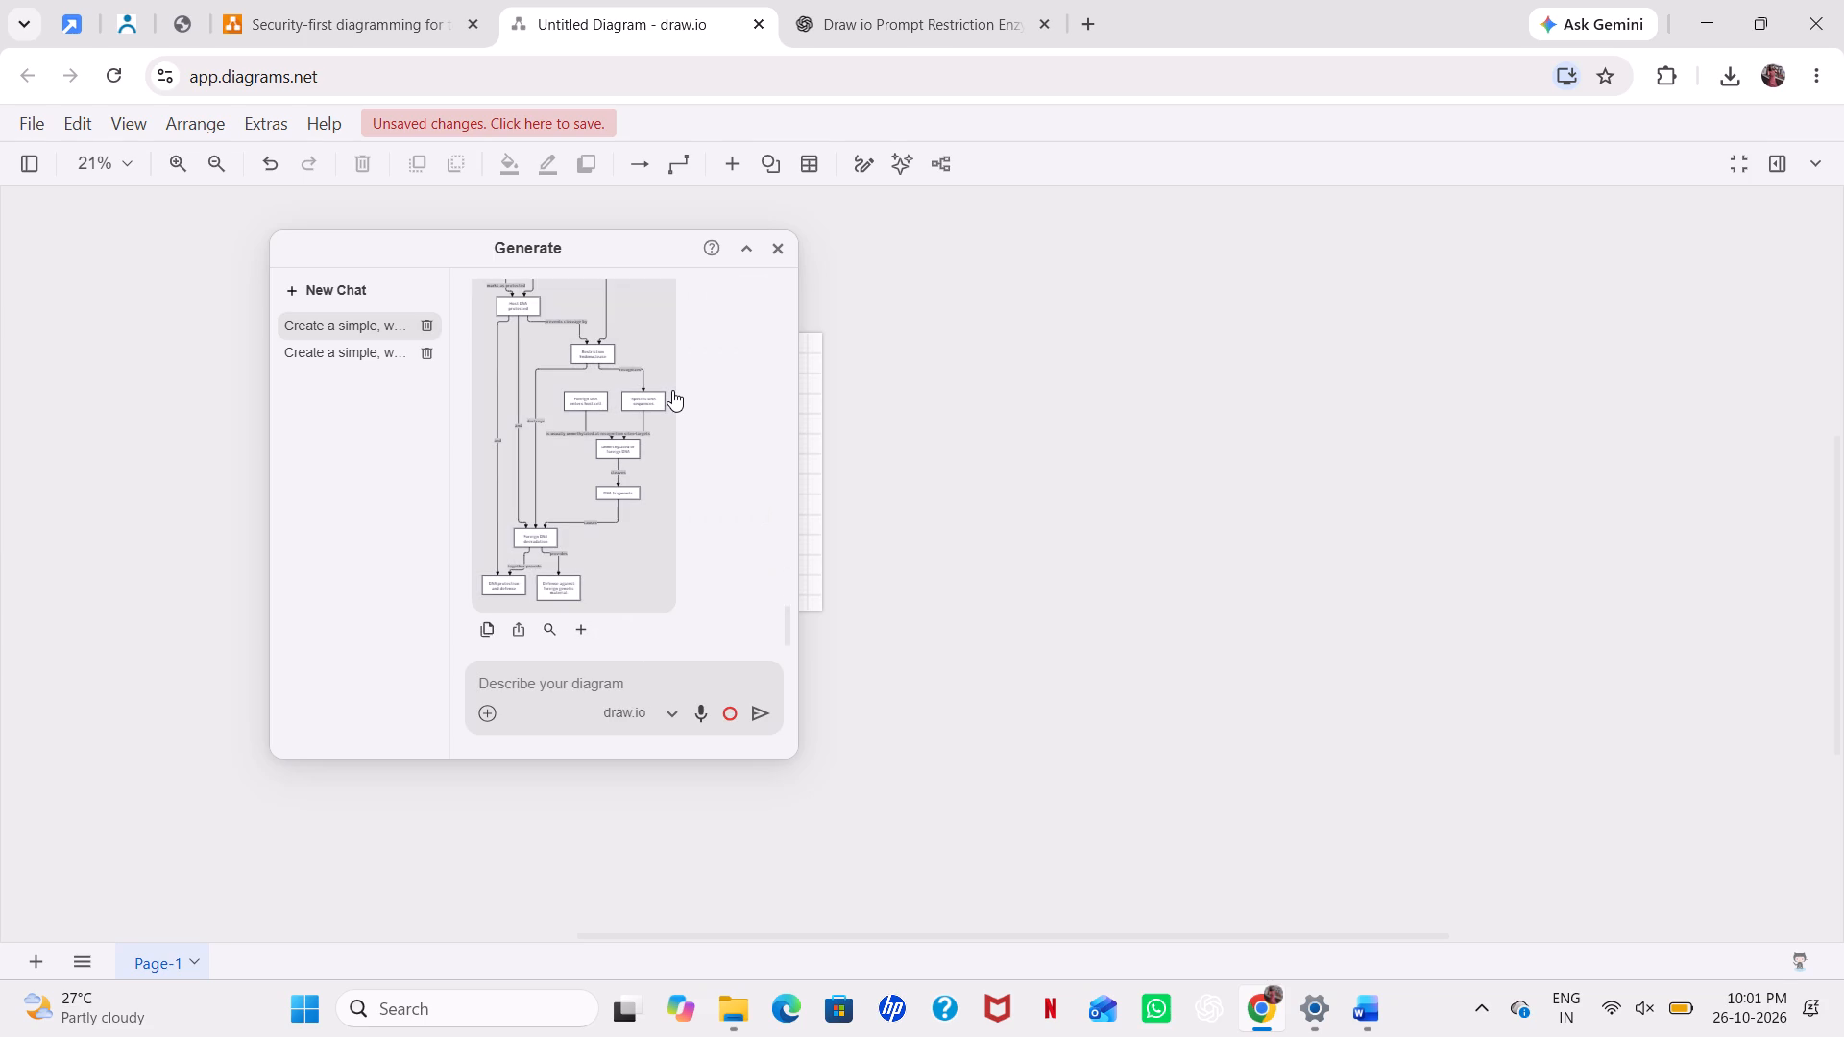
Insert the generated DNA Modification Systems concept map onto the page and close the Generate window.
click(672, 390)
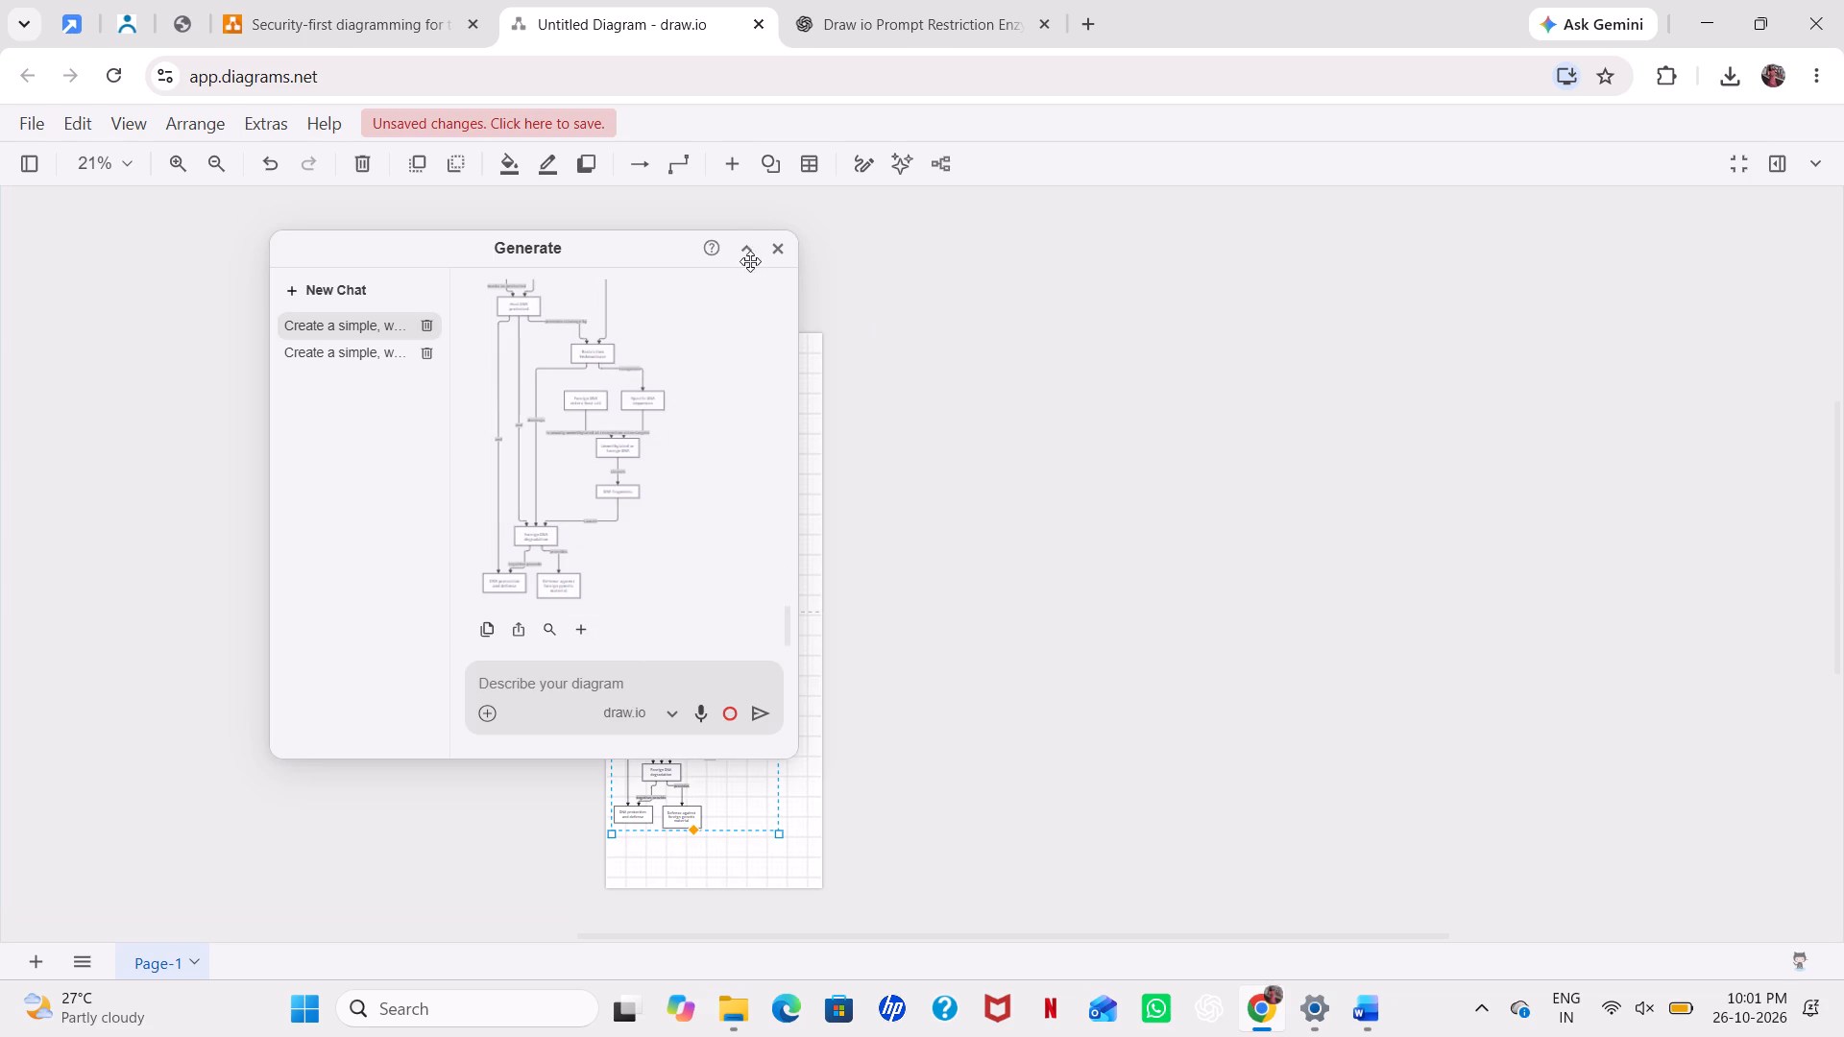
click(772, 251)
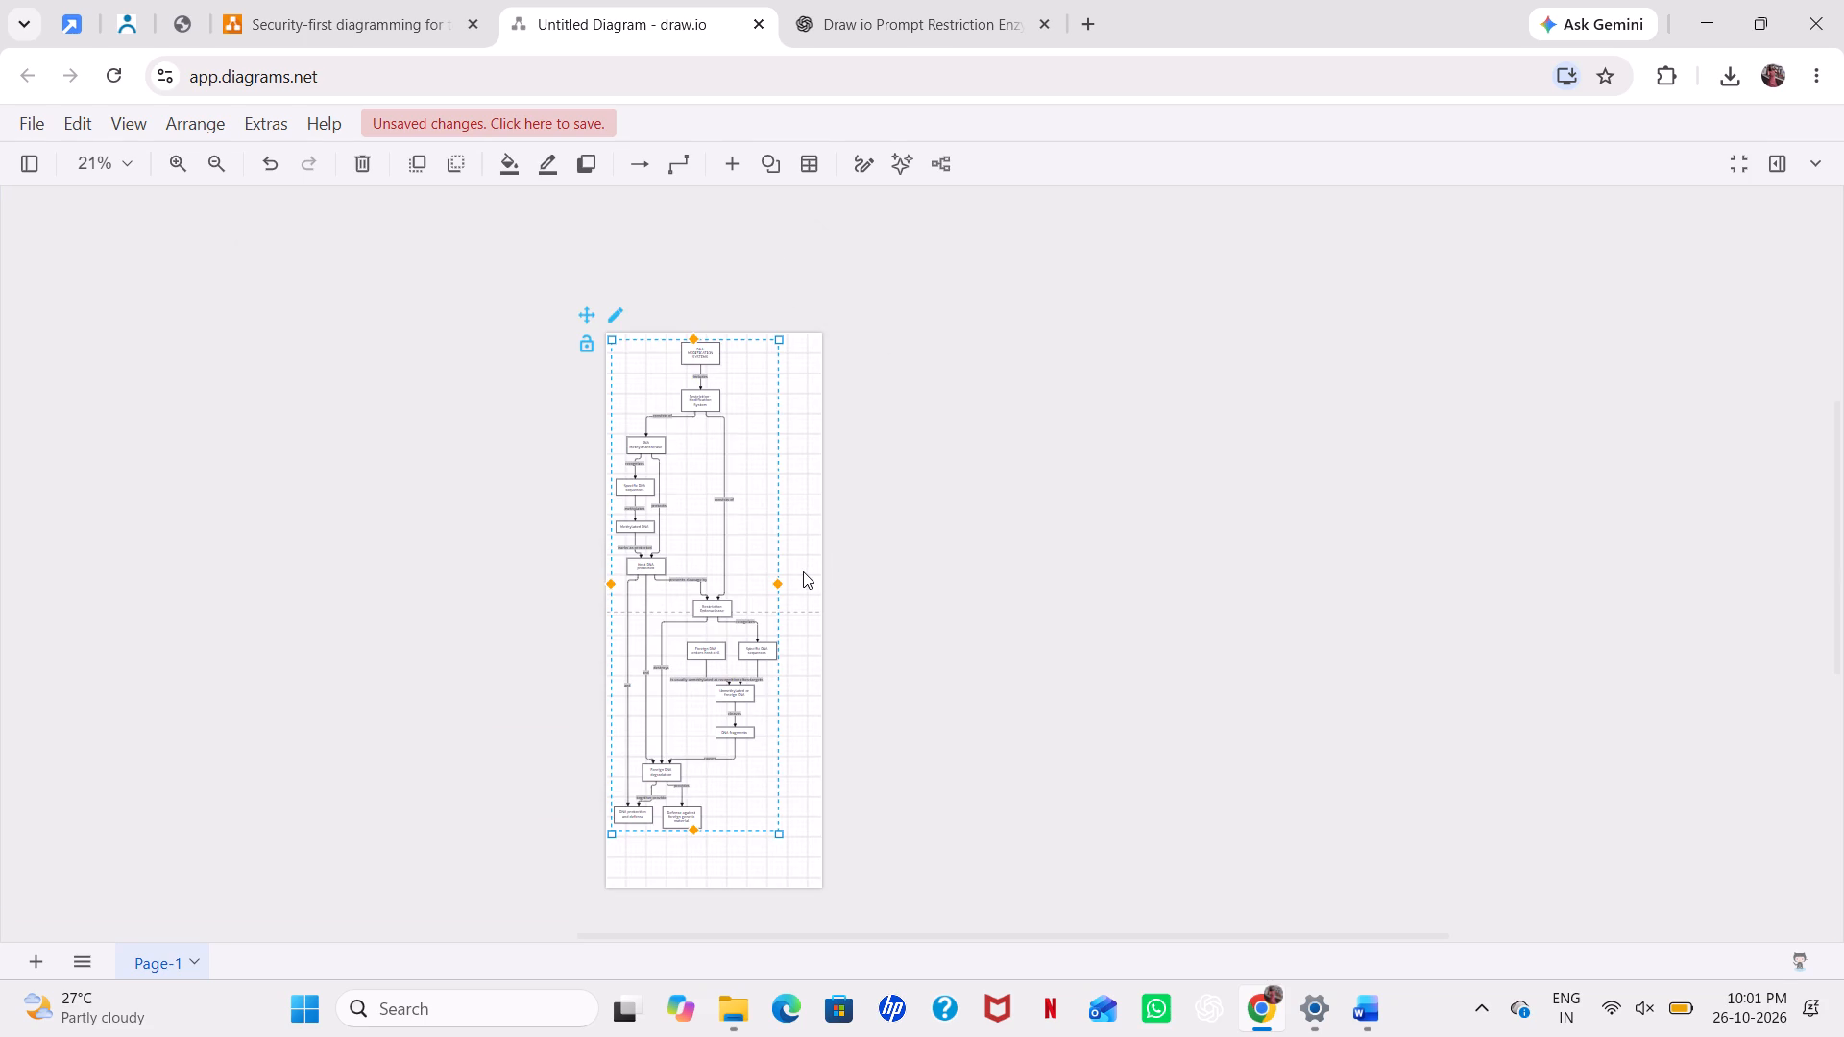
click(803, 571)
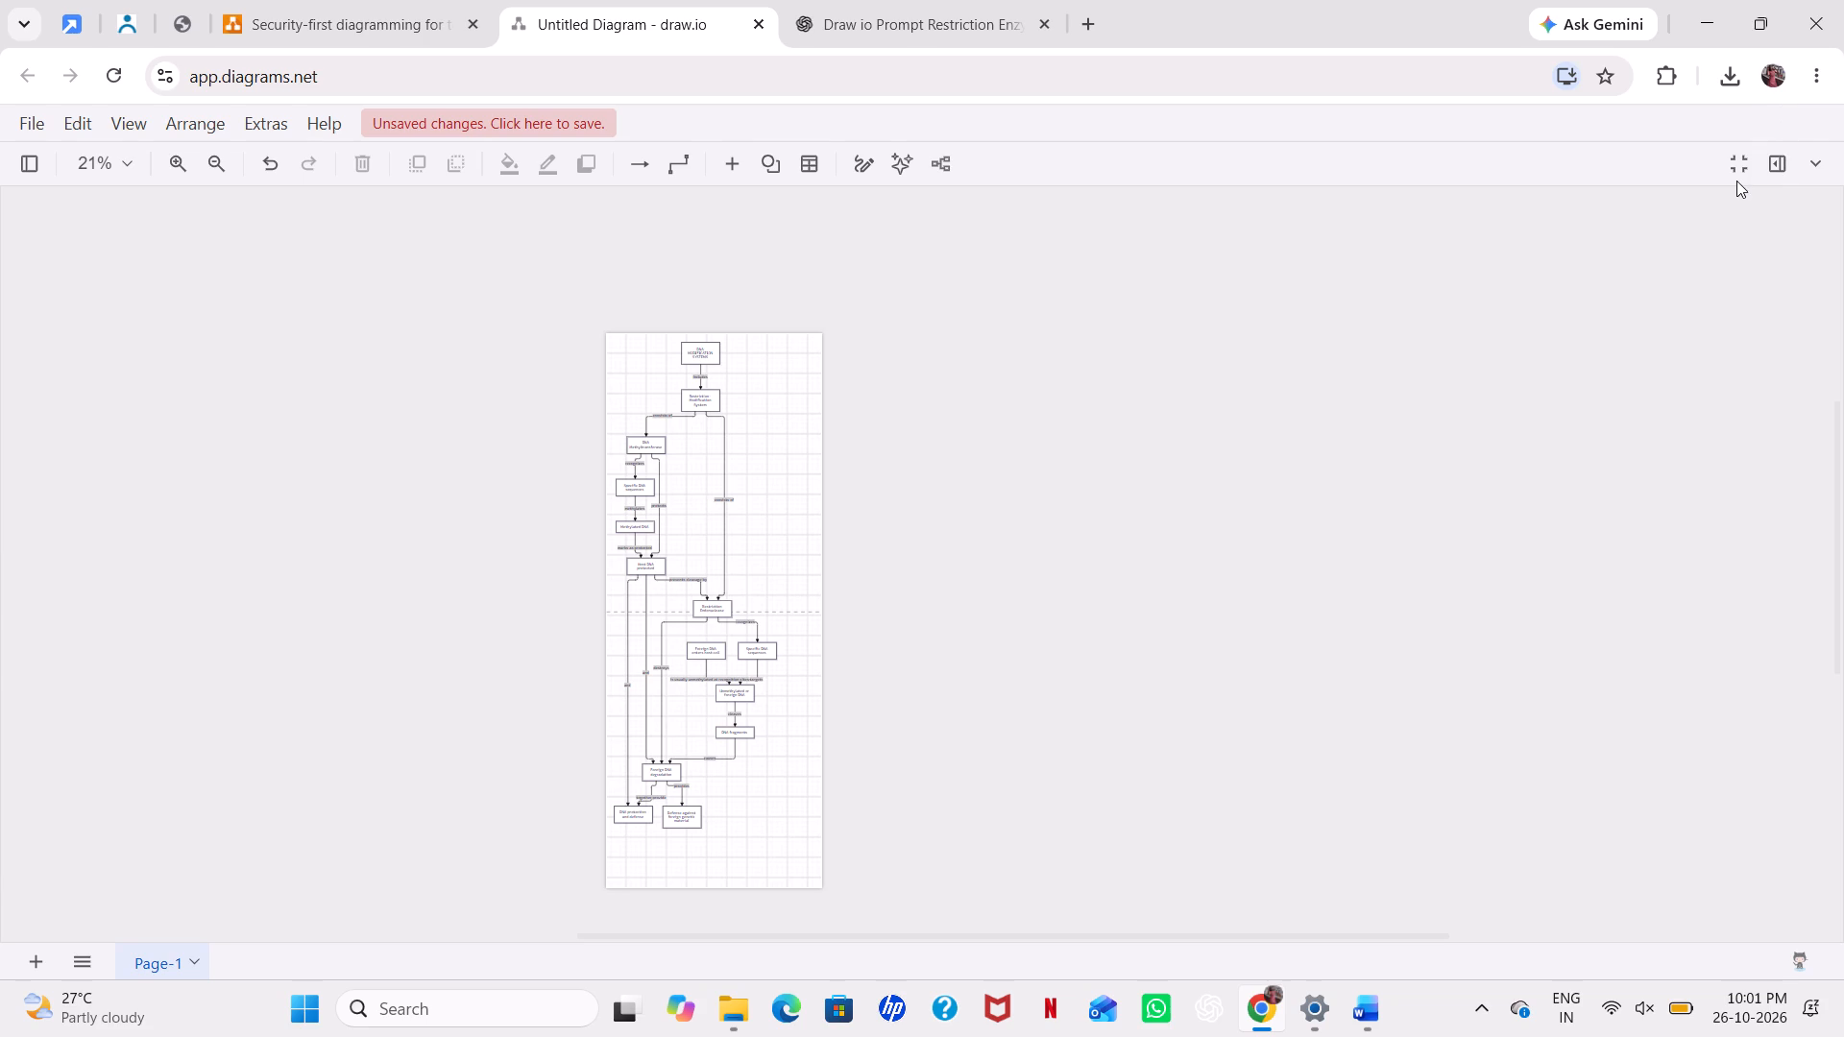
Widen the concept map's container to the right to more than twice its width, leaving empty space beside the boxes.
click(1736, 181)
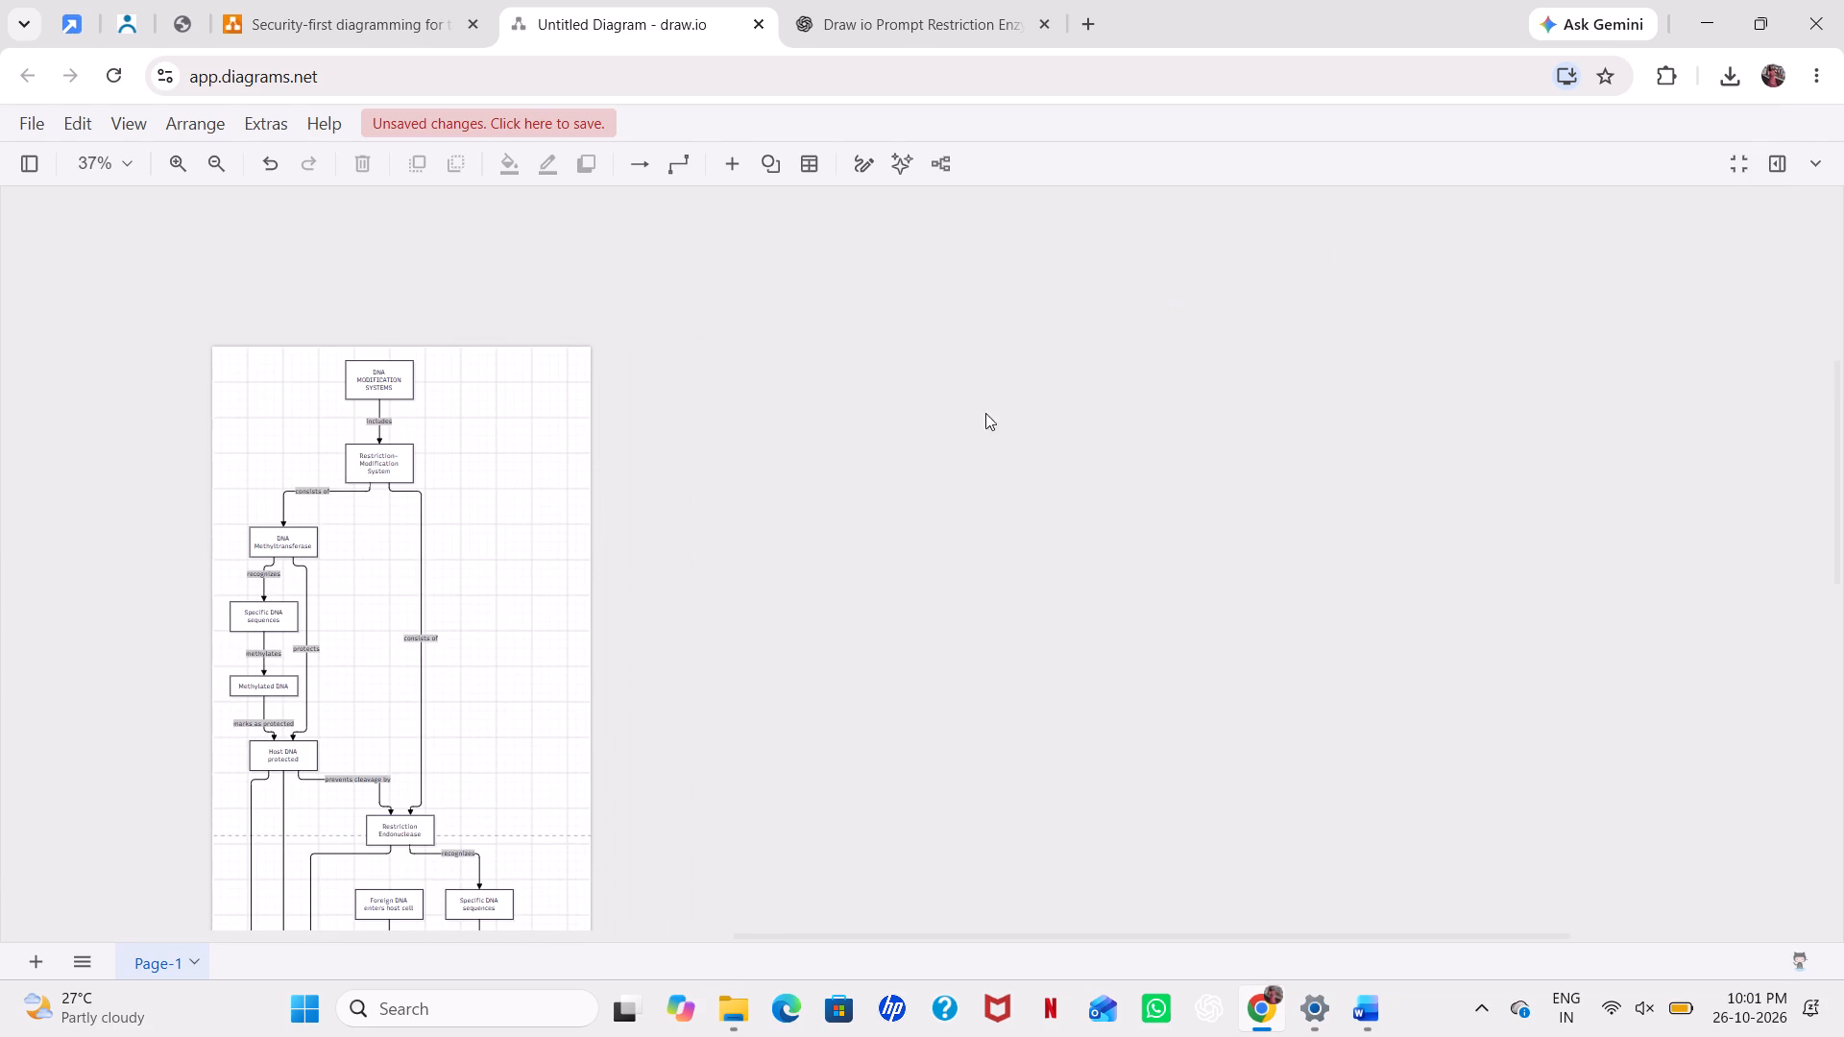
scroll(745, 518, down, 1)
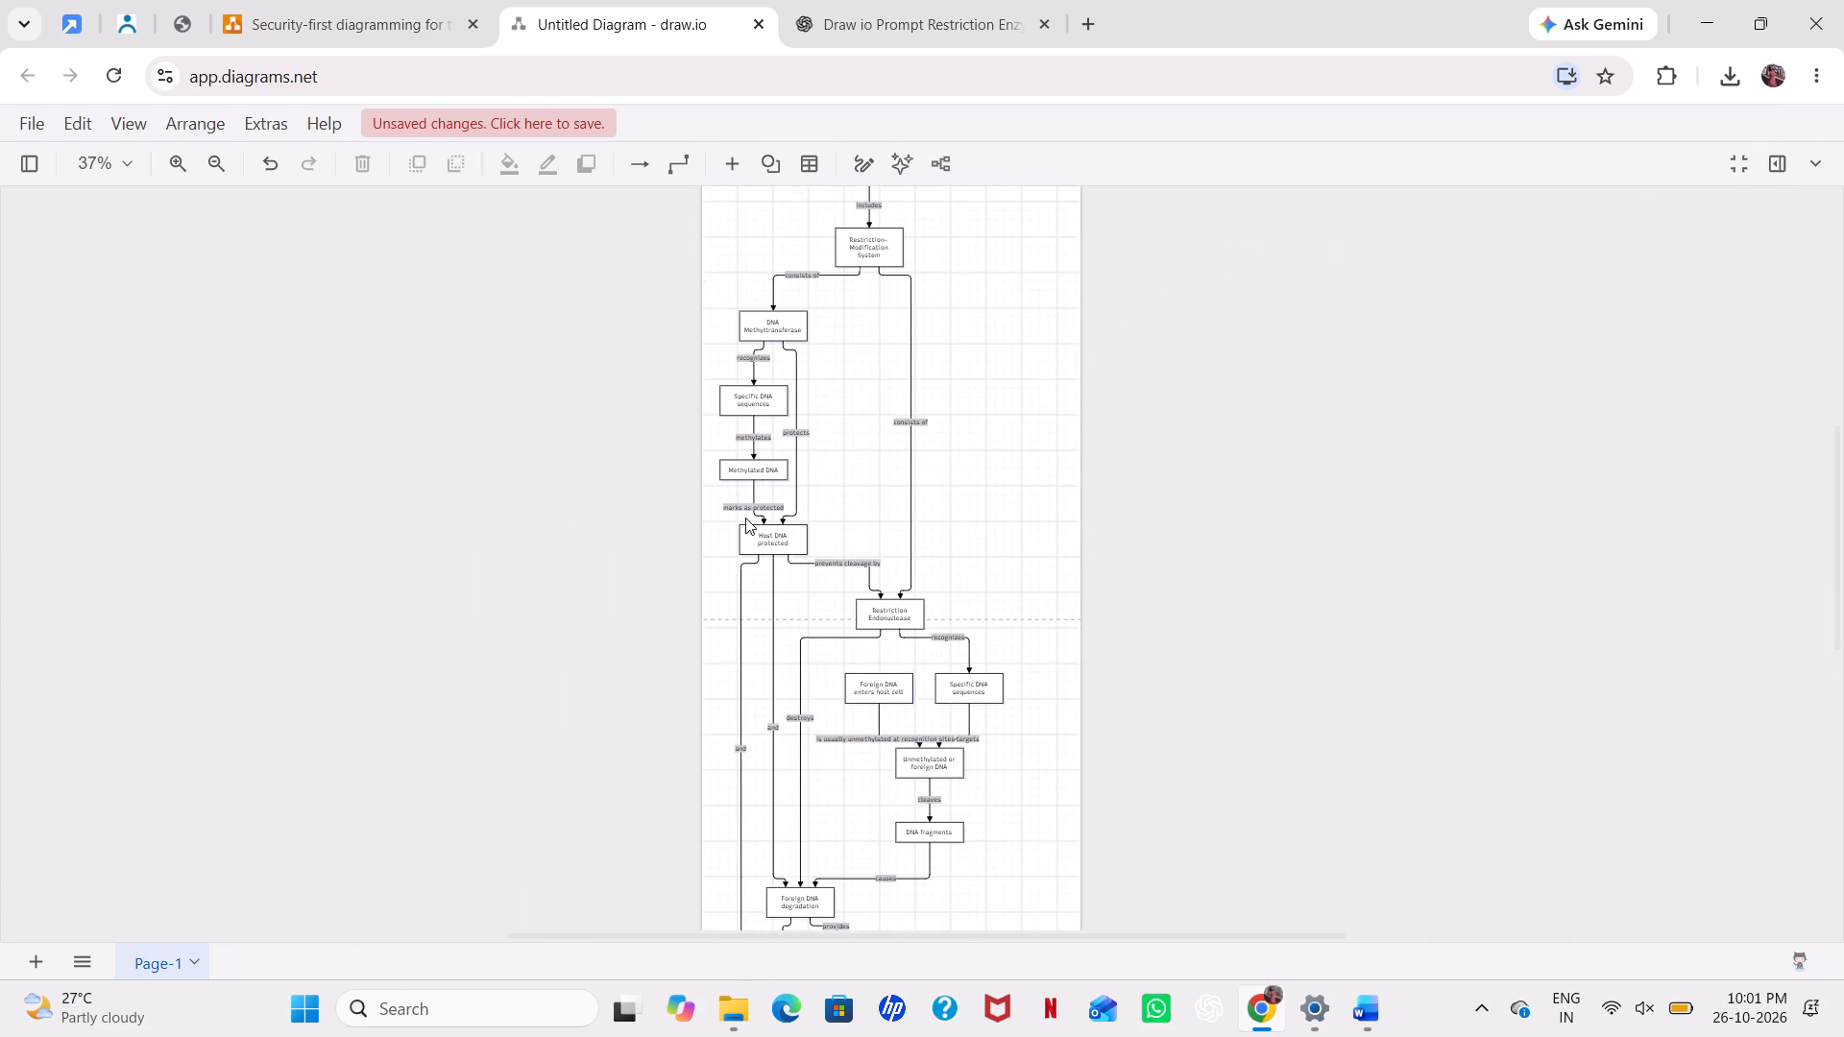
scroll(745, 518, down, 1)
click(1001, 540)
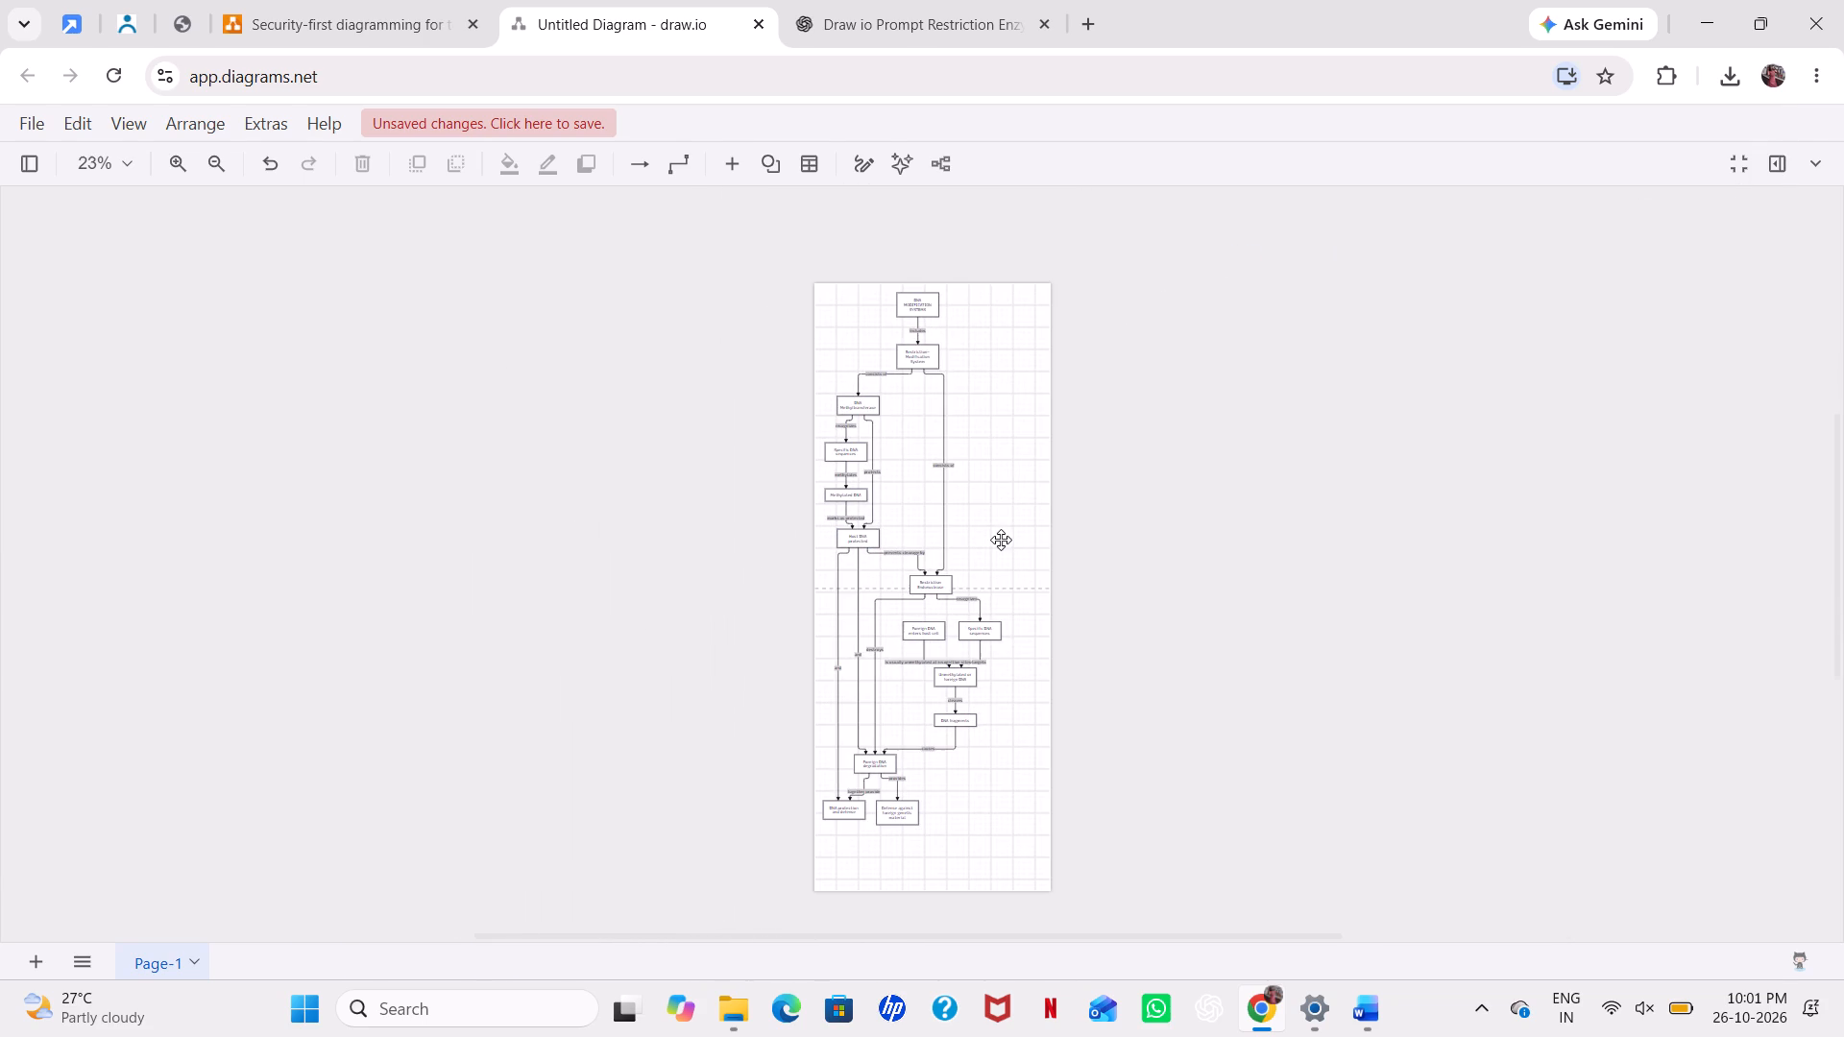
click(934, 541)
click(1006, 515)
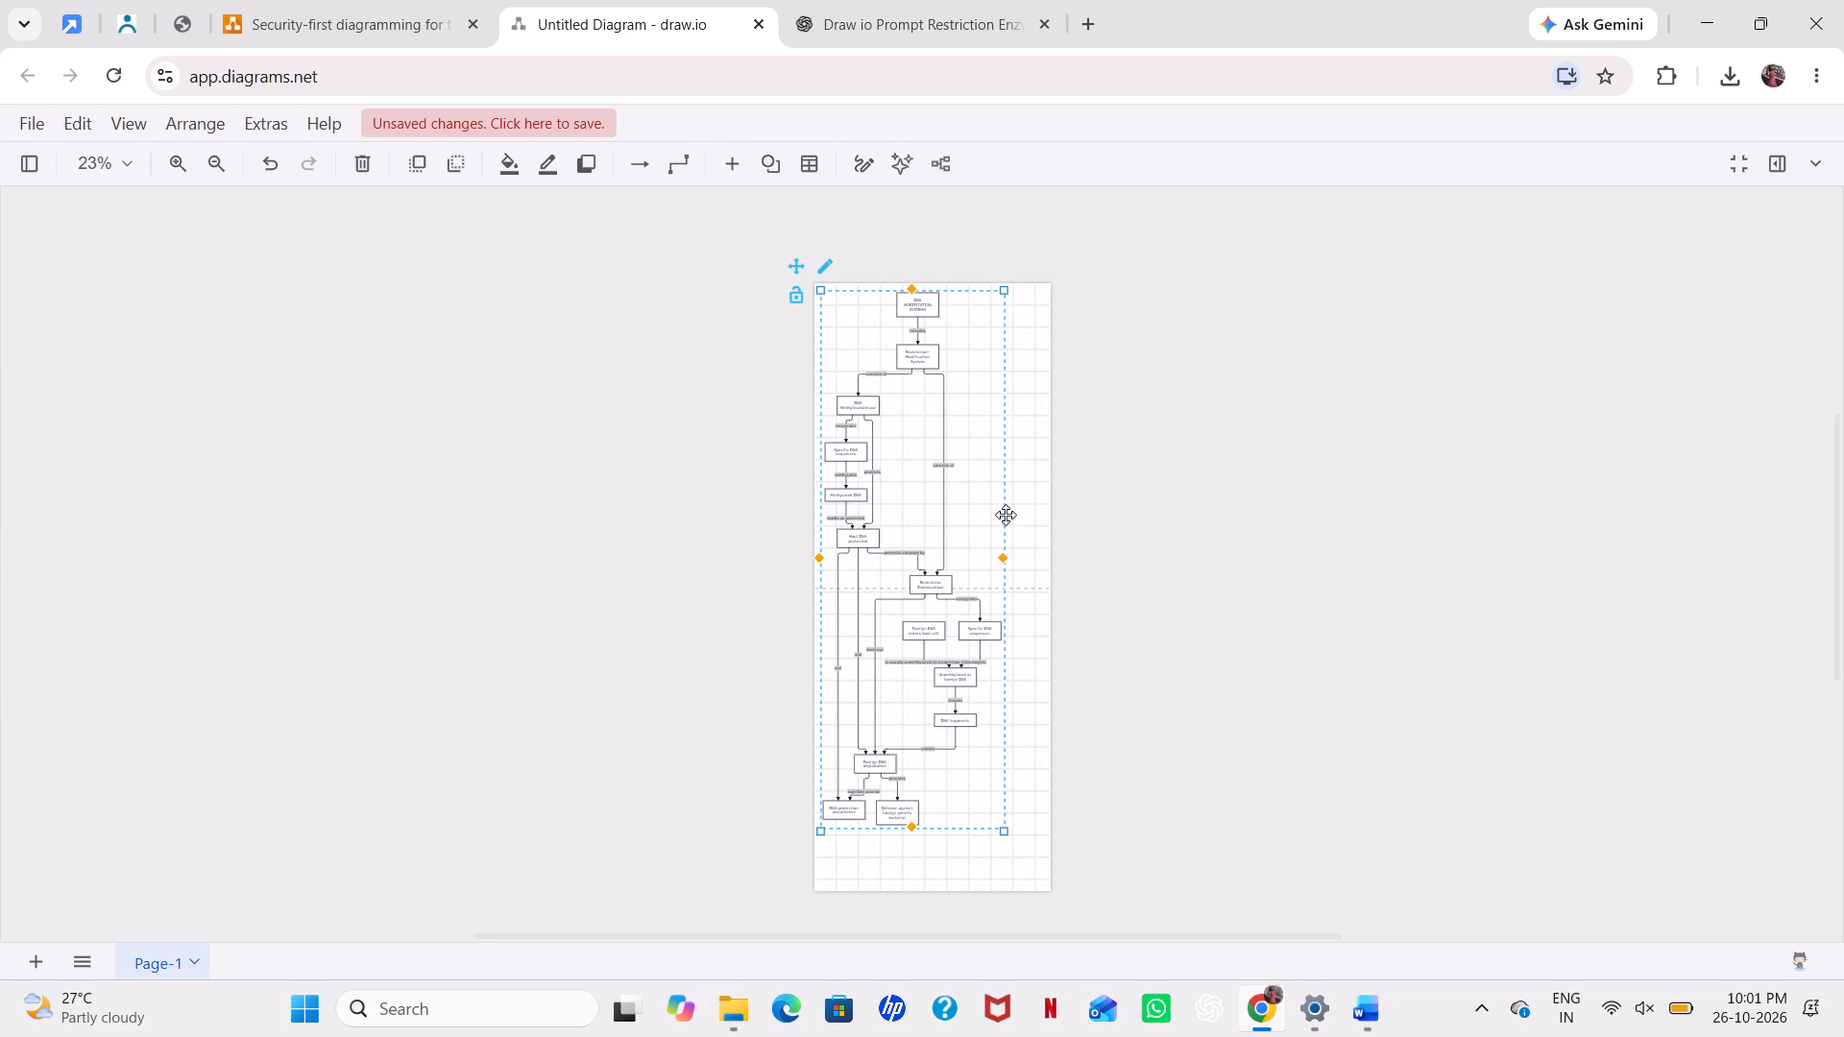
drag(1005, 558, 1029, 558)
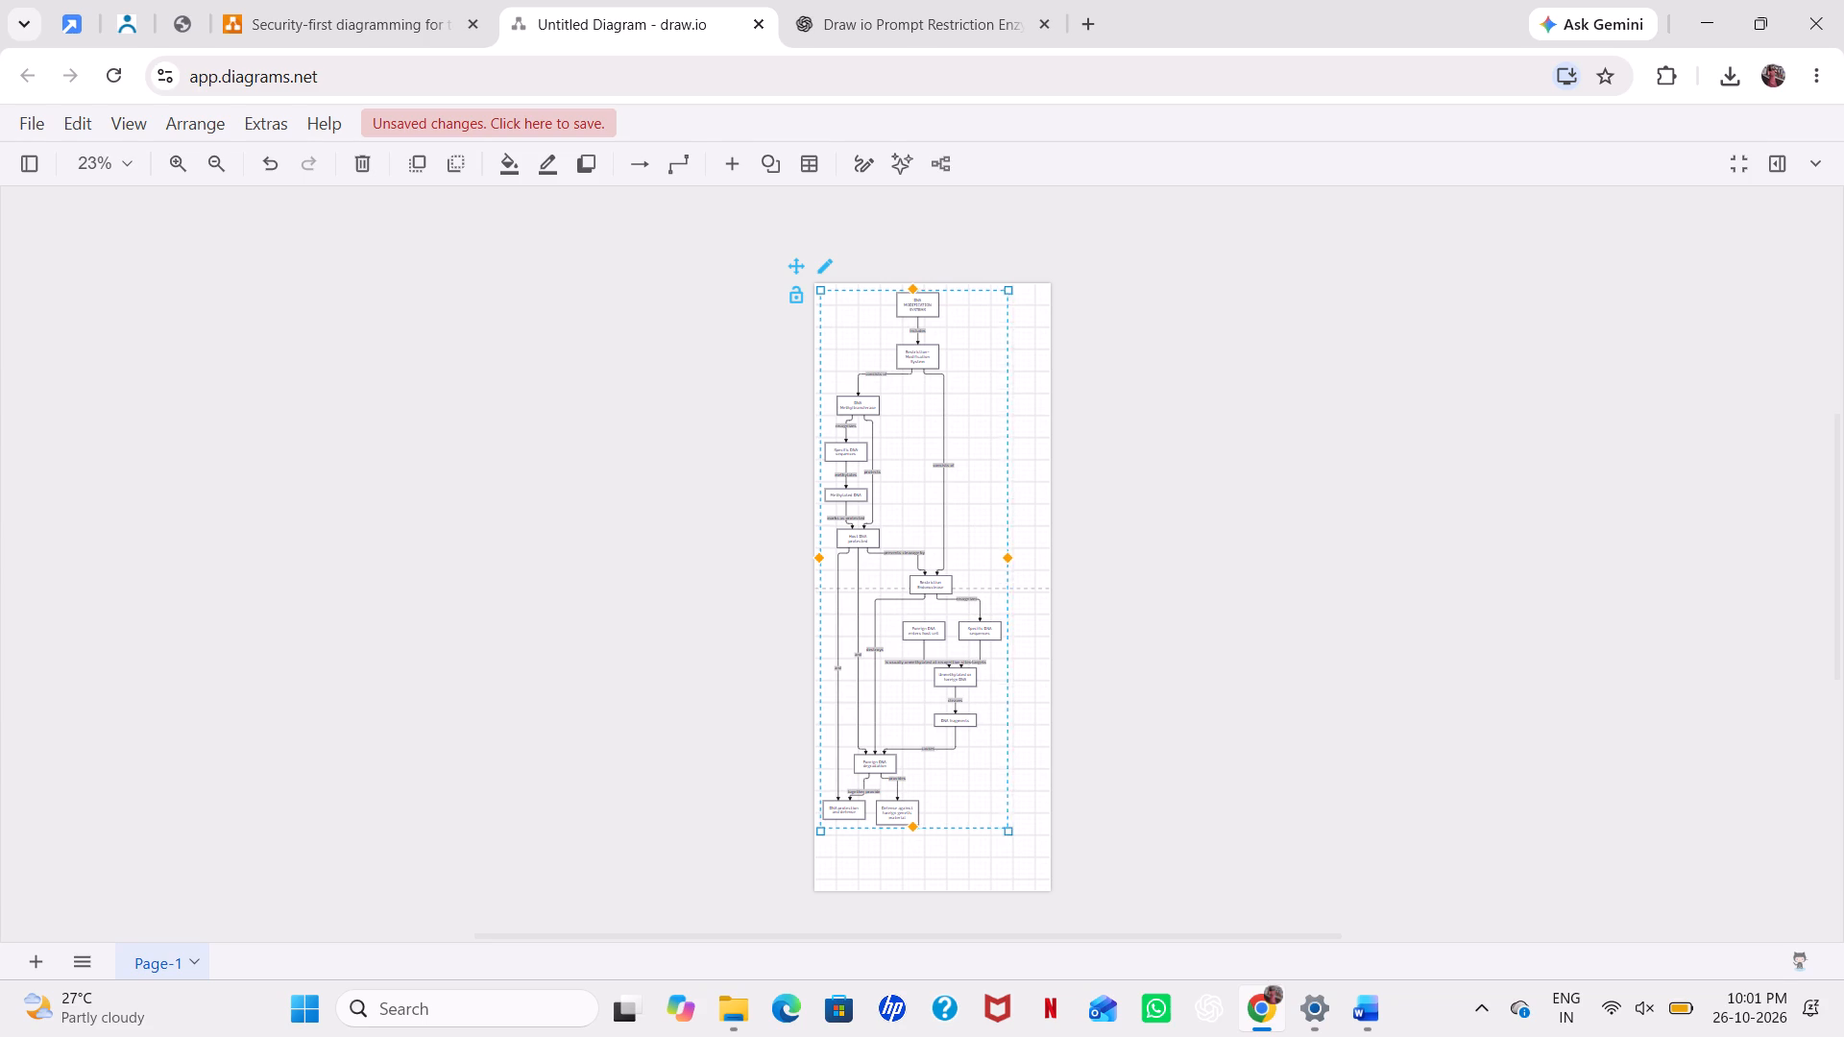
drag(1029, 558, 1262, 531)
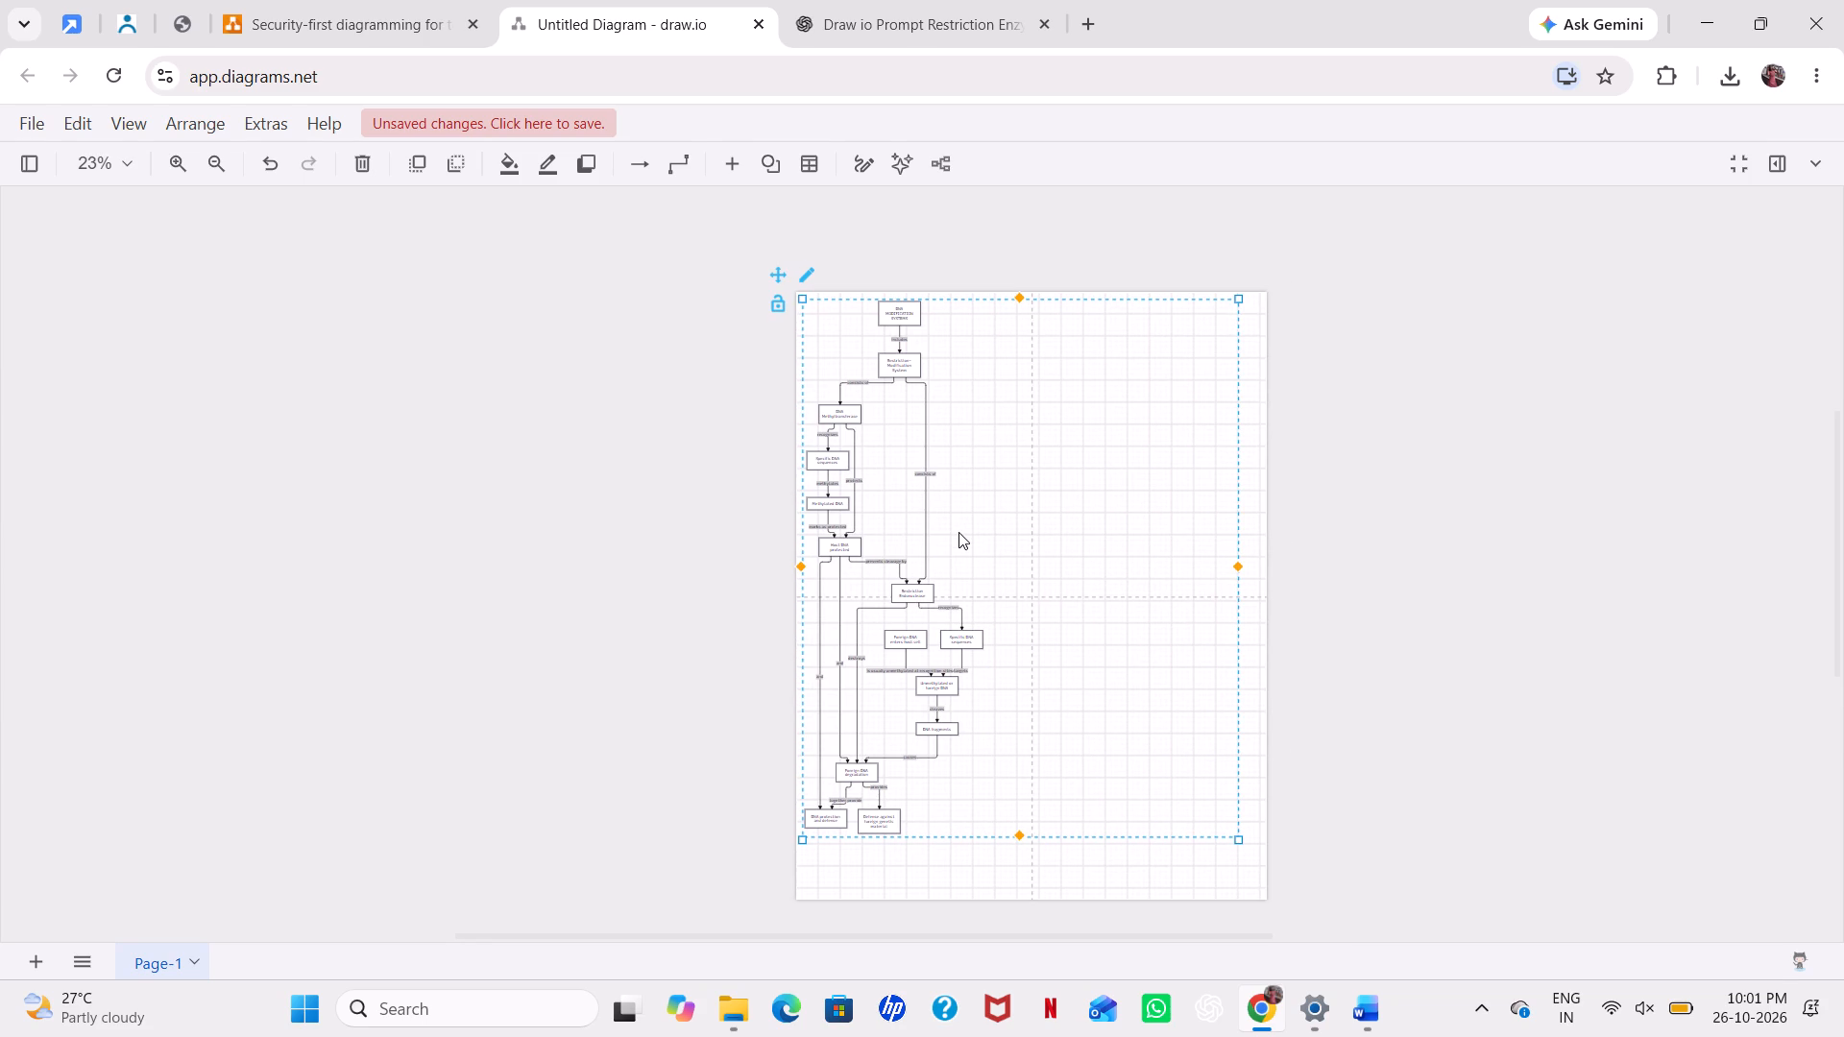
Shift the whole concept map container further right on the page.
scroll(958, 532, up, 1)
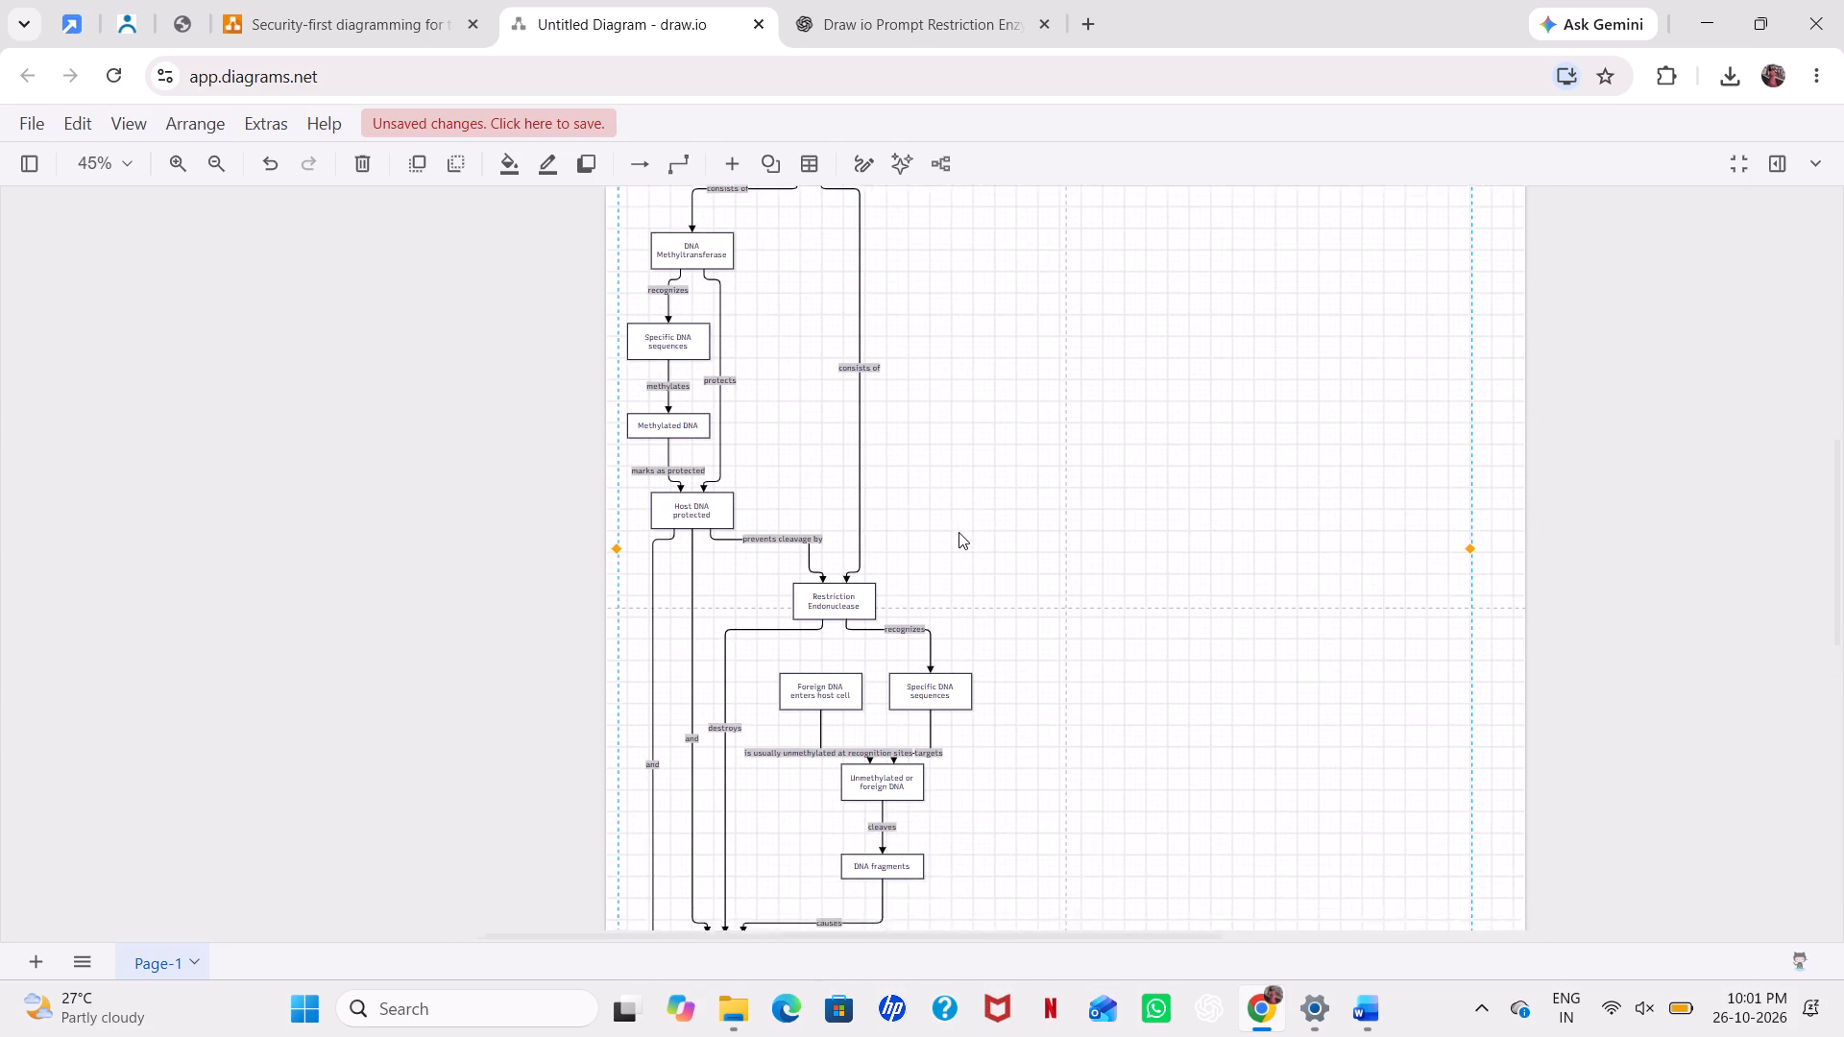
scroll(958, 532, up, 1)
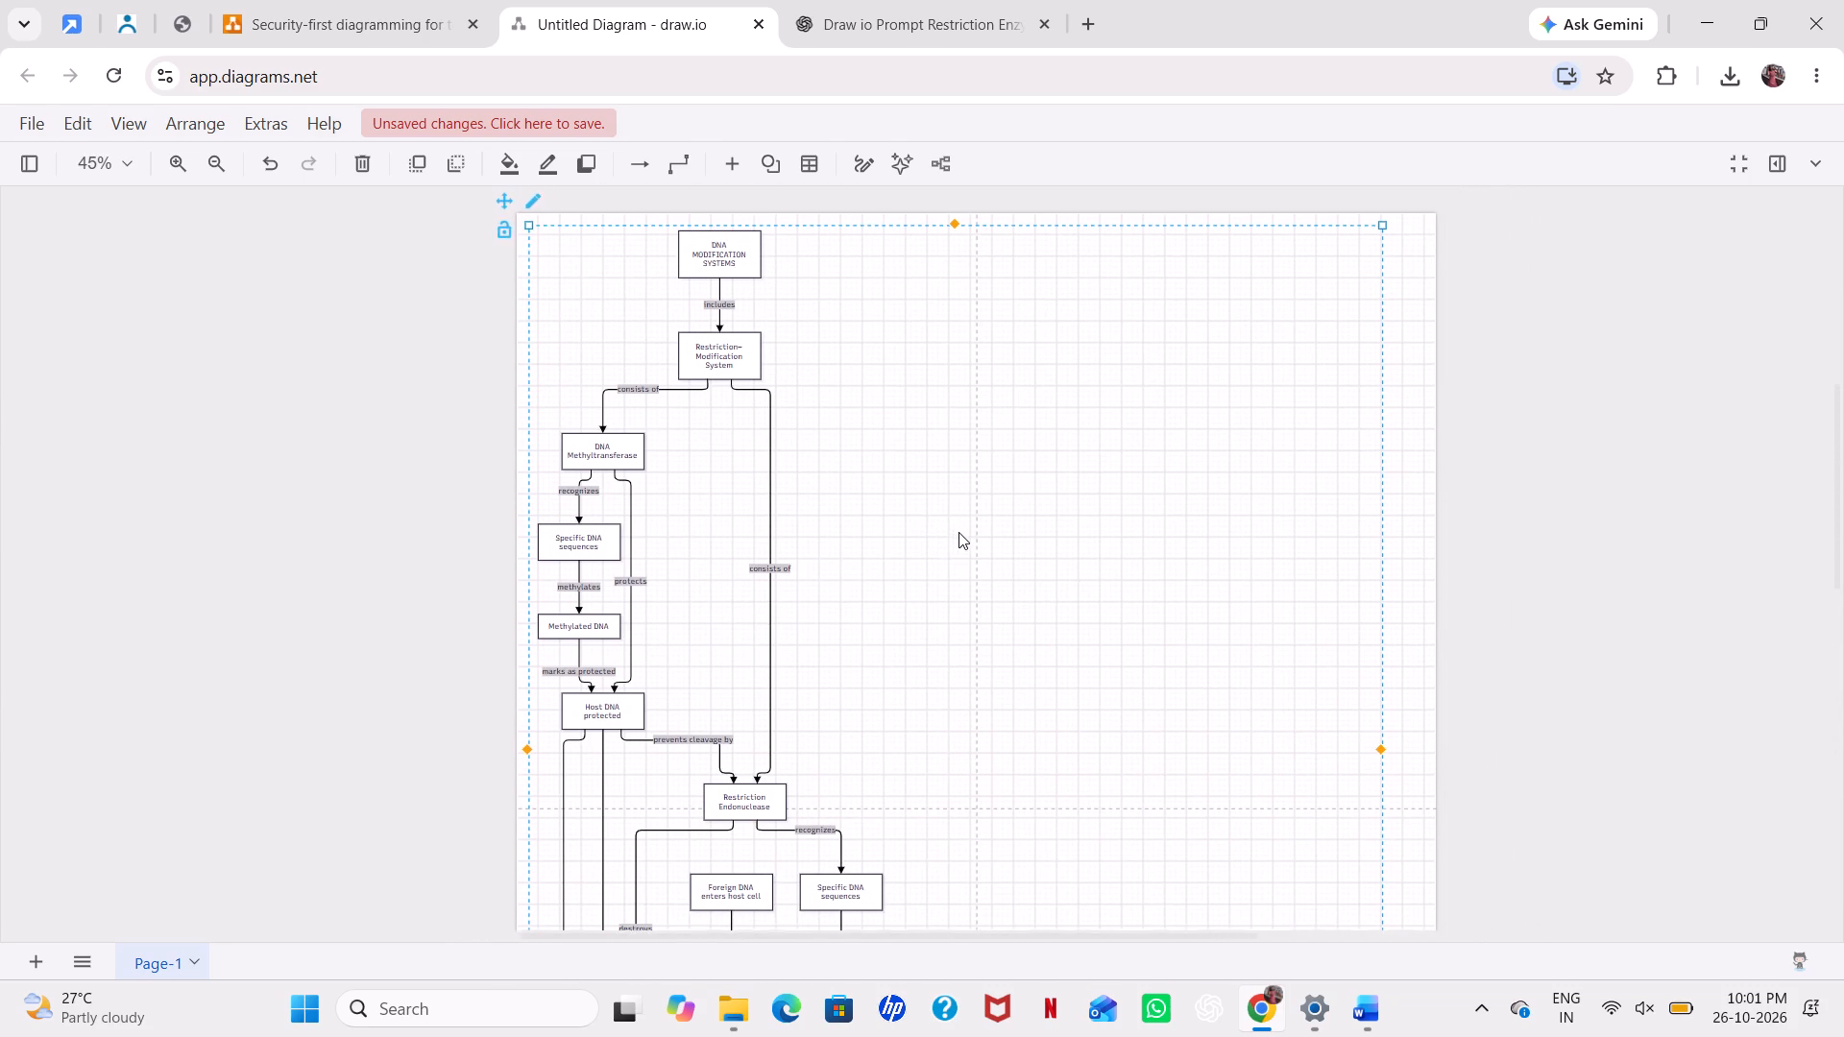
scroll(958, 532, up, 1)
drag(716, 252, 971, 249)
Move the DNA MODIFICATION SYSTEMS box right along the container's top edge, toward its middle.
scroll(1118, 283, left, 1)
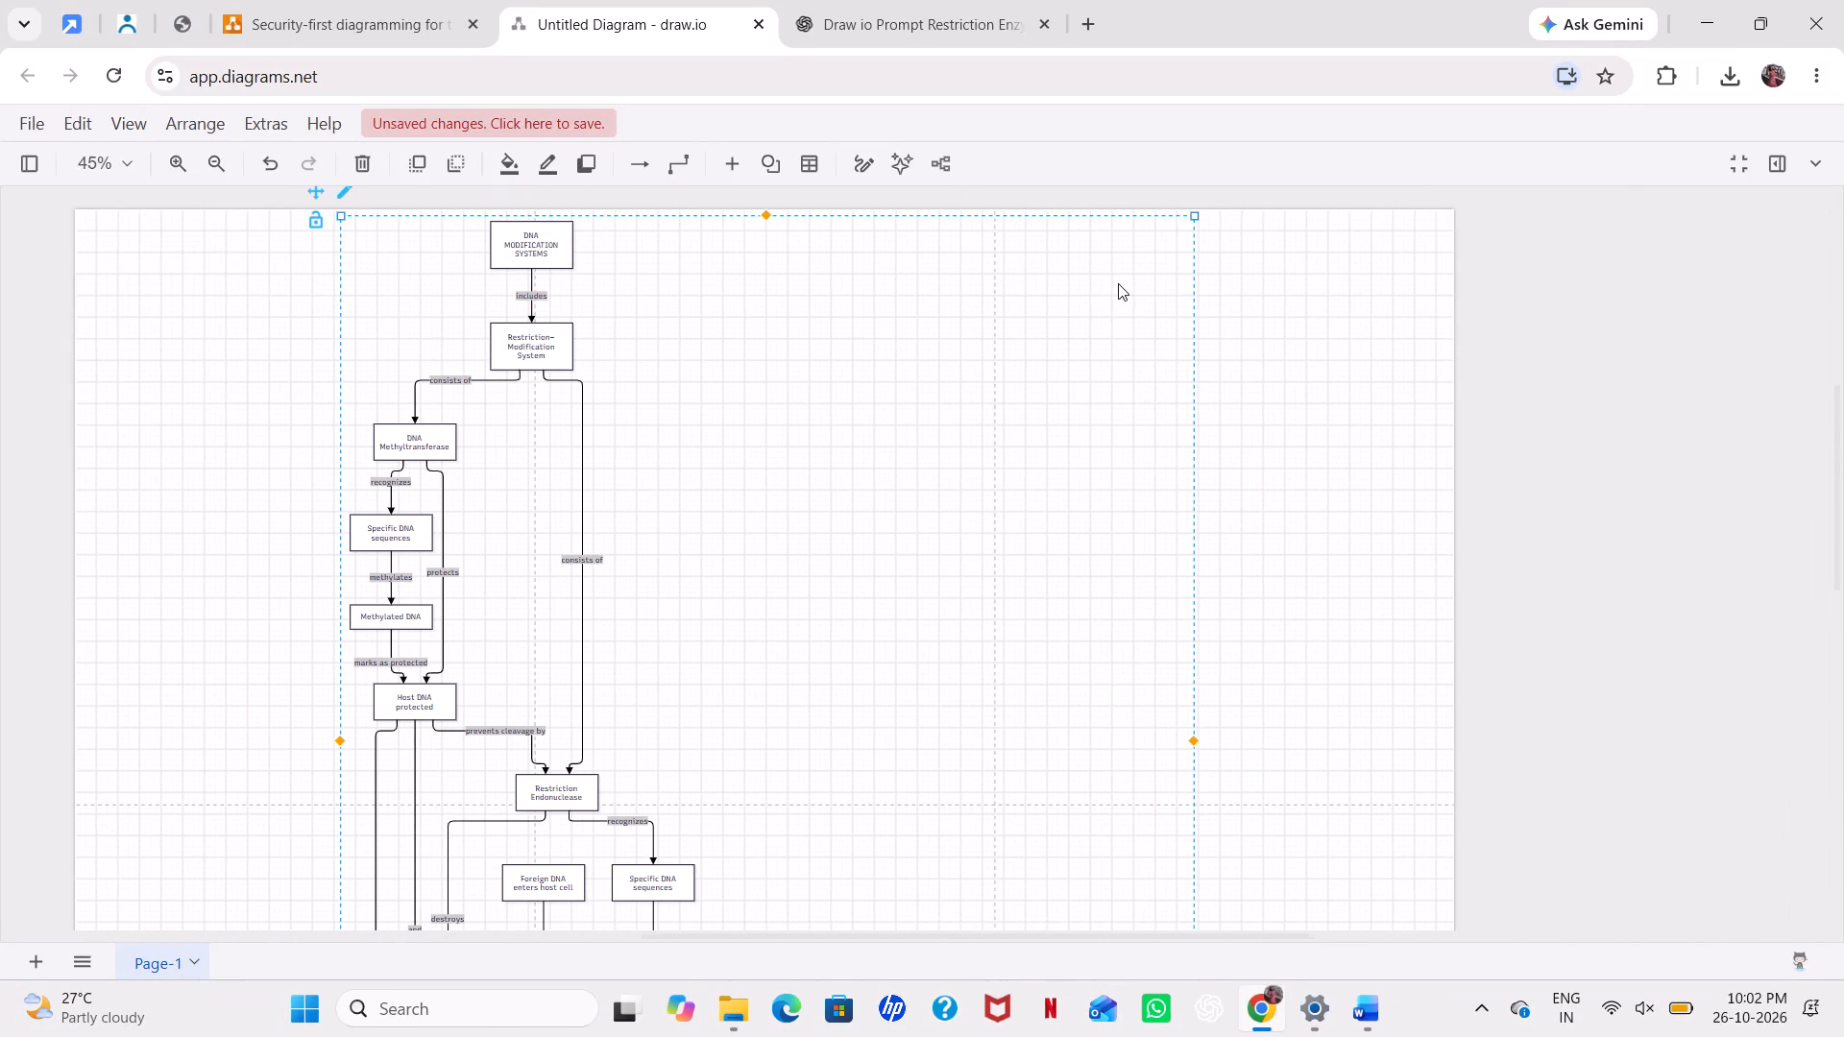
scroll(1118, 283, left, 1)
click(561, 246)
drag(561, 246, 759, 243)
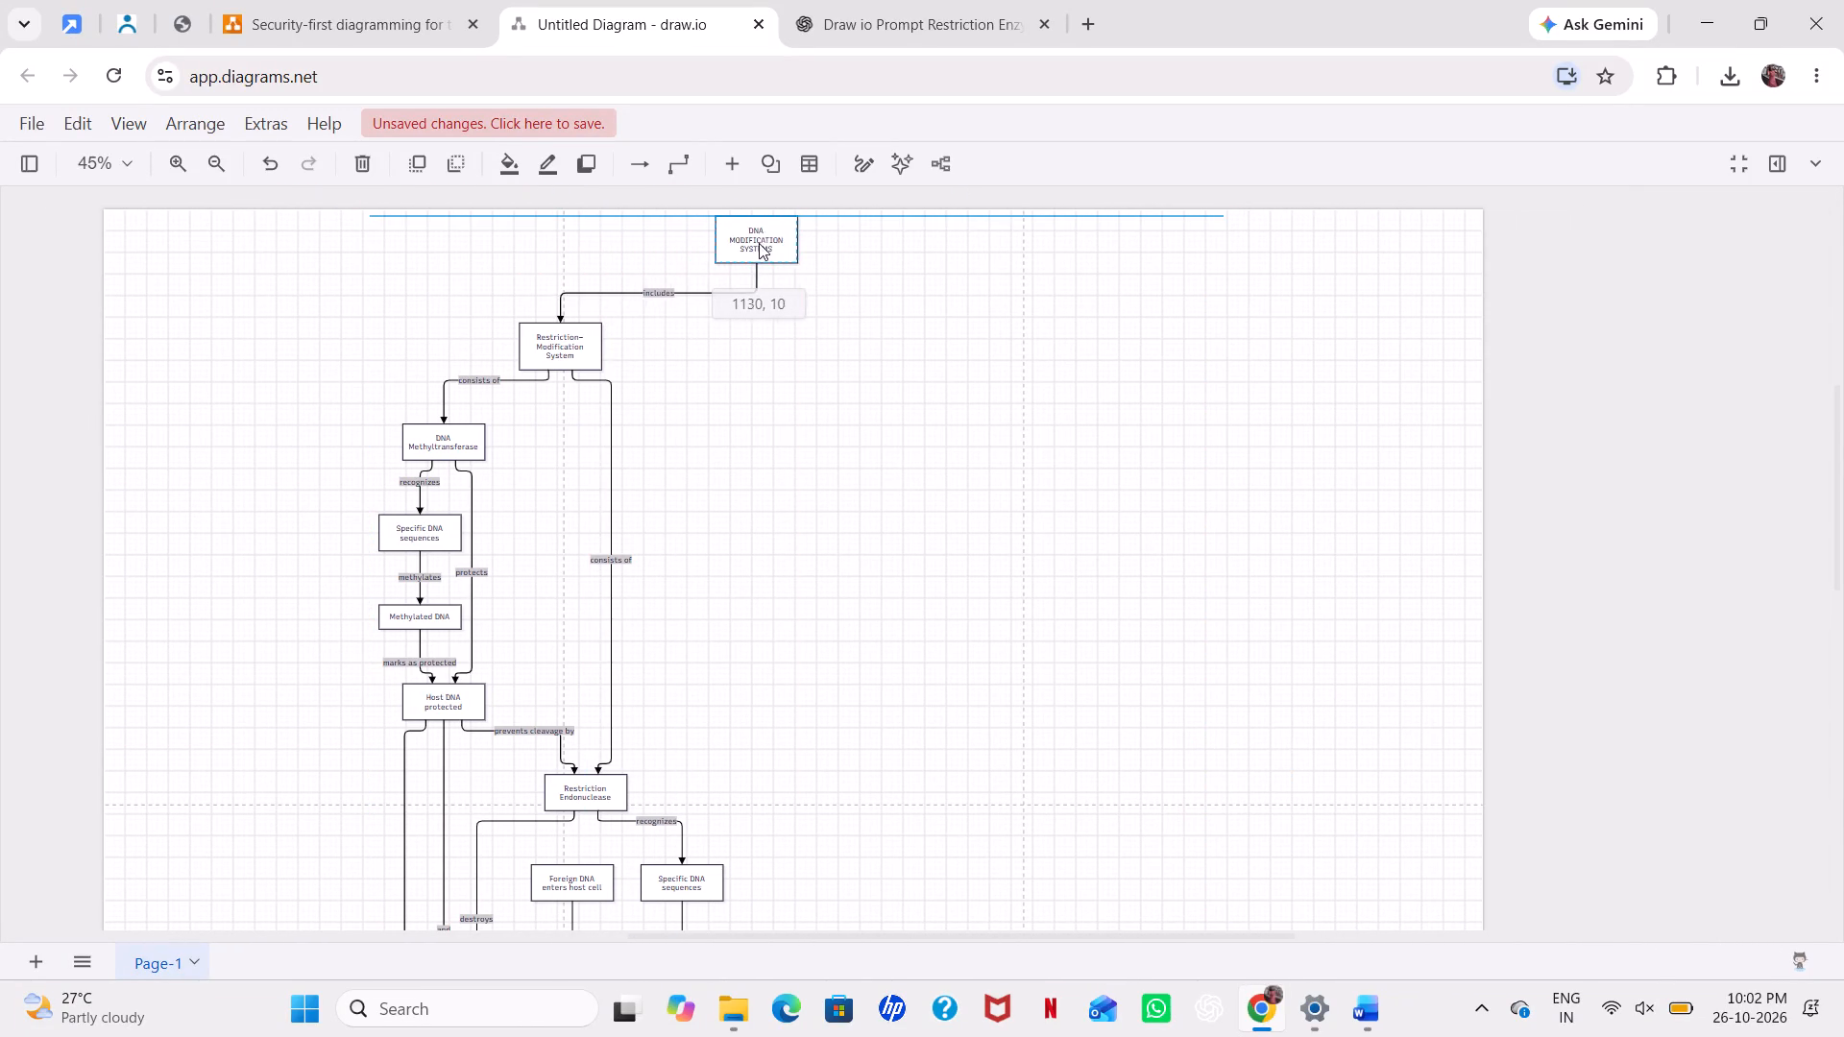
drag(759, 243, 798, 243)
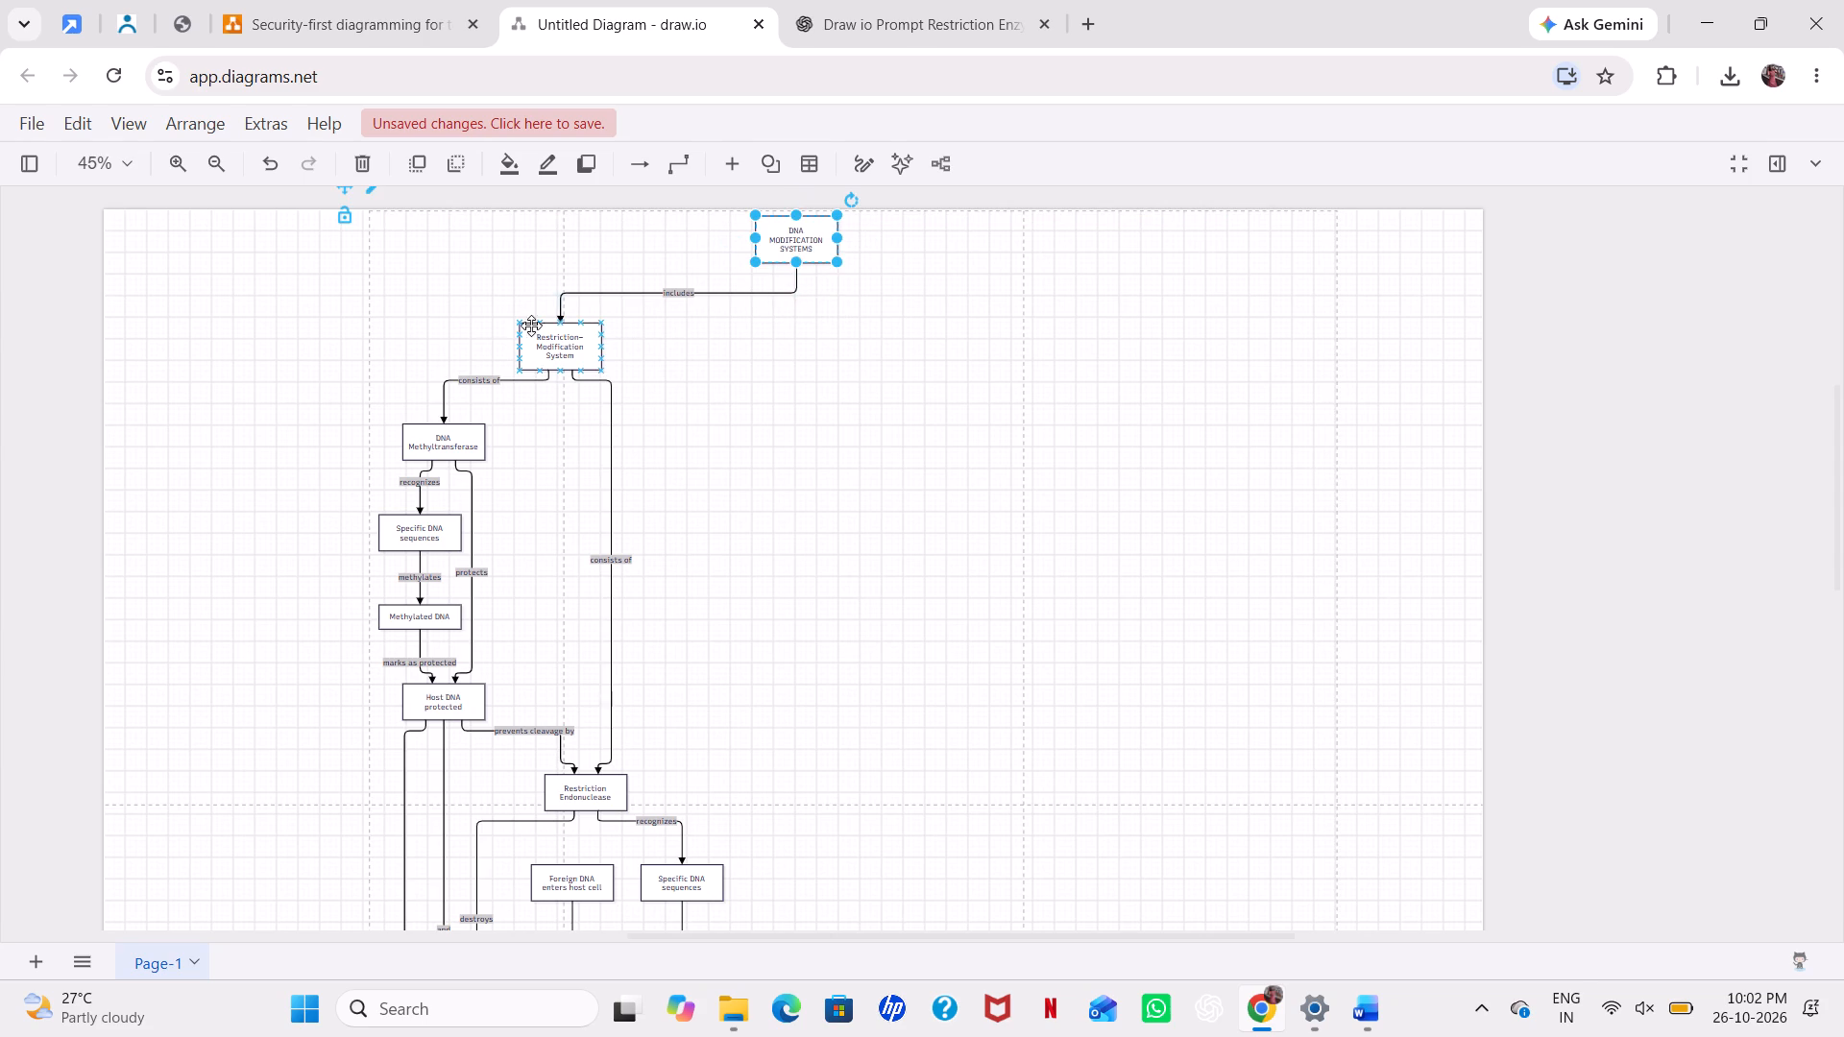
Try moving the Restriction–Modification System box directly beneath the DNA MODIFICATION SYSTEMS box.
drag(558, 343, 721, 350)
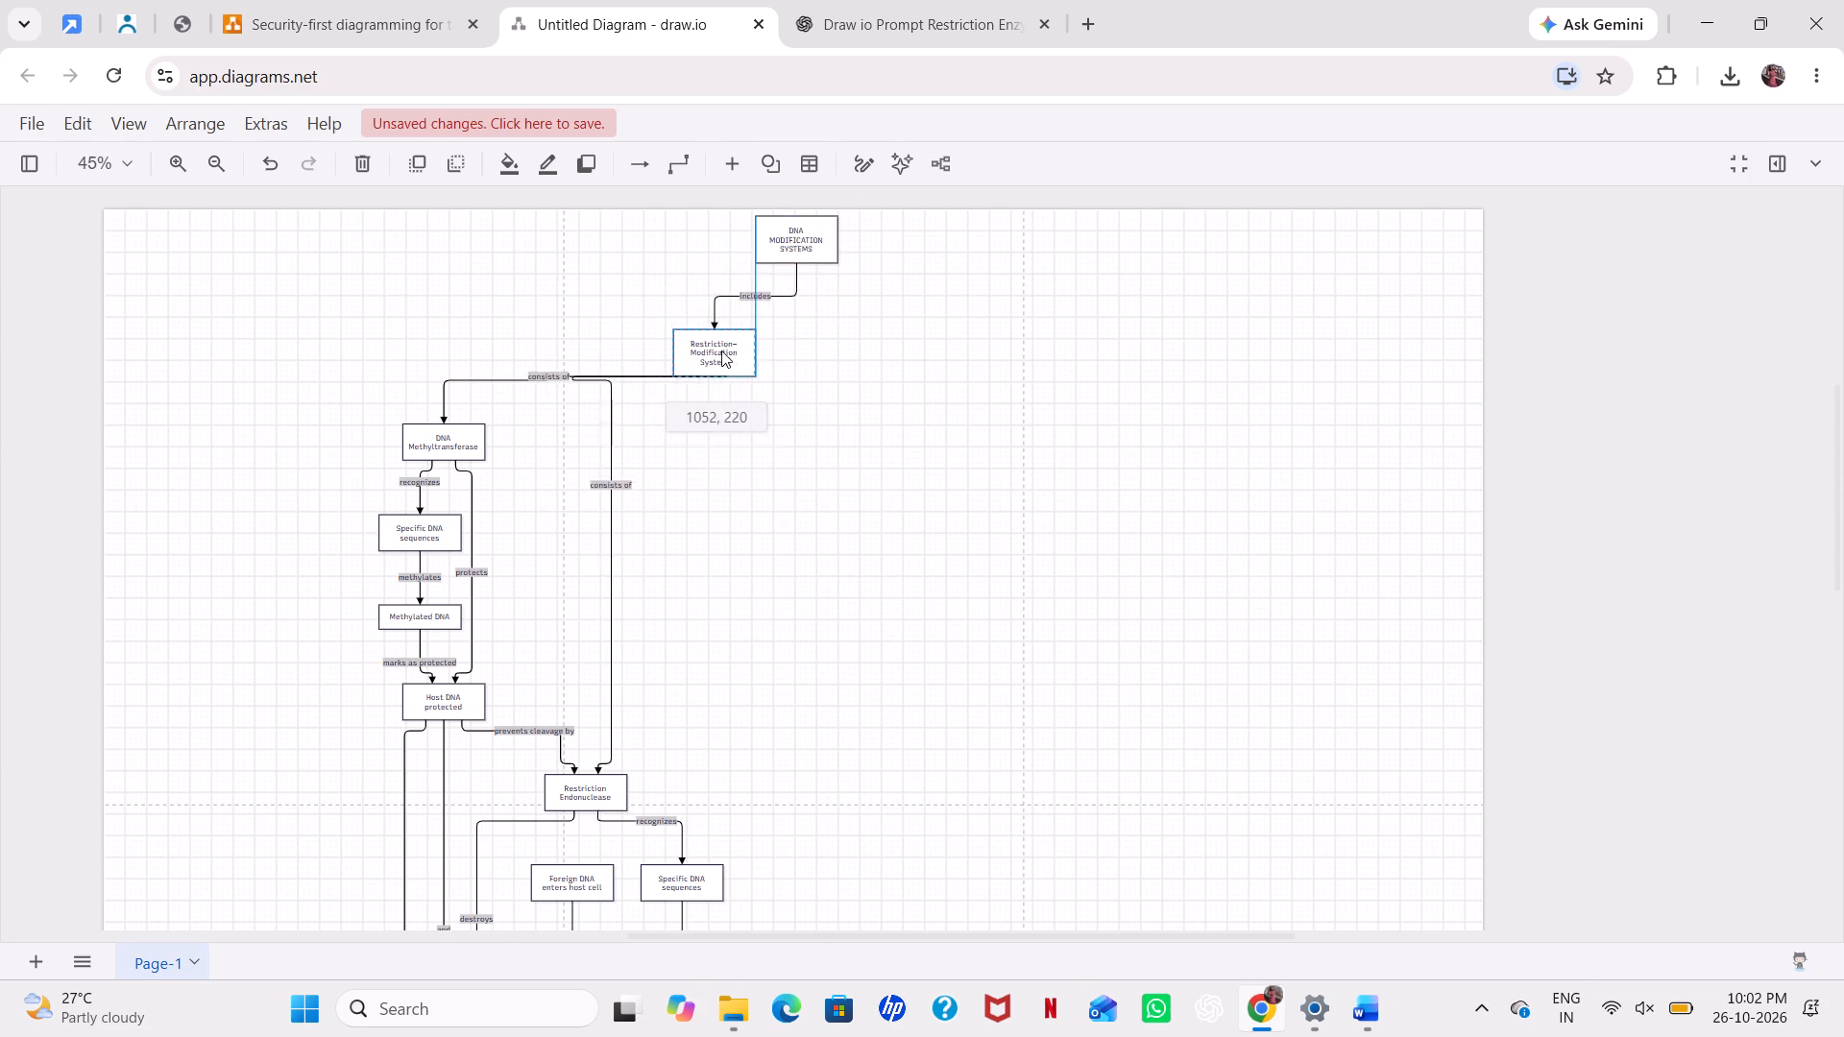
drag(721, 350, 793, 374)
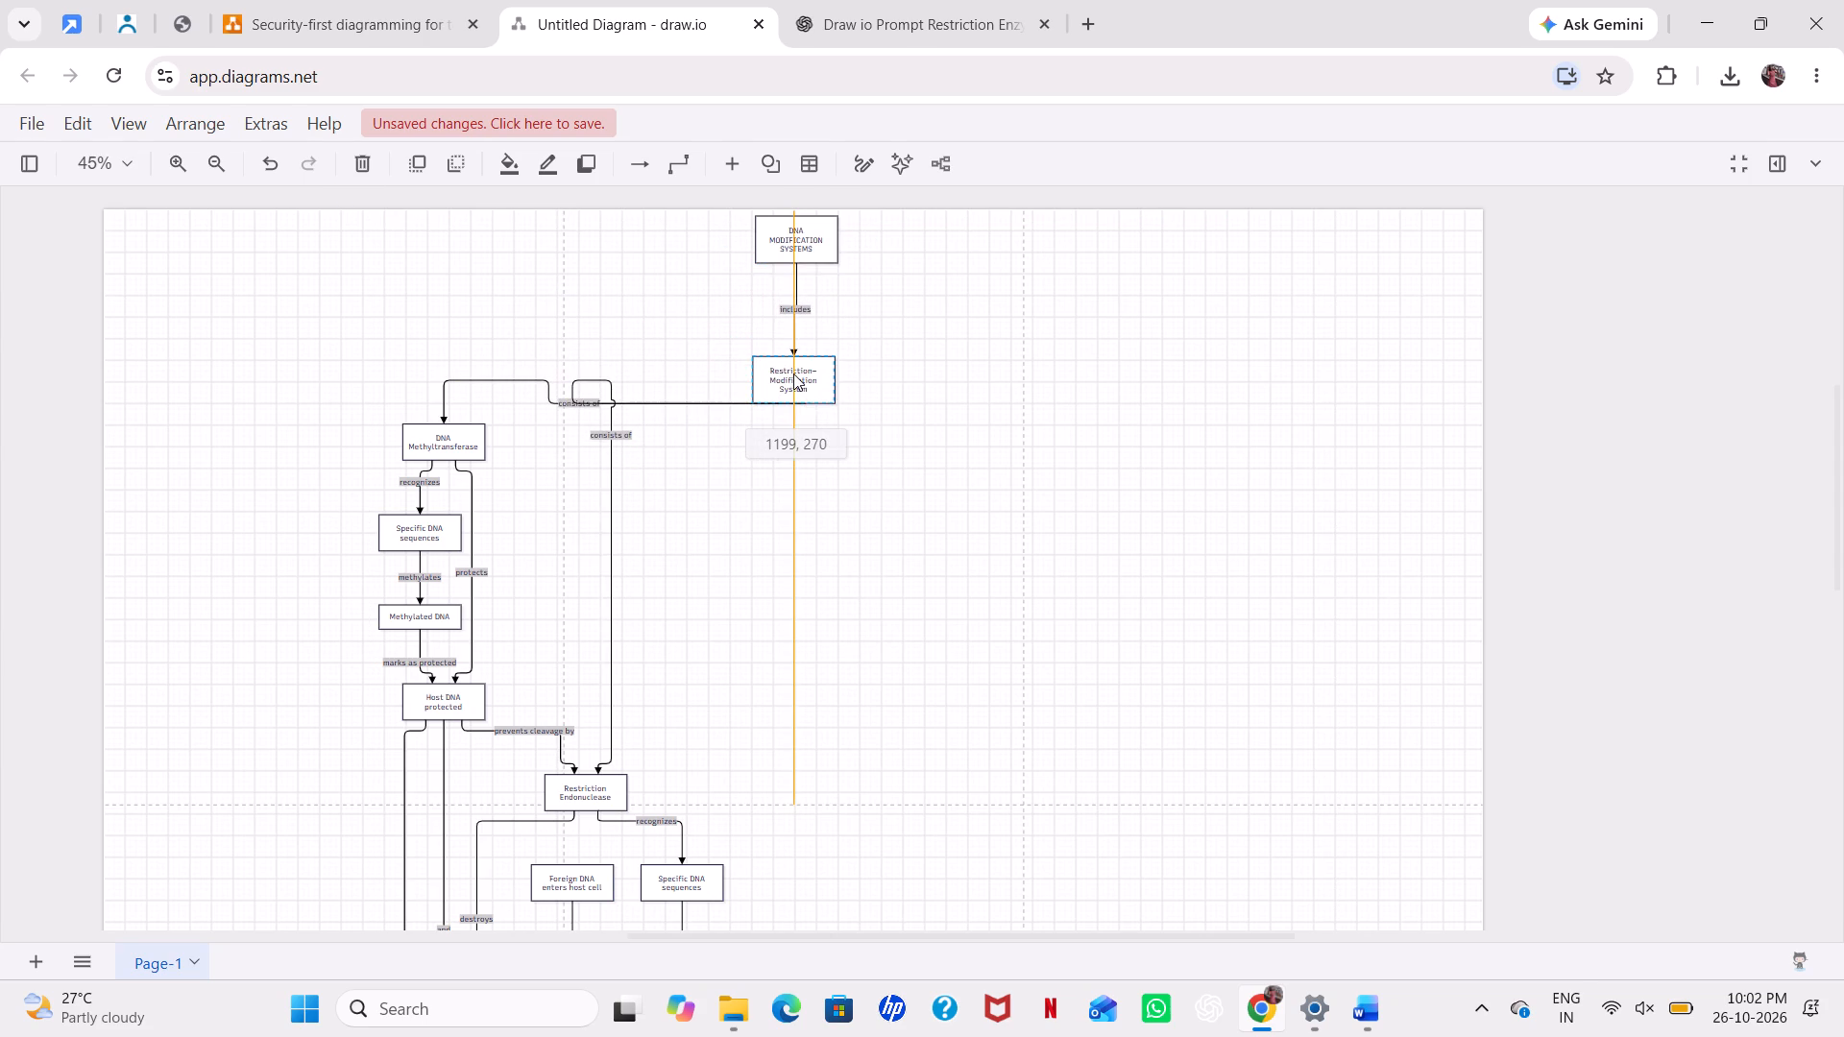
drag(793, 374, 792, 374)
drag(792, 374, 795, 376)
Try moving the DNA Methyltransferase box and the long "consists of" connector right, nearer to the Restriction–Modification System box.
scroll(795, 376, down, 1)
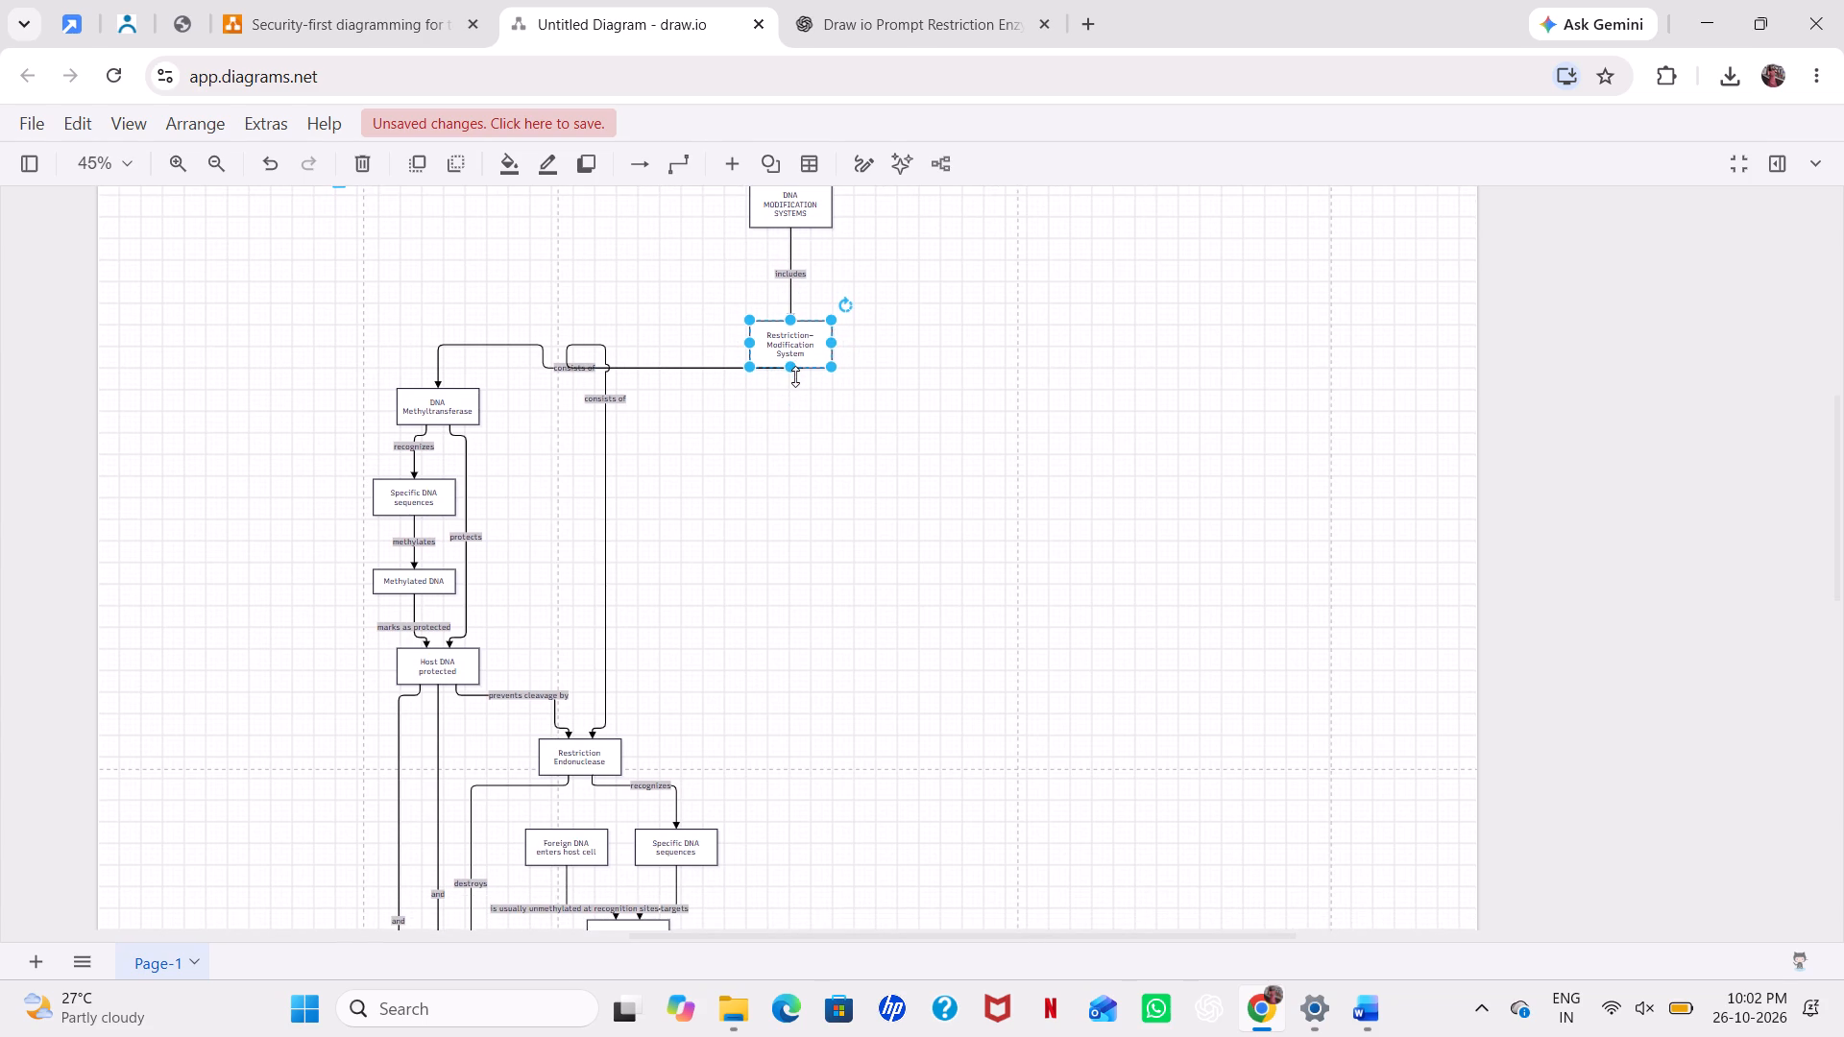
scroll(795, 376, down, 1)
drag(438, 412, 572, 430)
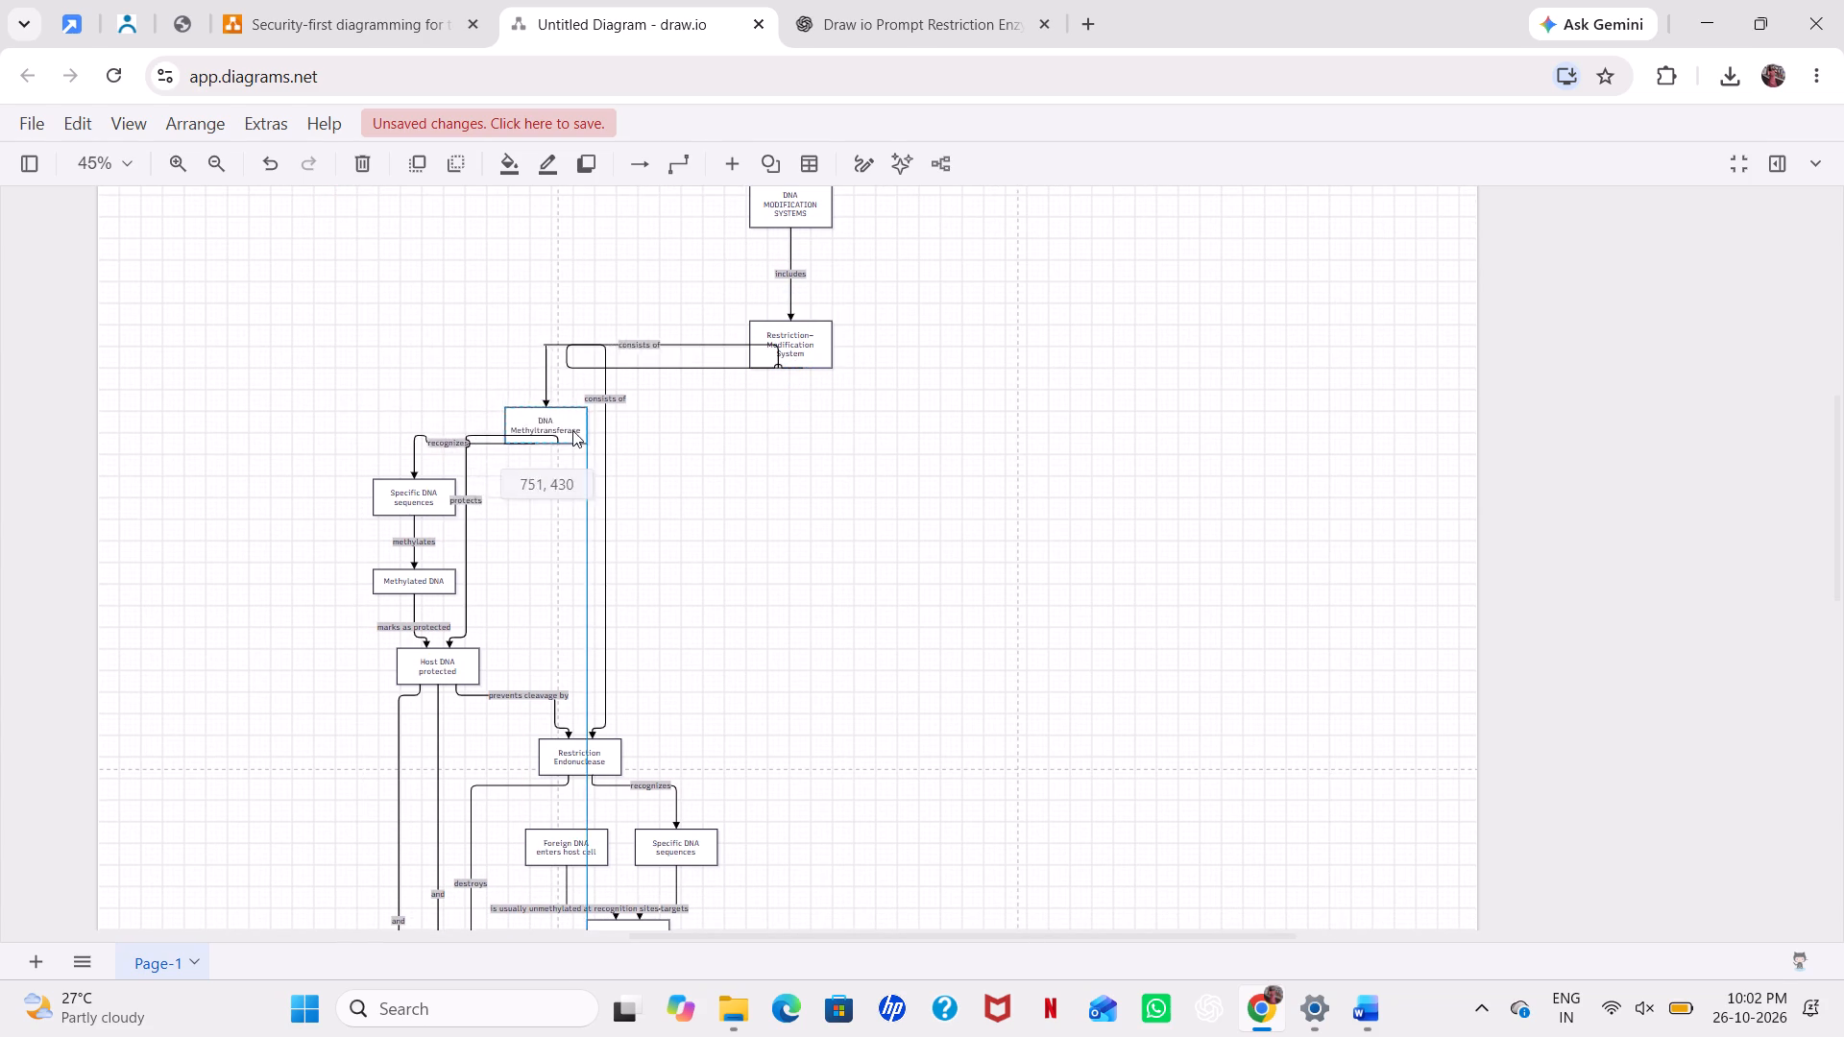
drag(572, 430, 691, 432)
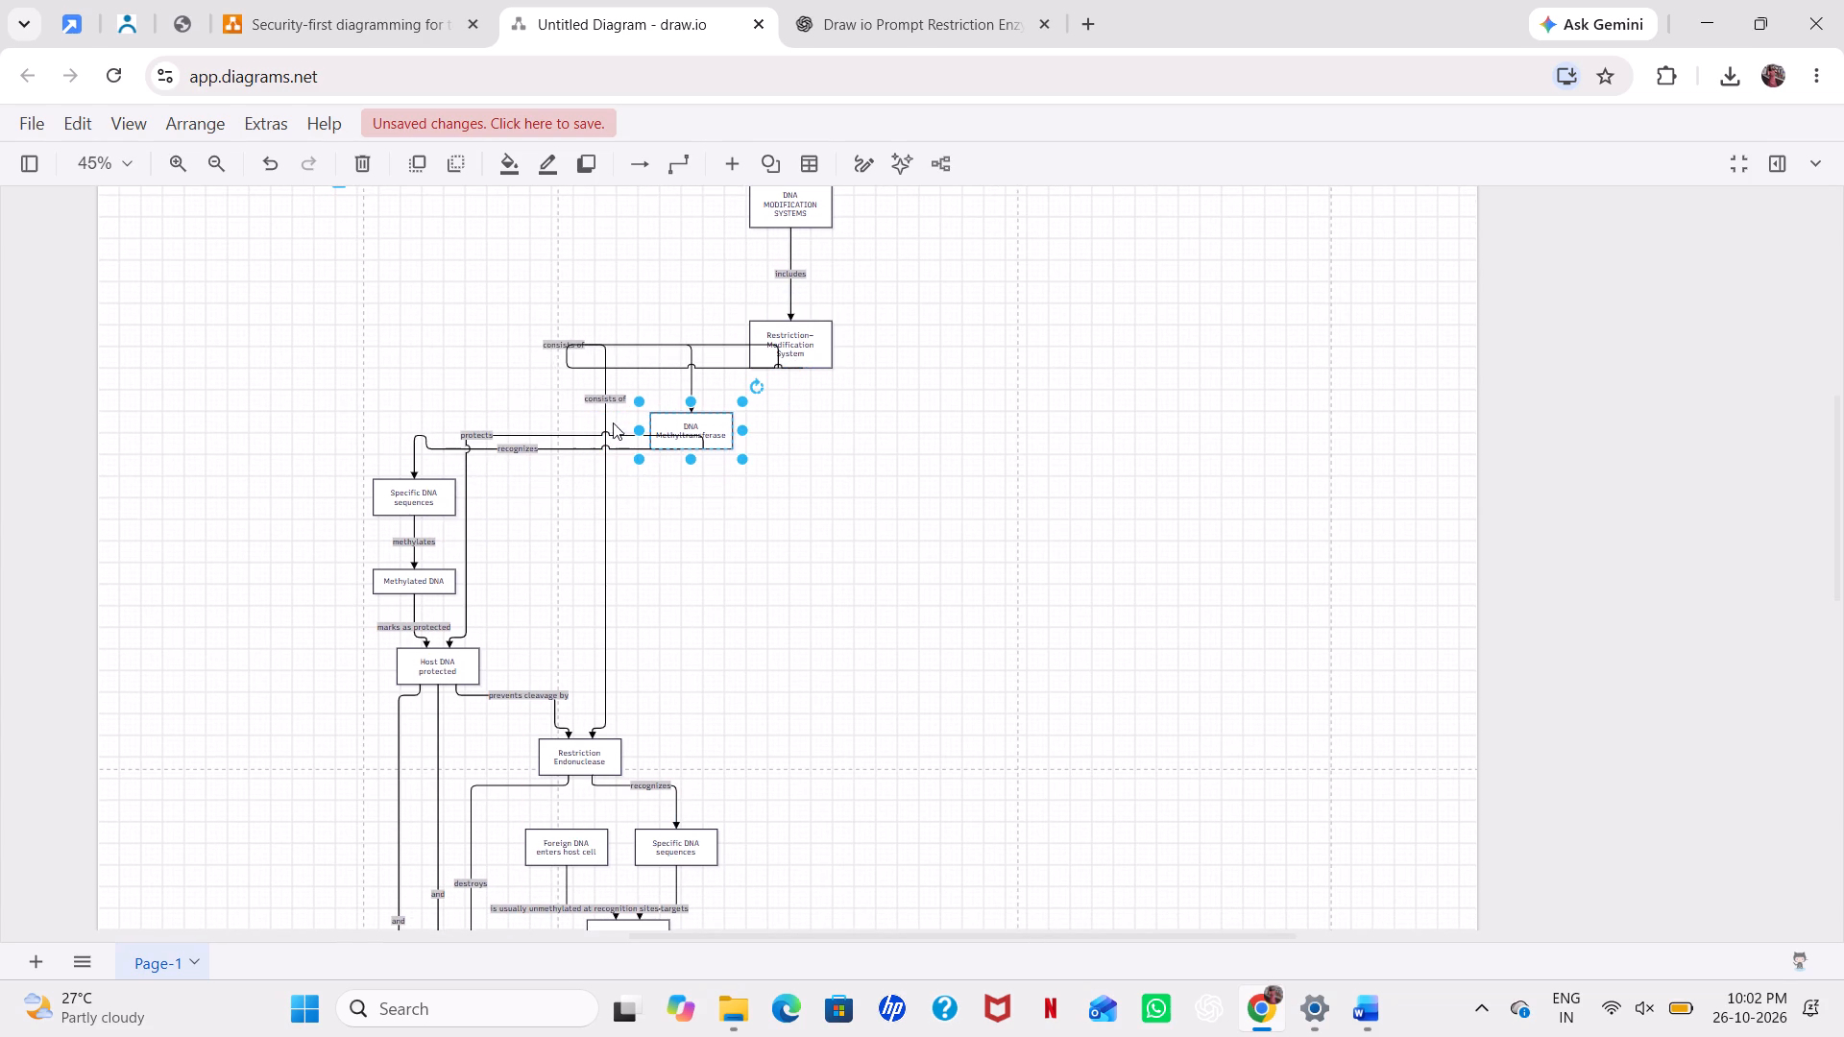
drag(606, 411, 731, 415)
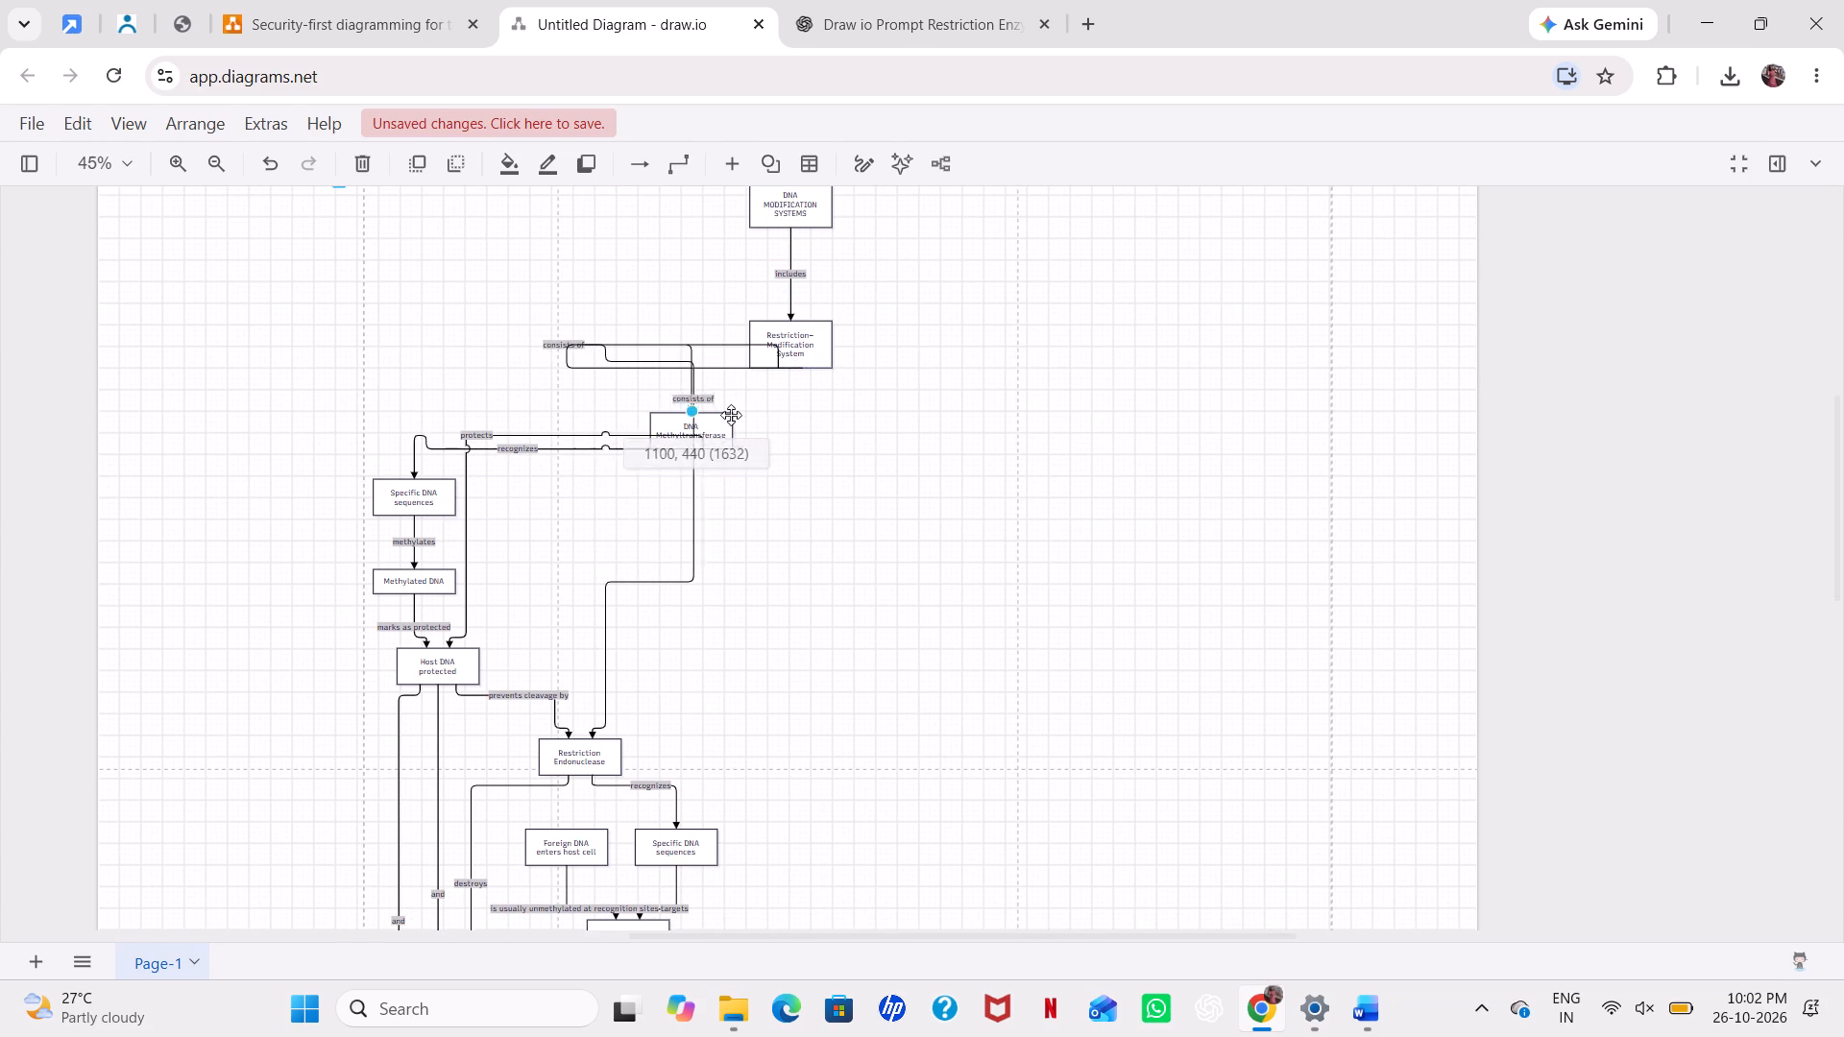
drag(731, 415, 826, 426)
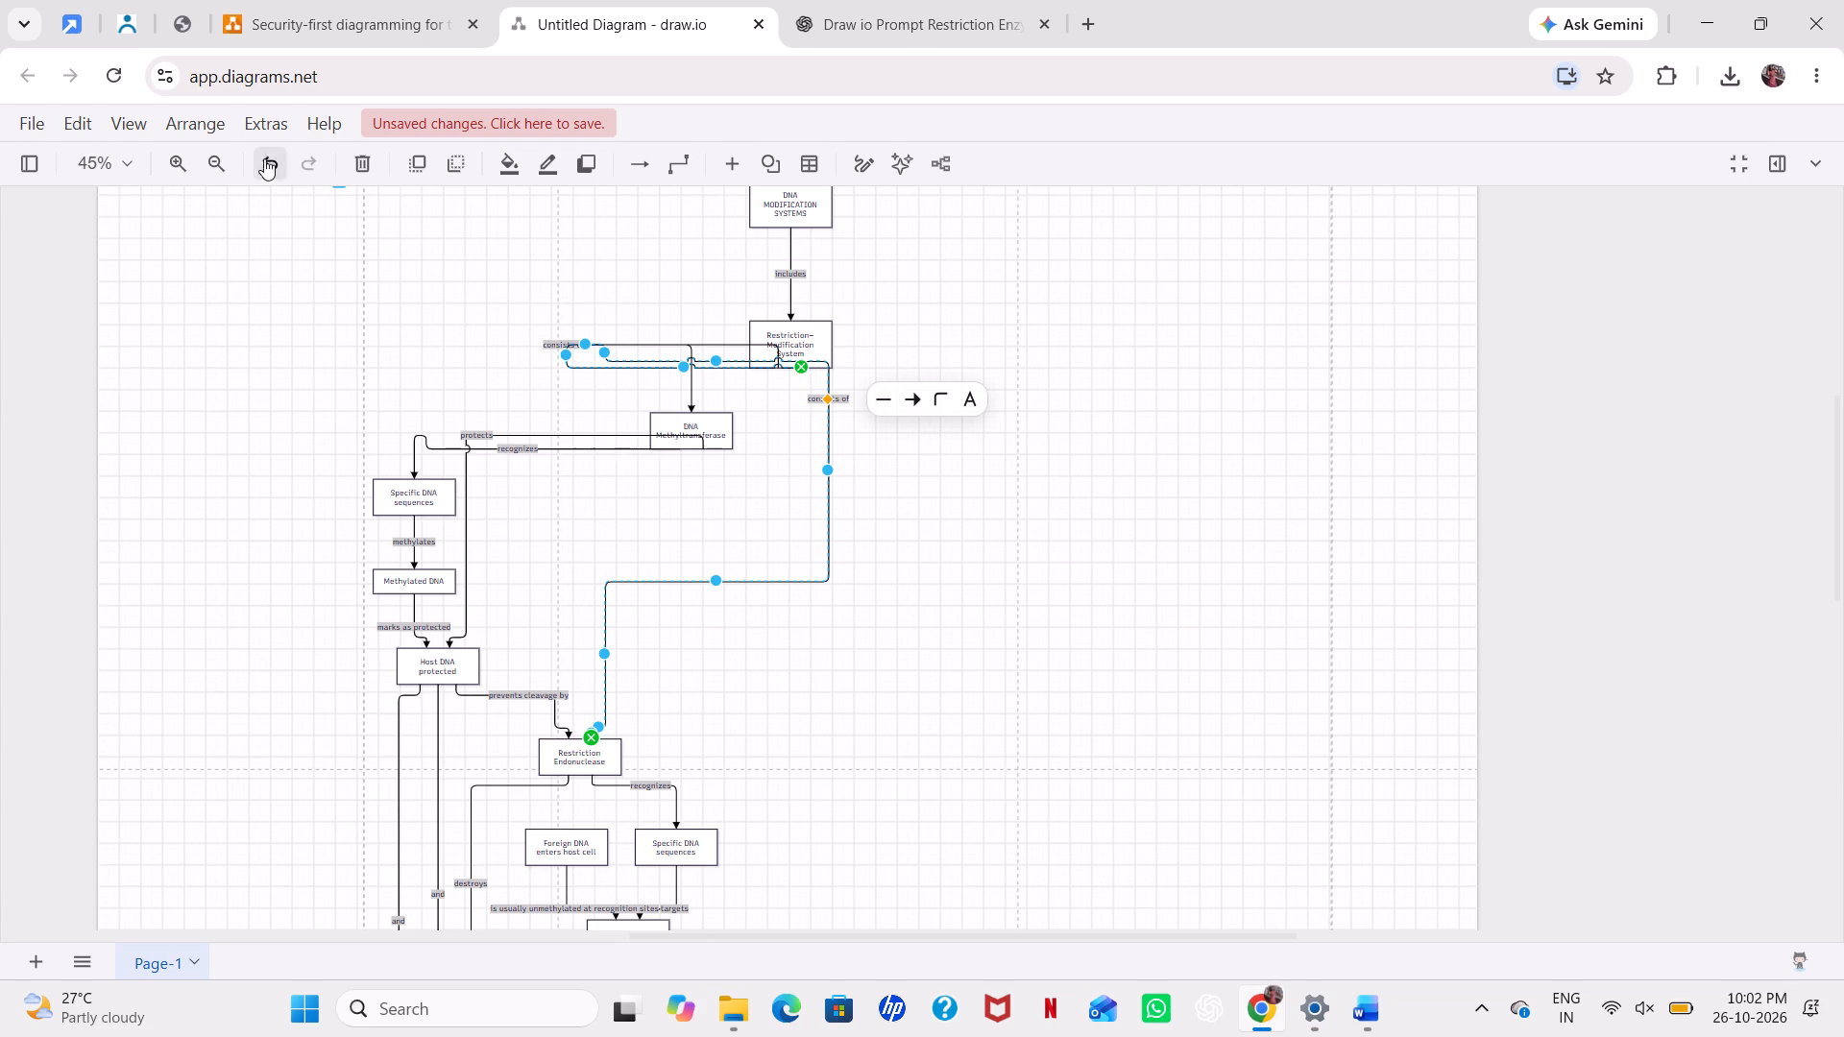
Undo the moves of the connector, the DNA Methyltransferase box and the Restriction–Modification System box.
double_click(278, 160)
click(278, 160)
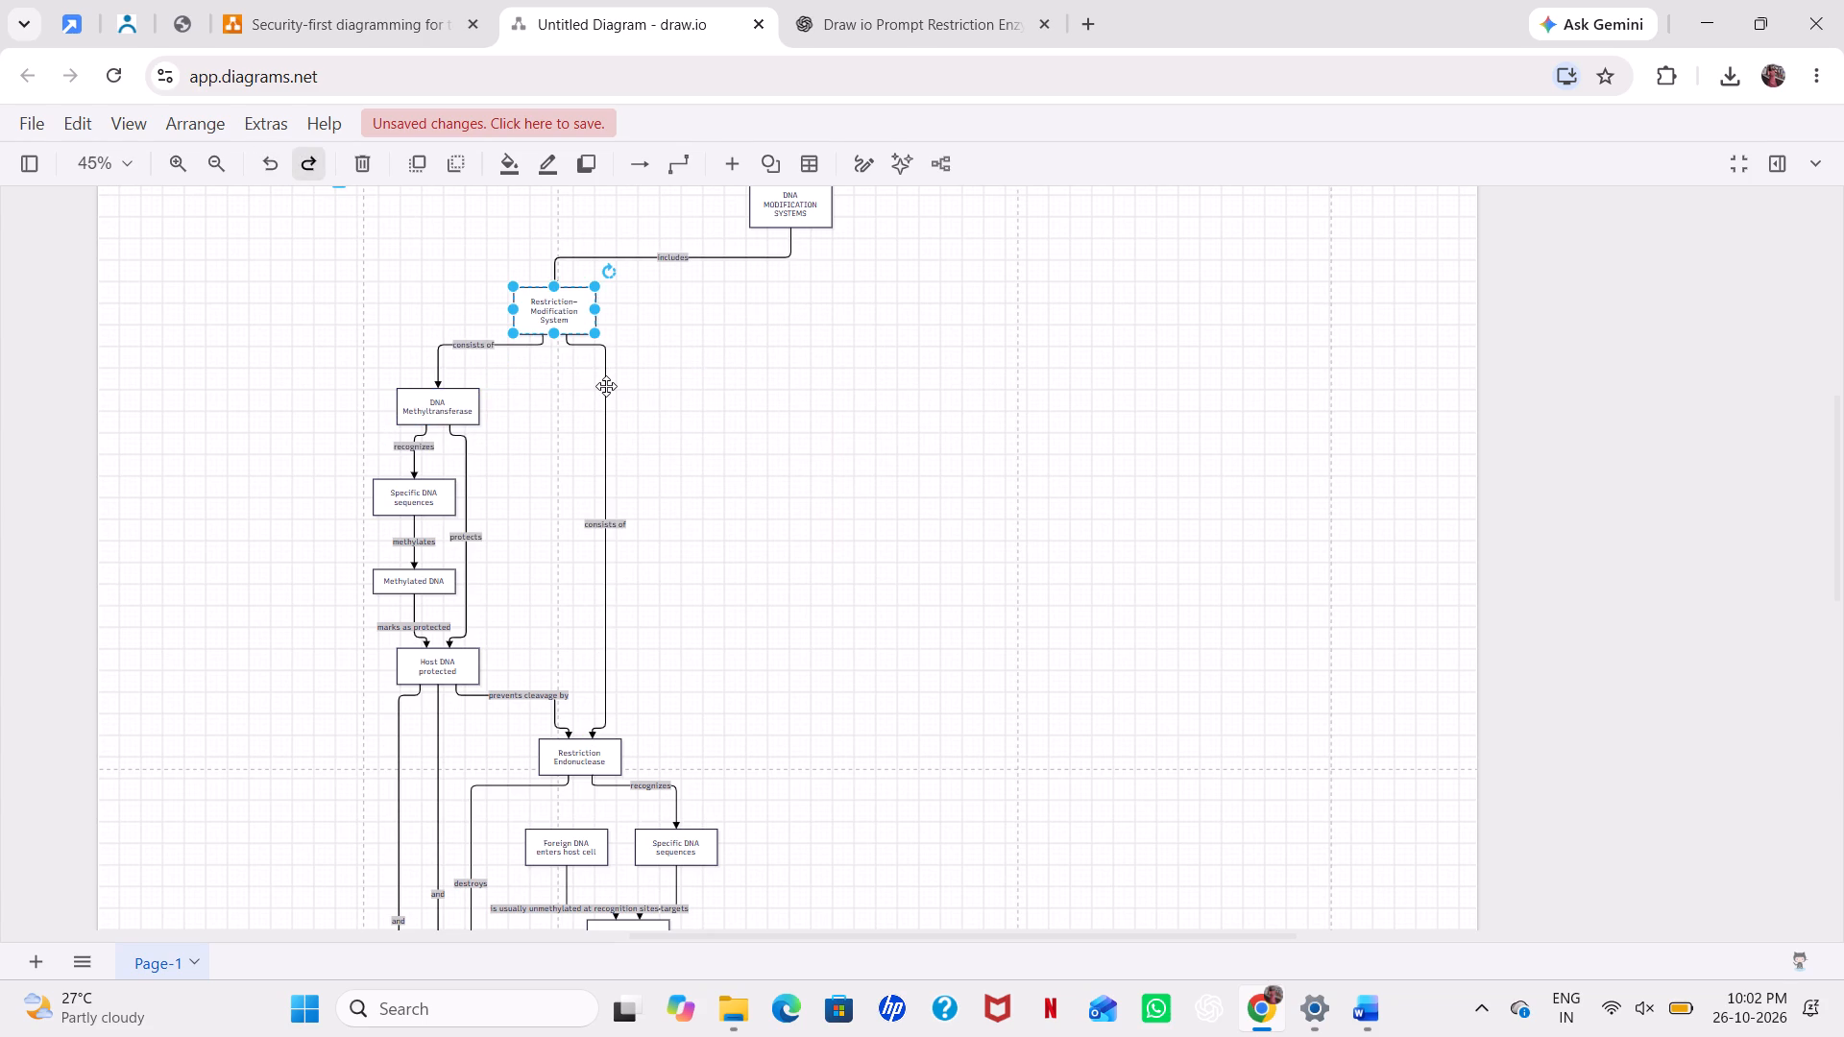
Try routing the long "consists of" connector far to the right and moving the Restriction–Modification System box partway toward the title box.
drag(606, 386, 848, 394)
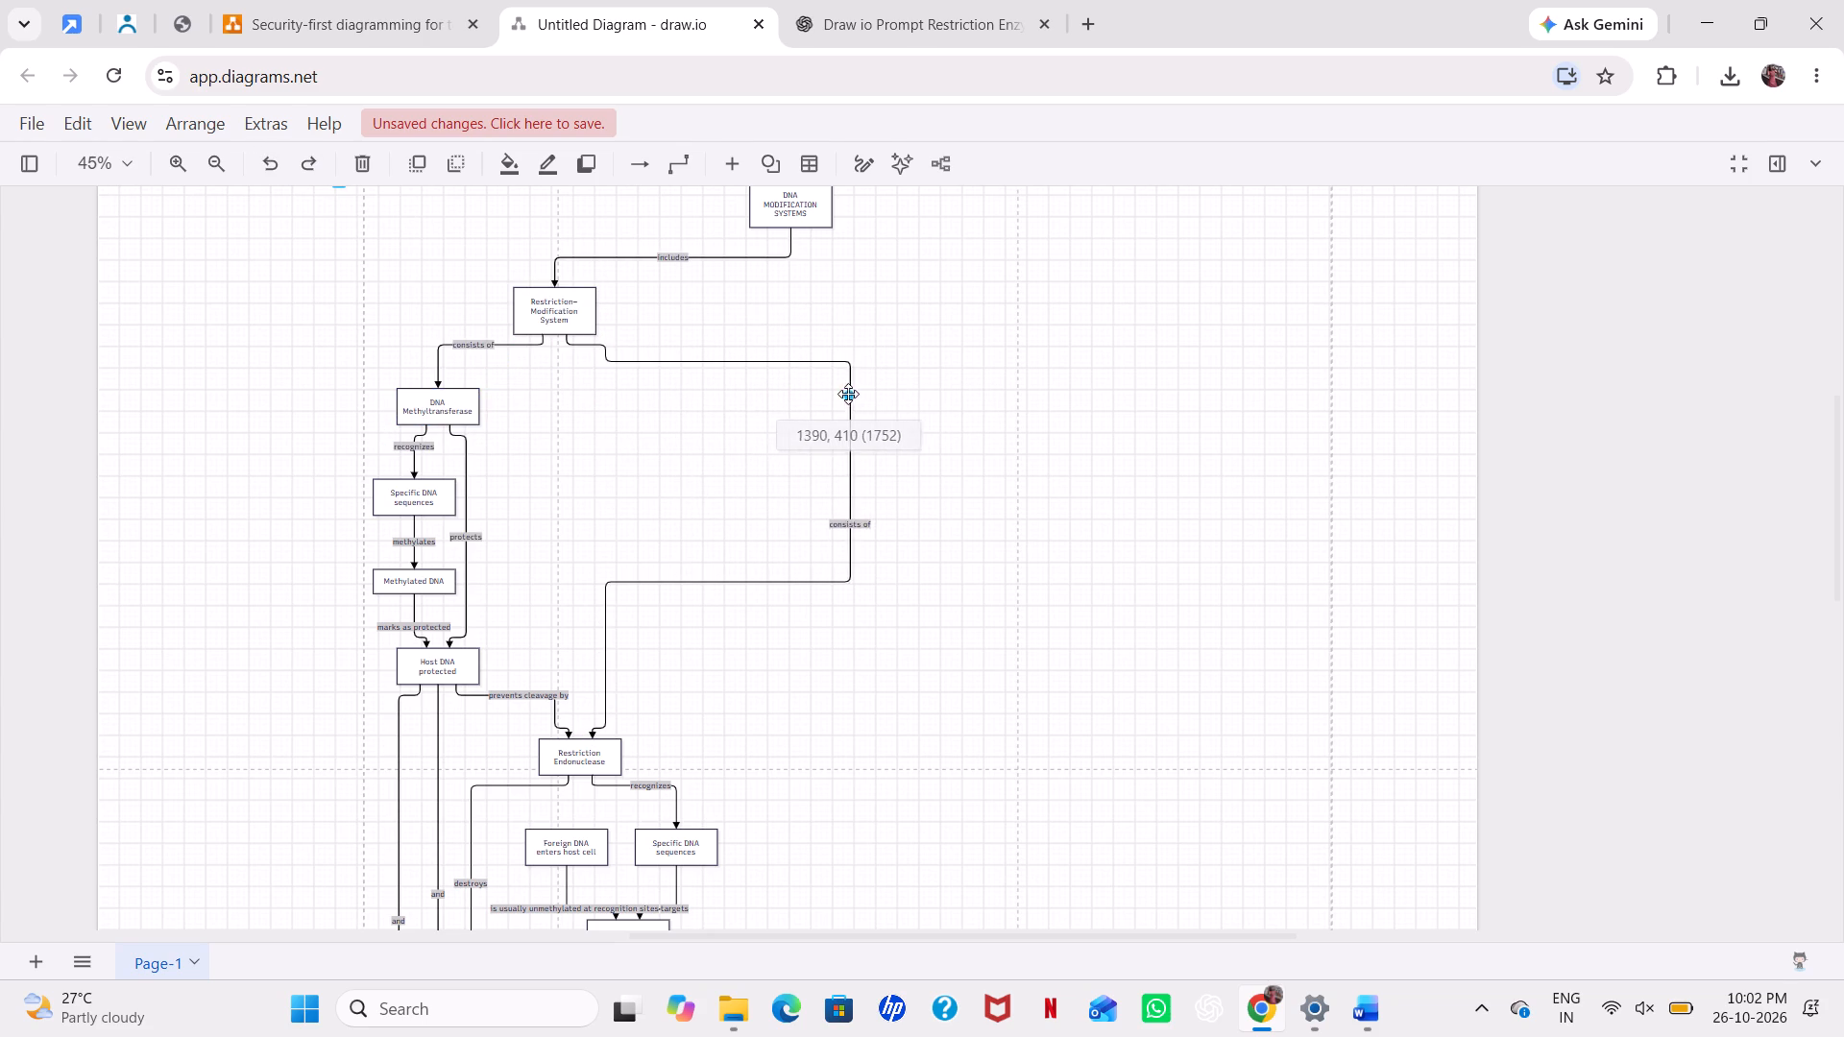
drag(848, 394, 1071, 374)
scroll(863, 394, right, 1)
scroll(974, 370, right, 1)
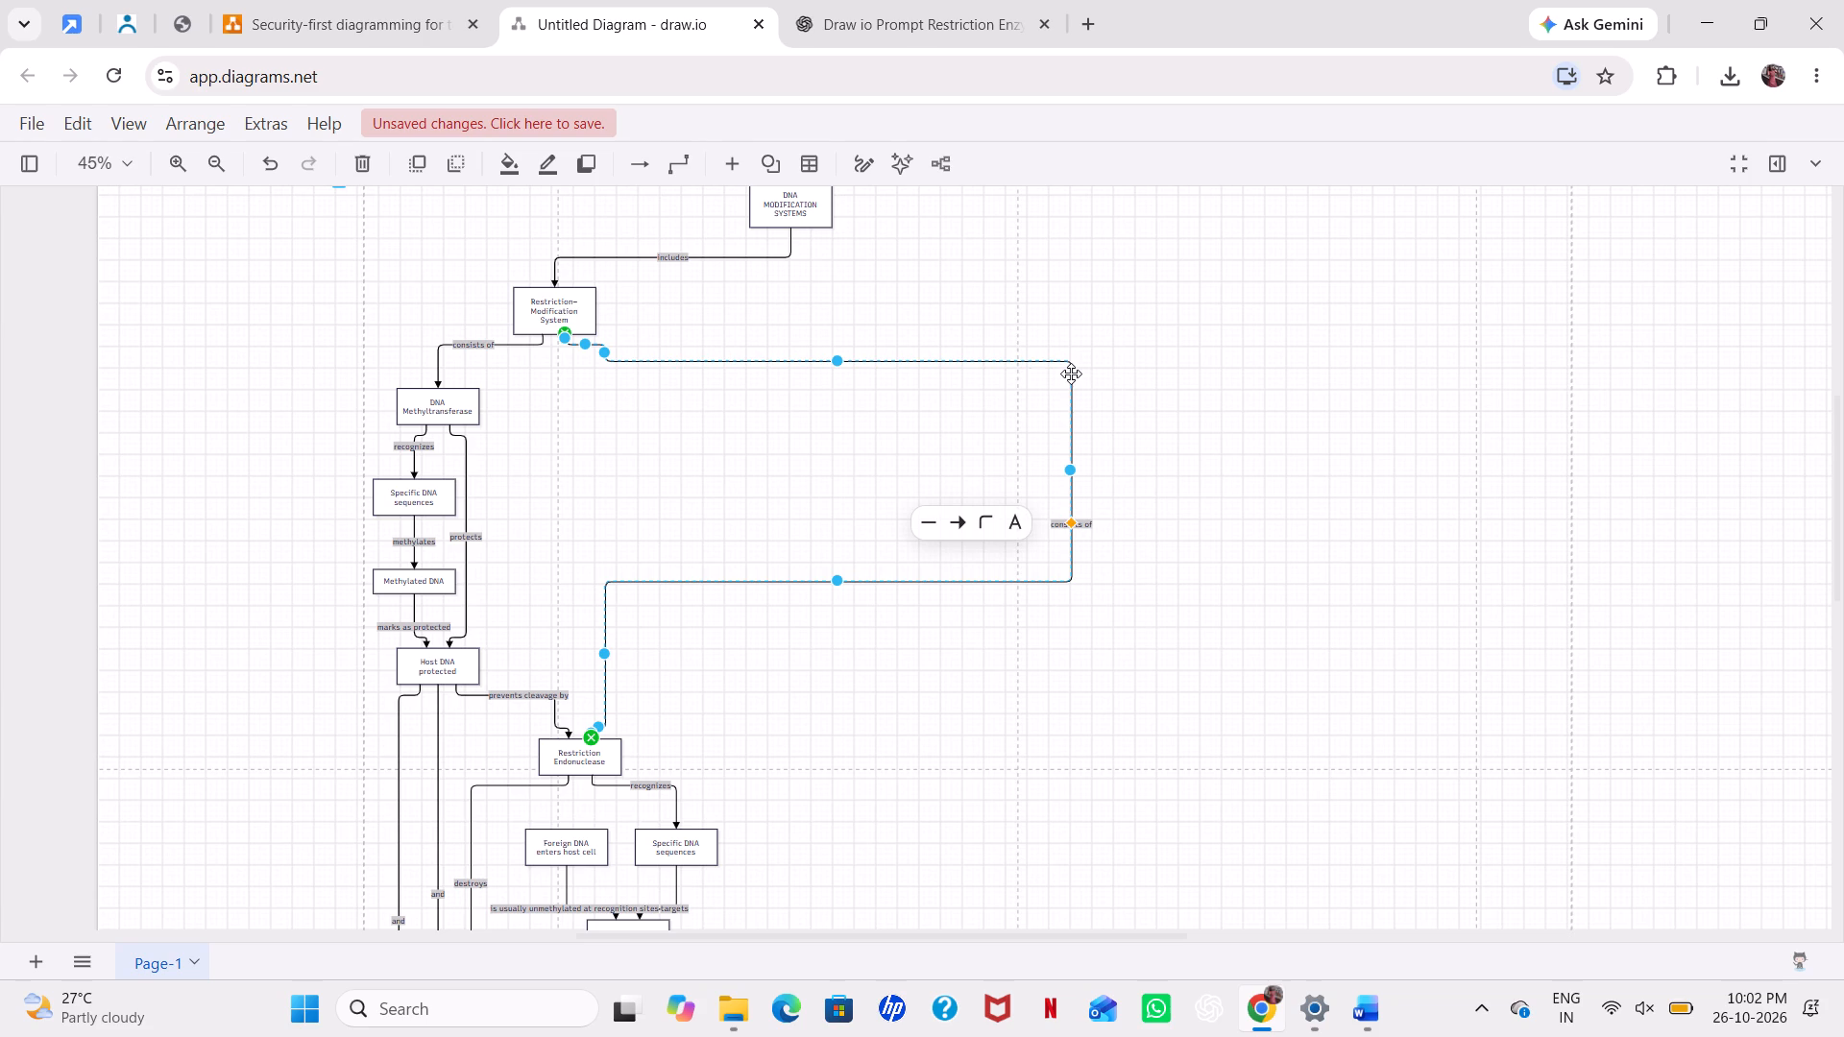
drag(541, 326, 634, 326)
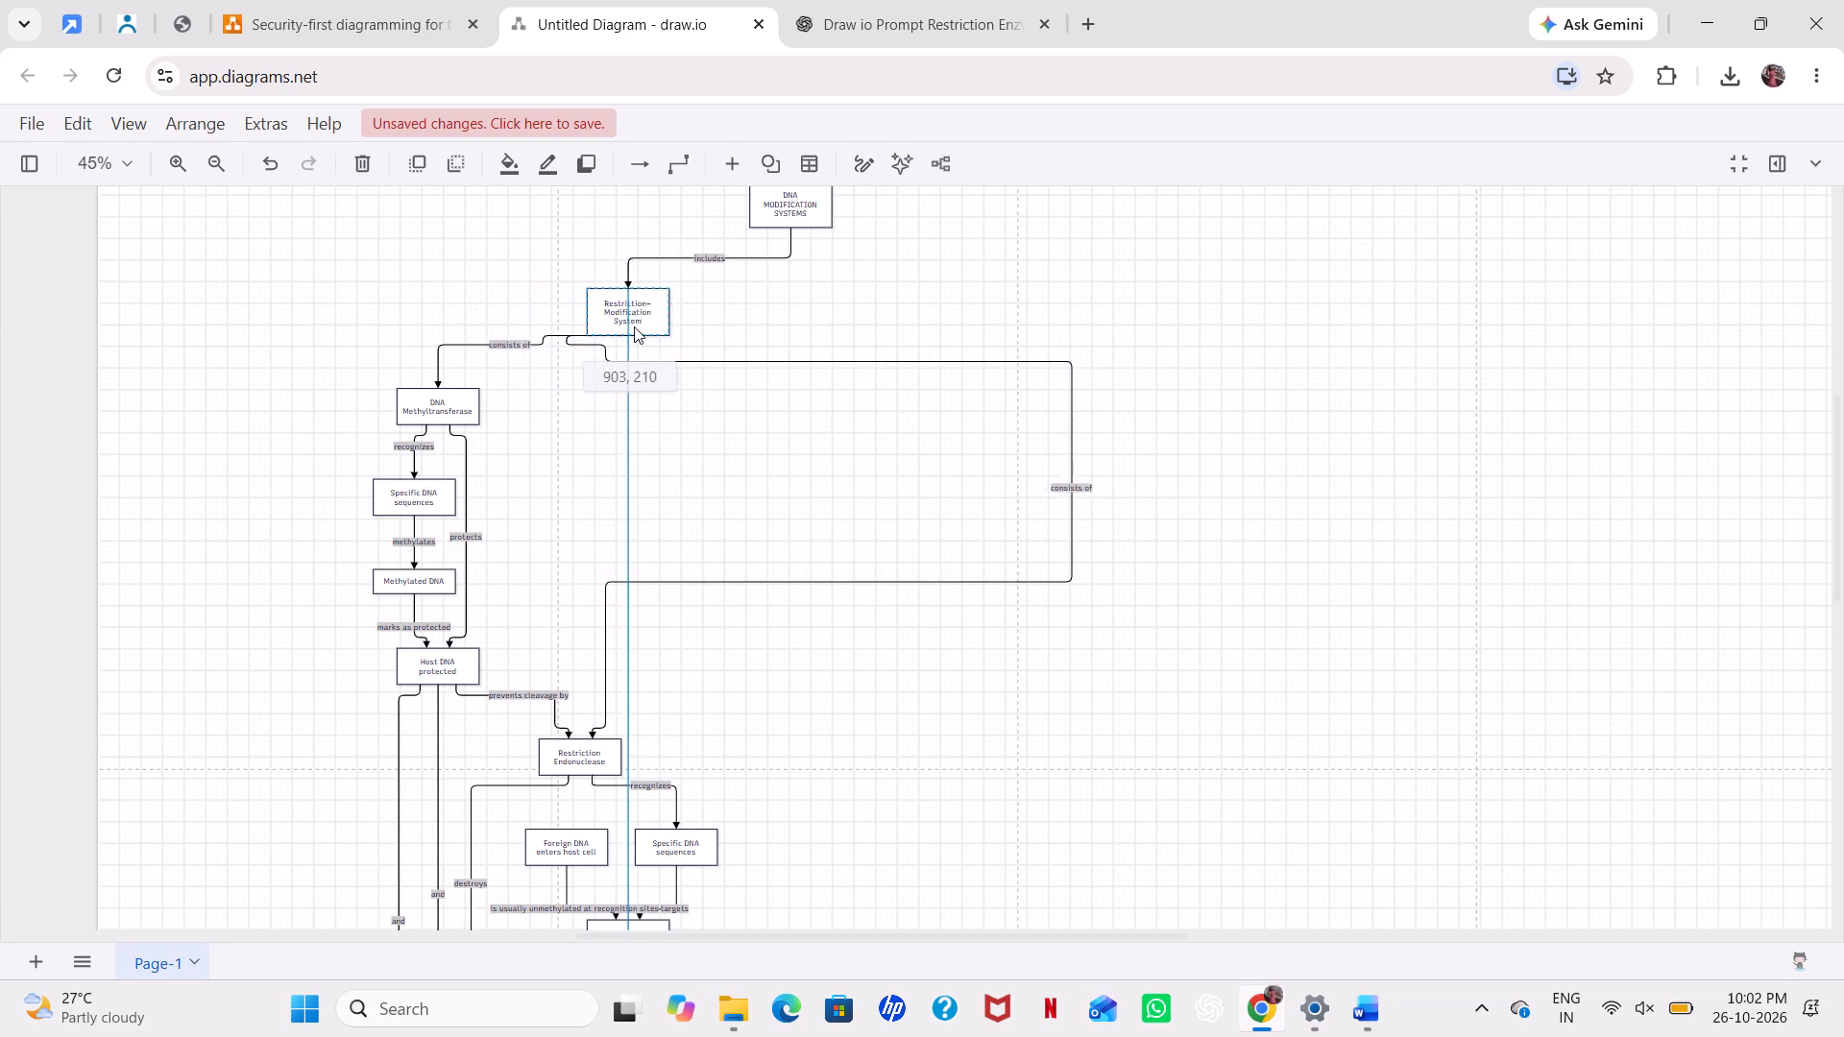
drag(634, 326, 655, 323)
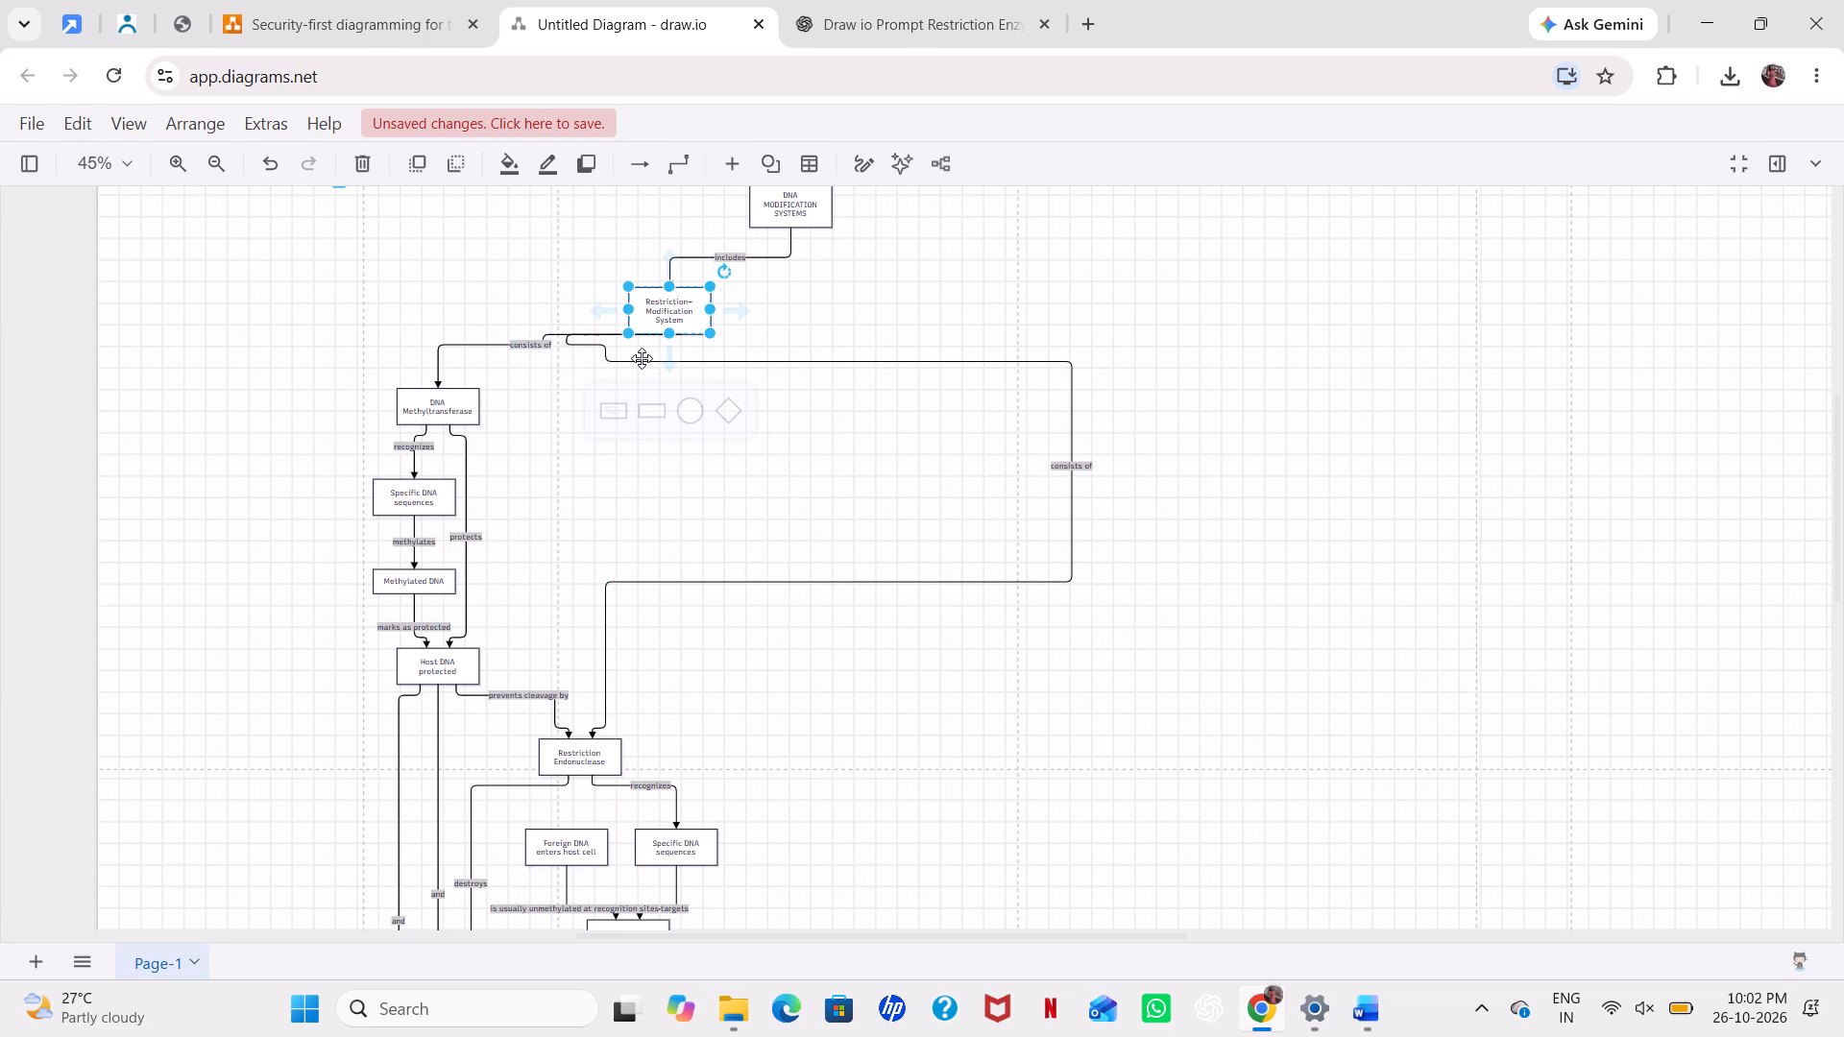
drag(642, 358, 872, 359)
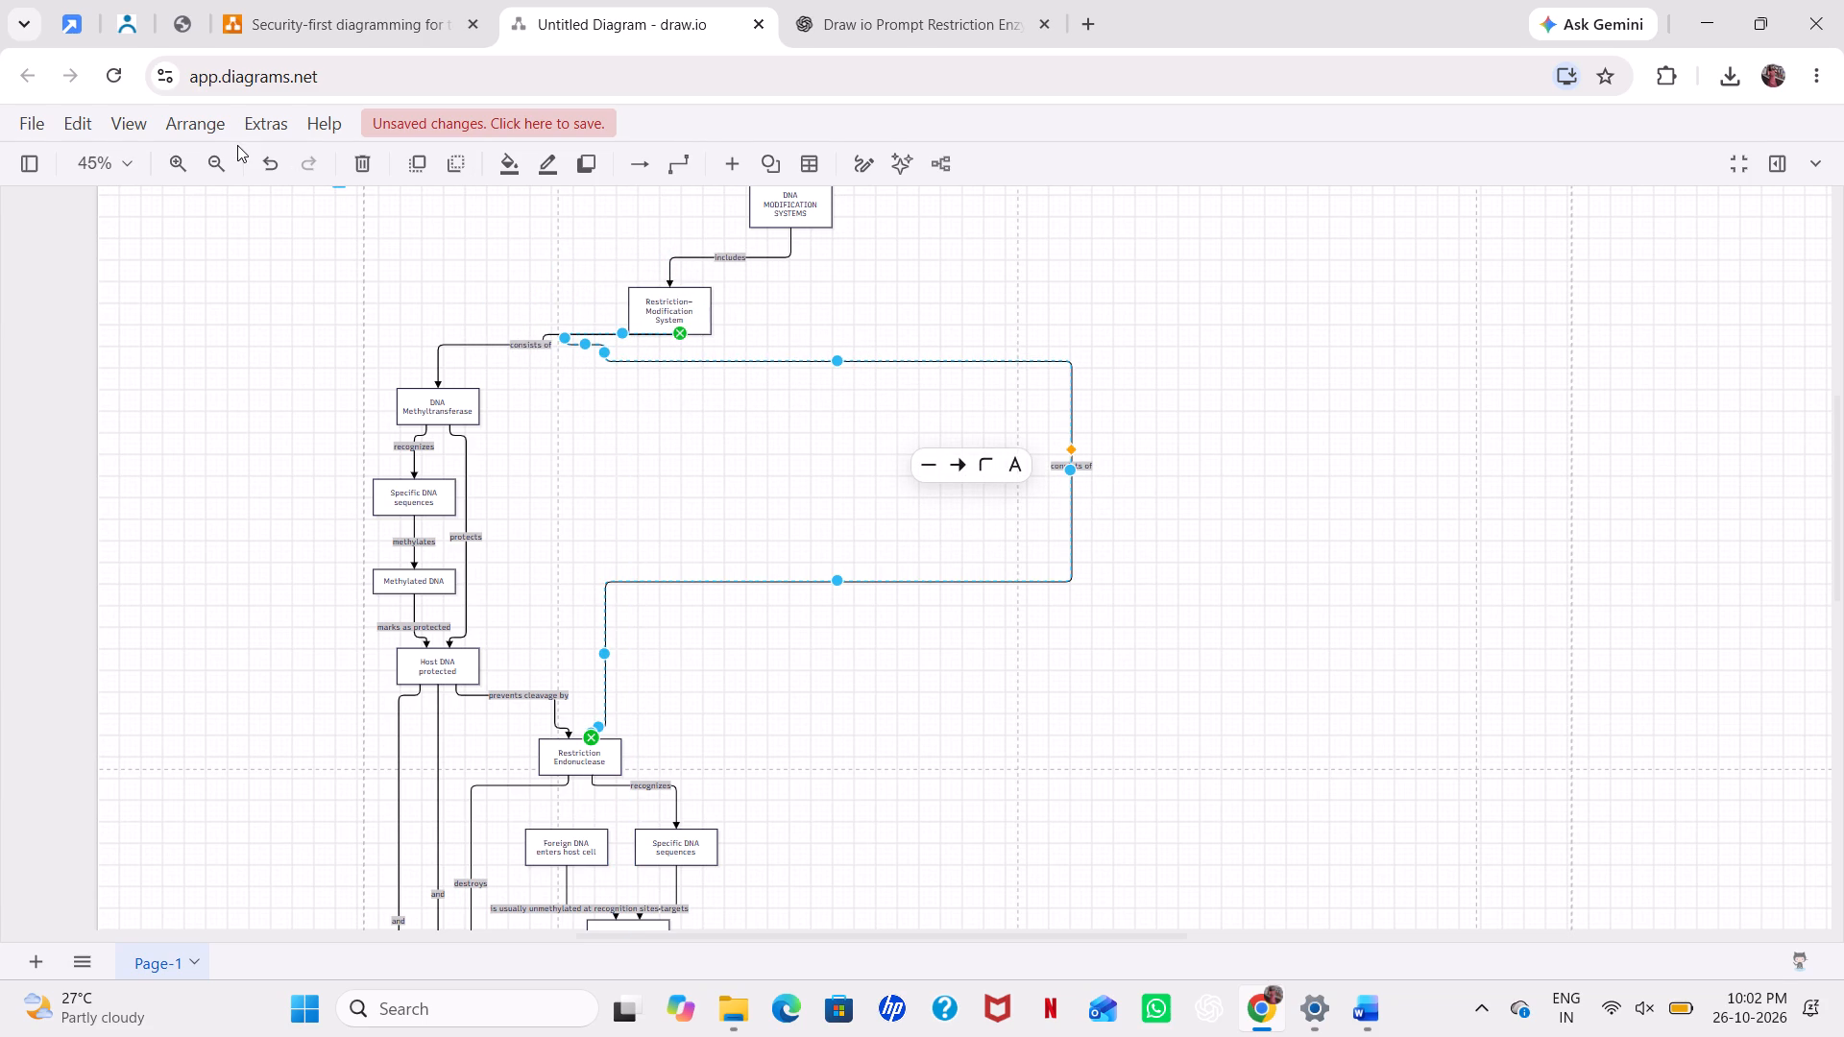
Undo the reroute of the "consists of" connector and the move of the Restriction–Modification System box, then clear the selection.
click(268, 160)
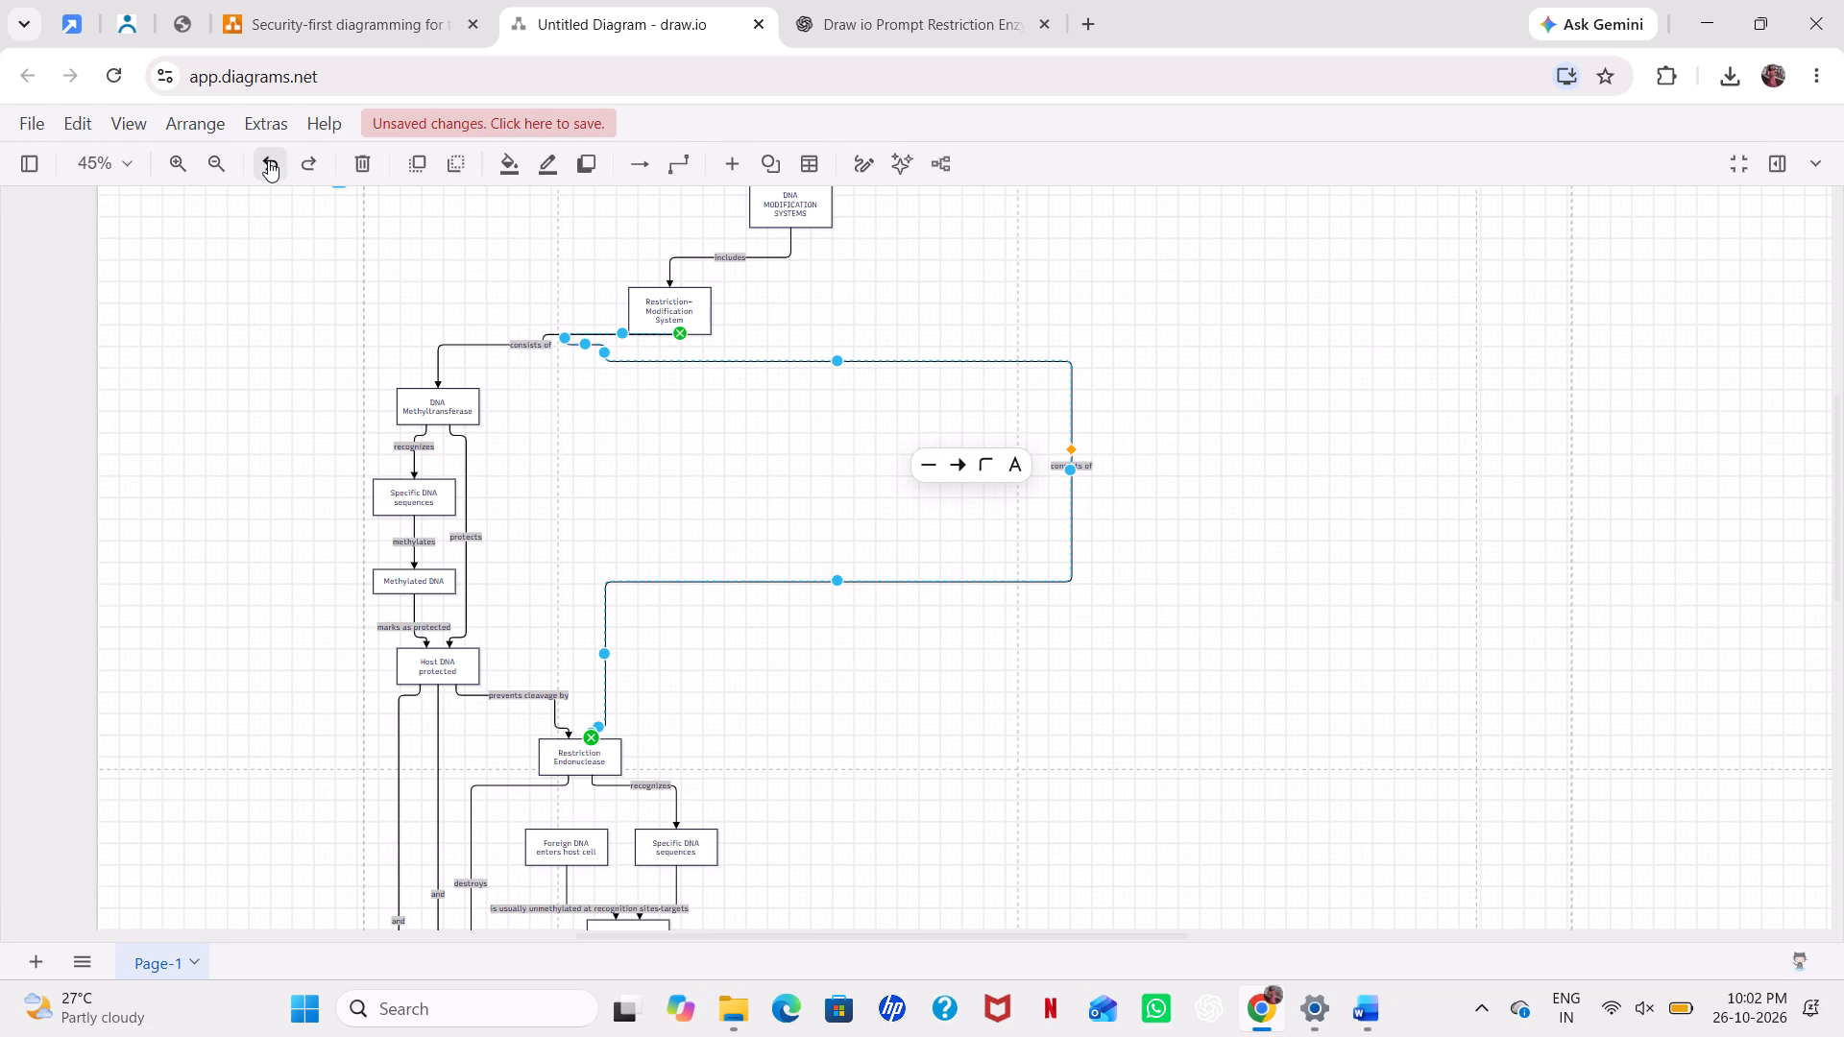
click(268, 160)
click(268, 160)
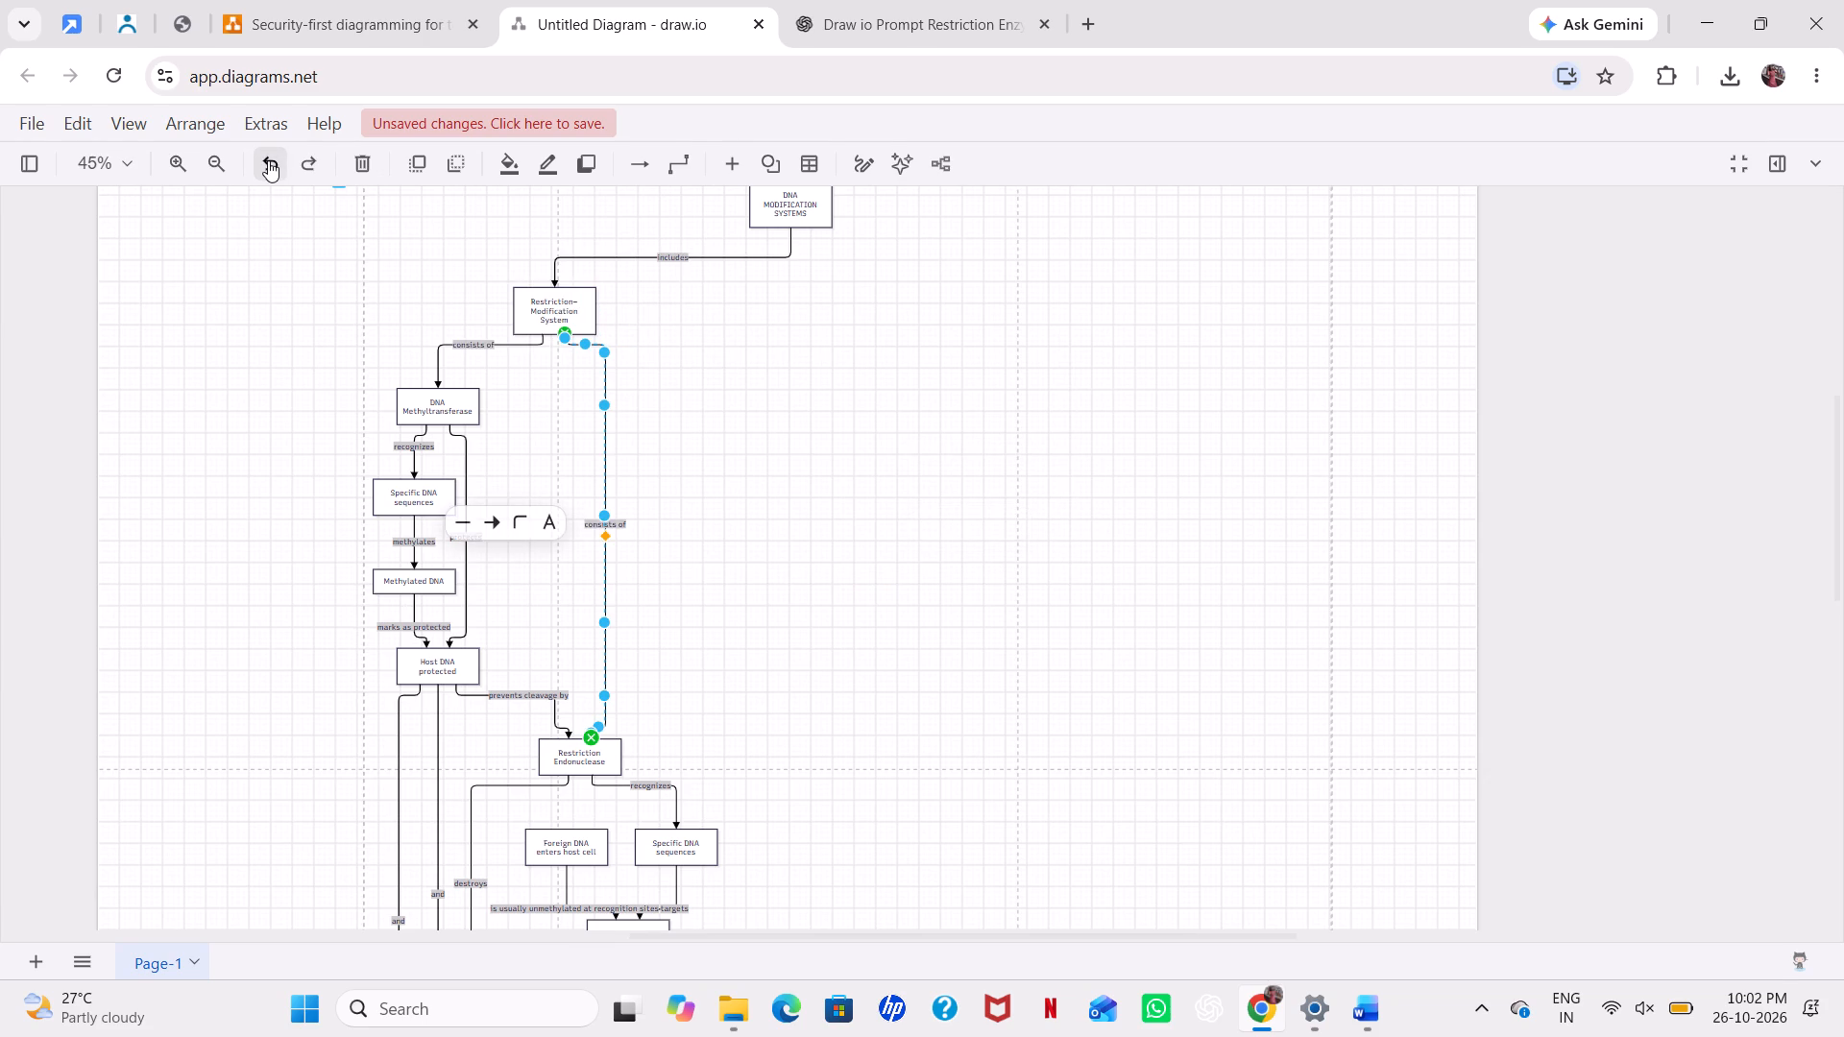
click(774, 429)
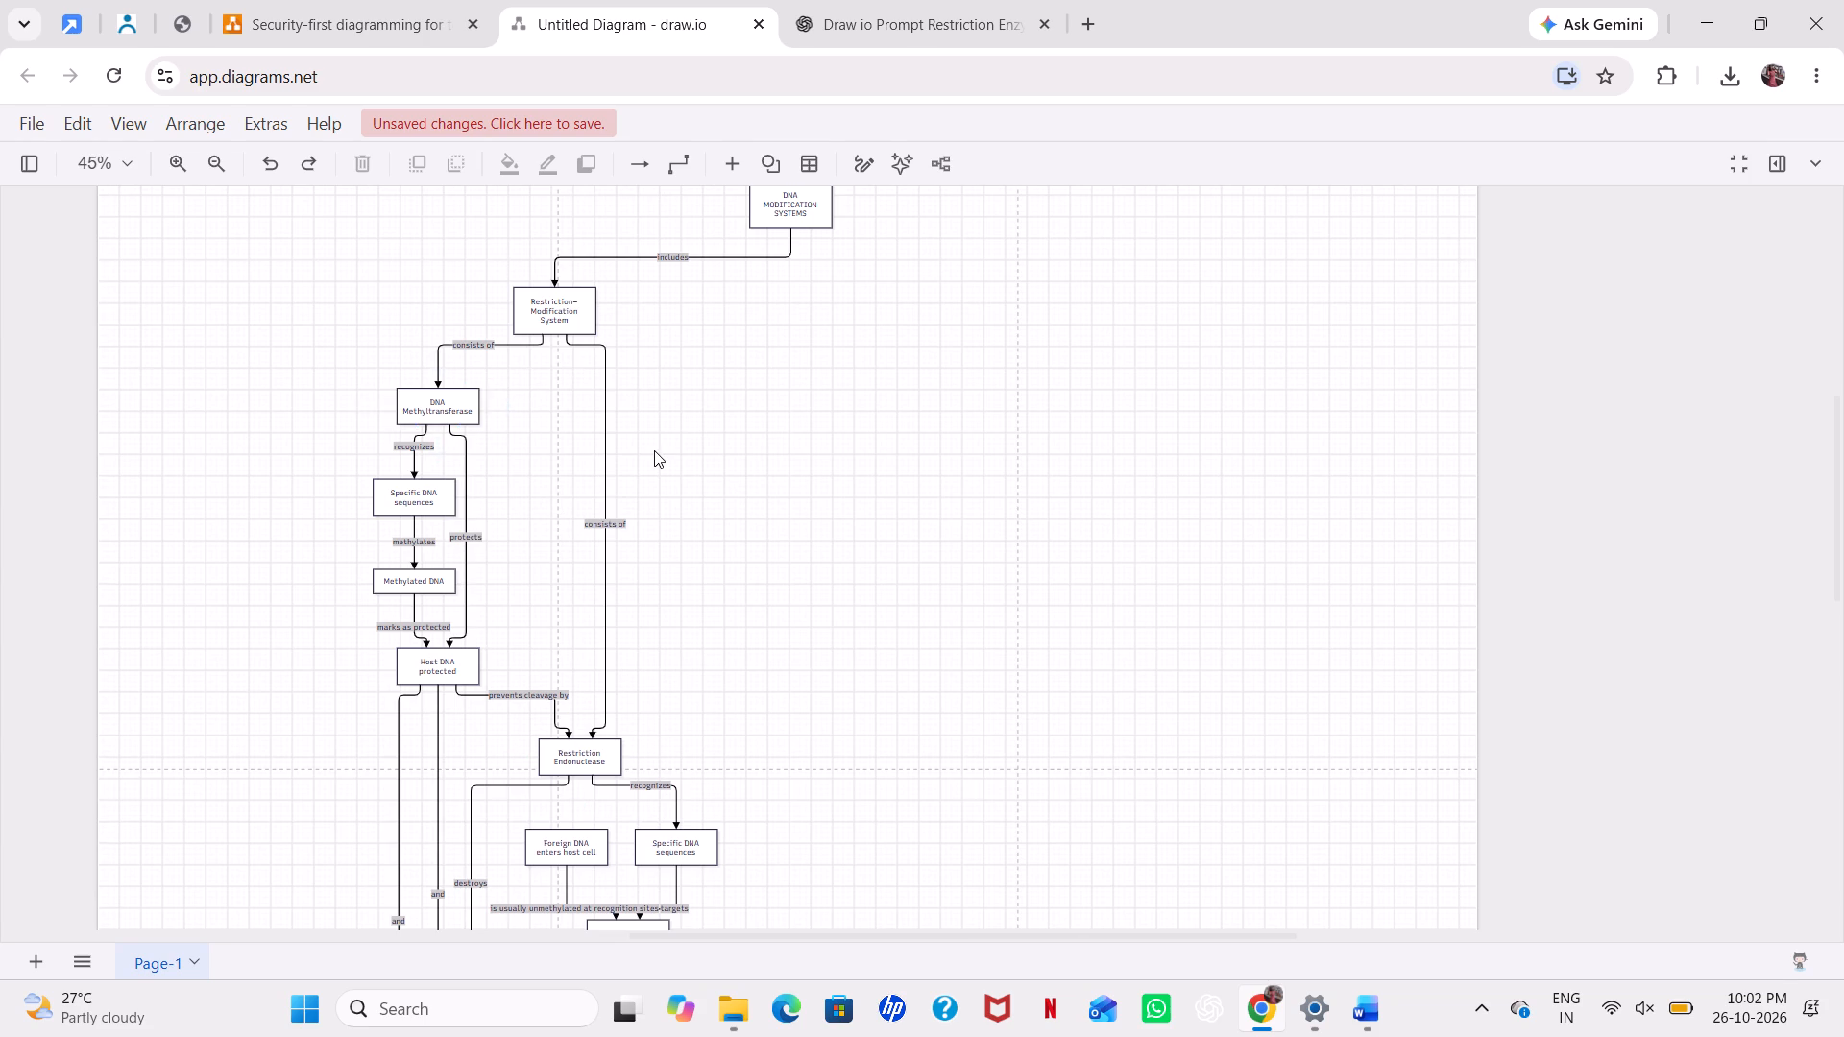
Move the Restriction–Modification System box directly beneath the DNA MODIFICATION SYSTEMS box.
drag(580, 422, 771, 404)
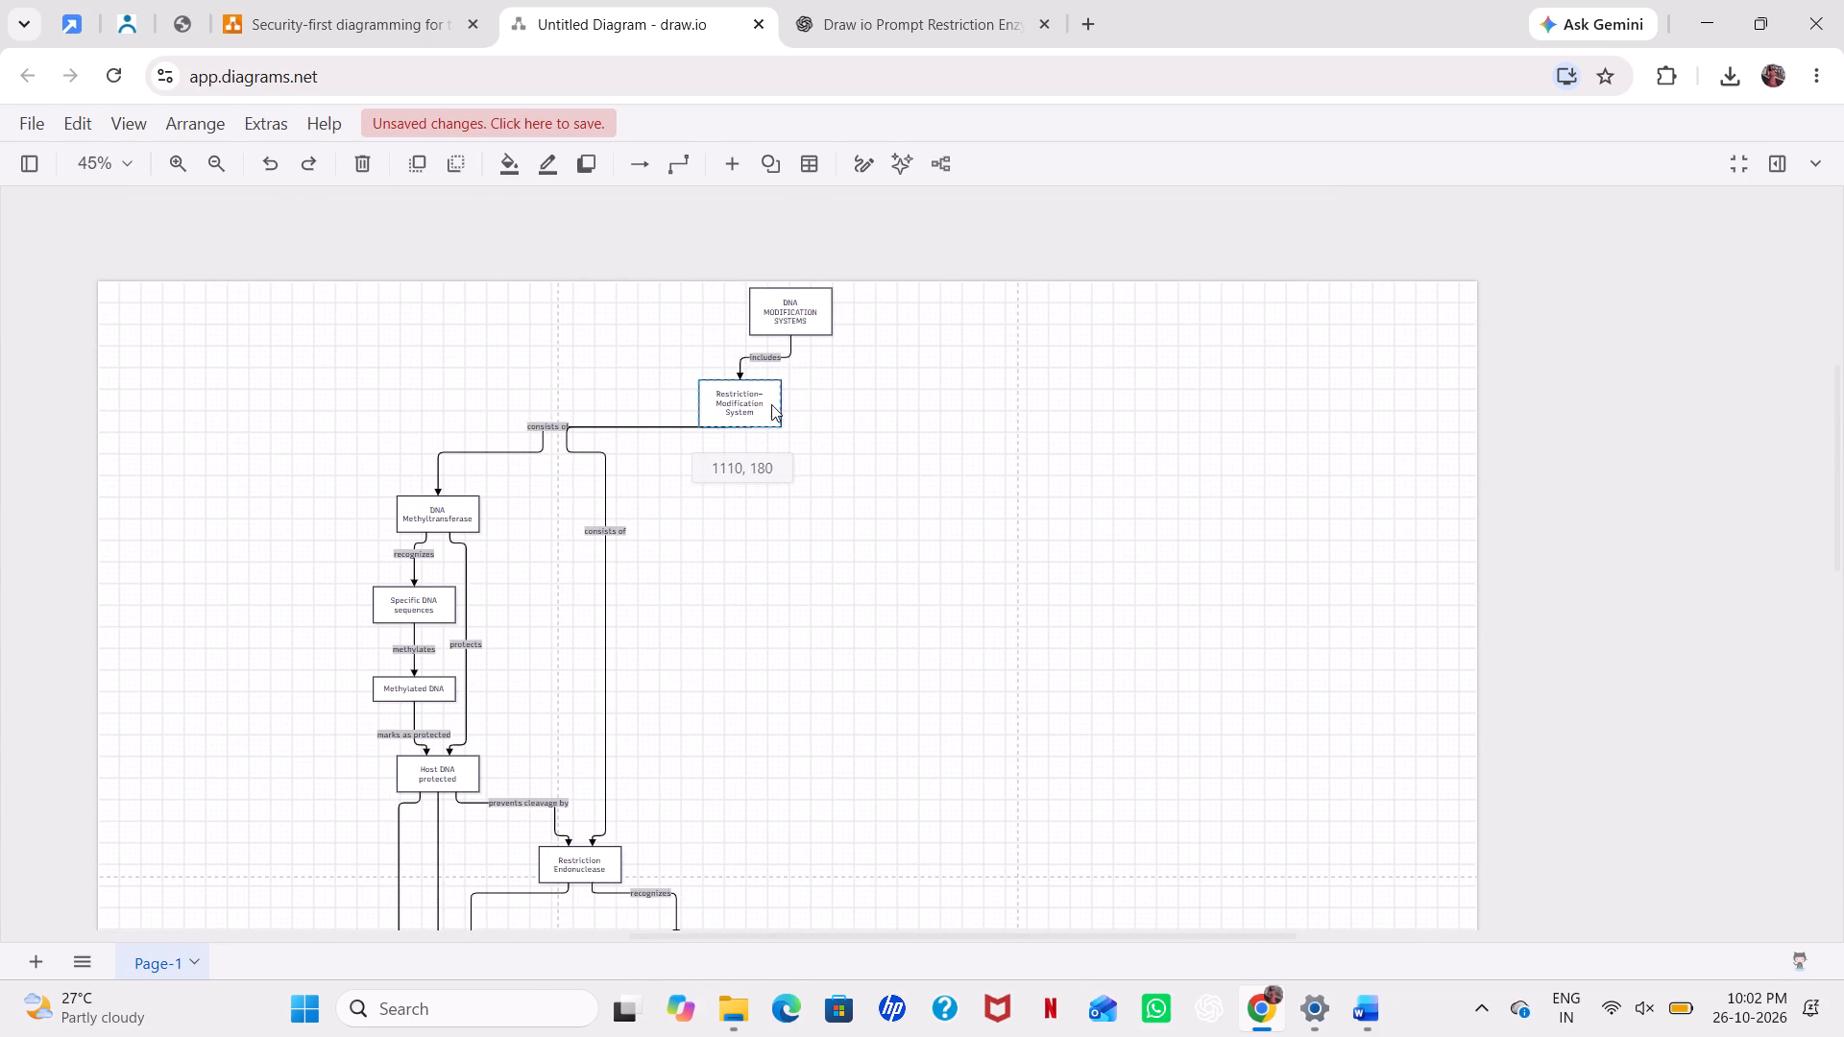
drag(771, 404, 819, 427)
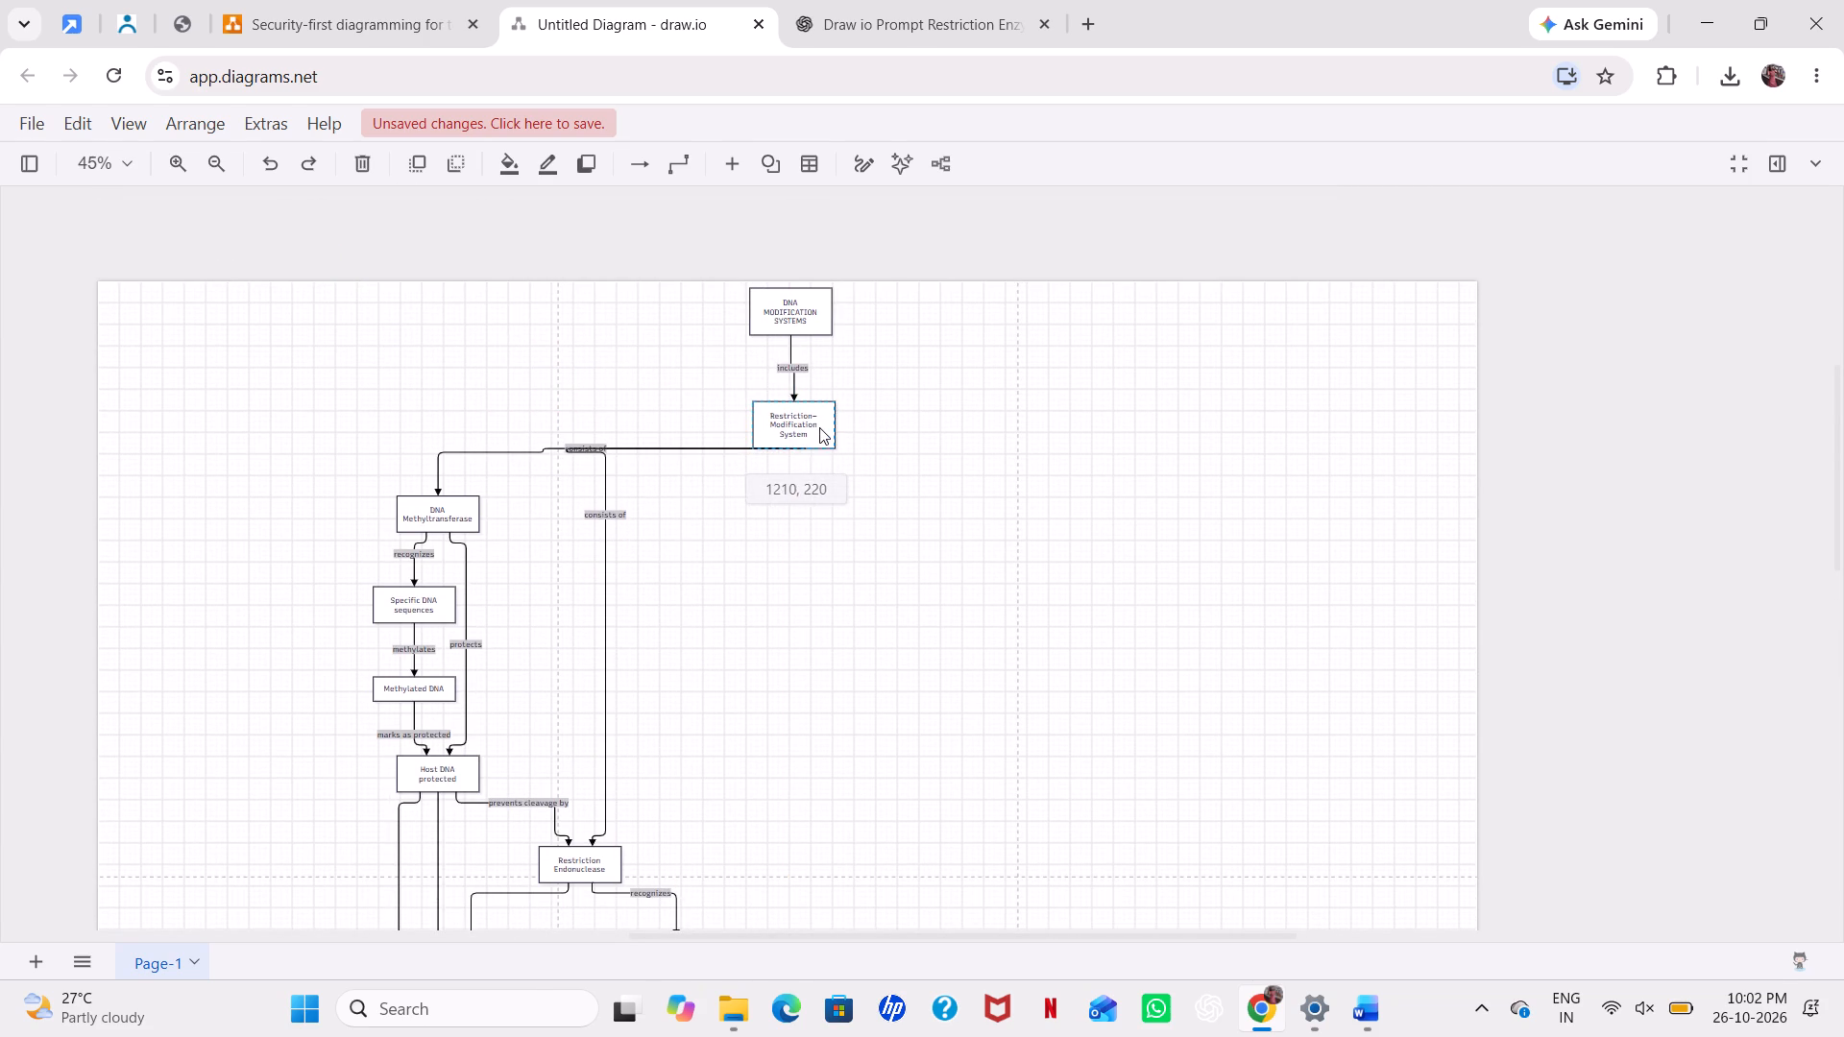
drag(819, 427, 814, 432)
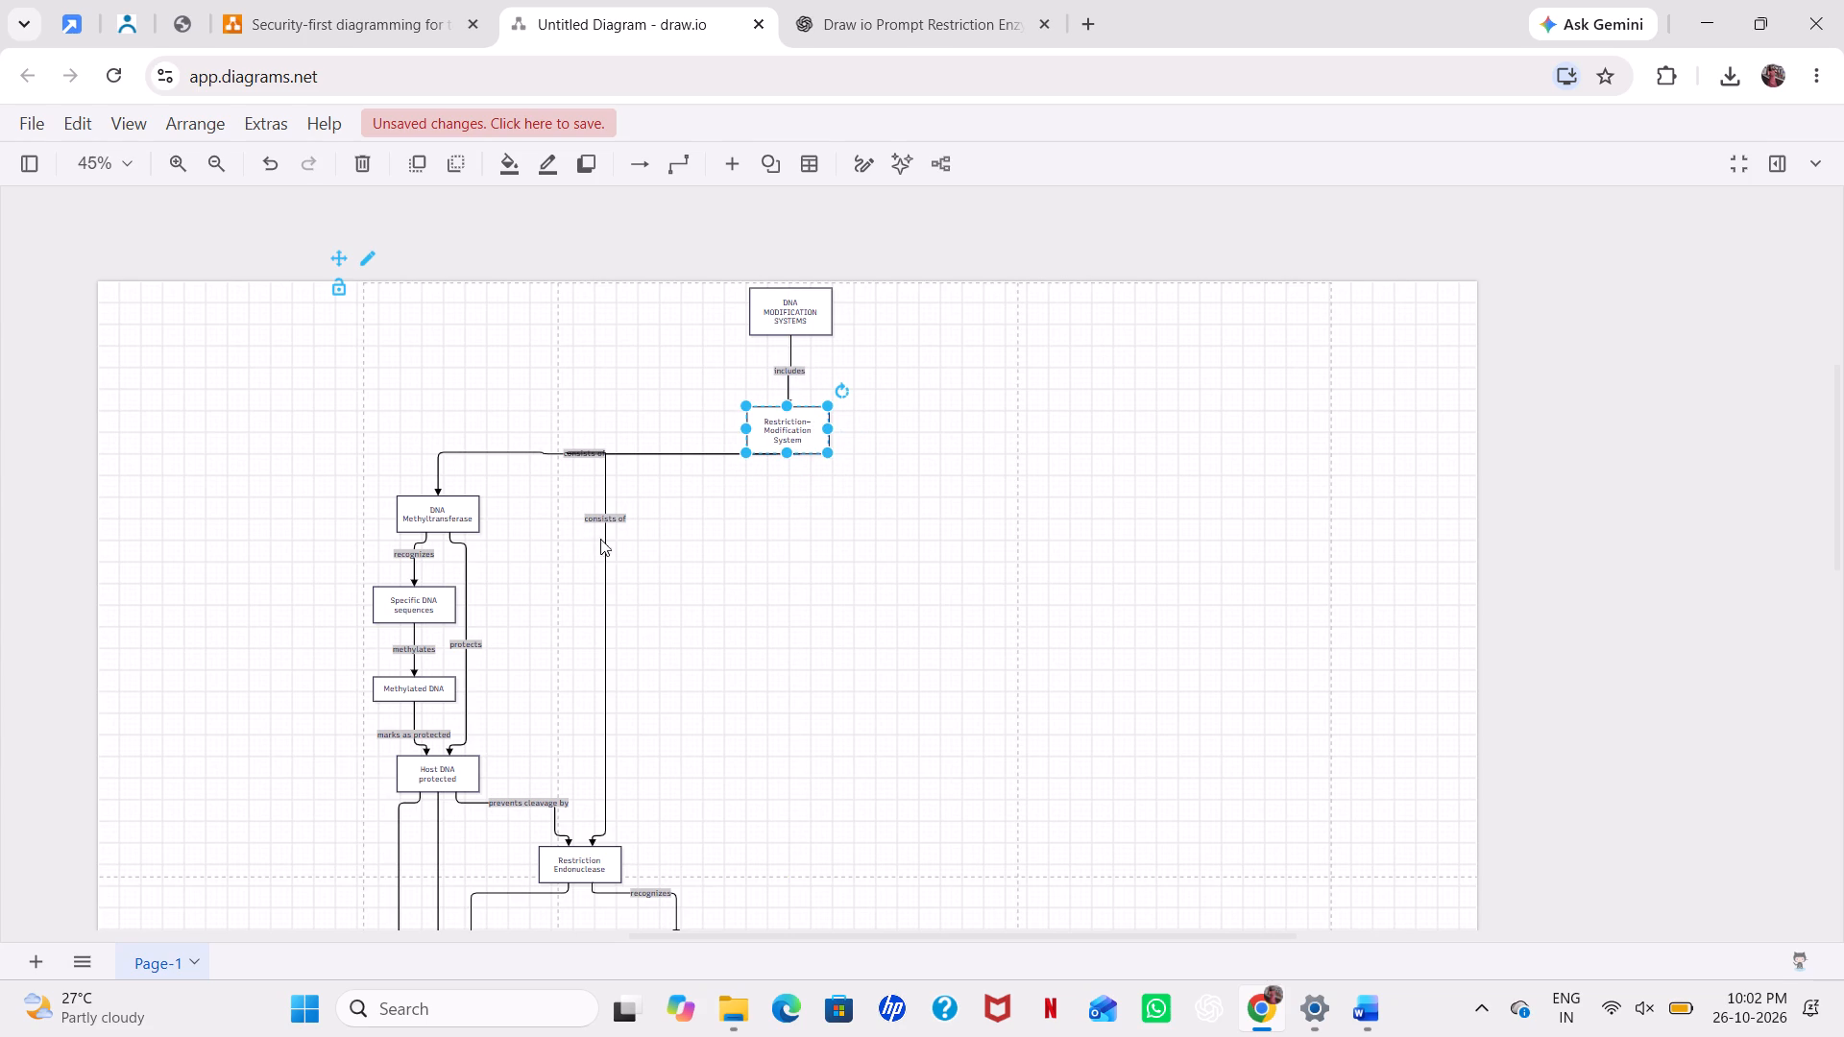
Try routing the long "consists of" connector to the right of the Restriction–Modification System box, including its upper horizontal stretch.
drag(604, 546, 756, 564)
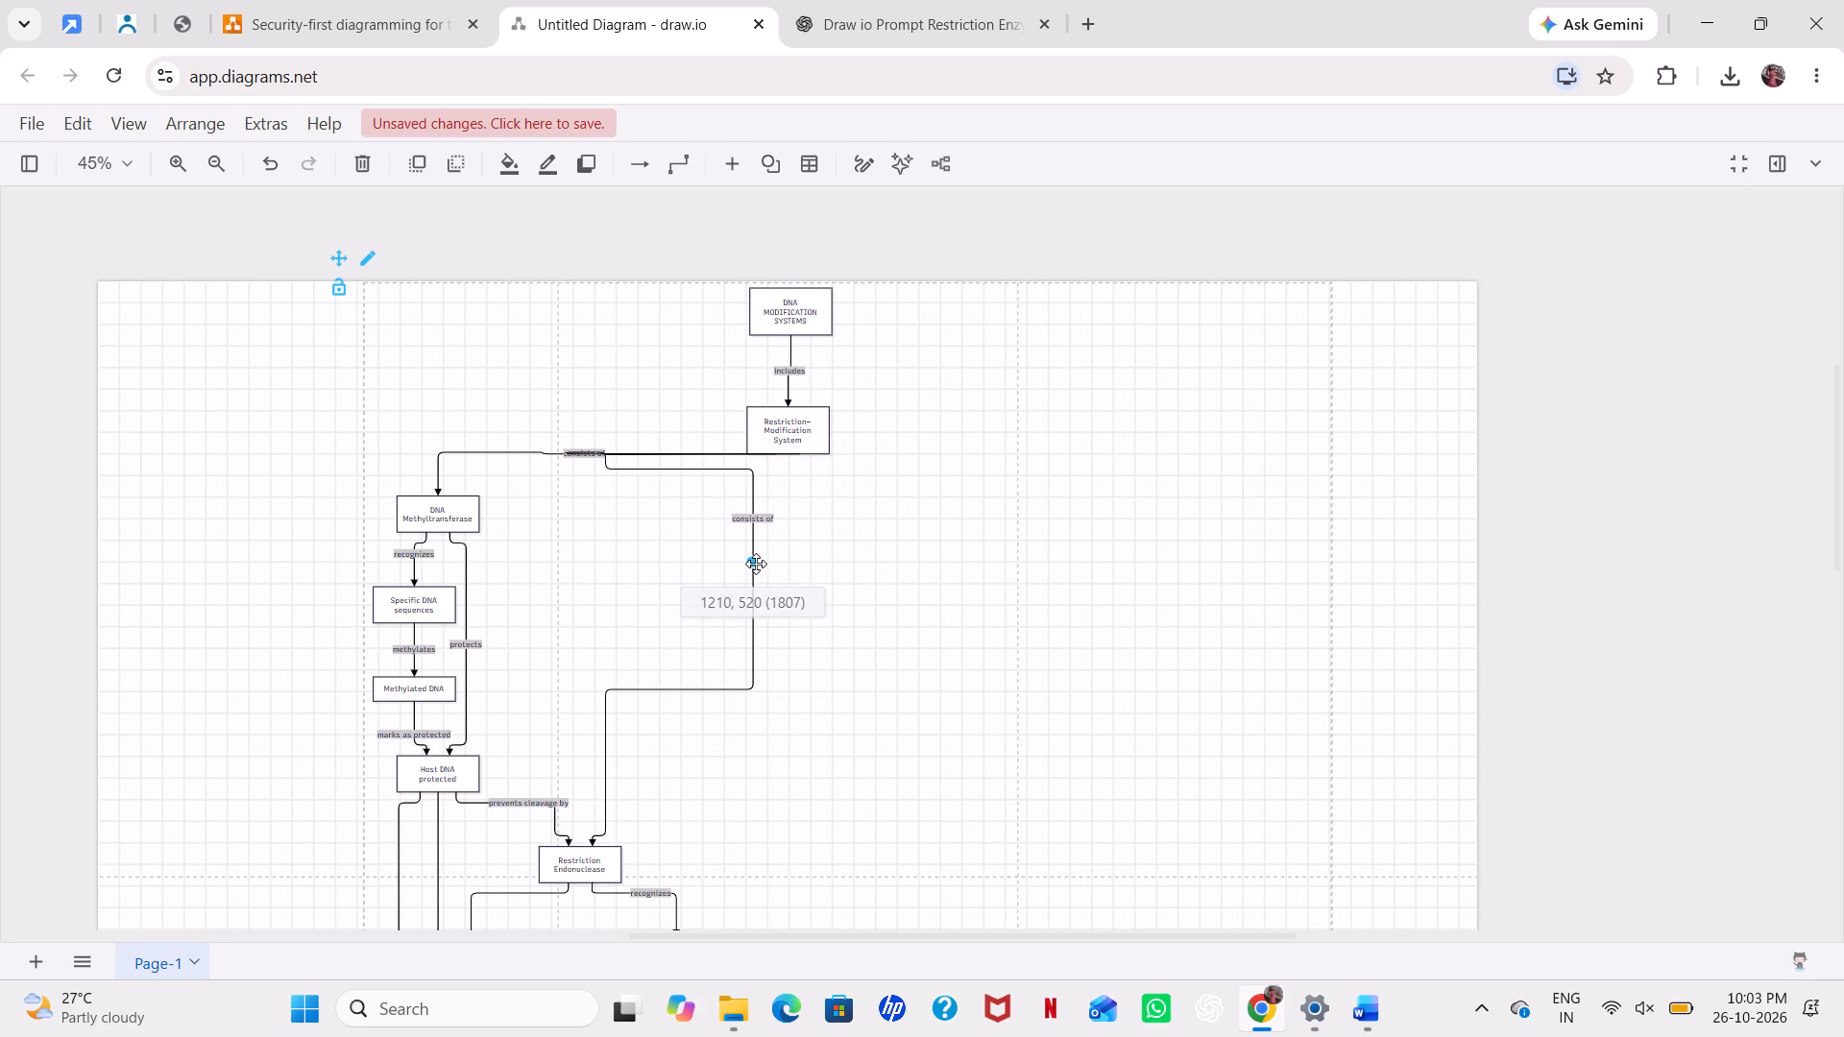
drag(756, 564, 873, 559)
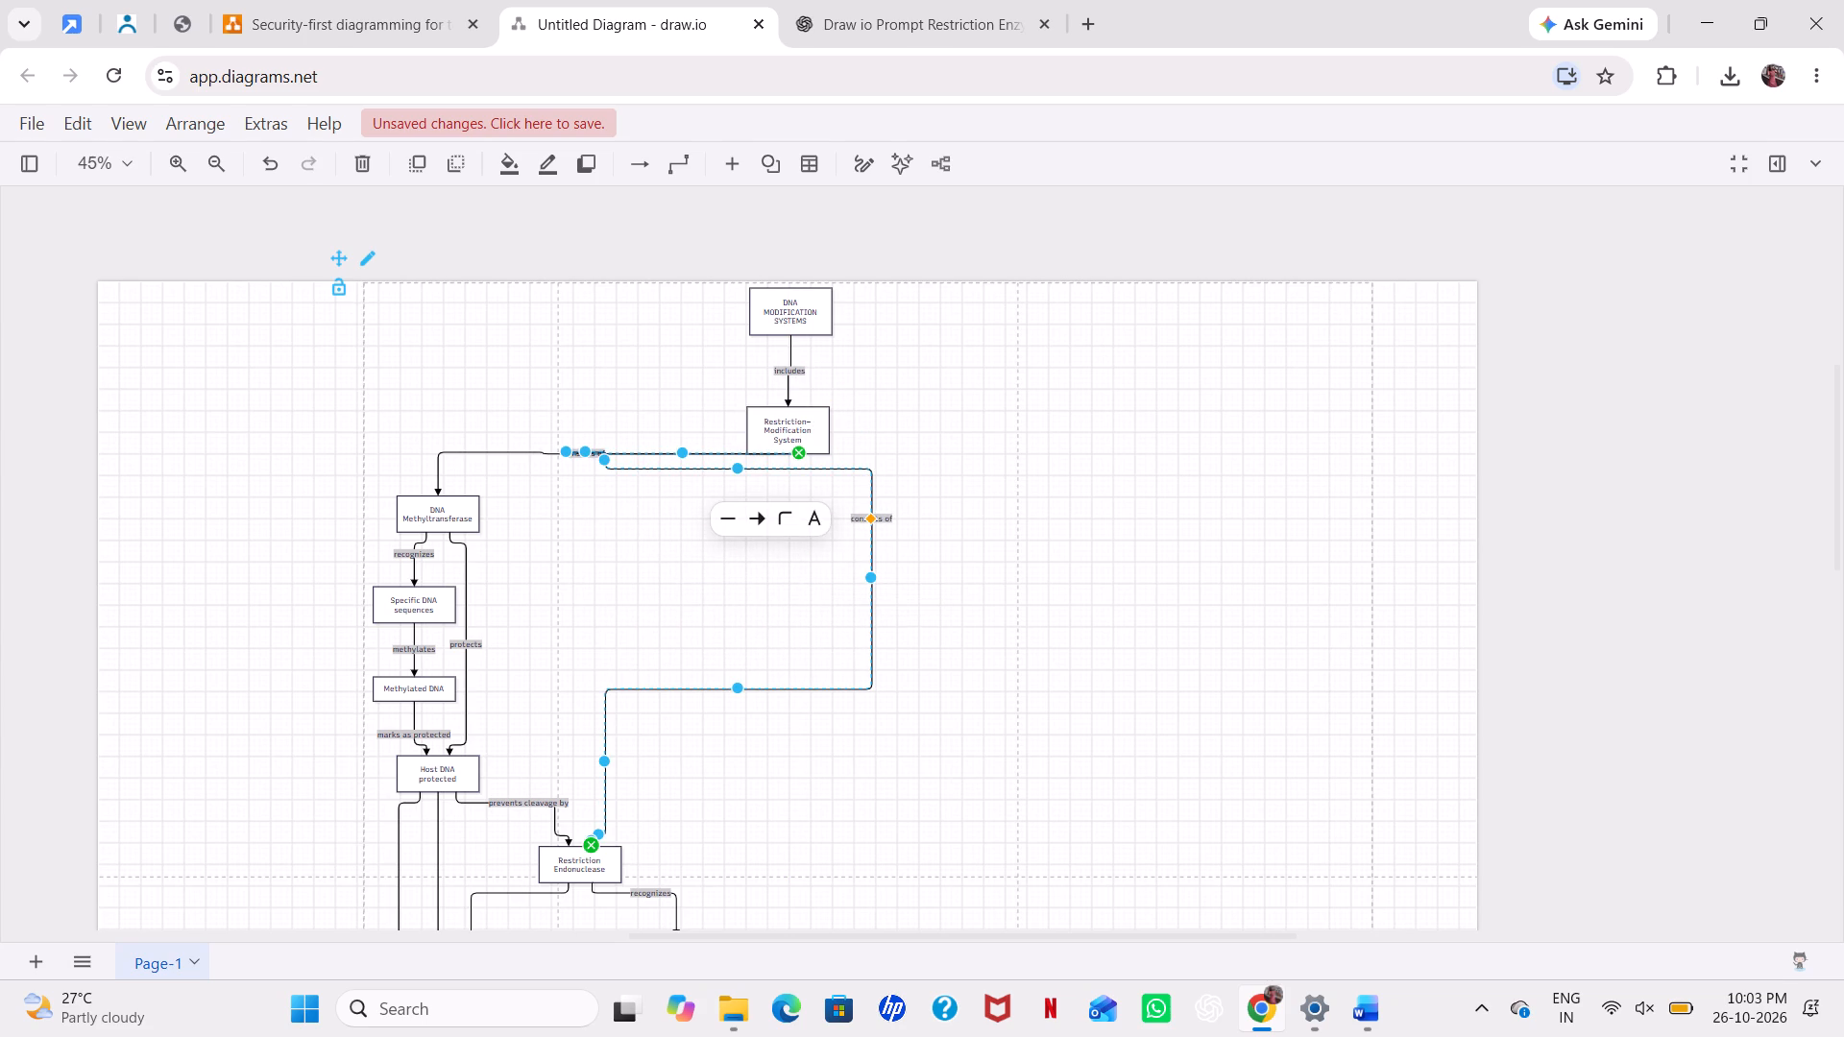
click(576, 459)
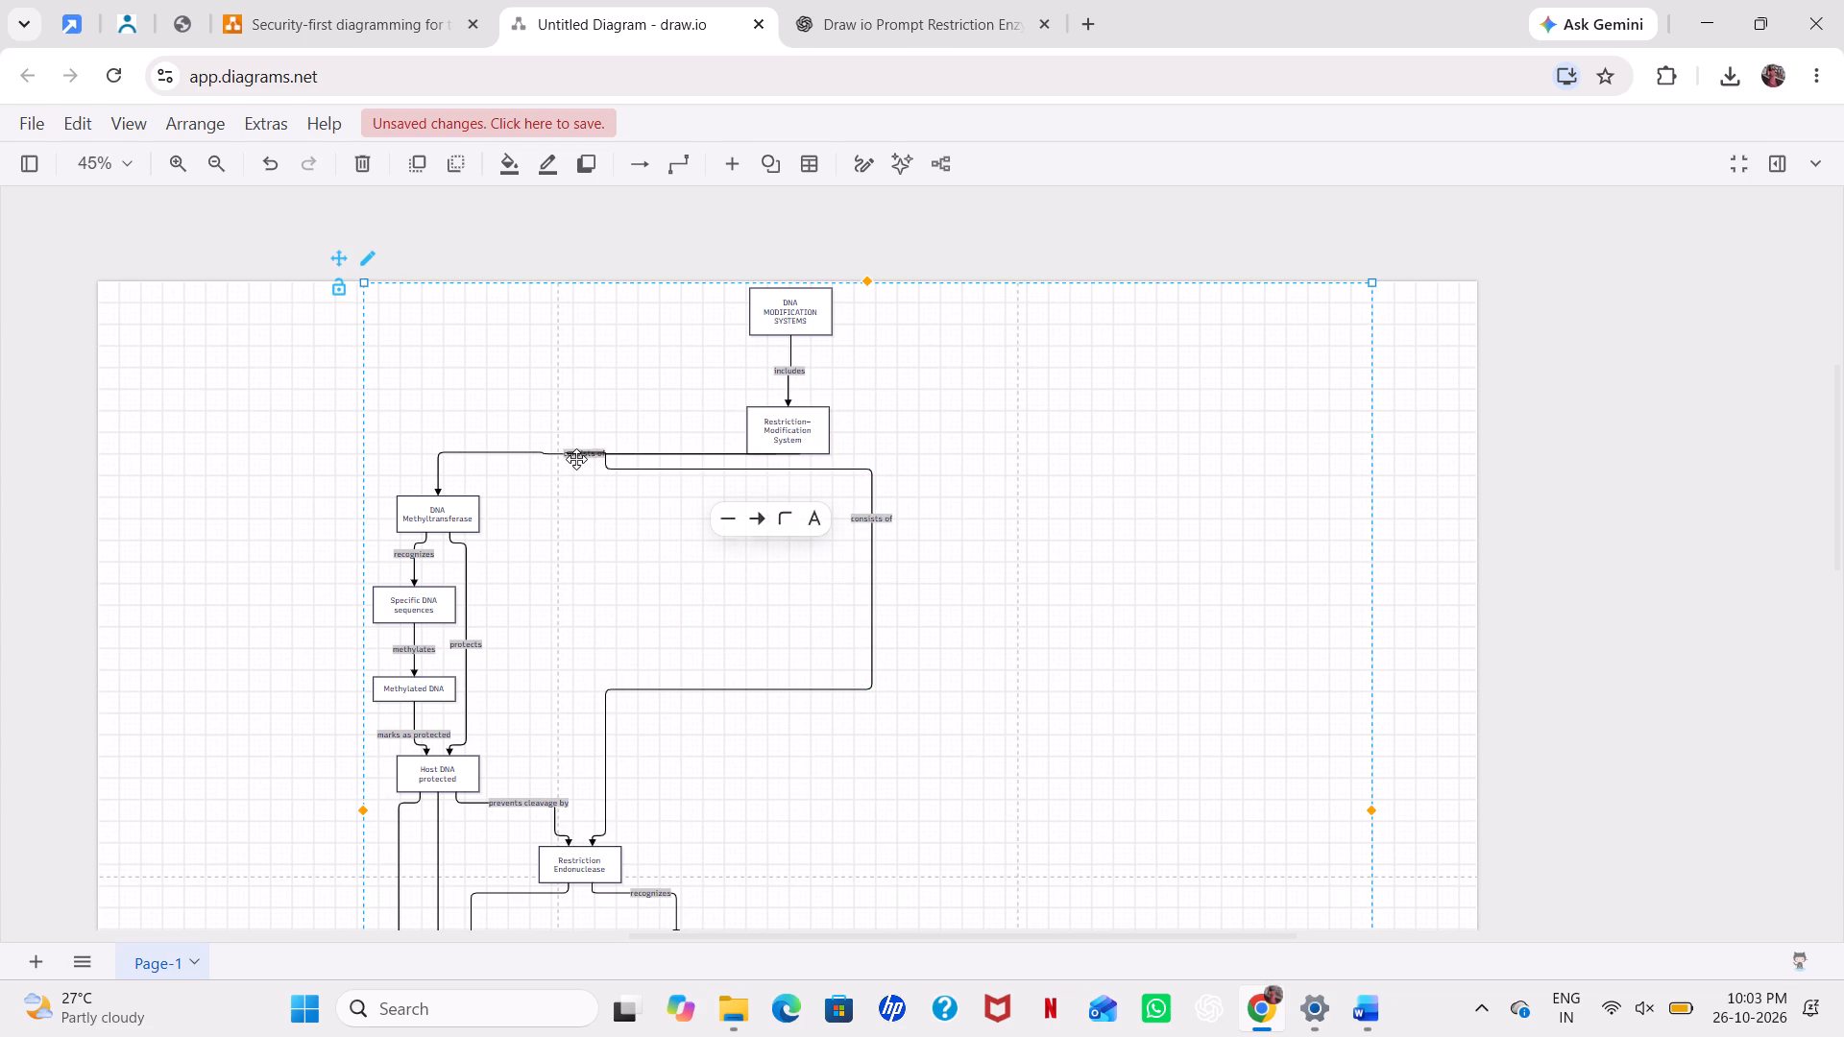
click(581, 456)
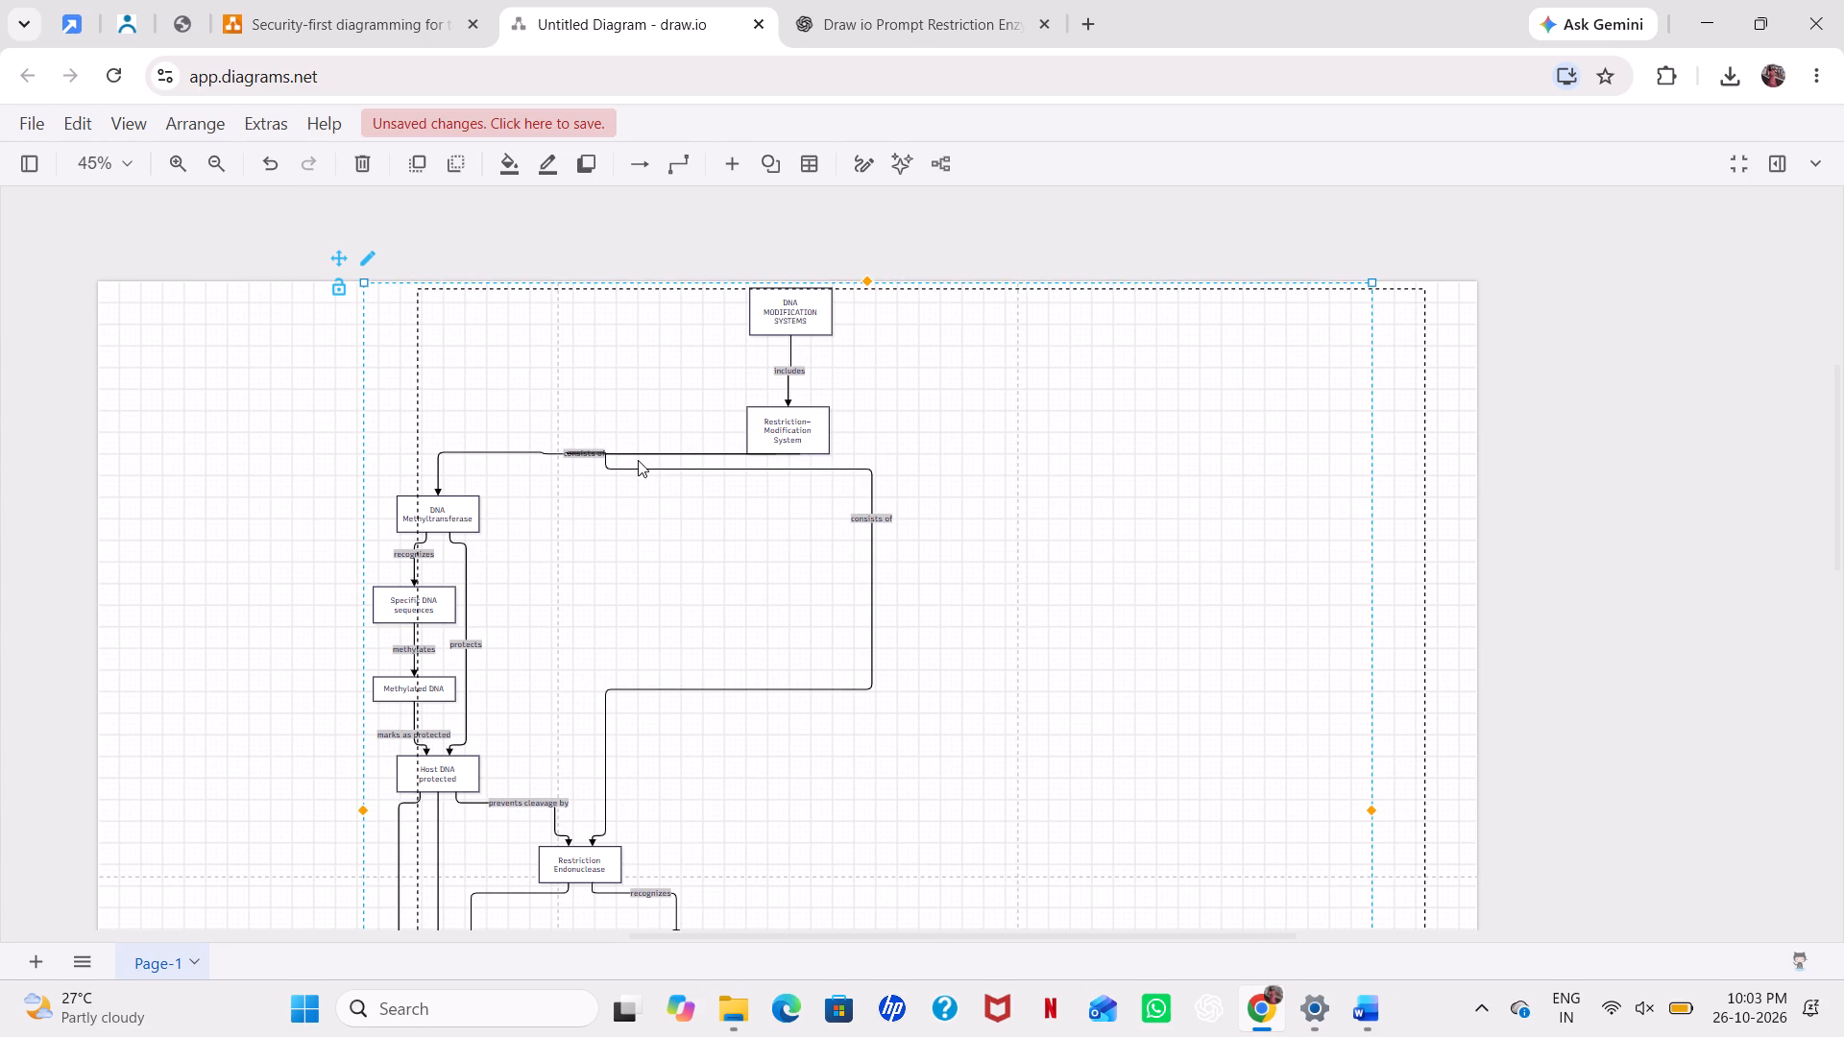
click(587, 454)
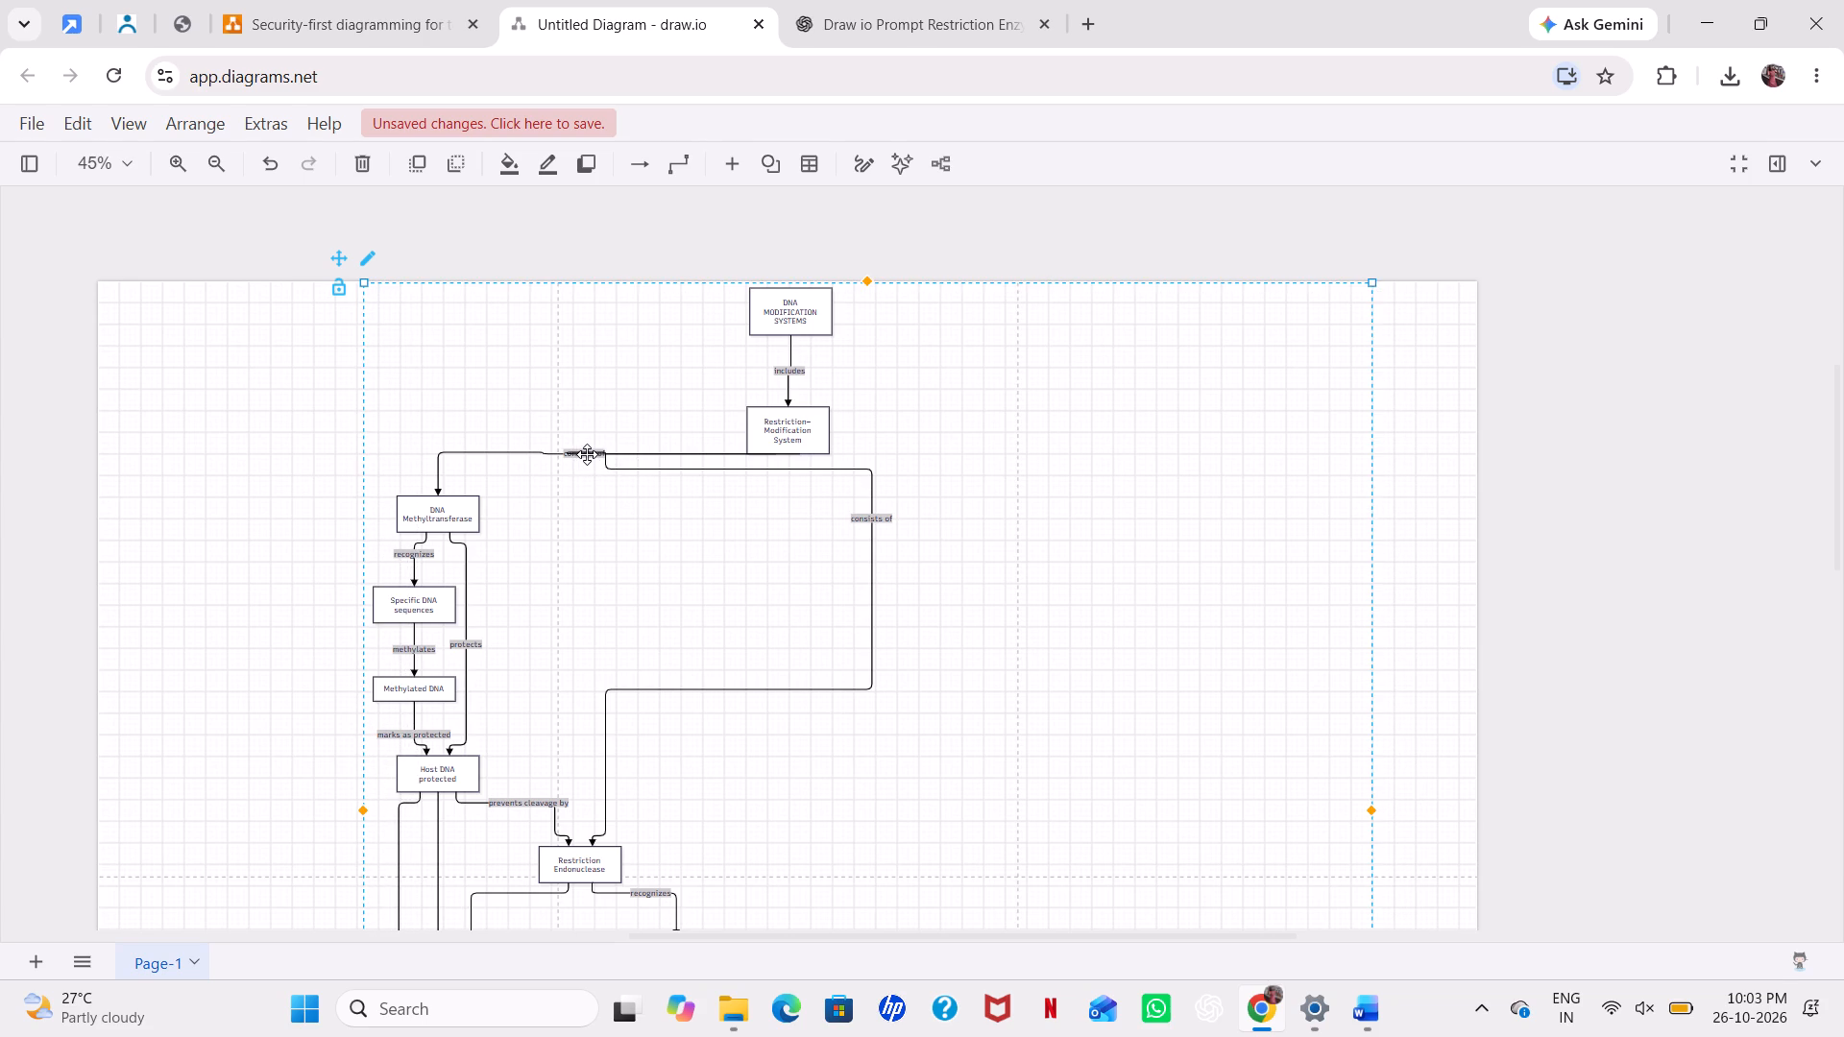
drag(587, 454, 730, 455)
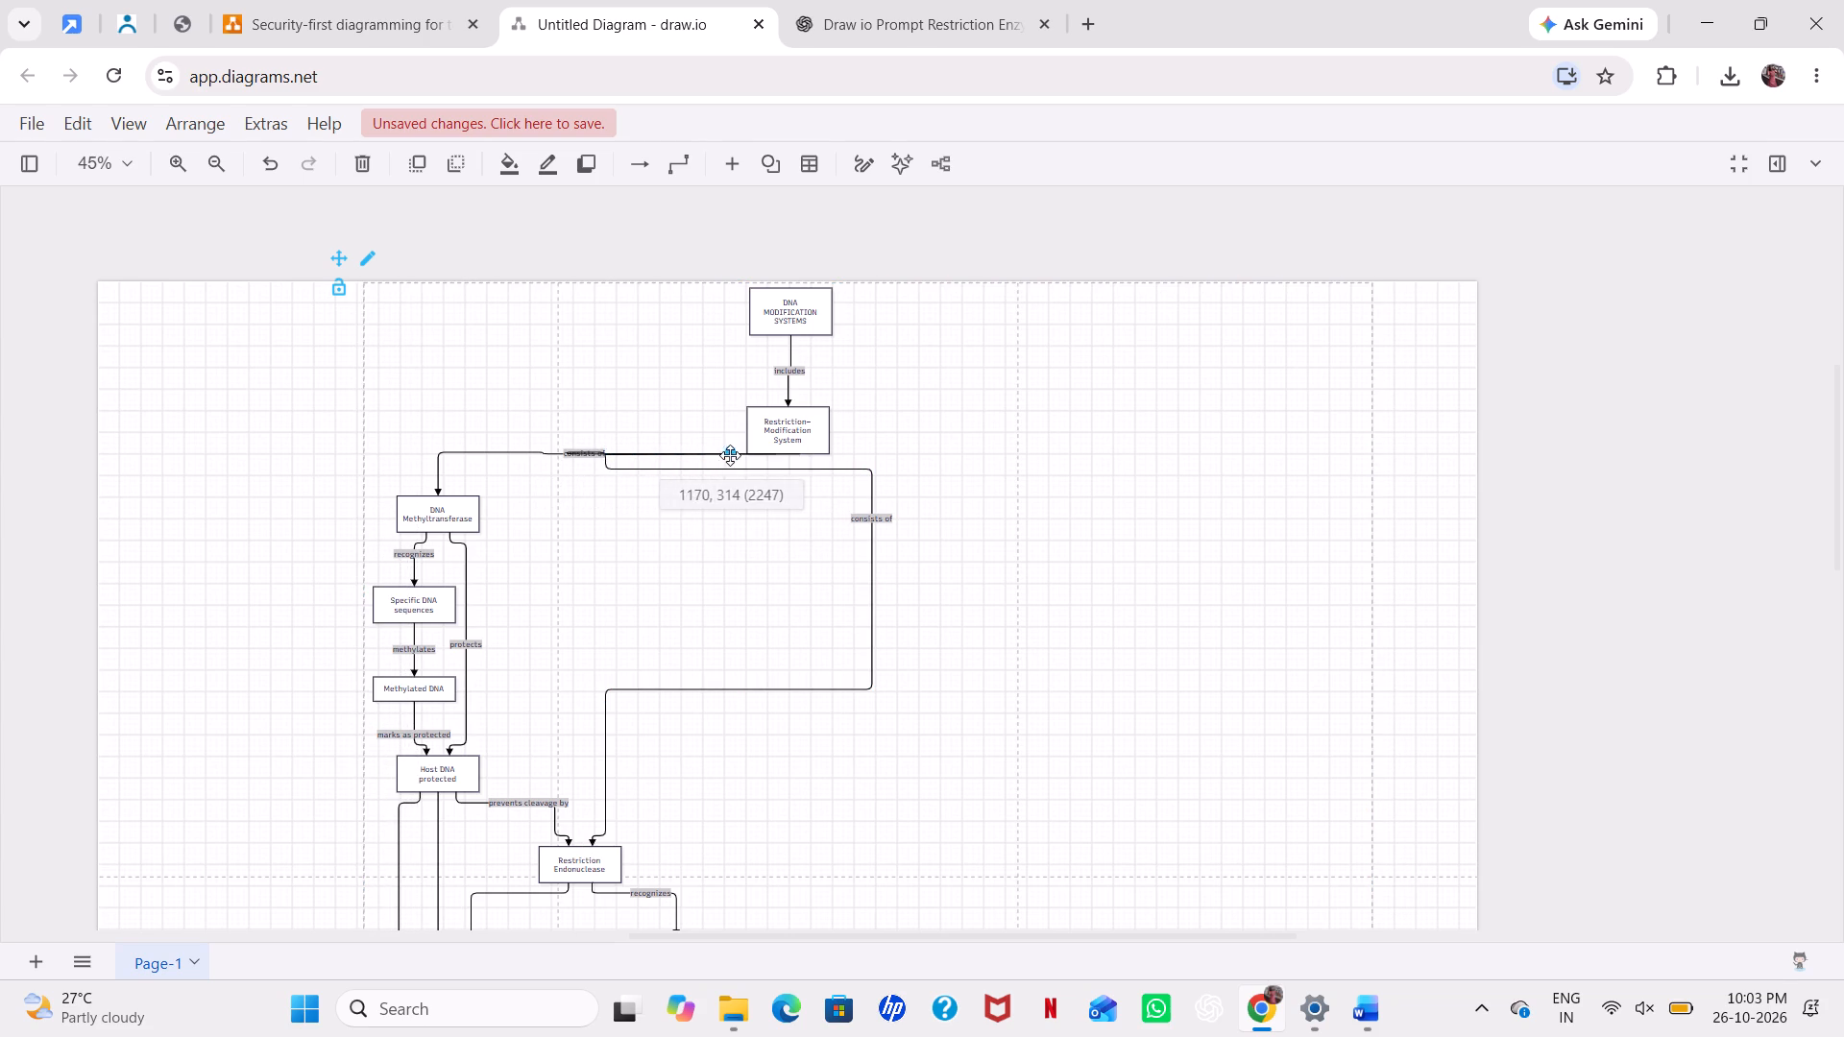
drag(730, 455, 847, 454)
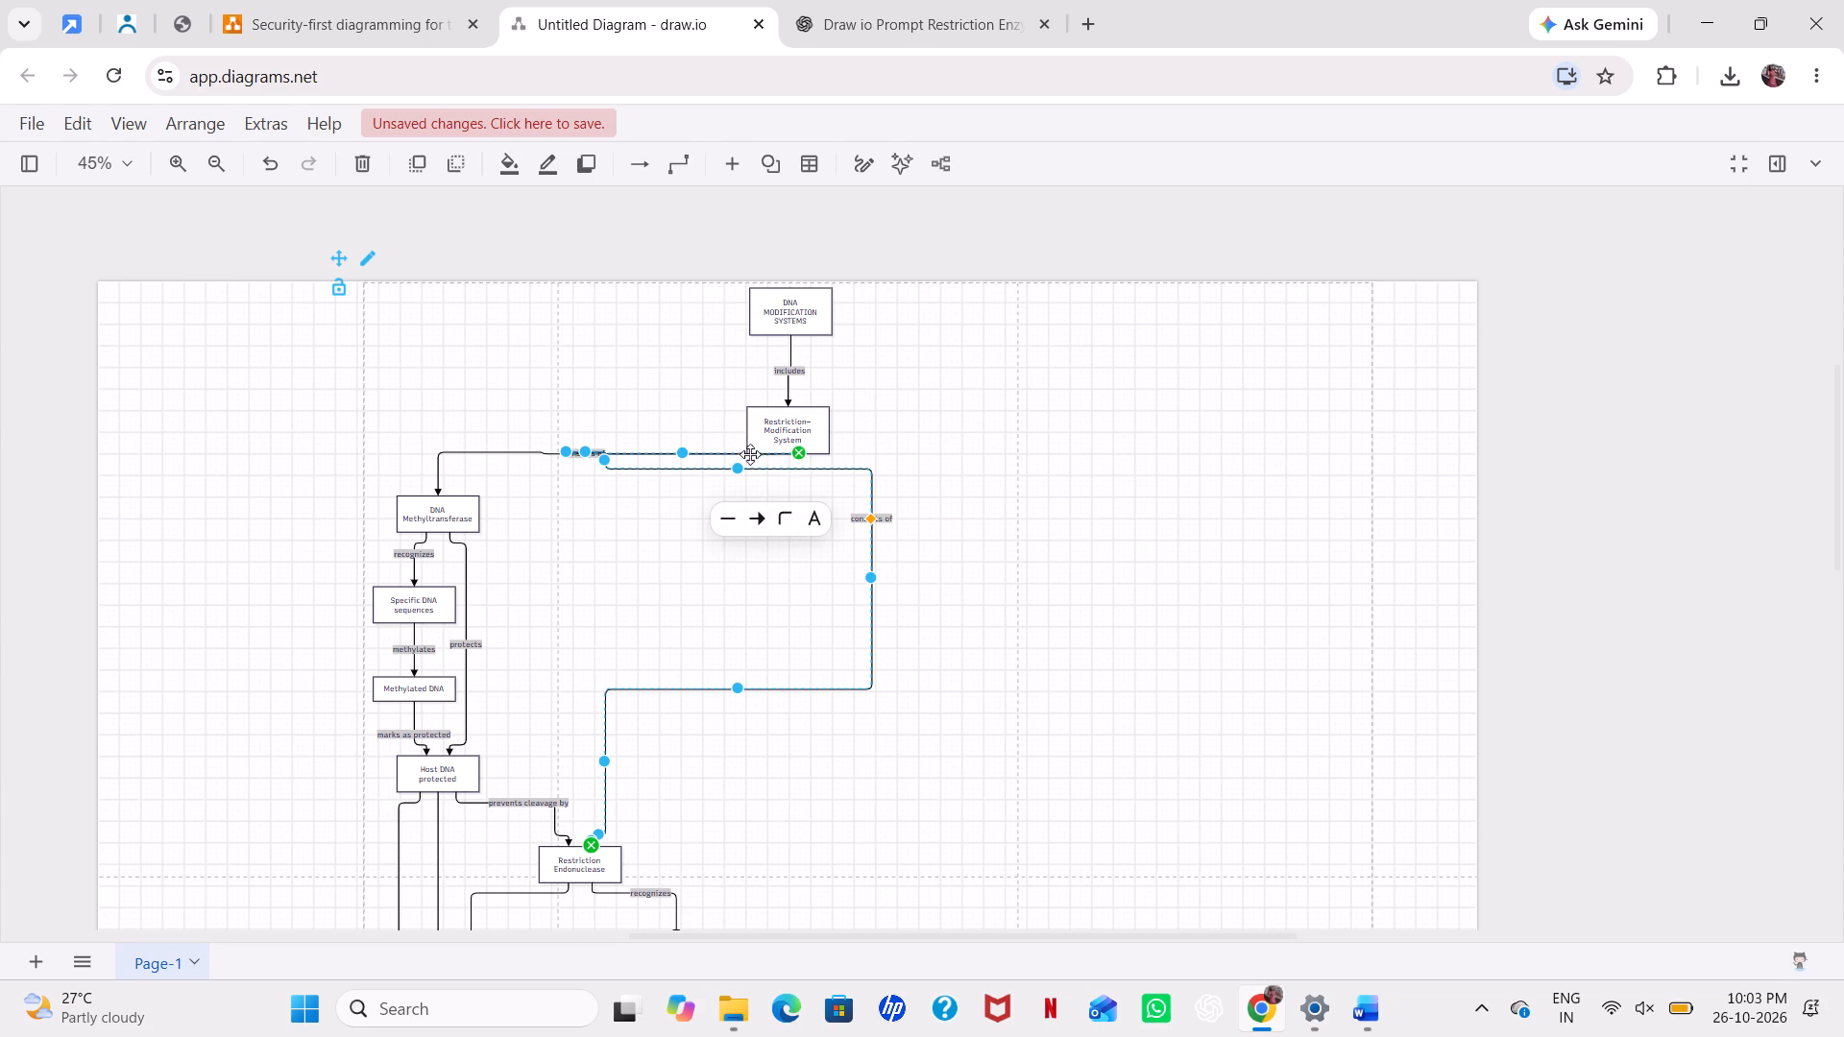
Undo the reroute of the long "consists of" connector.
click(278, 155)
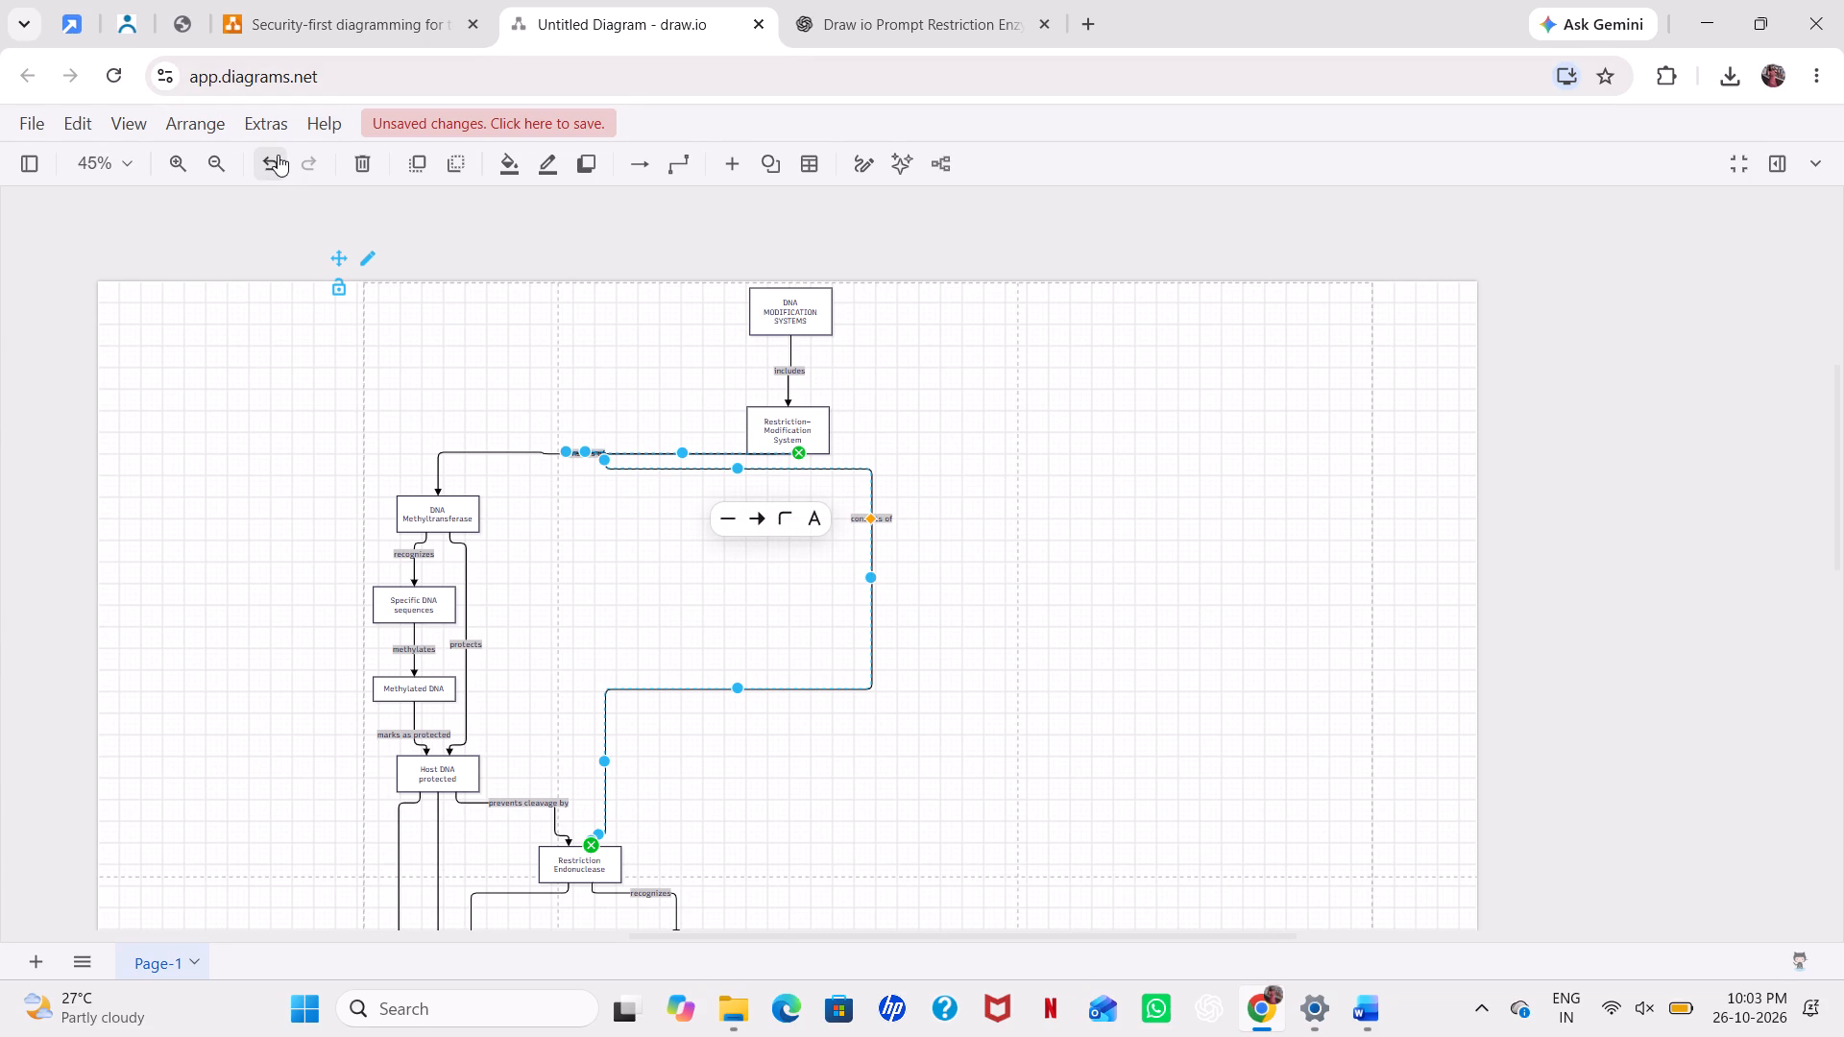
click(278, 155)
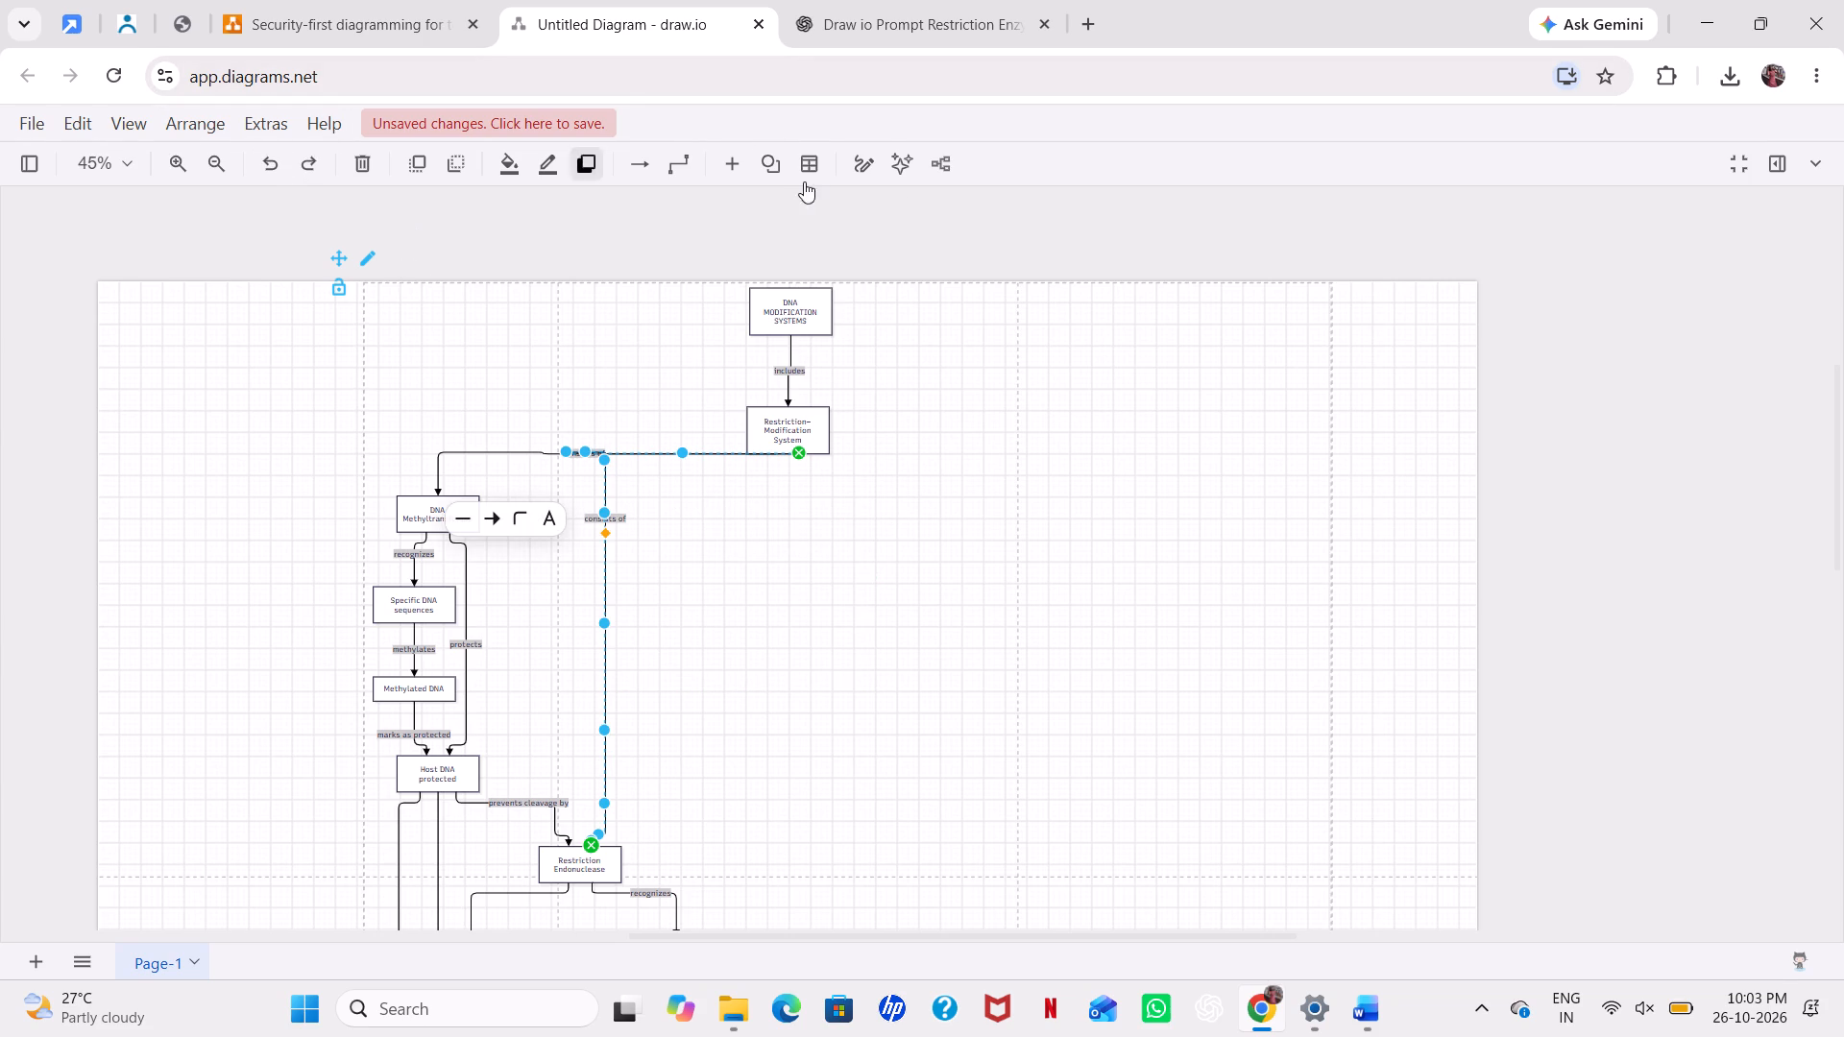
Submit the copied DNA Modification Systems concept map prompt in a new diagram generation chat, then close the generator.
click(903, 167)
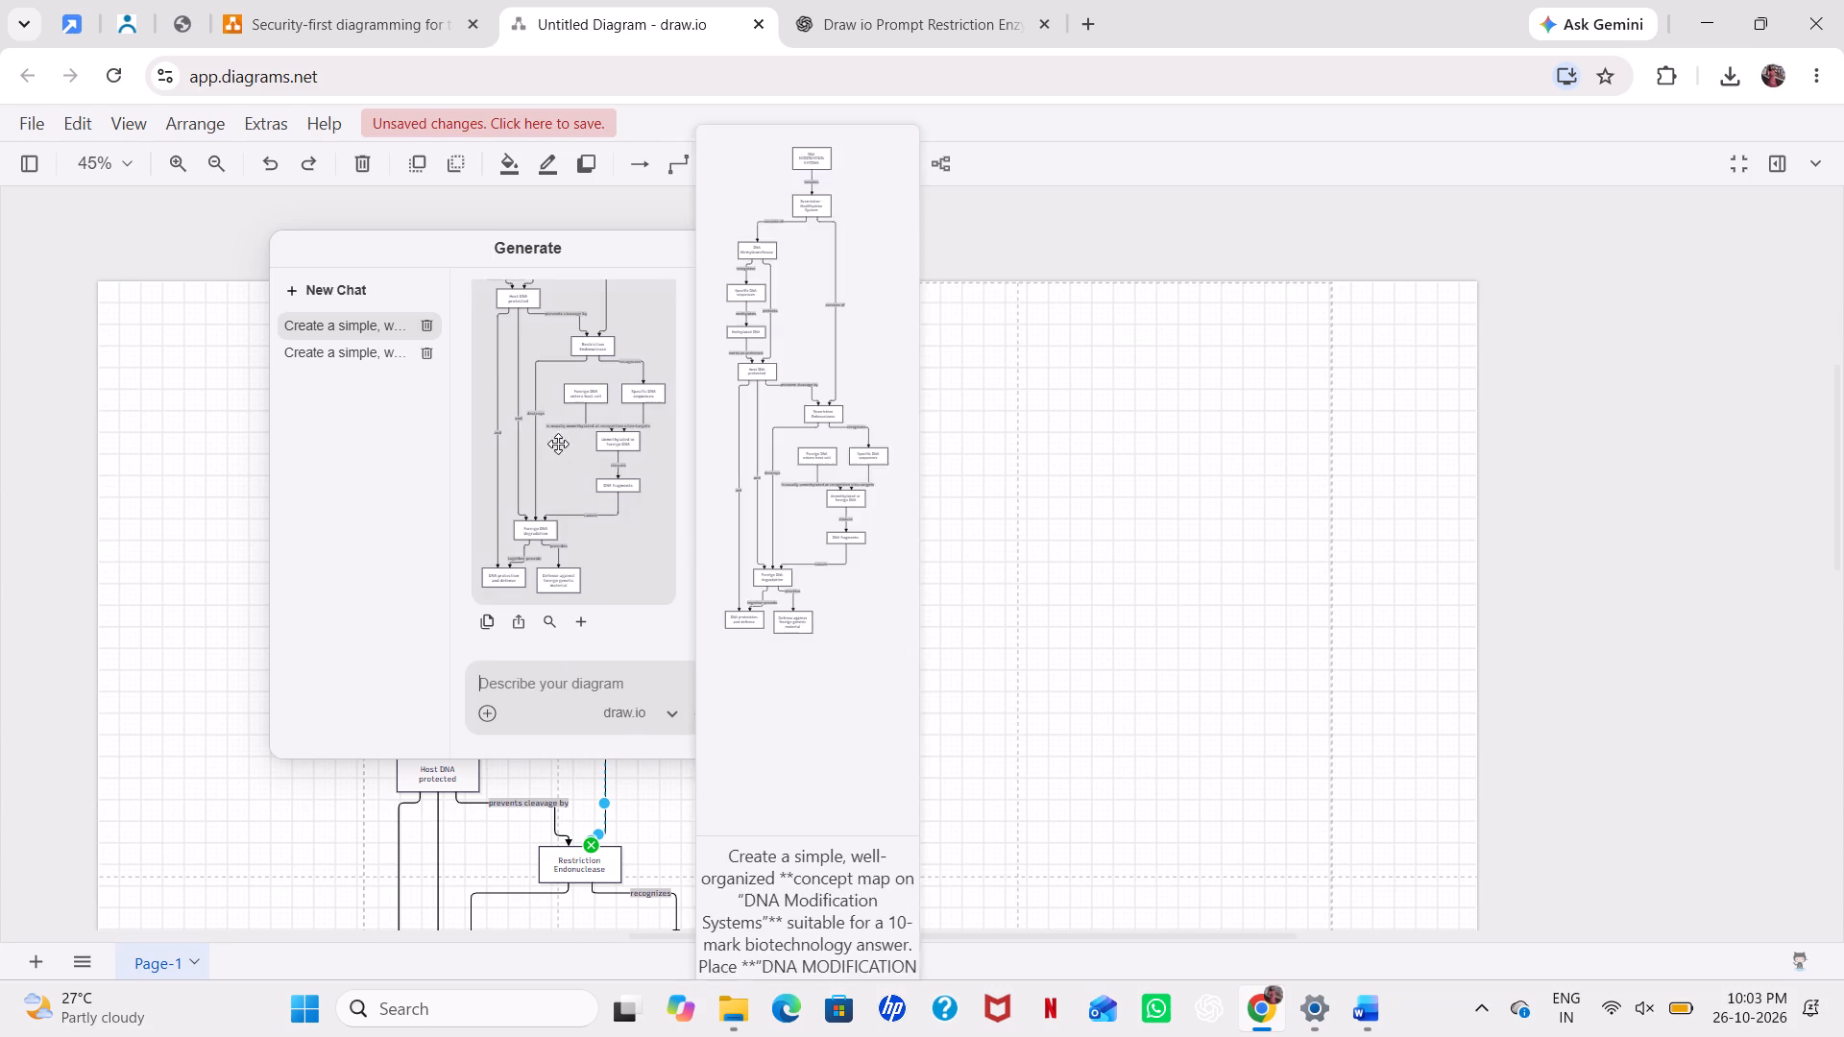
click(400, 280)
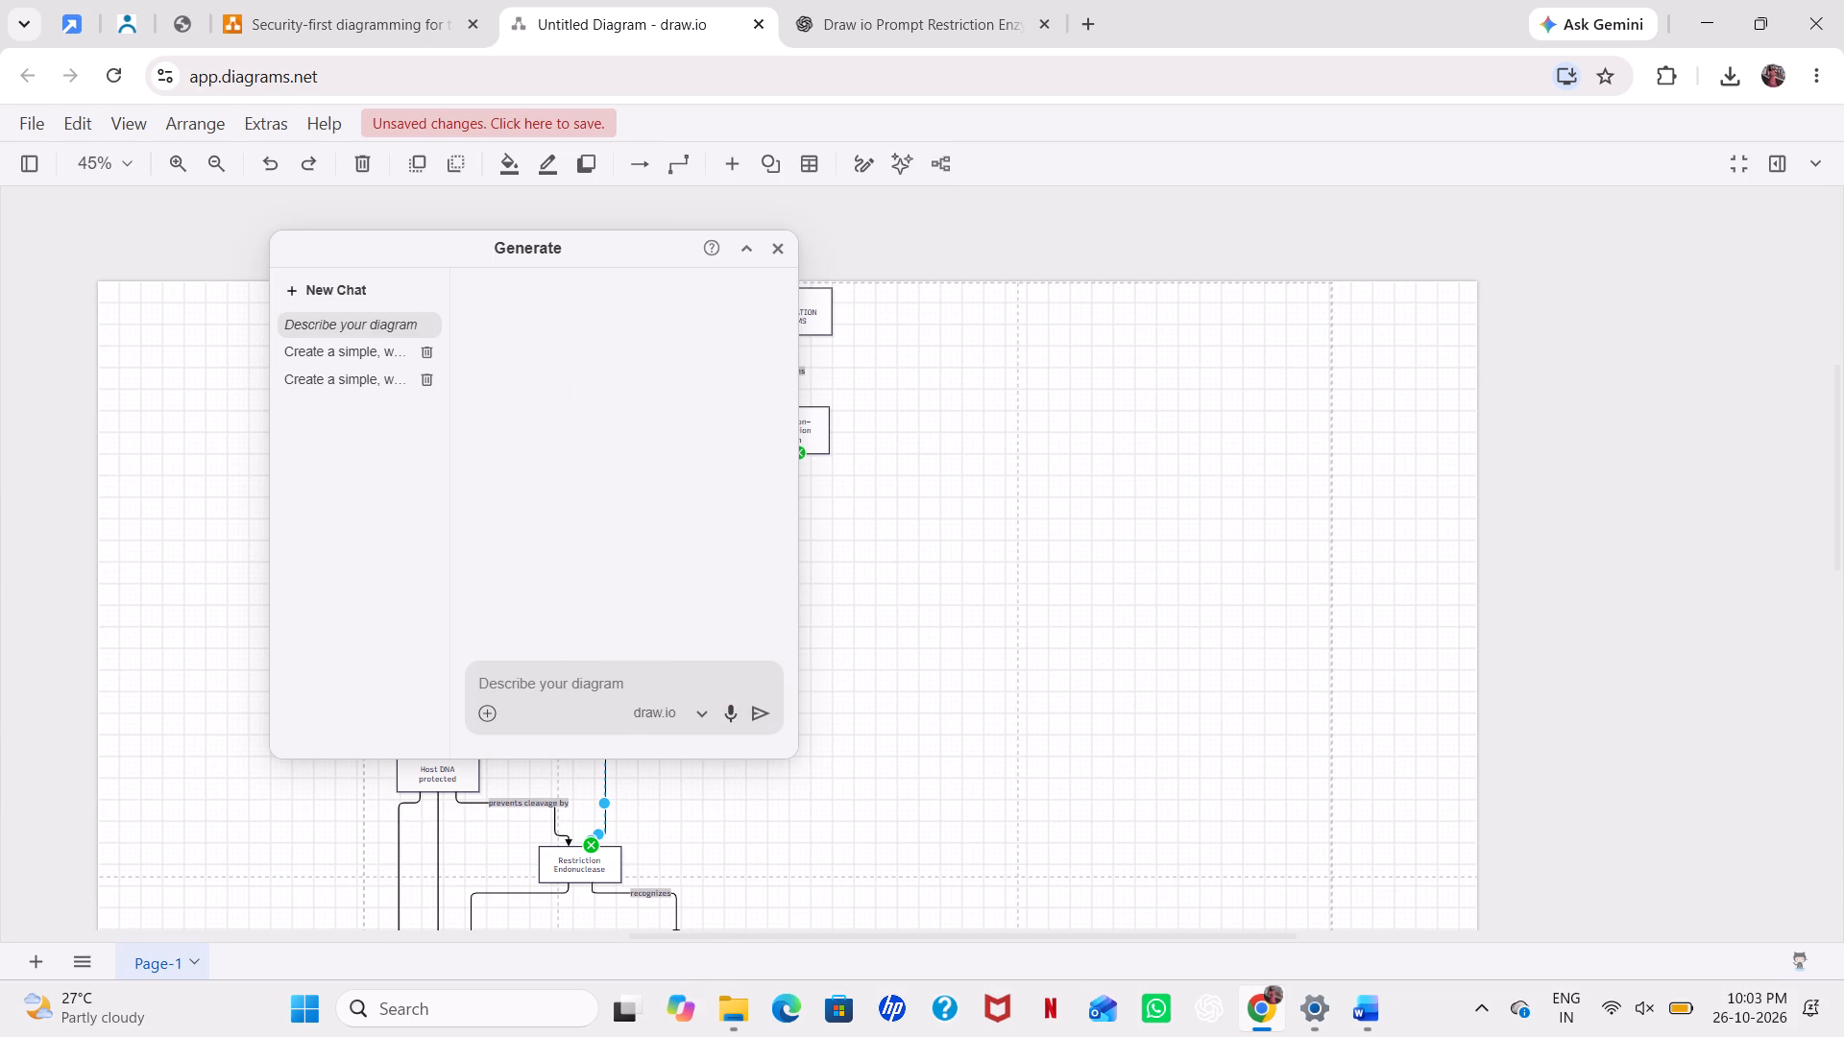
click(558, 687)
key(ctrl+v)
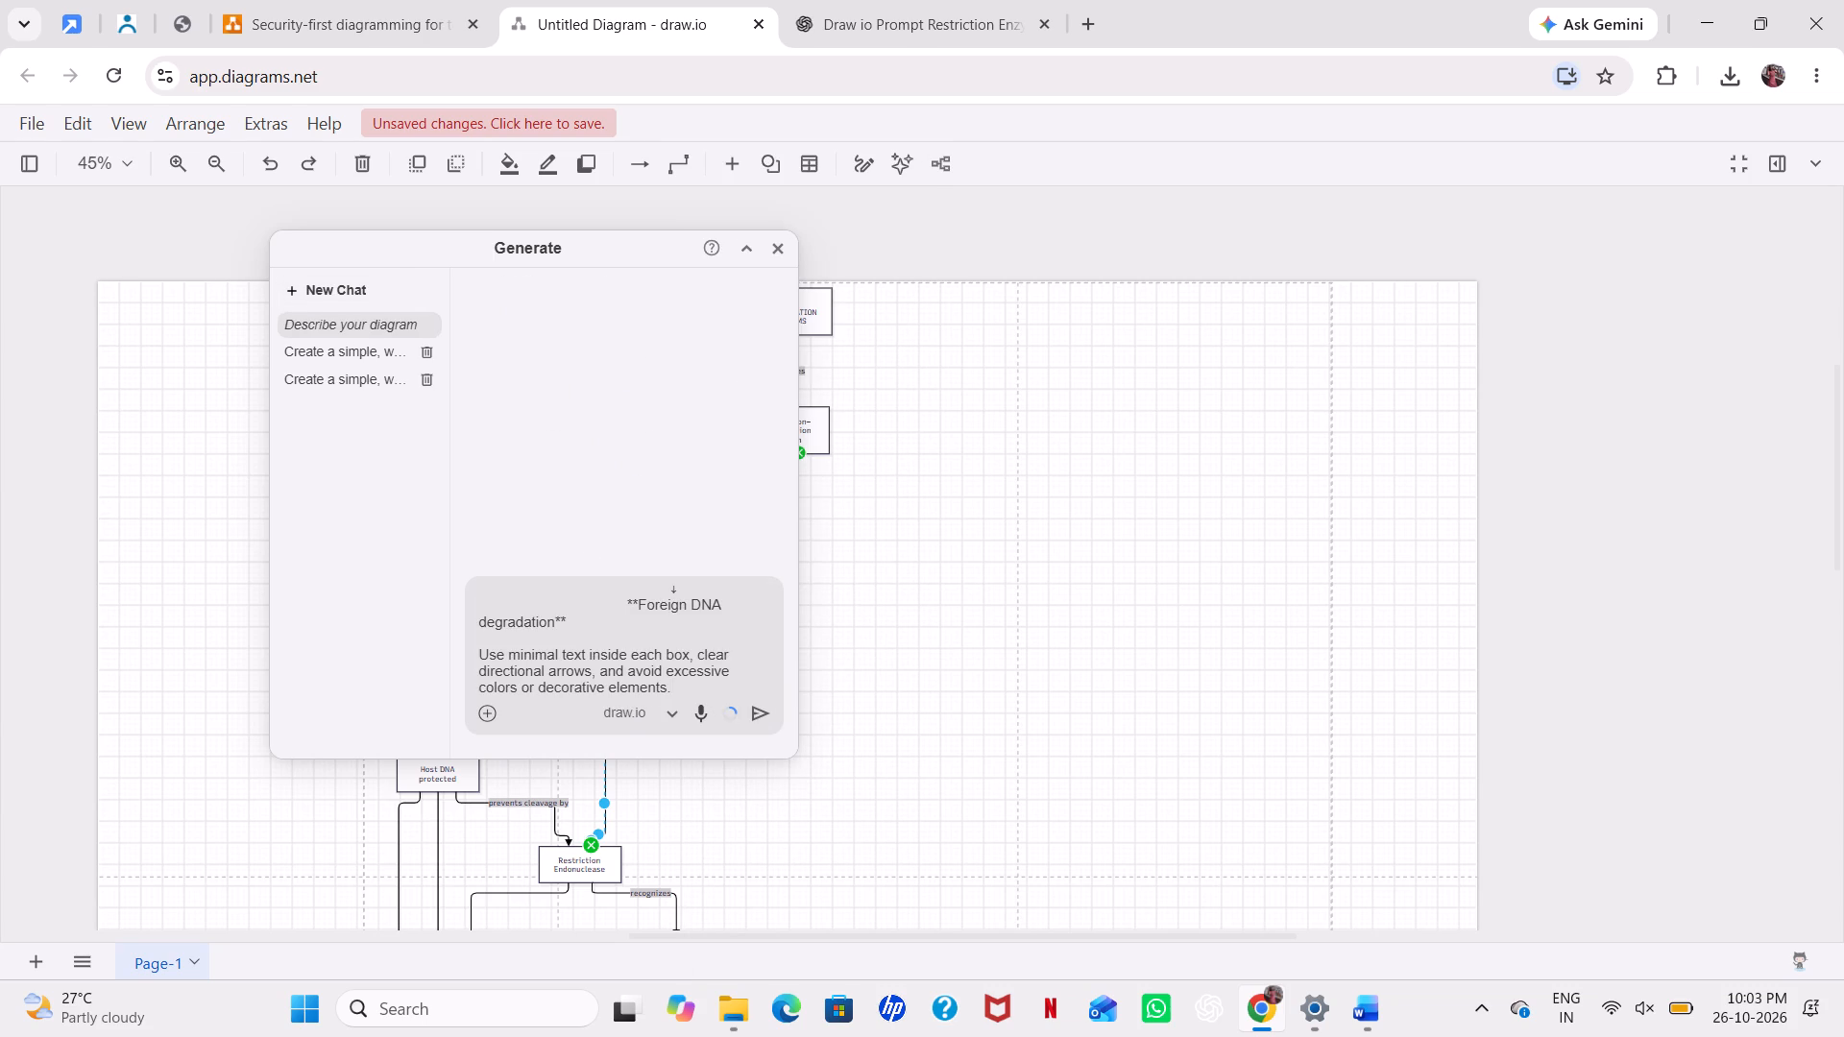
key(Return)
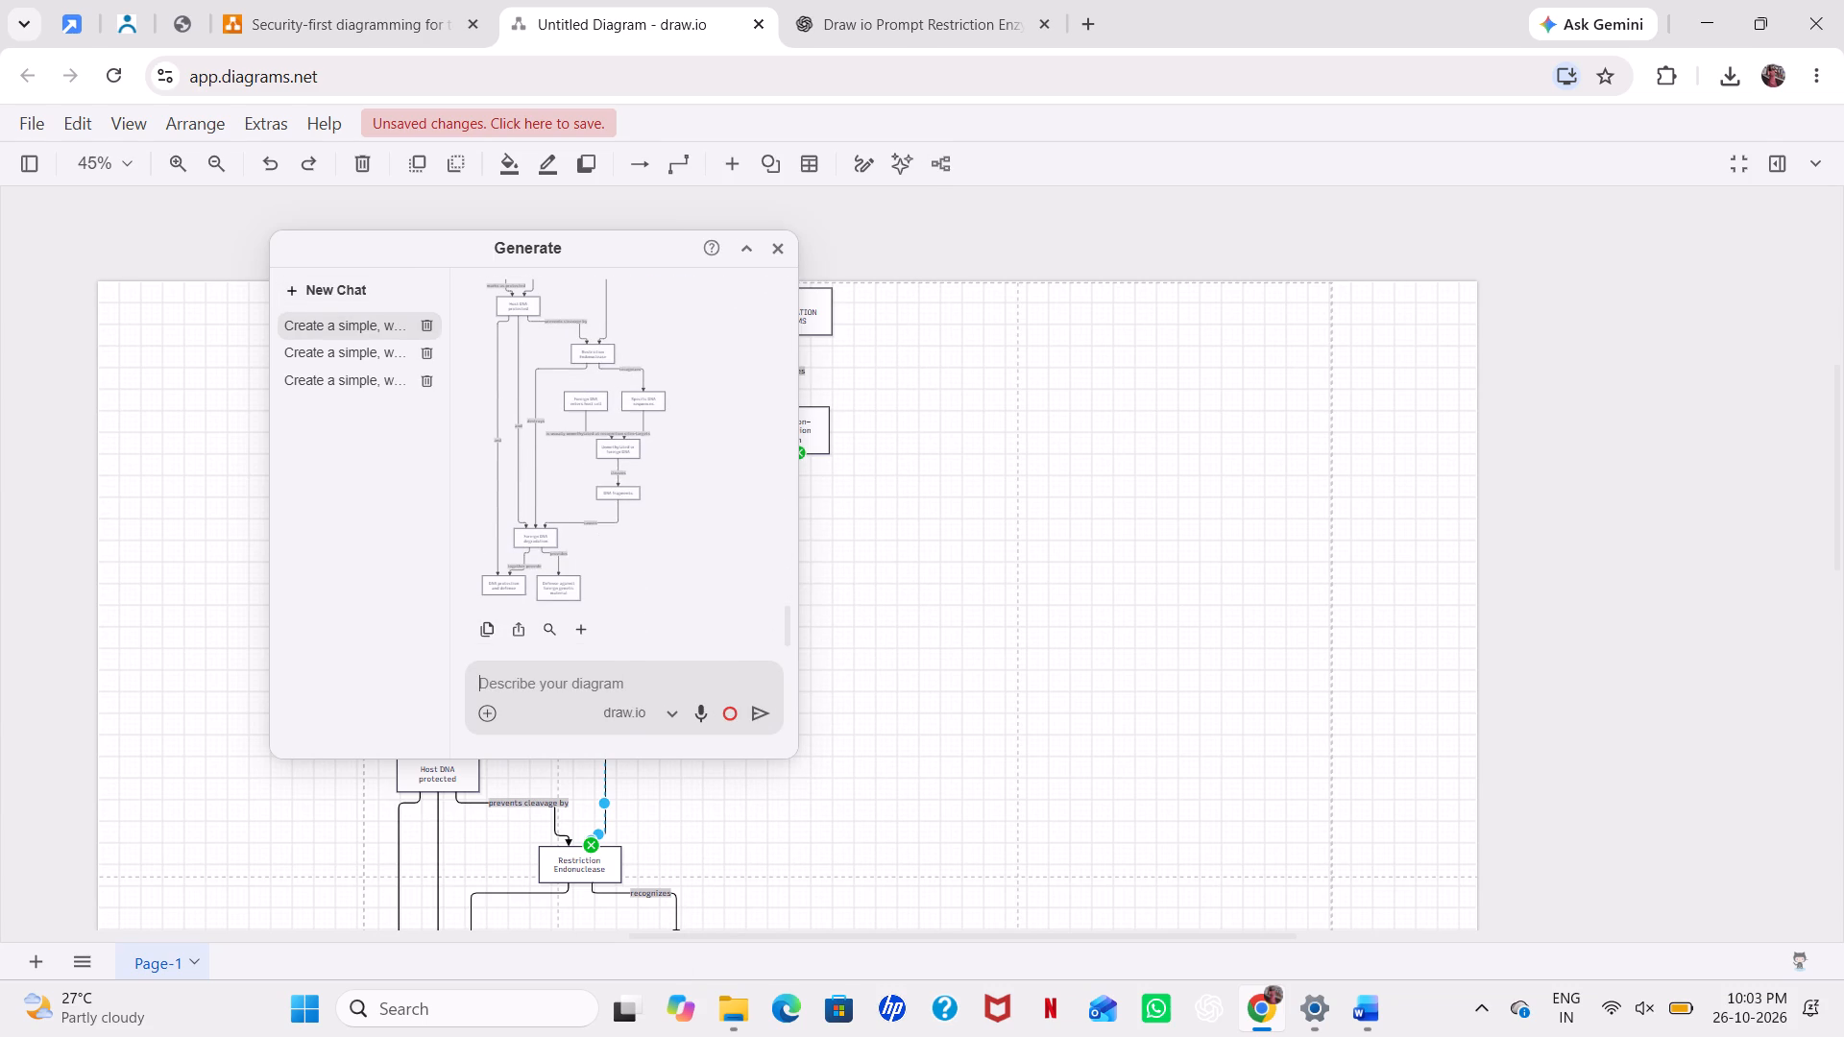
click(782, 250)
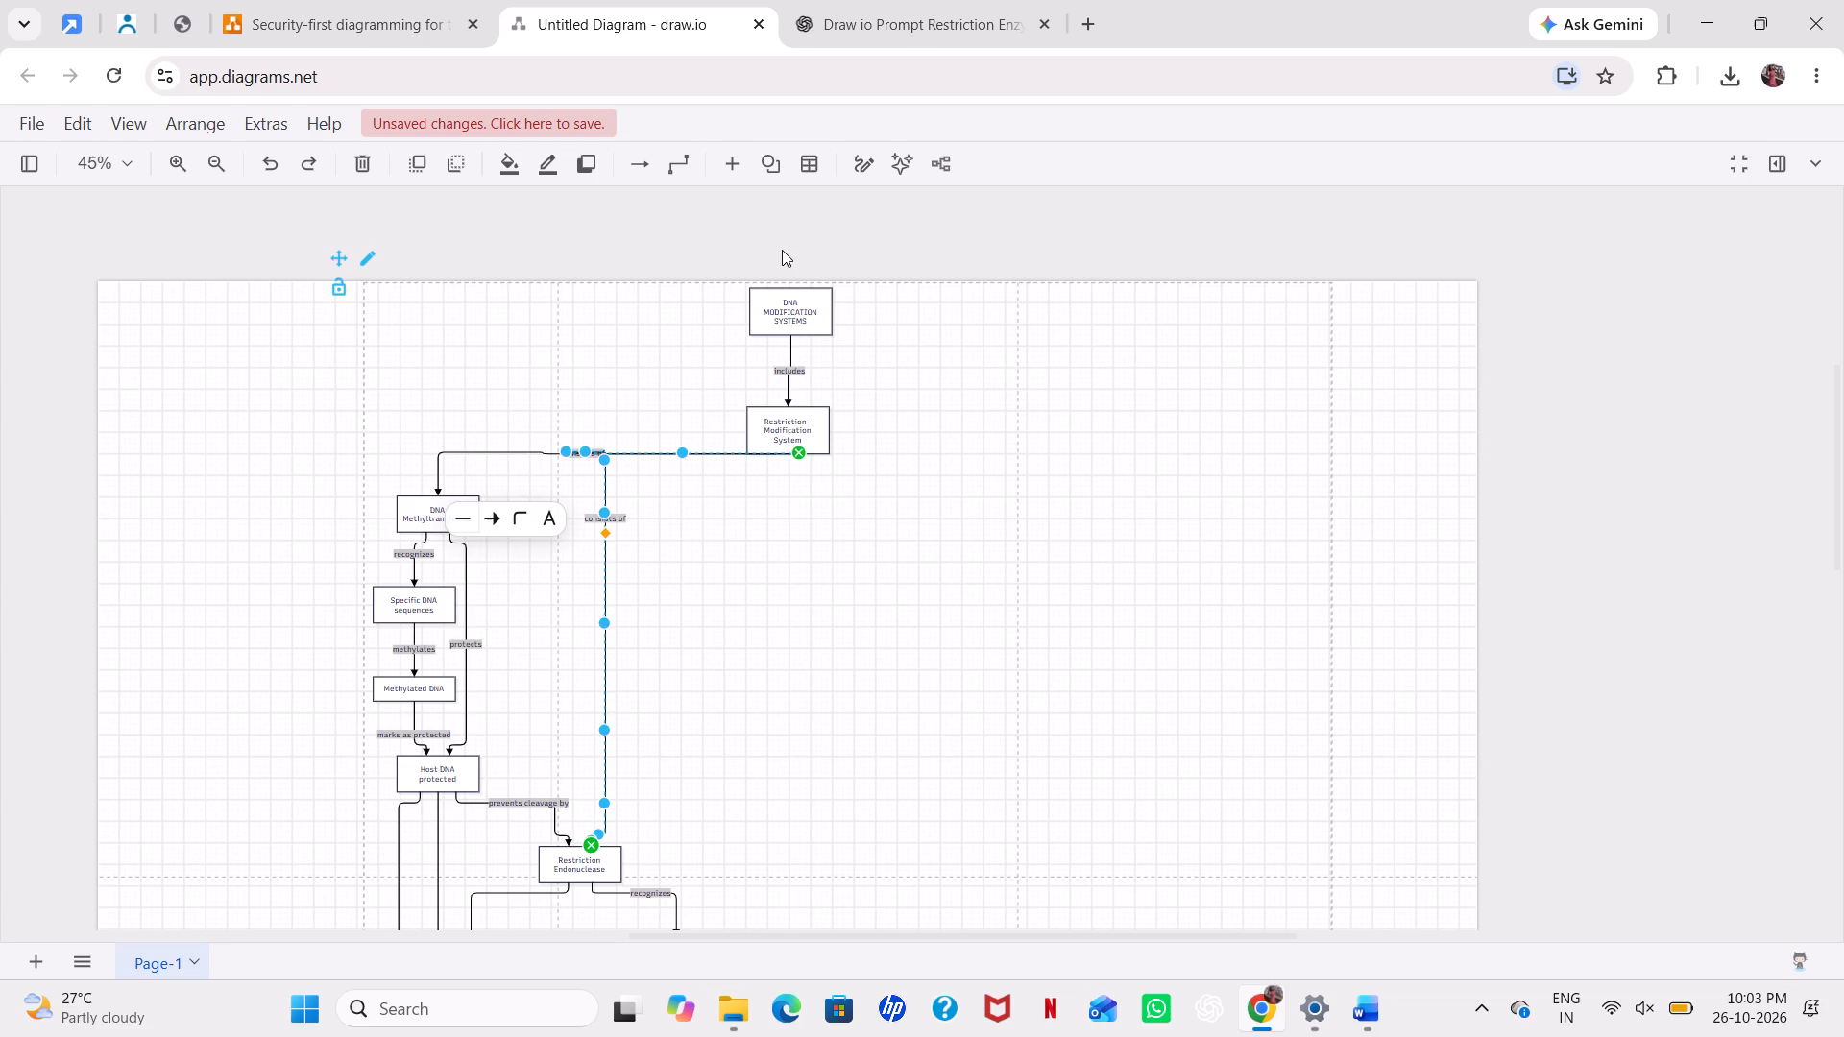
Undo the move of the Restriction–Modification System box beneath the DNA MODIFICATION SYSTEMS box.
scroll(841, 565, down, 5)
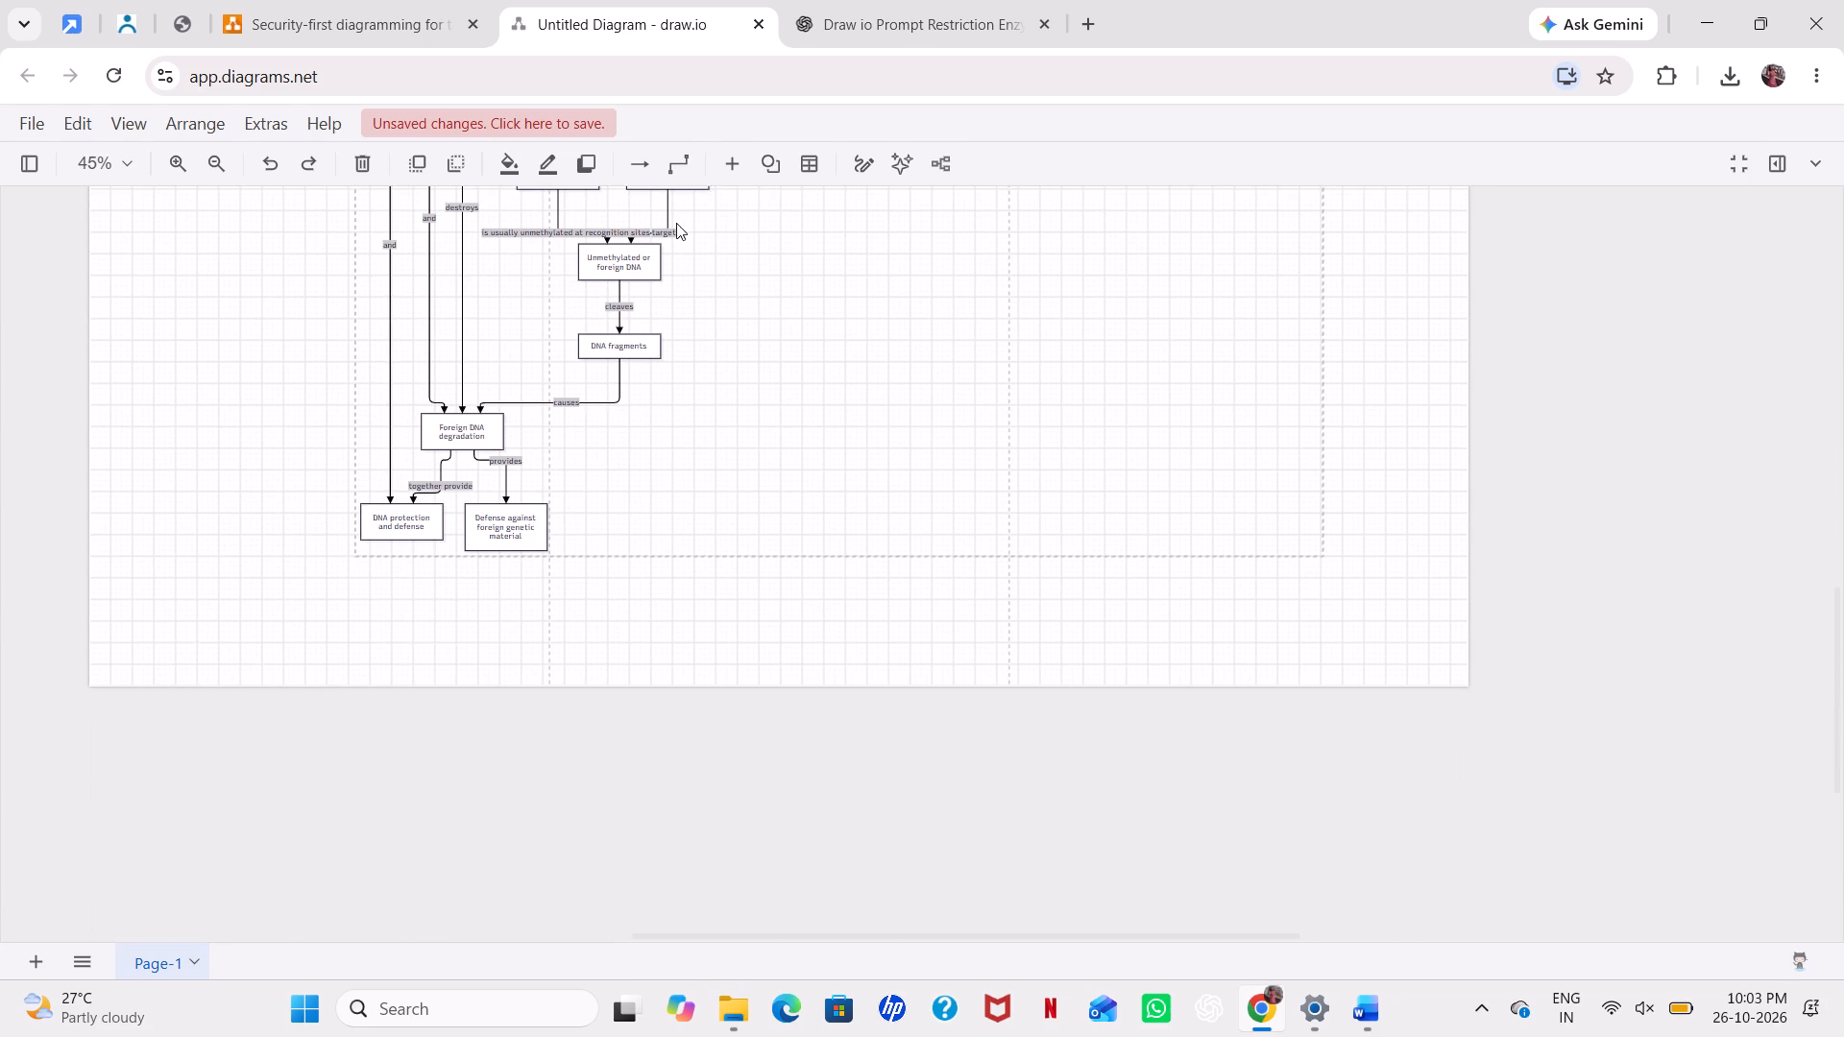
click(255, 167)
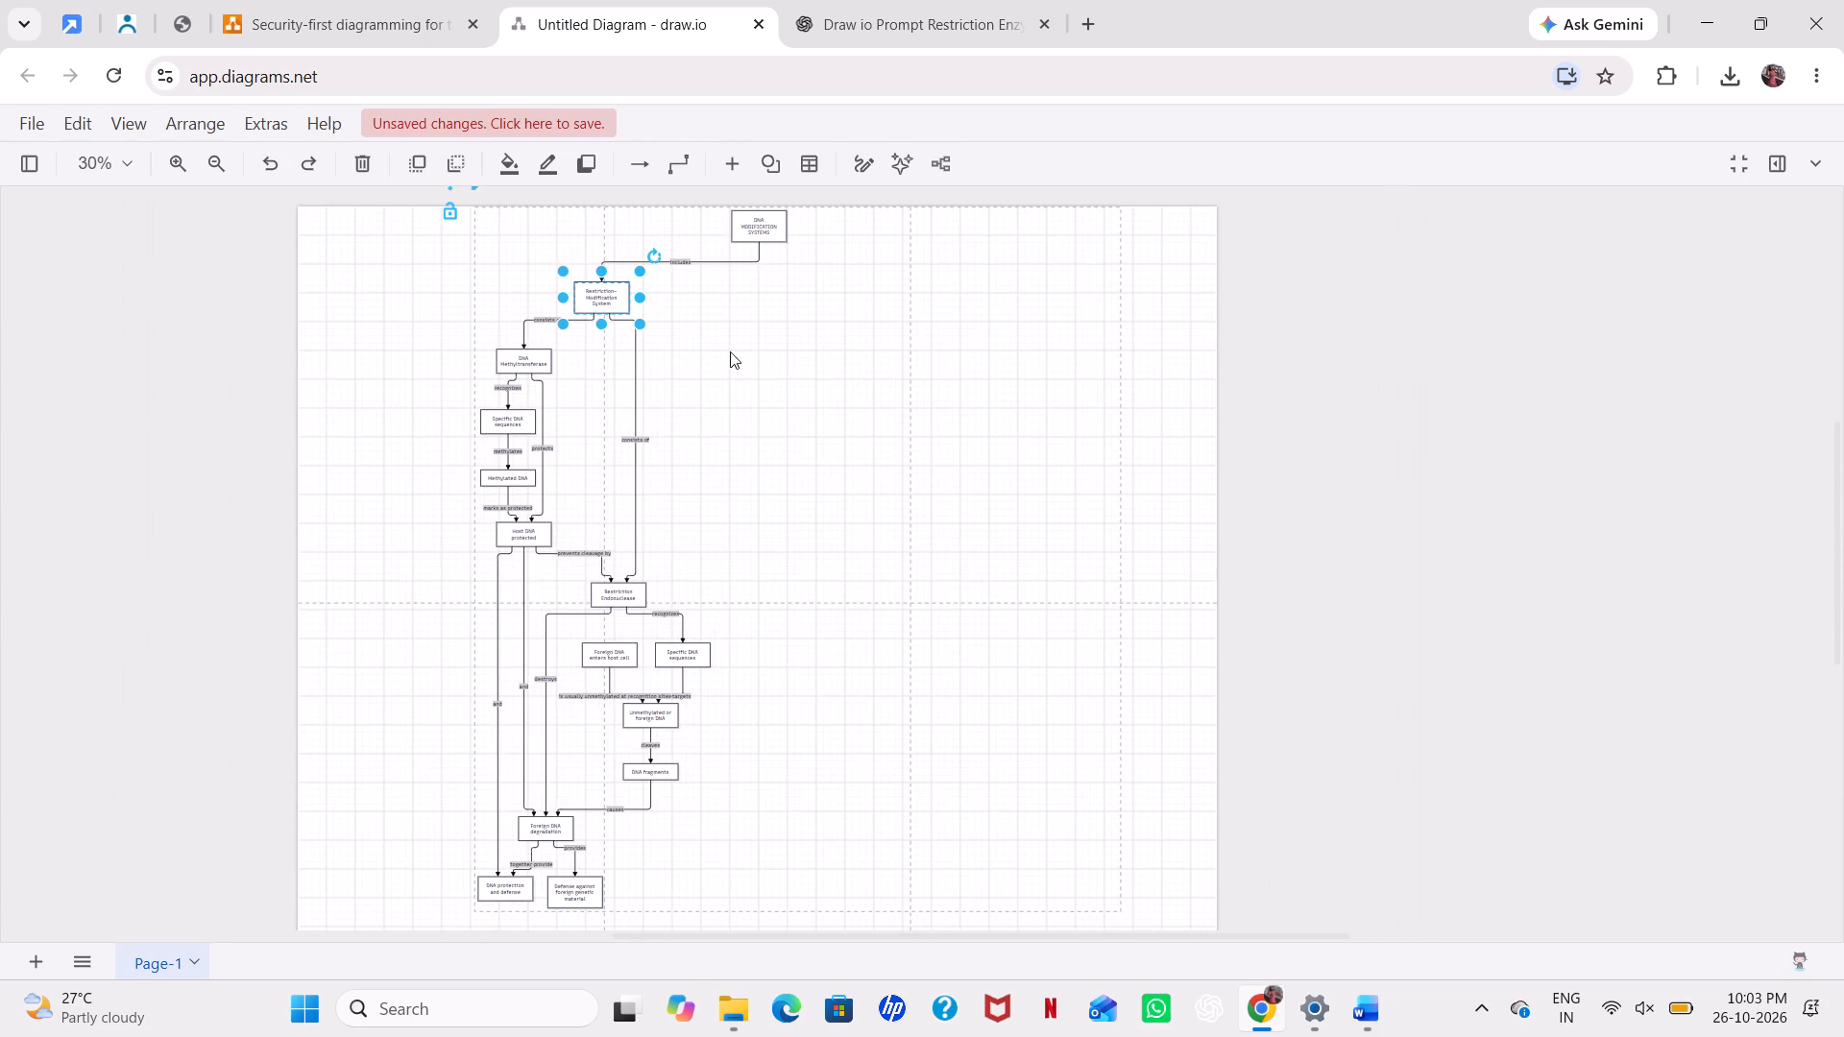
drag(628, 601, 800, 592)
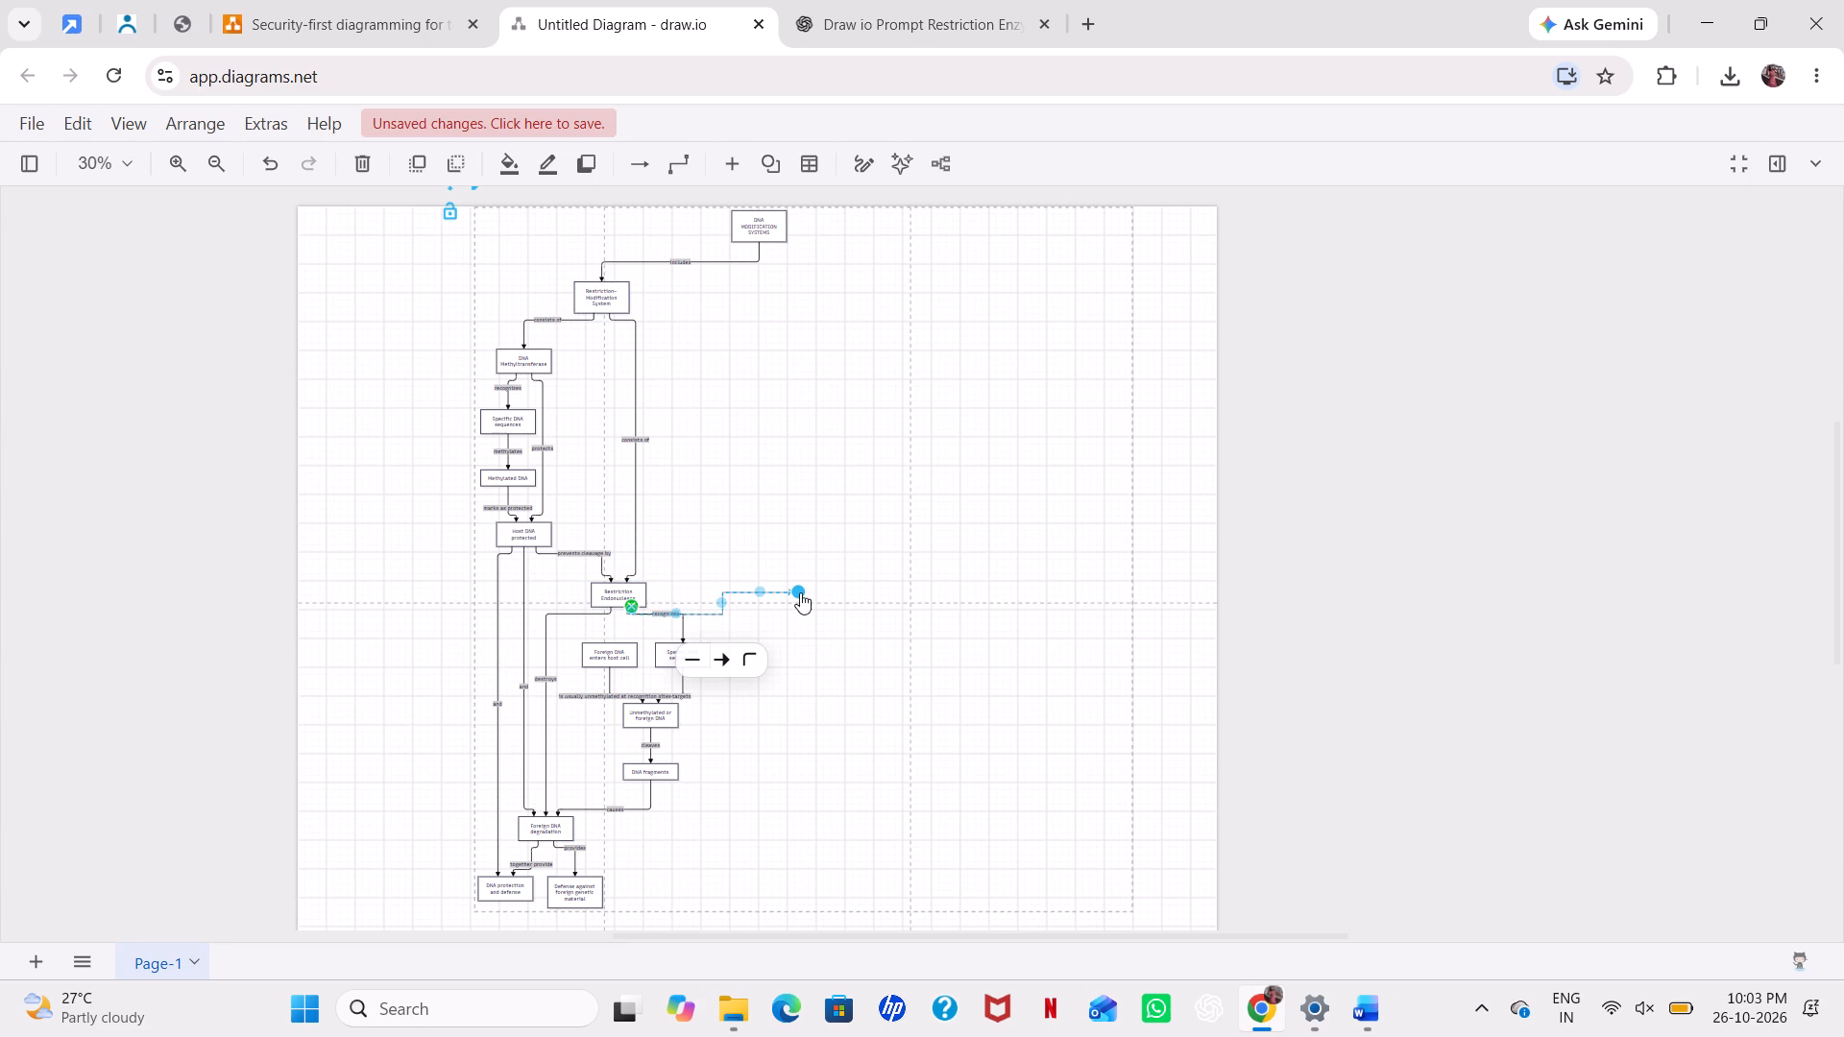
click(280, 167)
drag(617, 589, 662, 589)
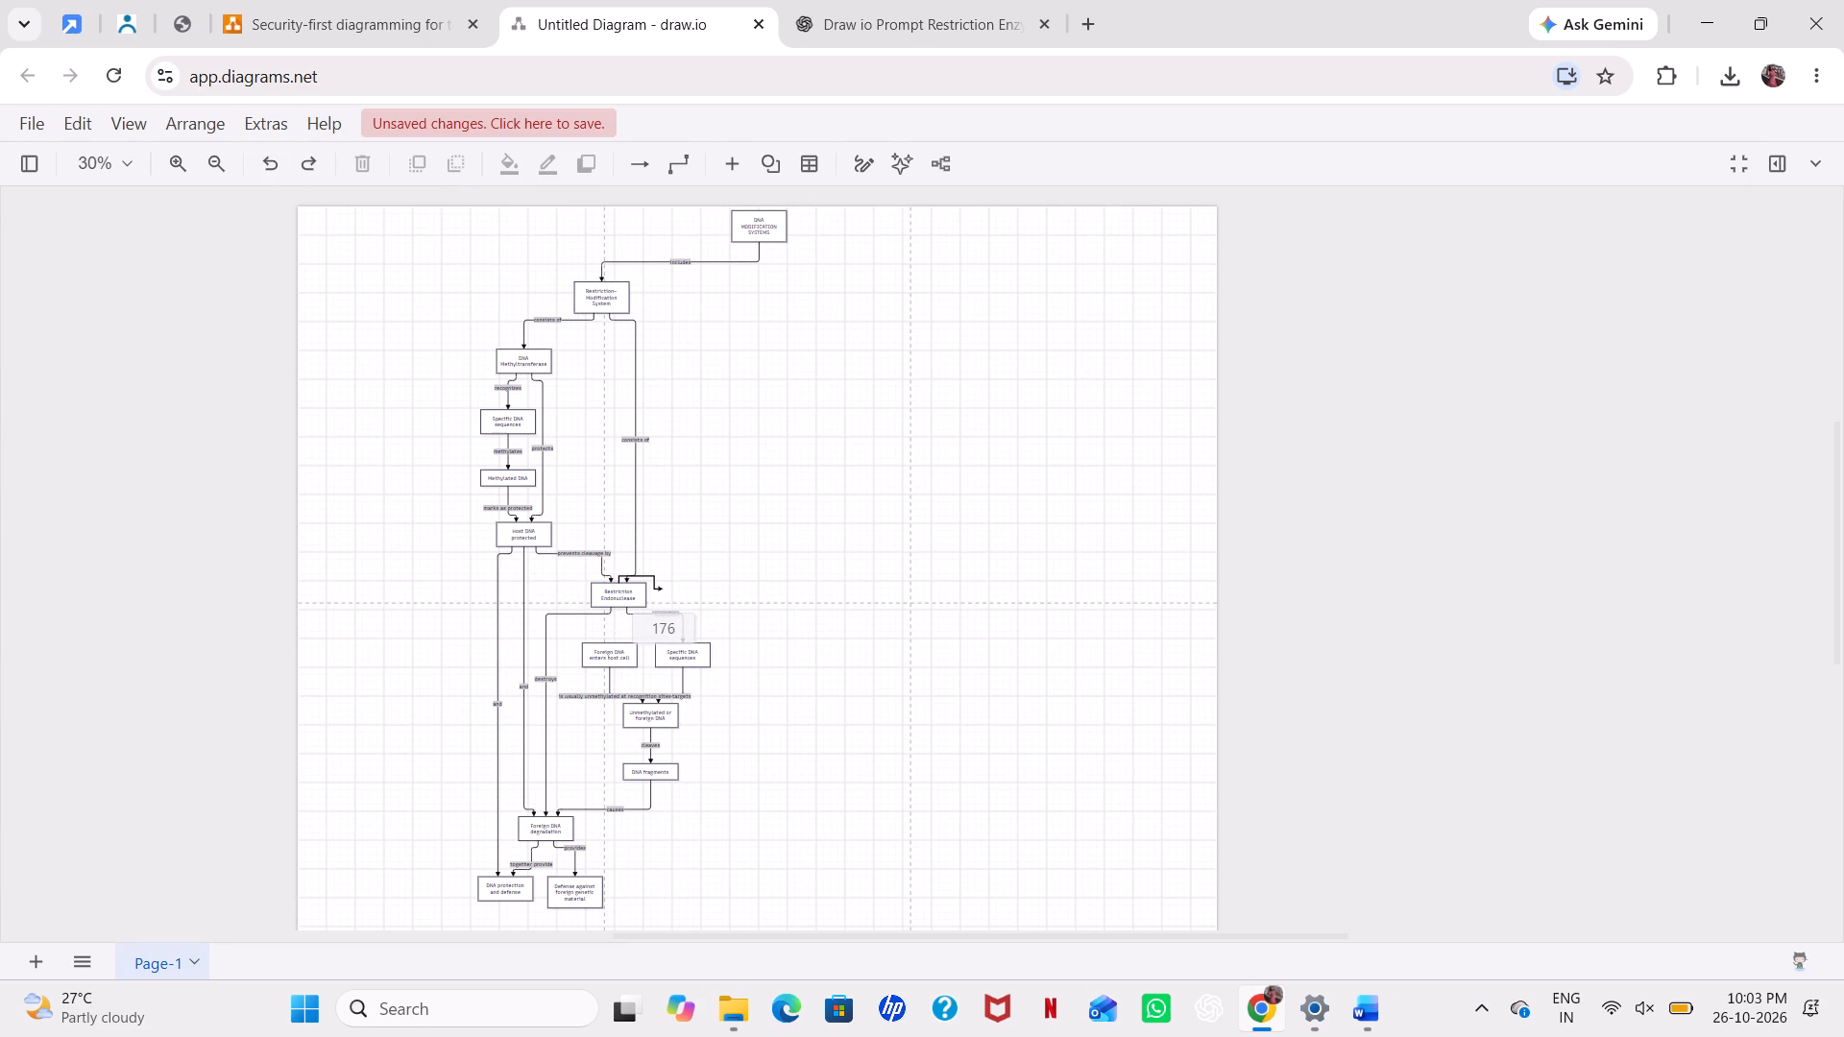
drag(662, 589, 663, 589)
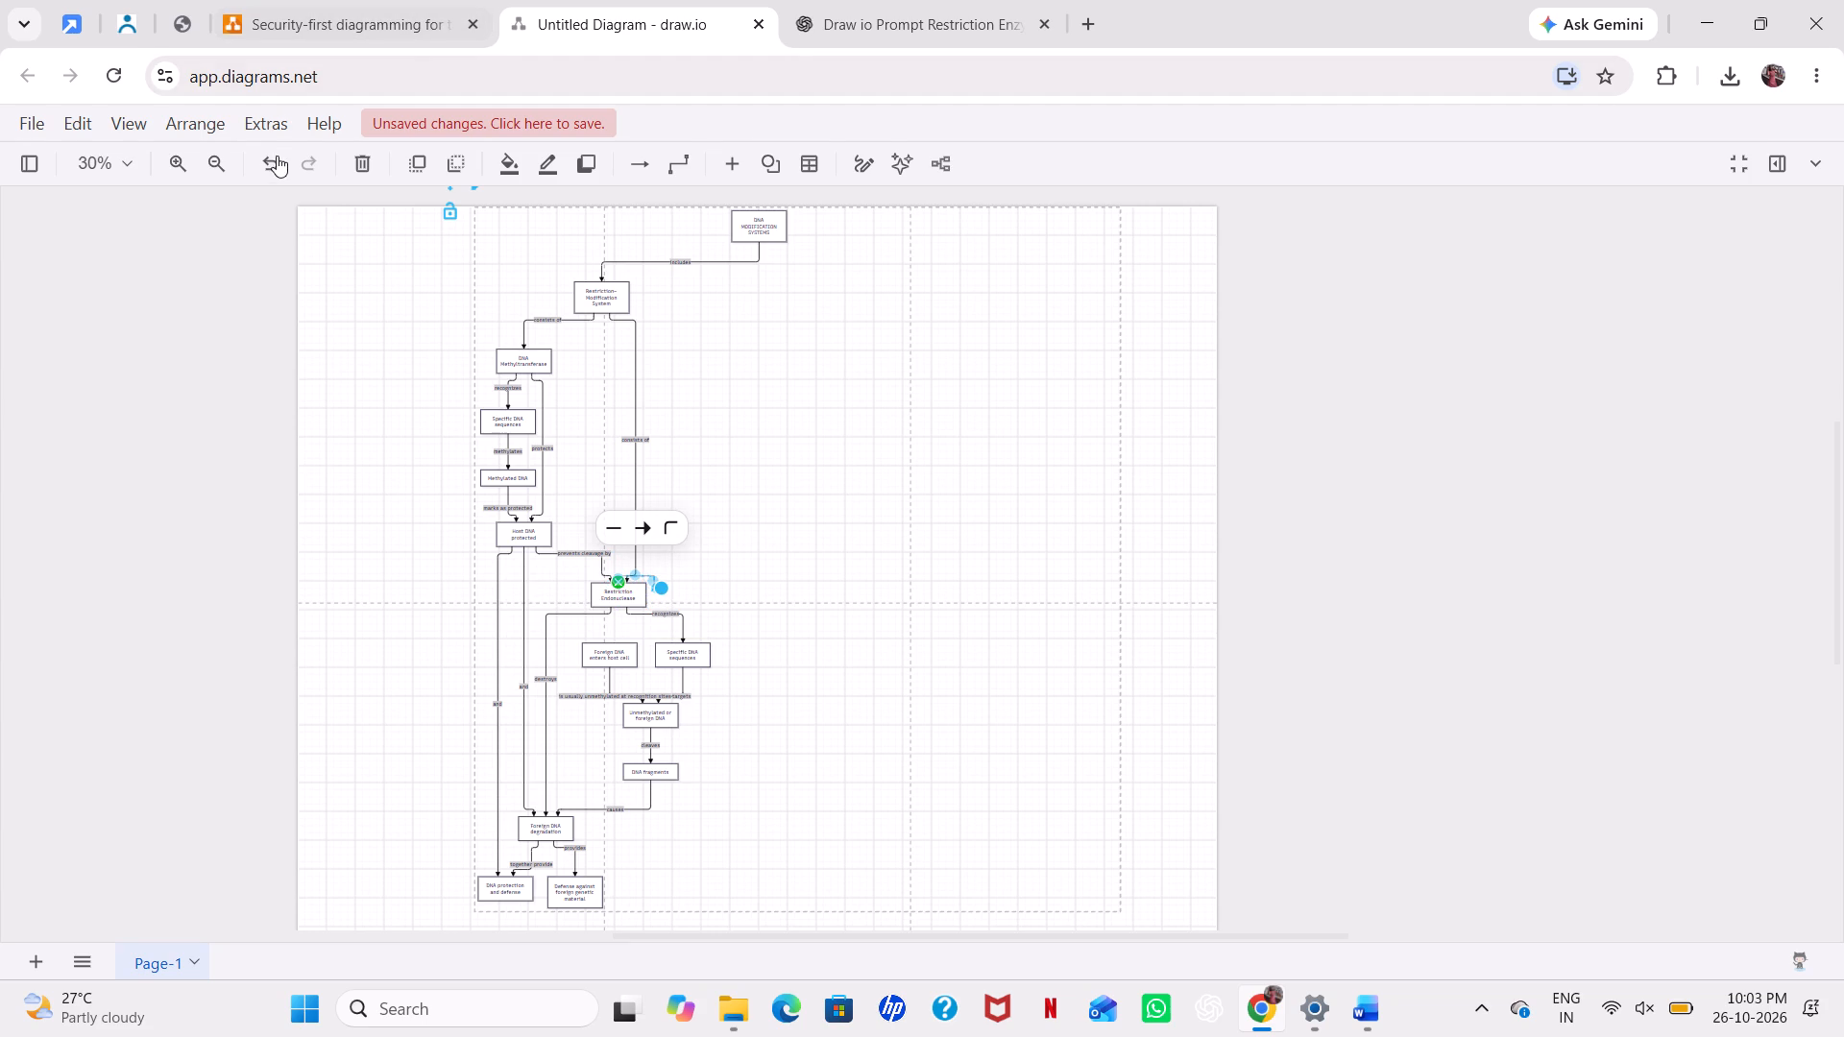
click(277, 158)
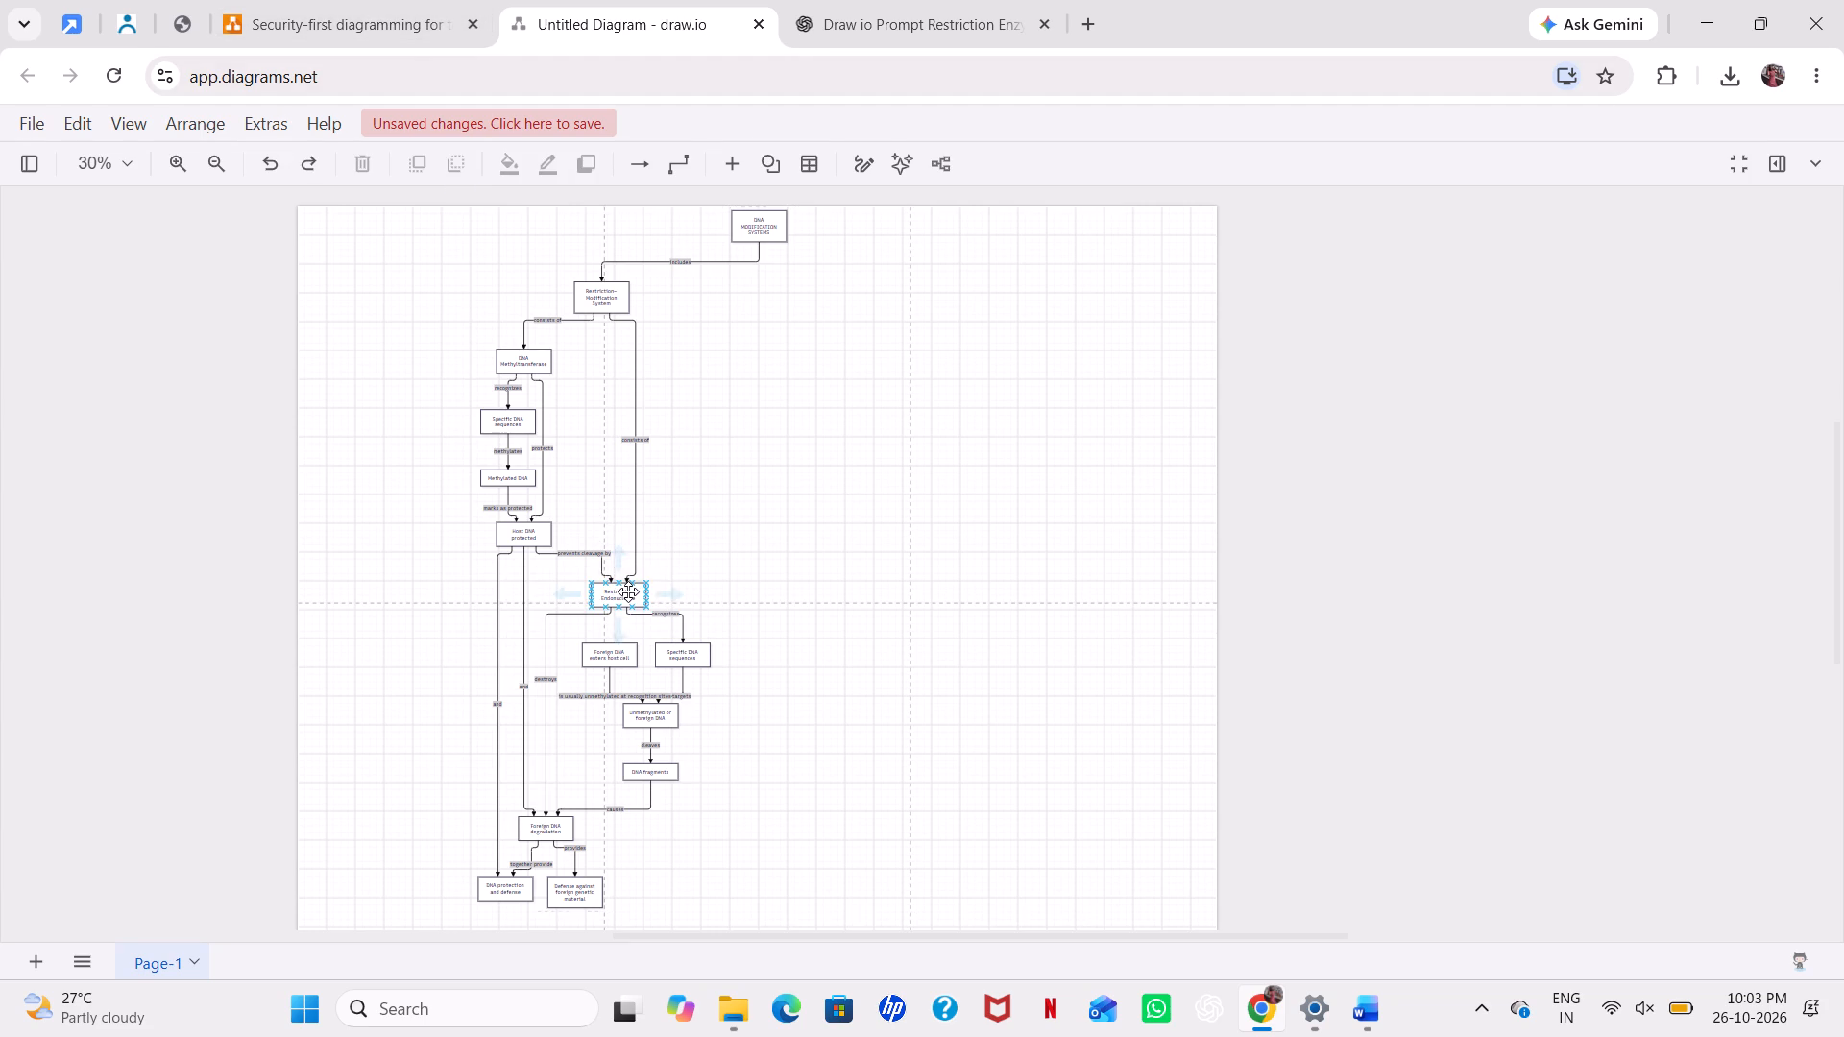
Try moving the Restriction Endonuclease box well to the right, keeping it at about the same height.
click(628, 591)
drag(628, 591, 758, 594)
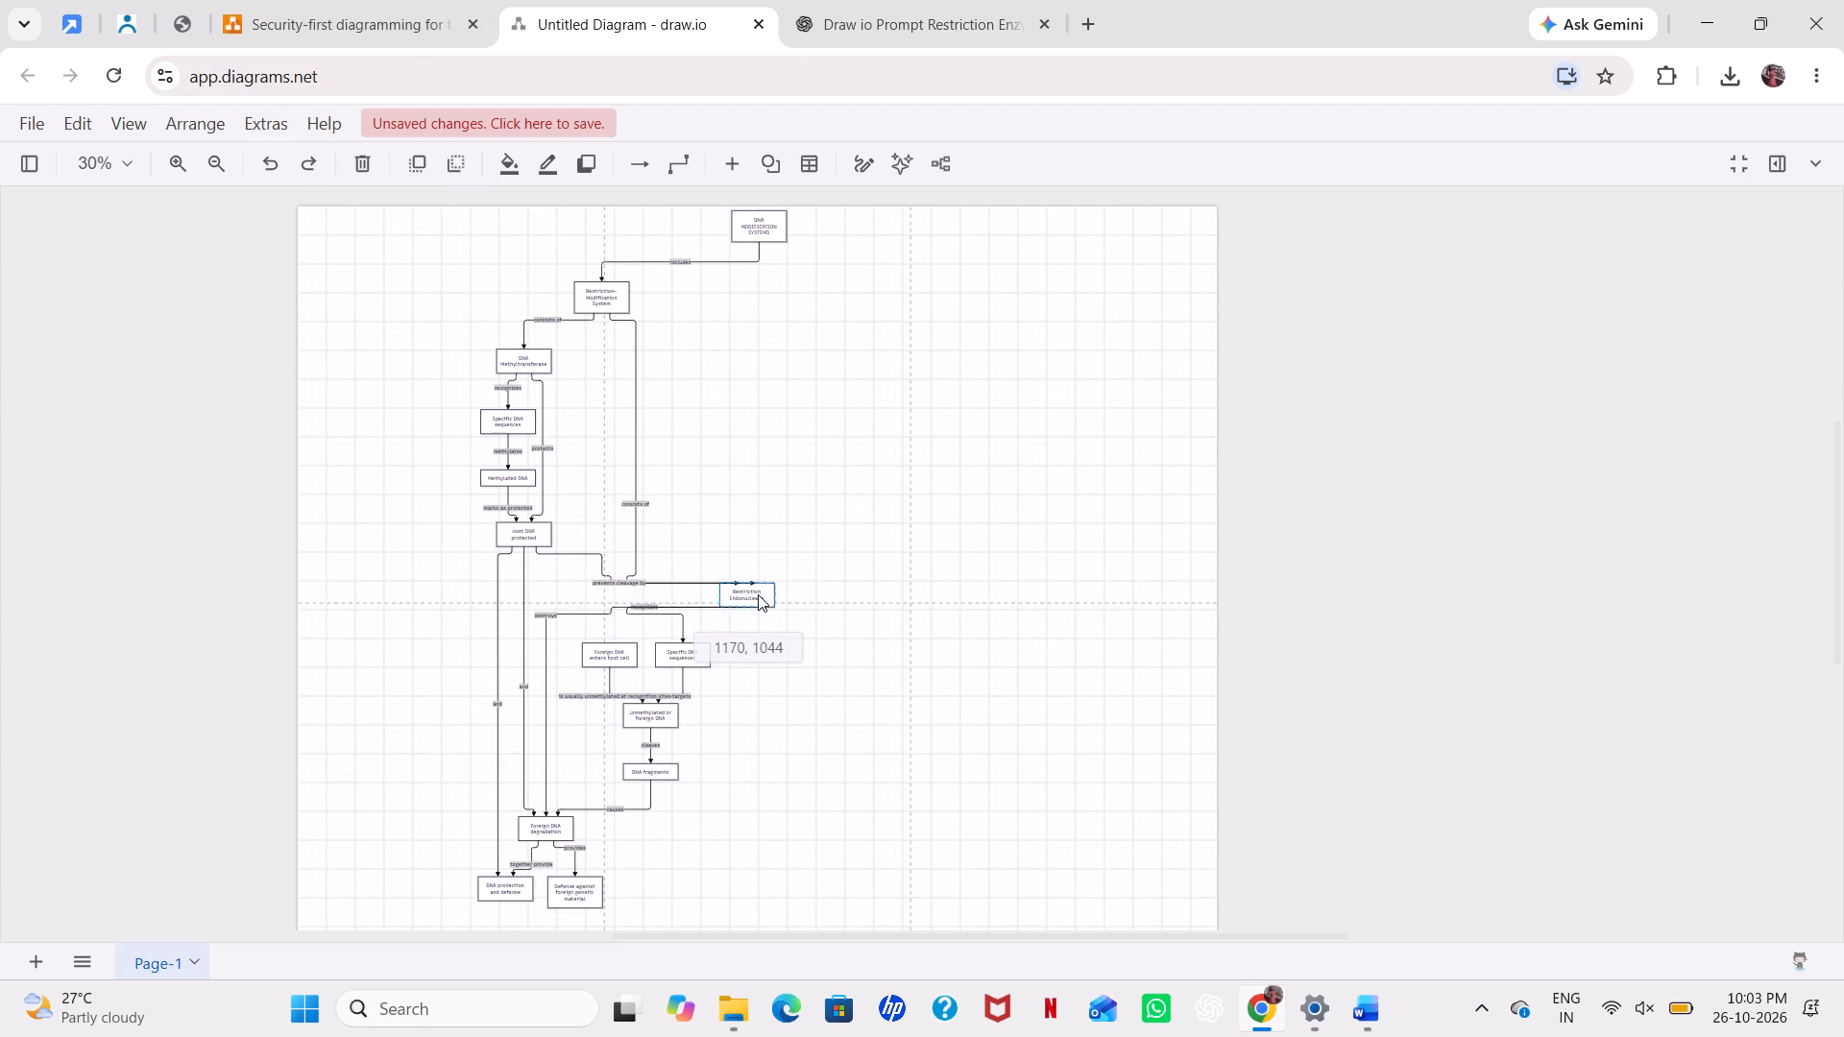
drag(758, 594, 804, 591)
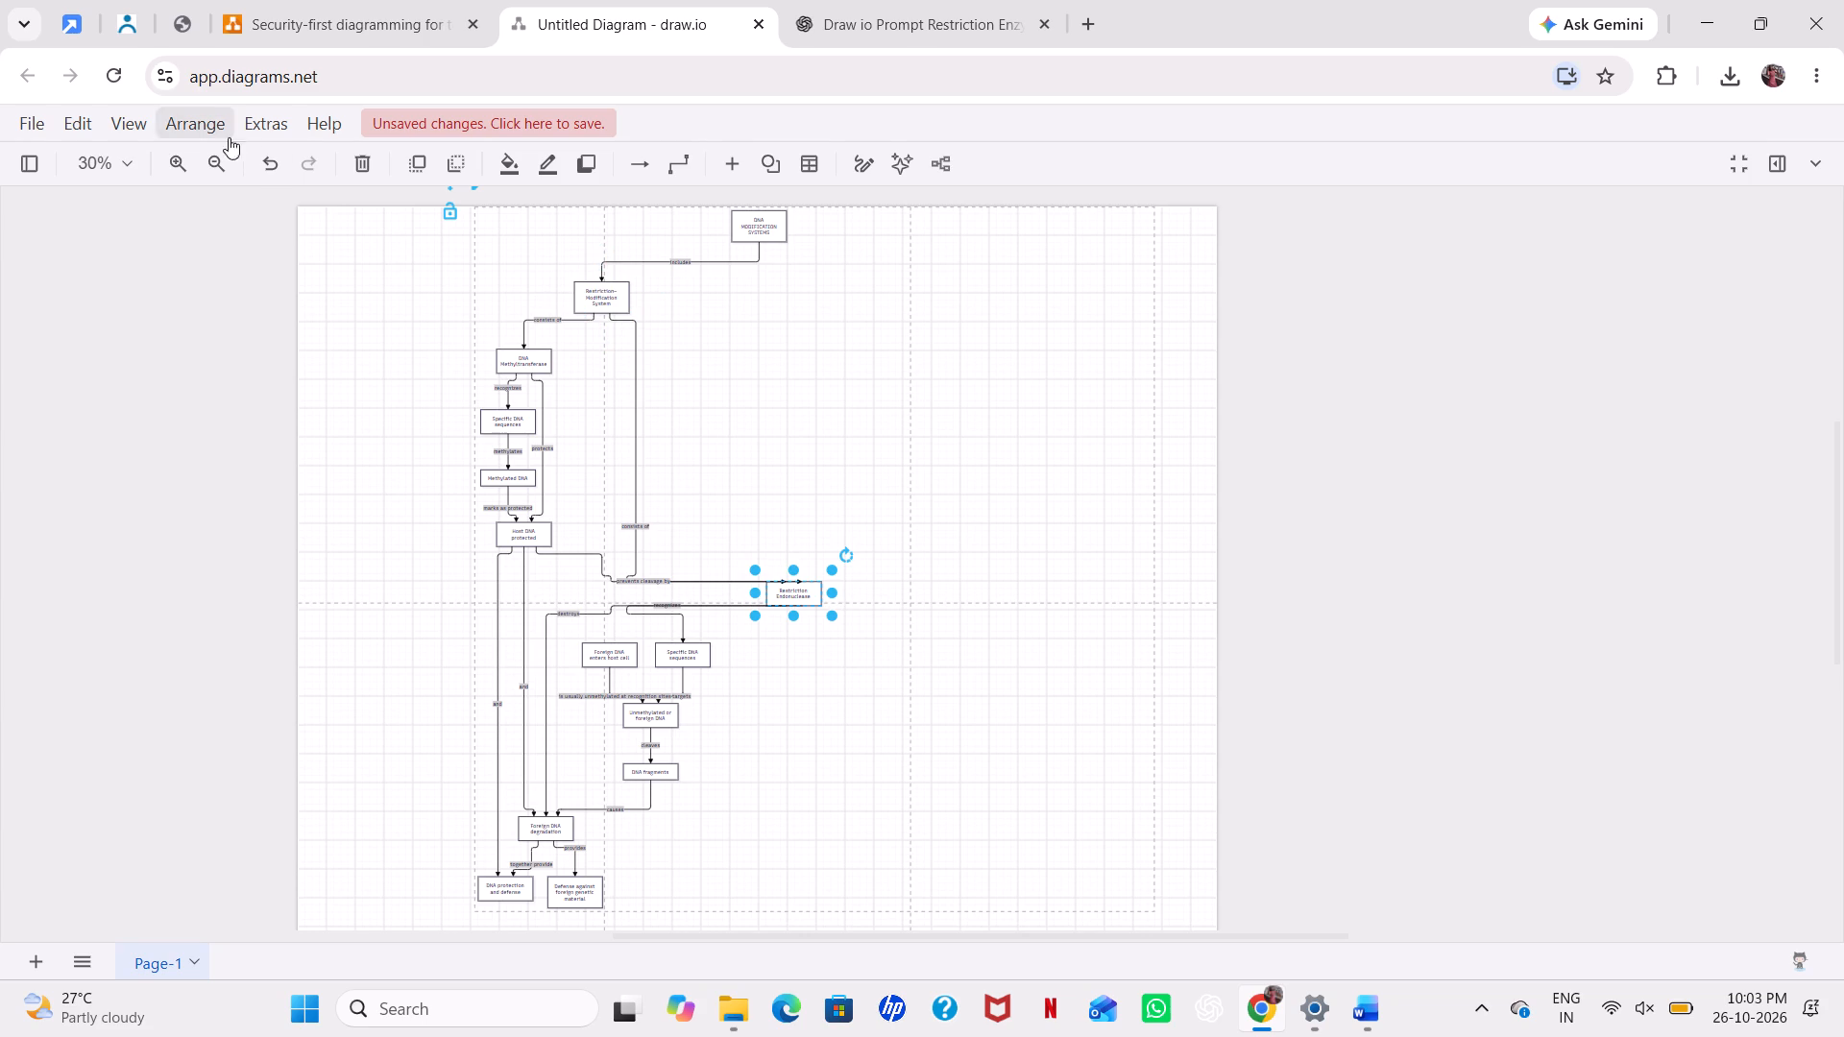
Step back through the edit history and redo as needed to restore the DNA Modification Systems map in its originally generated layout.
triple_click(282, 174)
triple_click(282, 174)
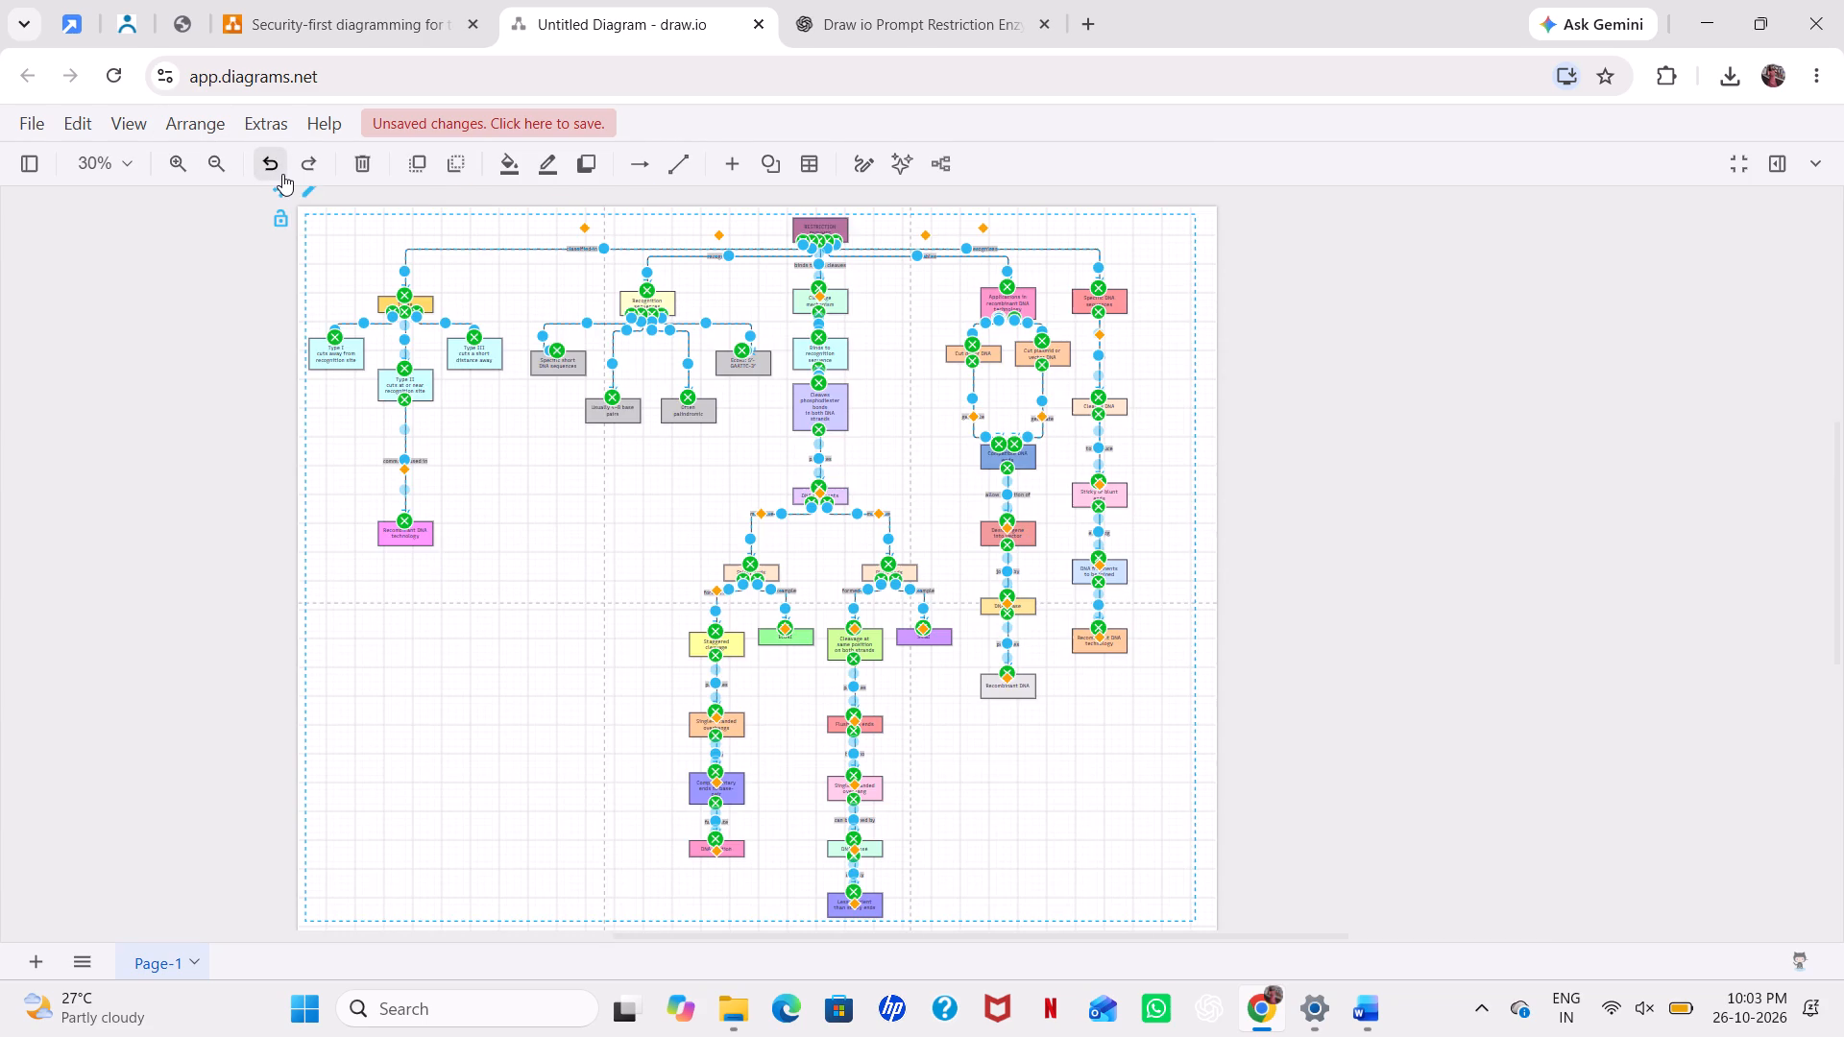
click(300, 169)
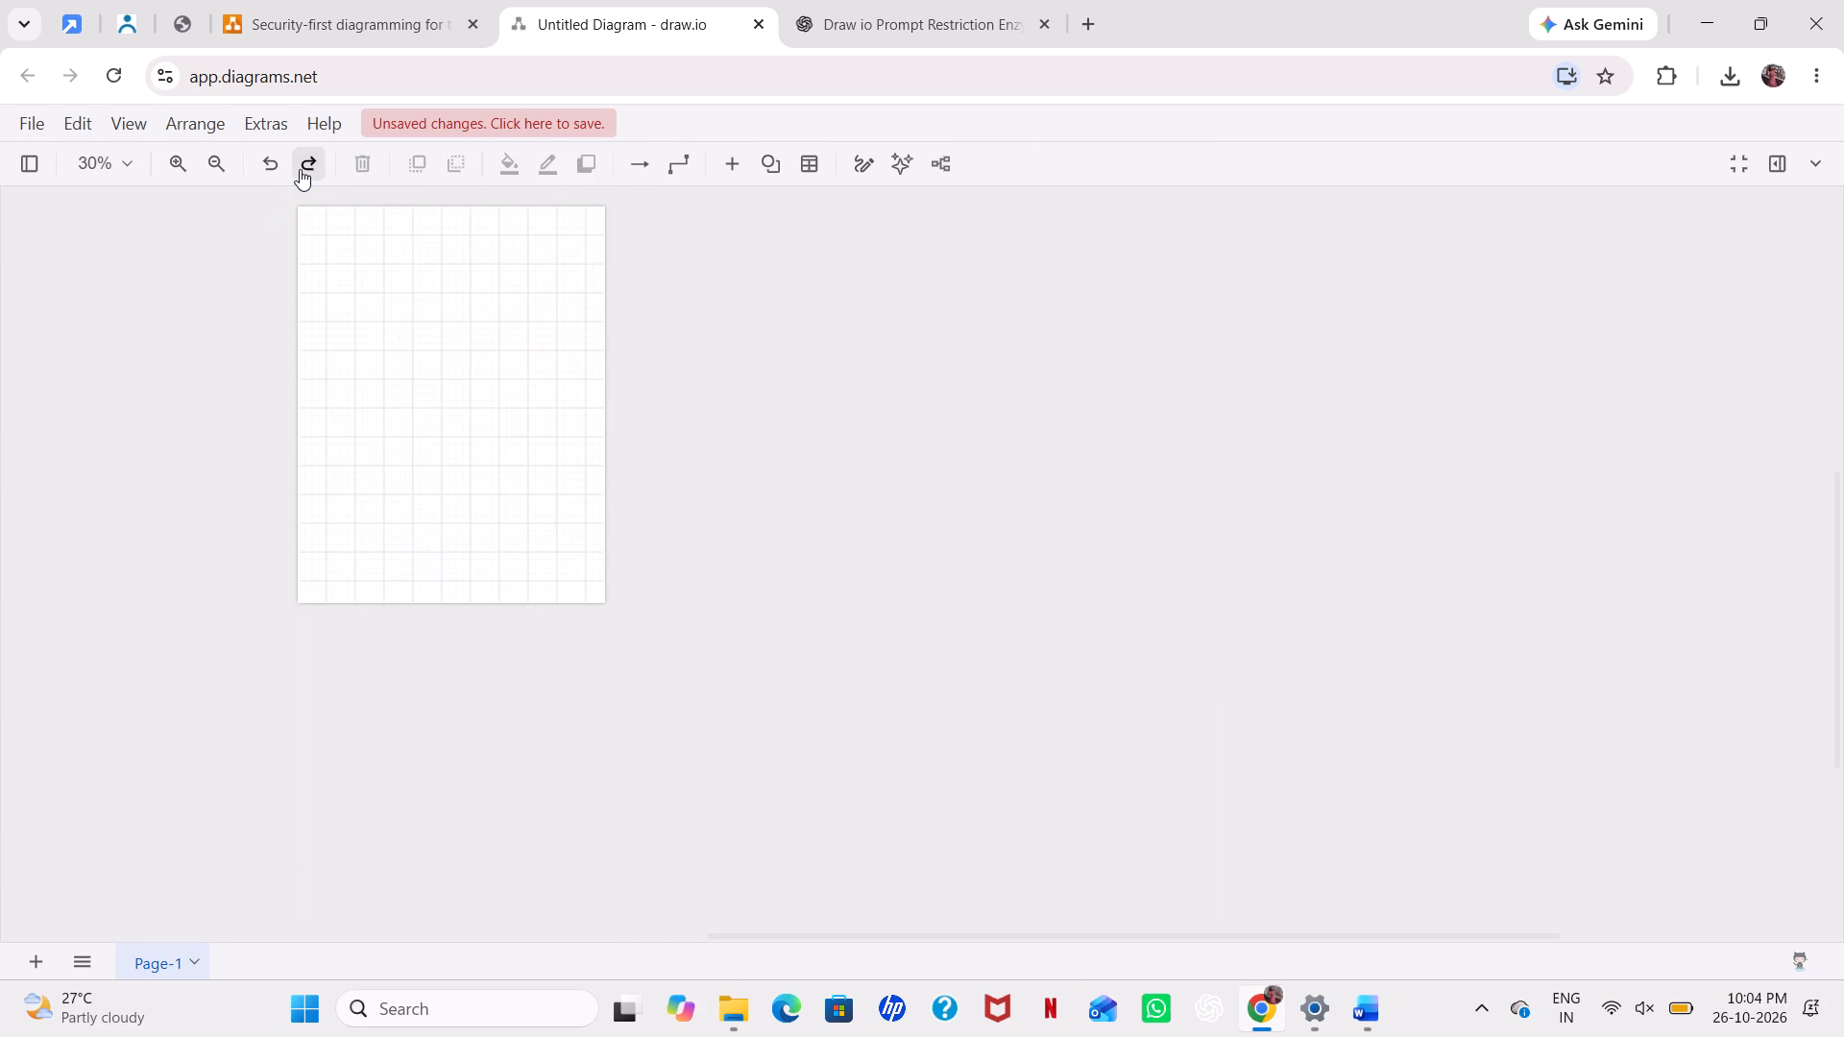
click(300, 169)
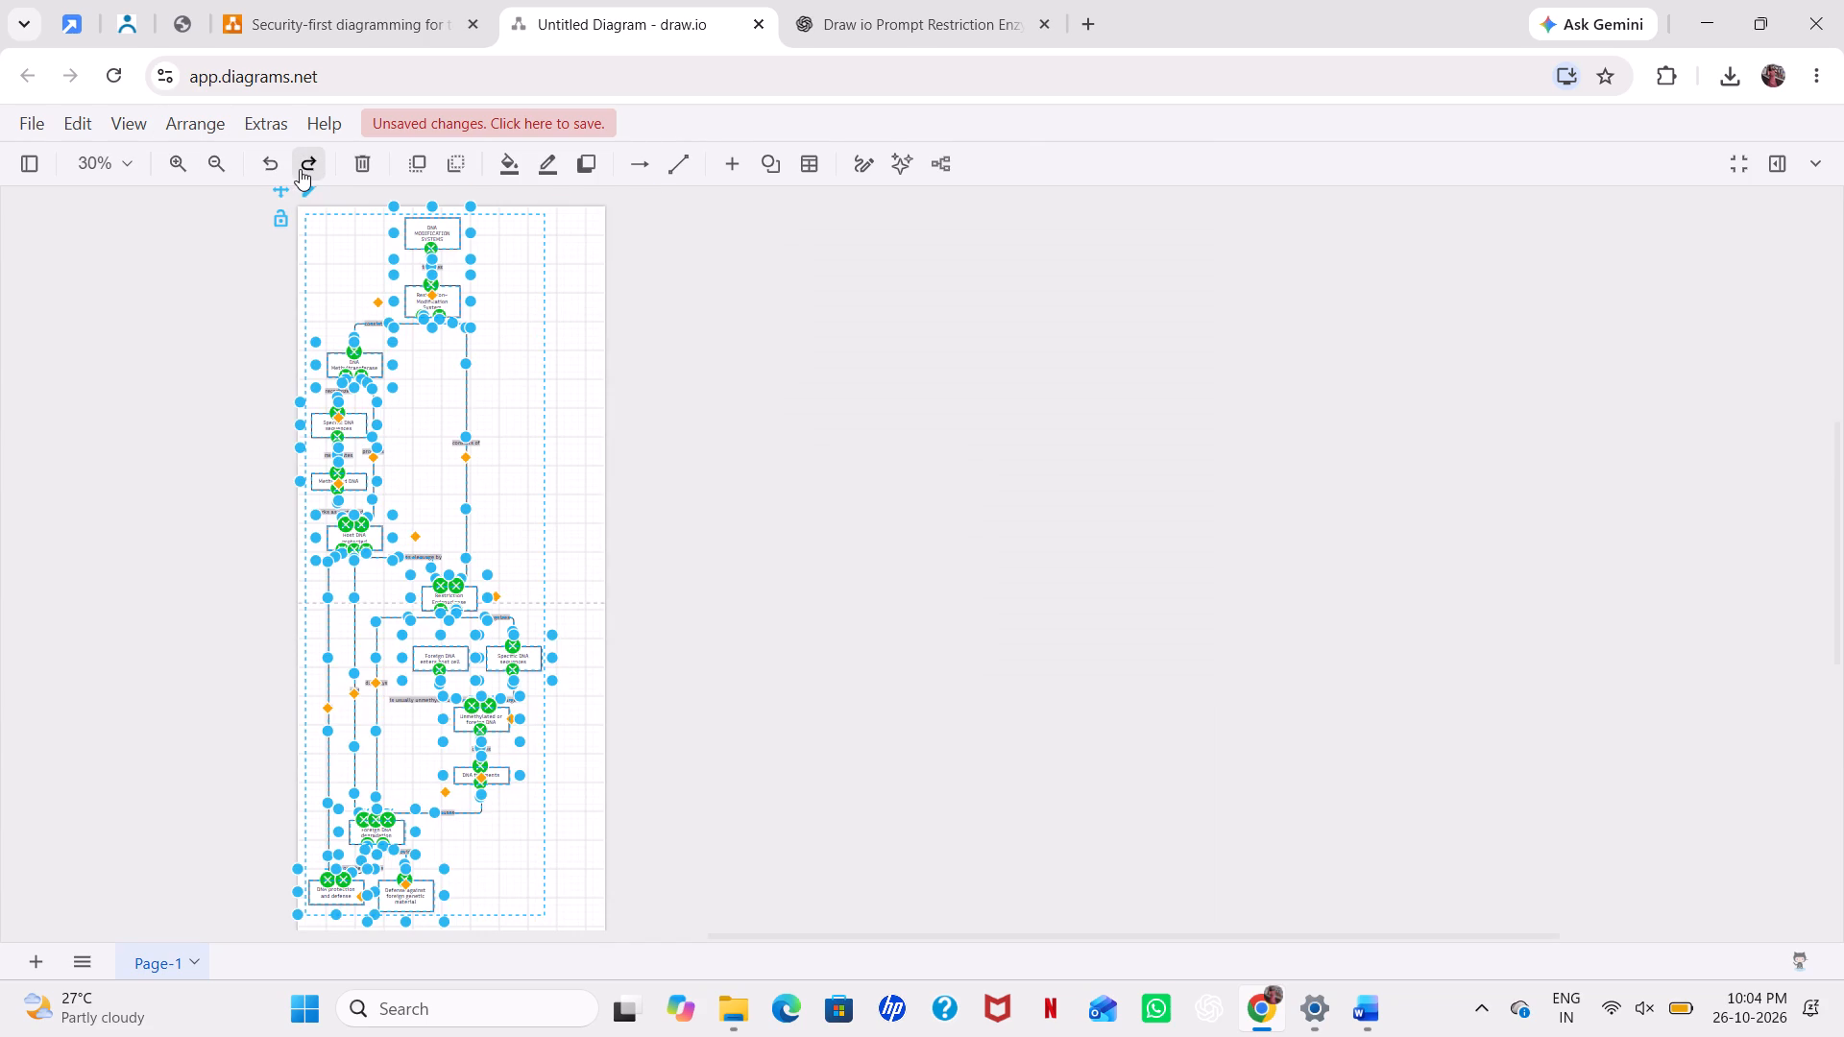
click(308, 170)
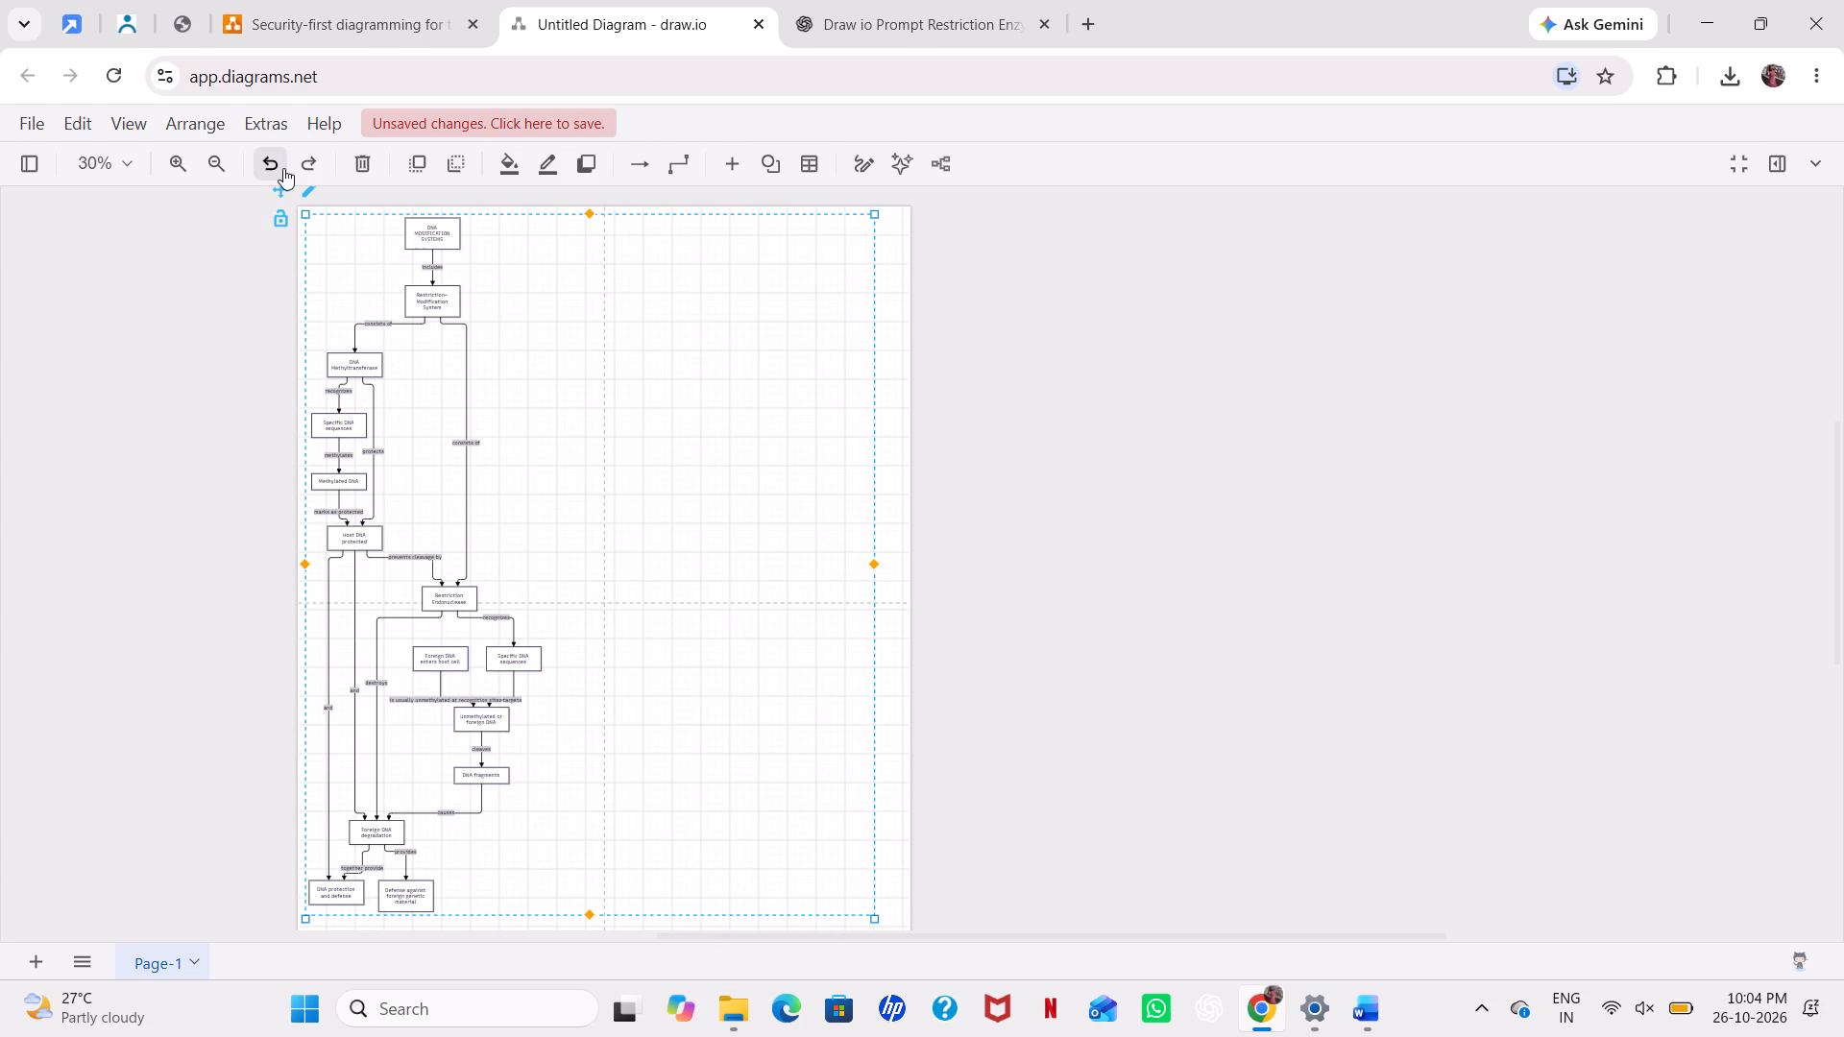
click(1084, 535)
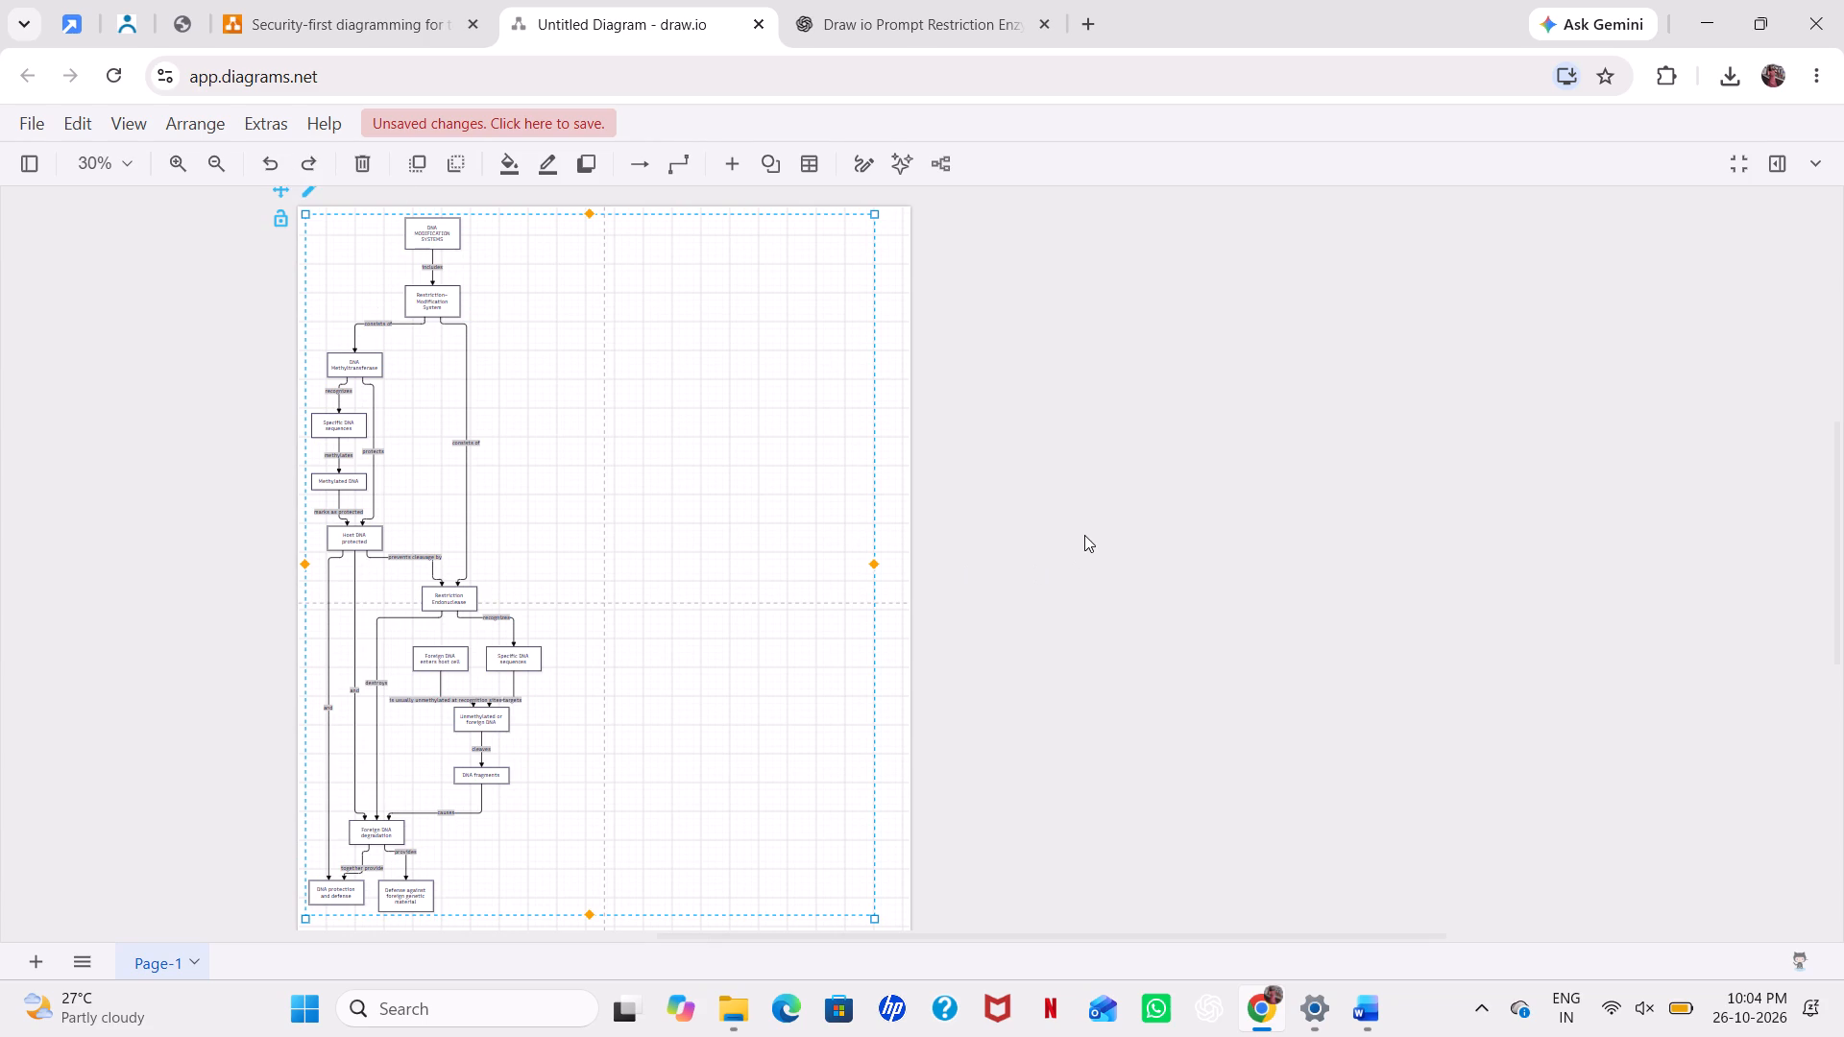
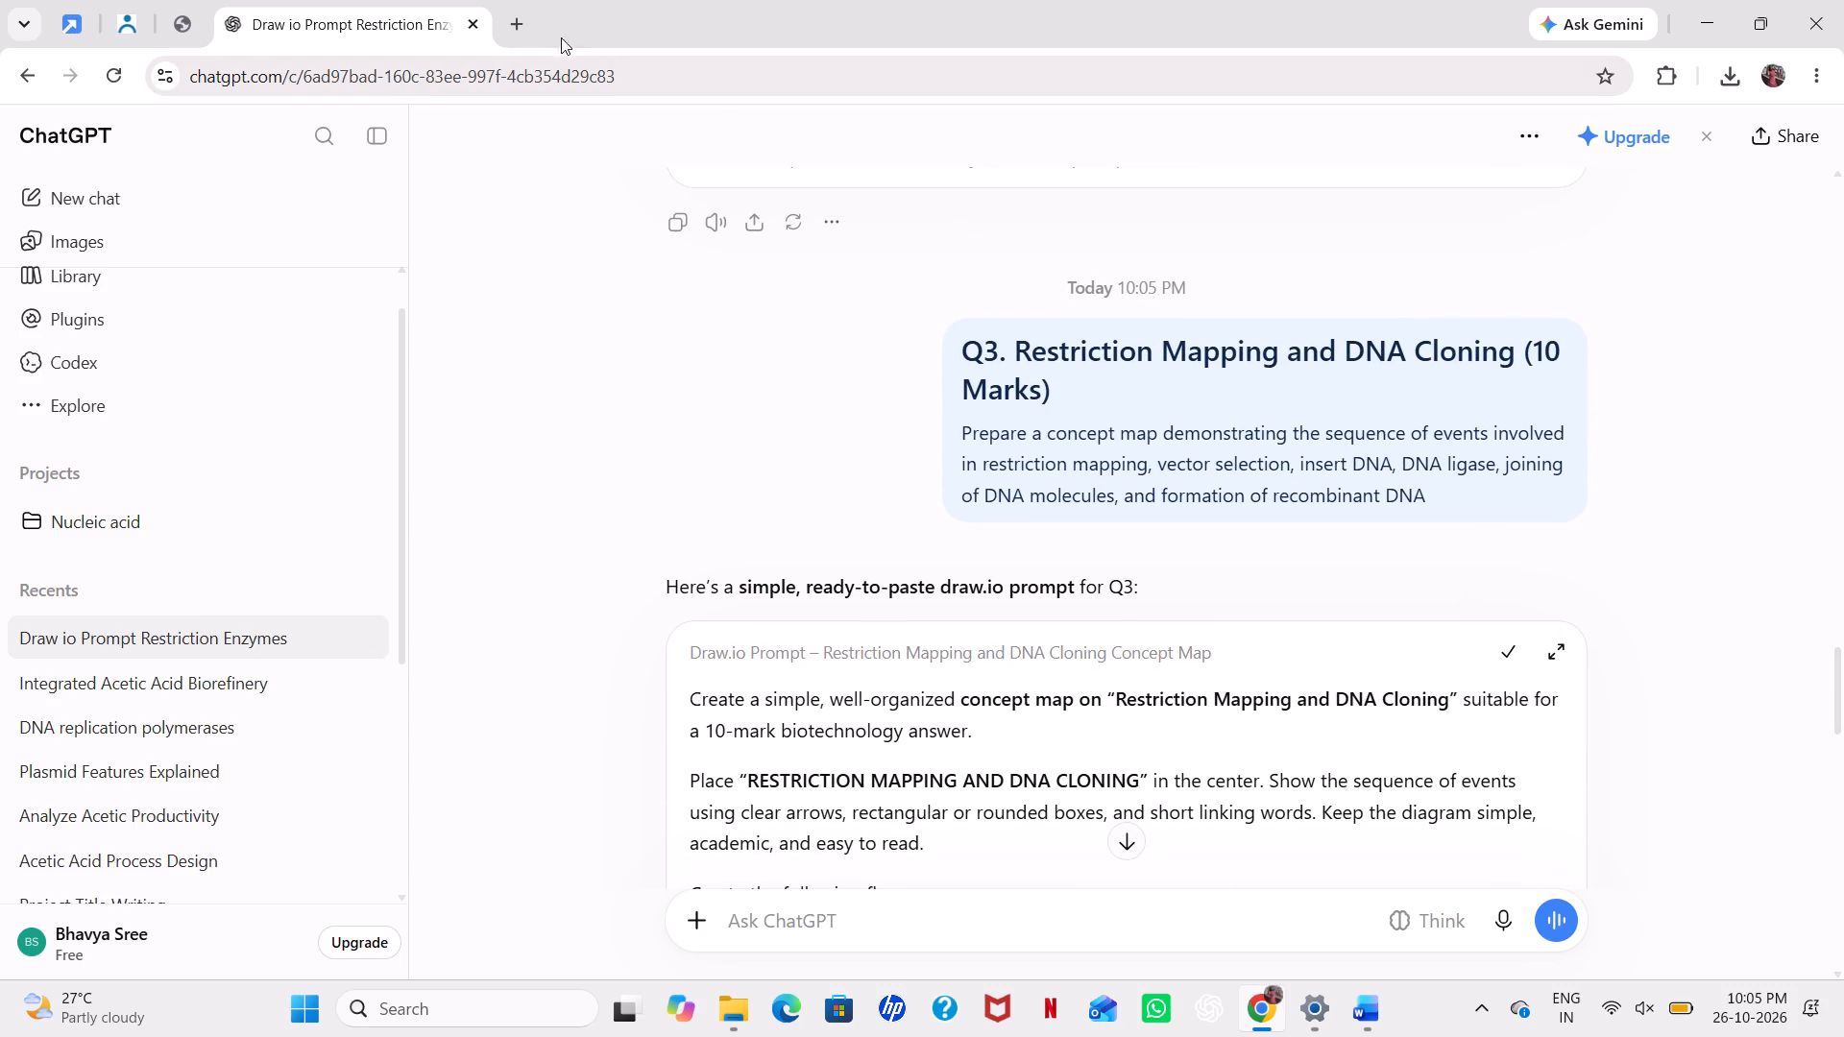
Find the draw.io website through a Google search for draw io and start a new diagramming session.
click(527, 21)
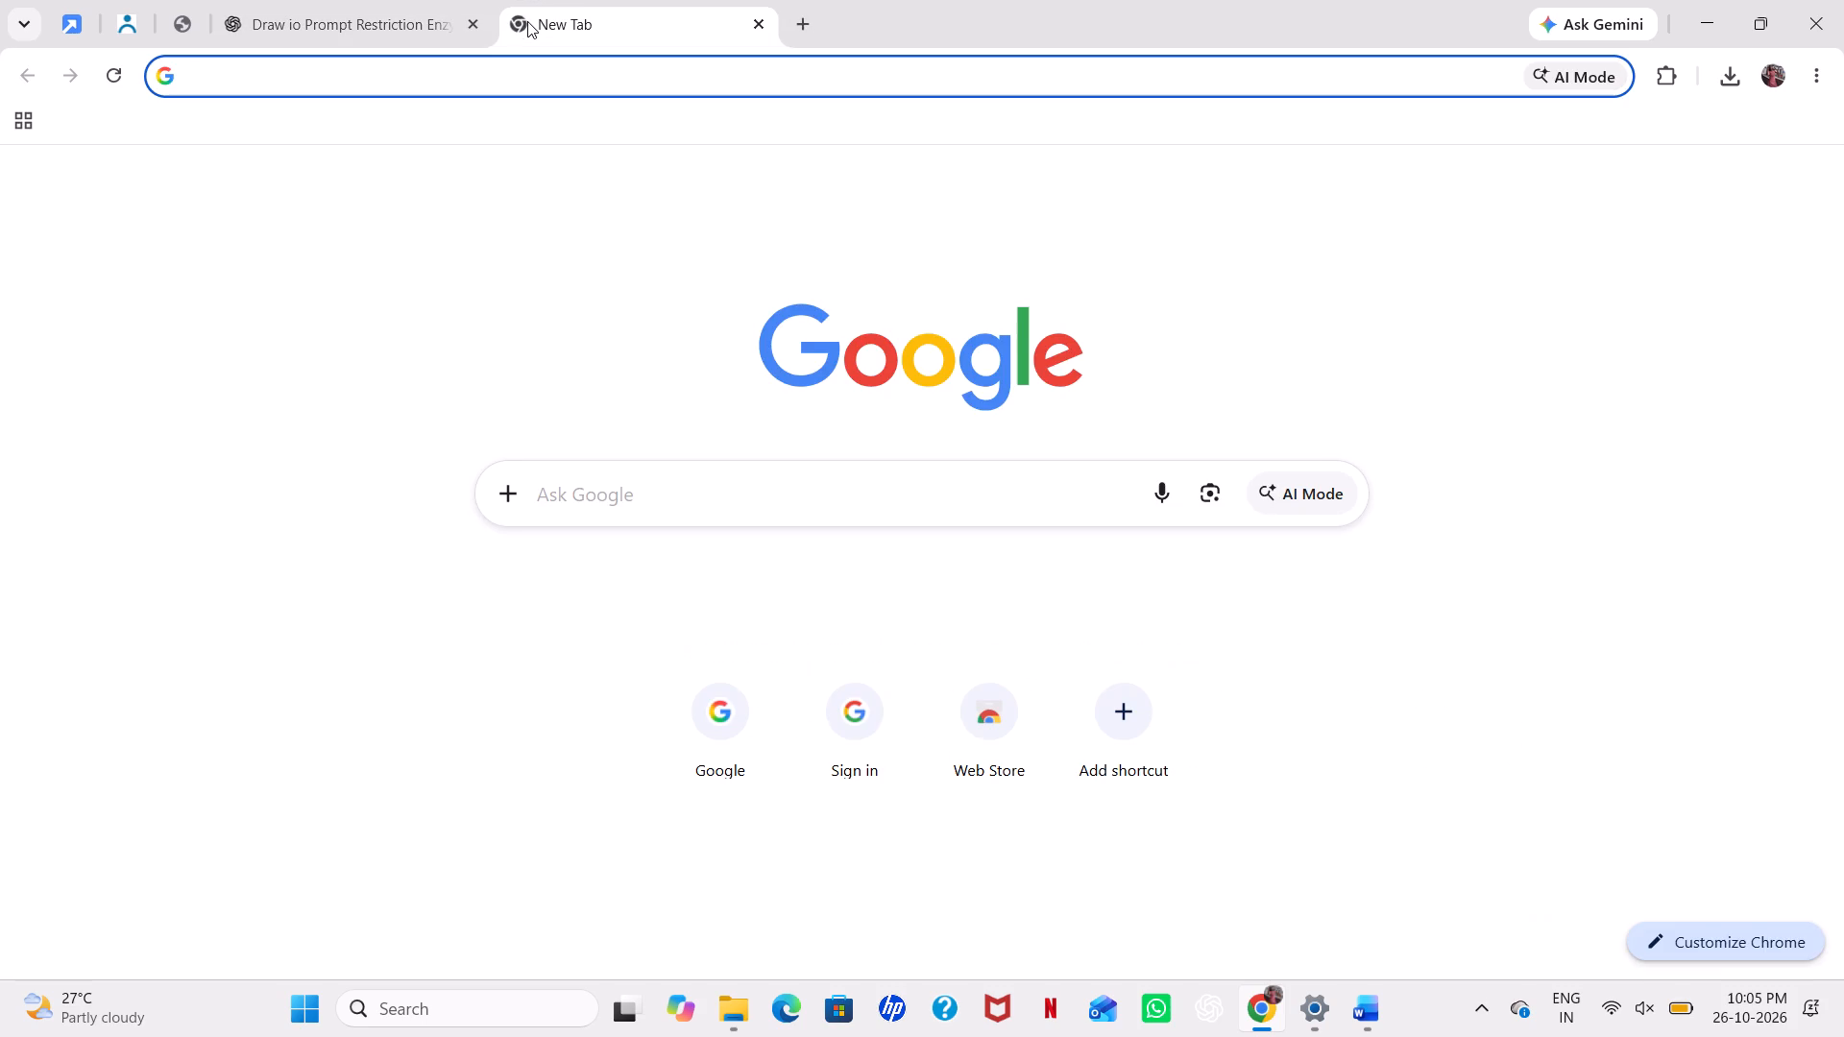
click(567, 468)
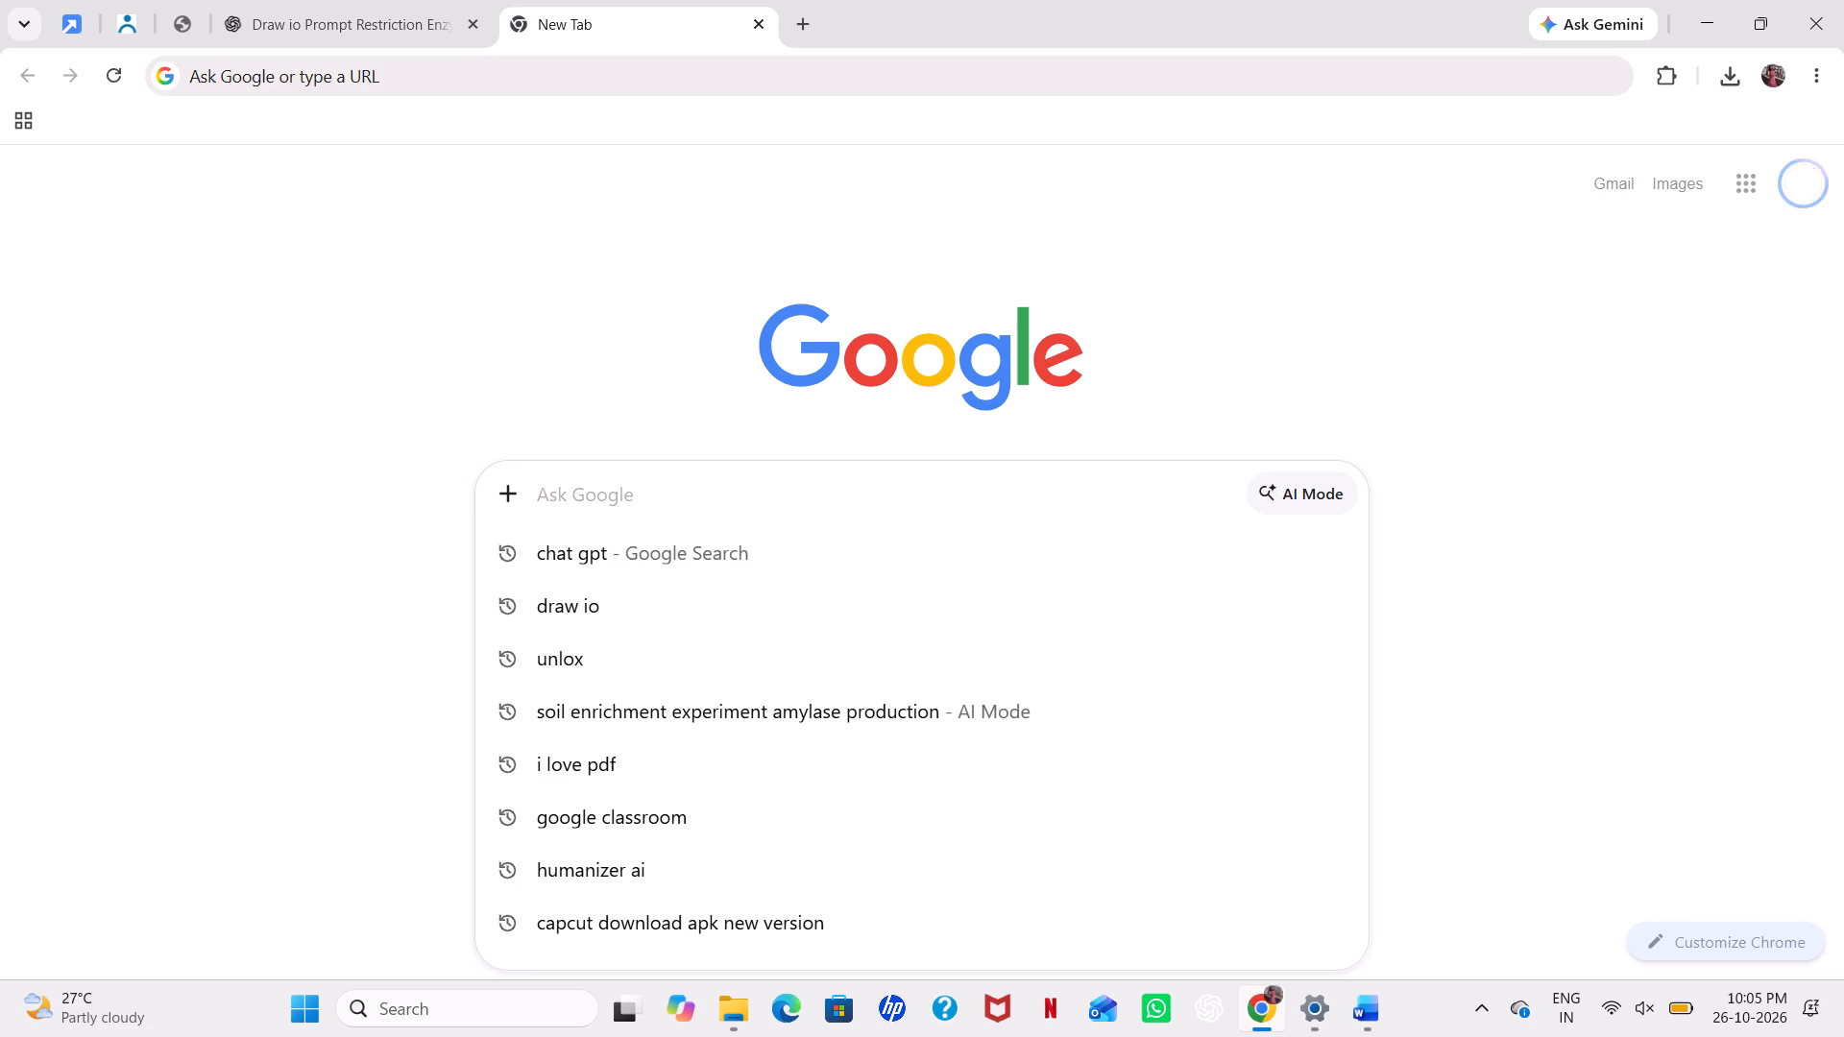
click(551, 624)
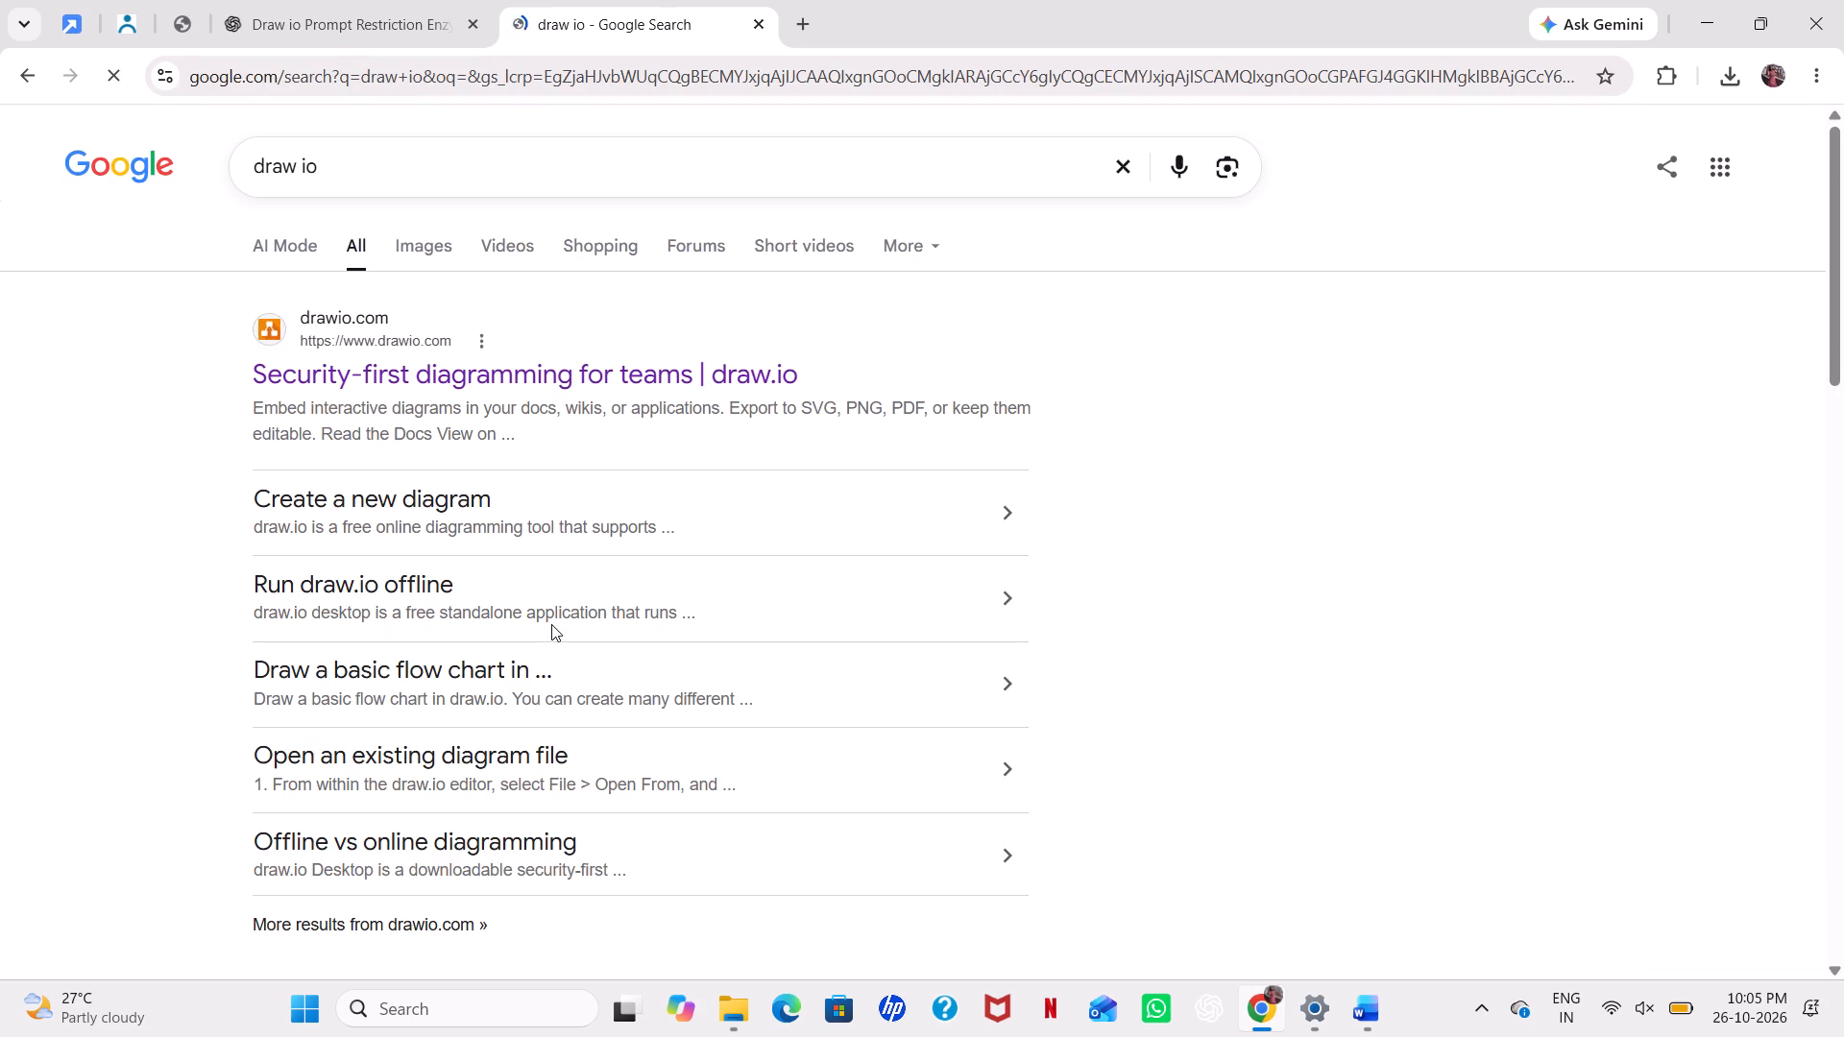
click(500, 382)
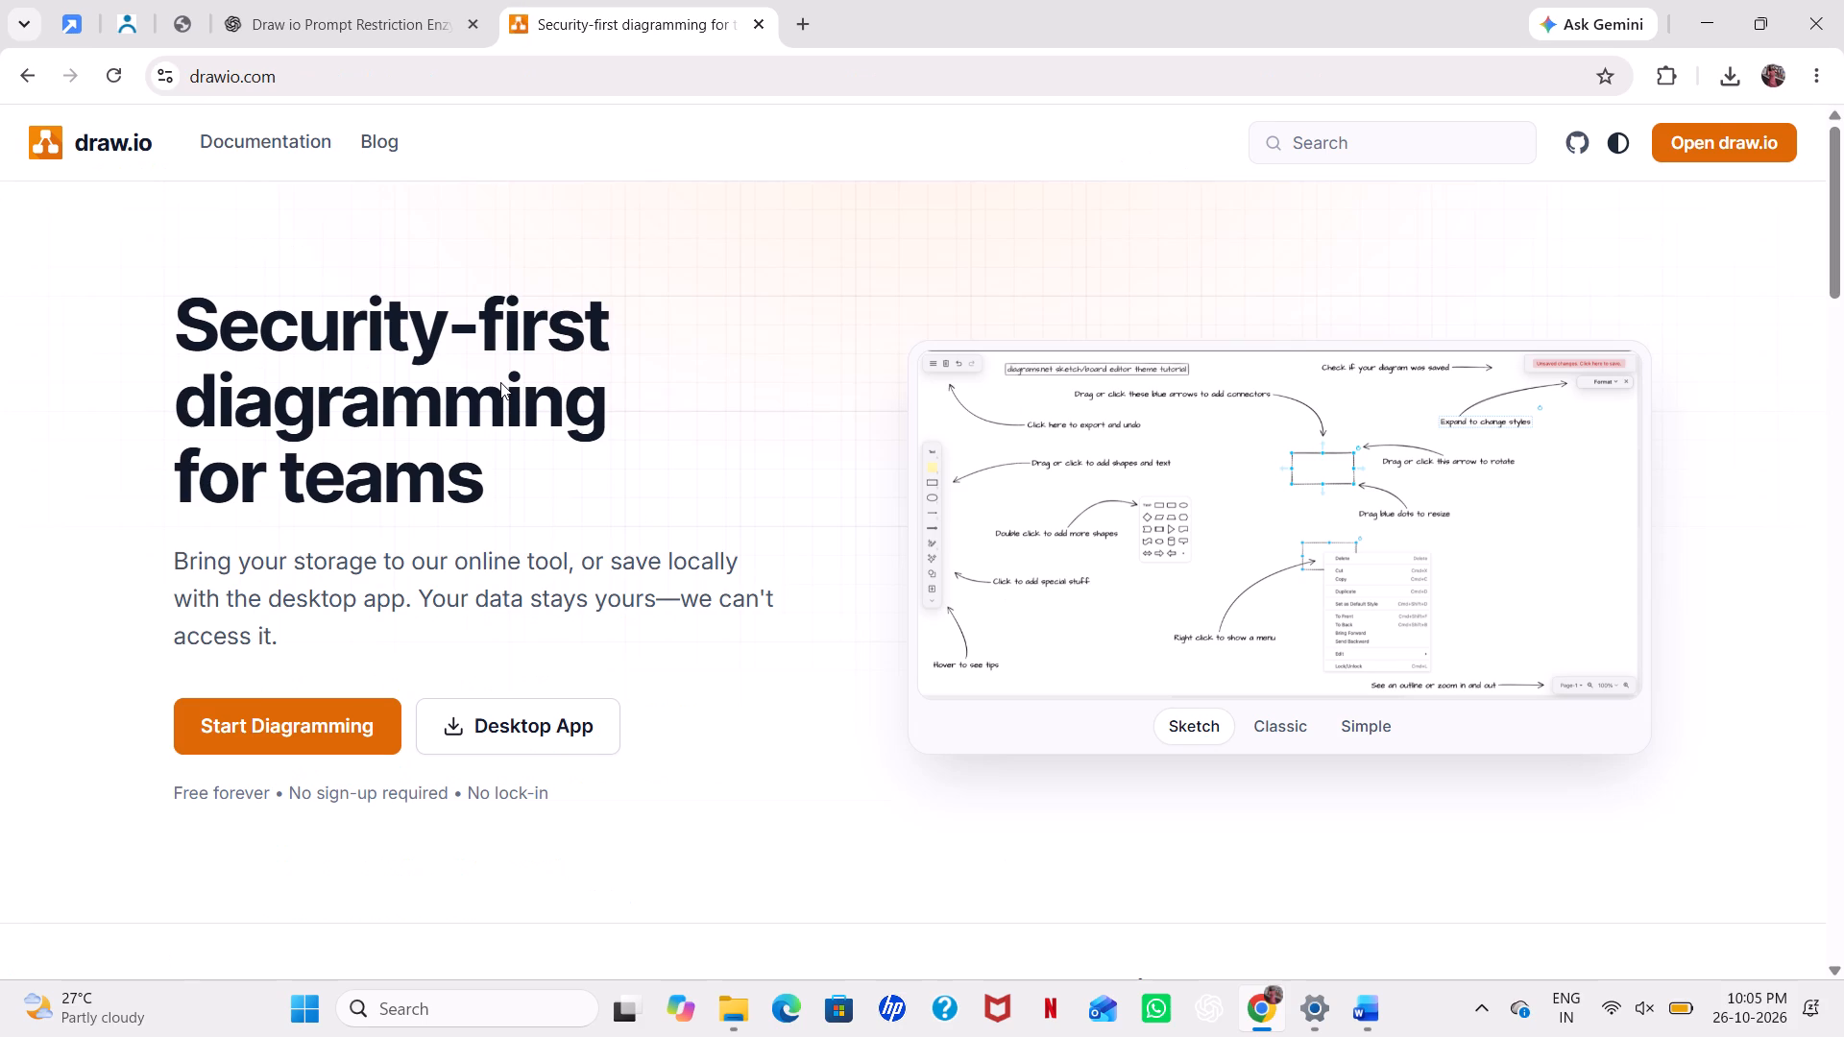
click(220, 728)
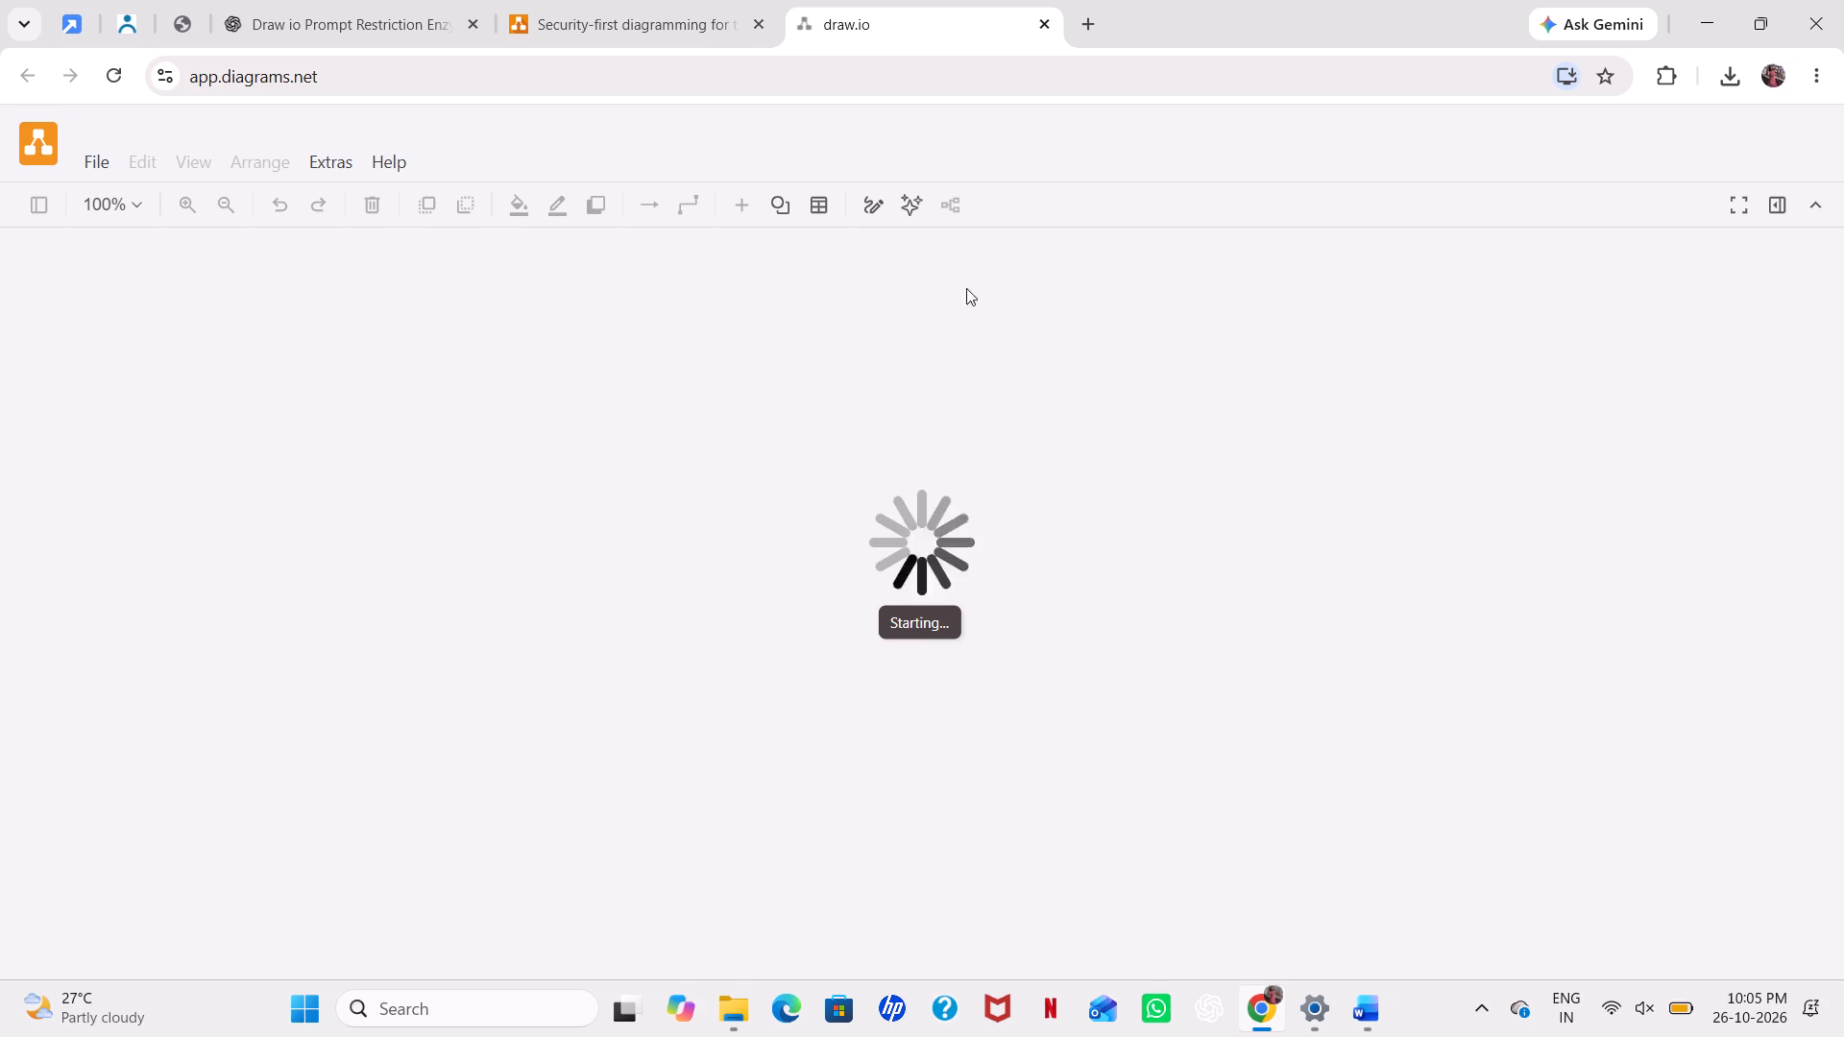
Submit the copied Restriction Mapping and DNA Cloning prompt to the diagram generator, retry the request once, and close the generator.
click(917, 220)
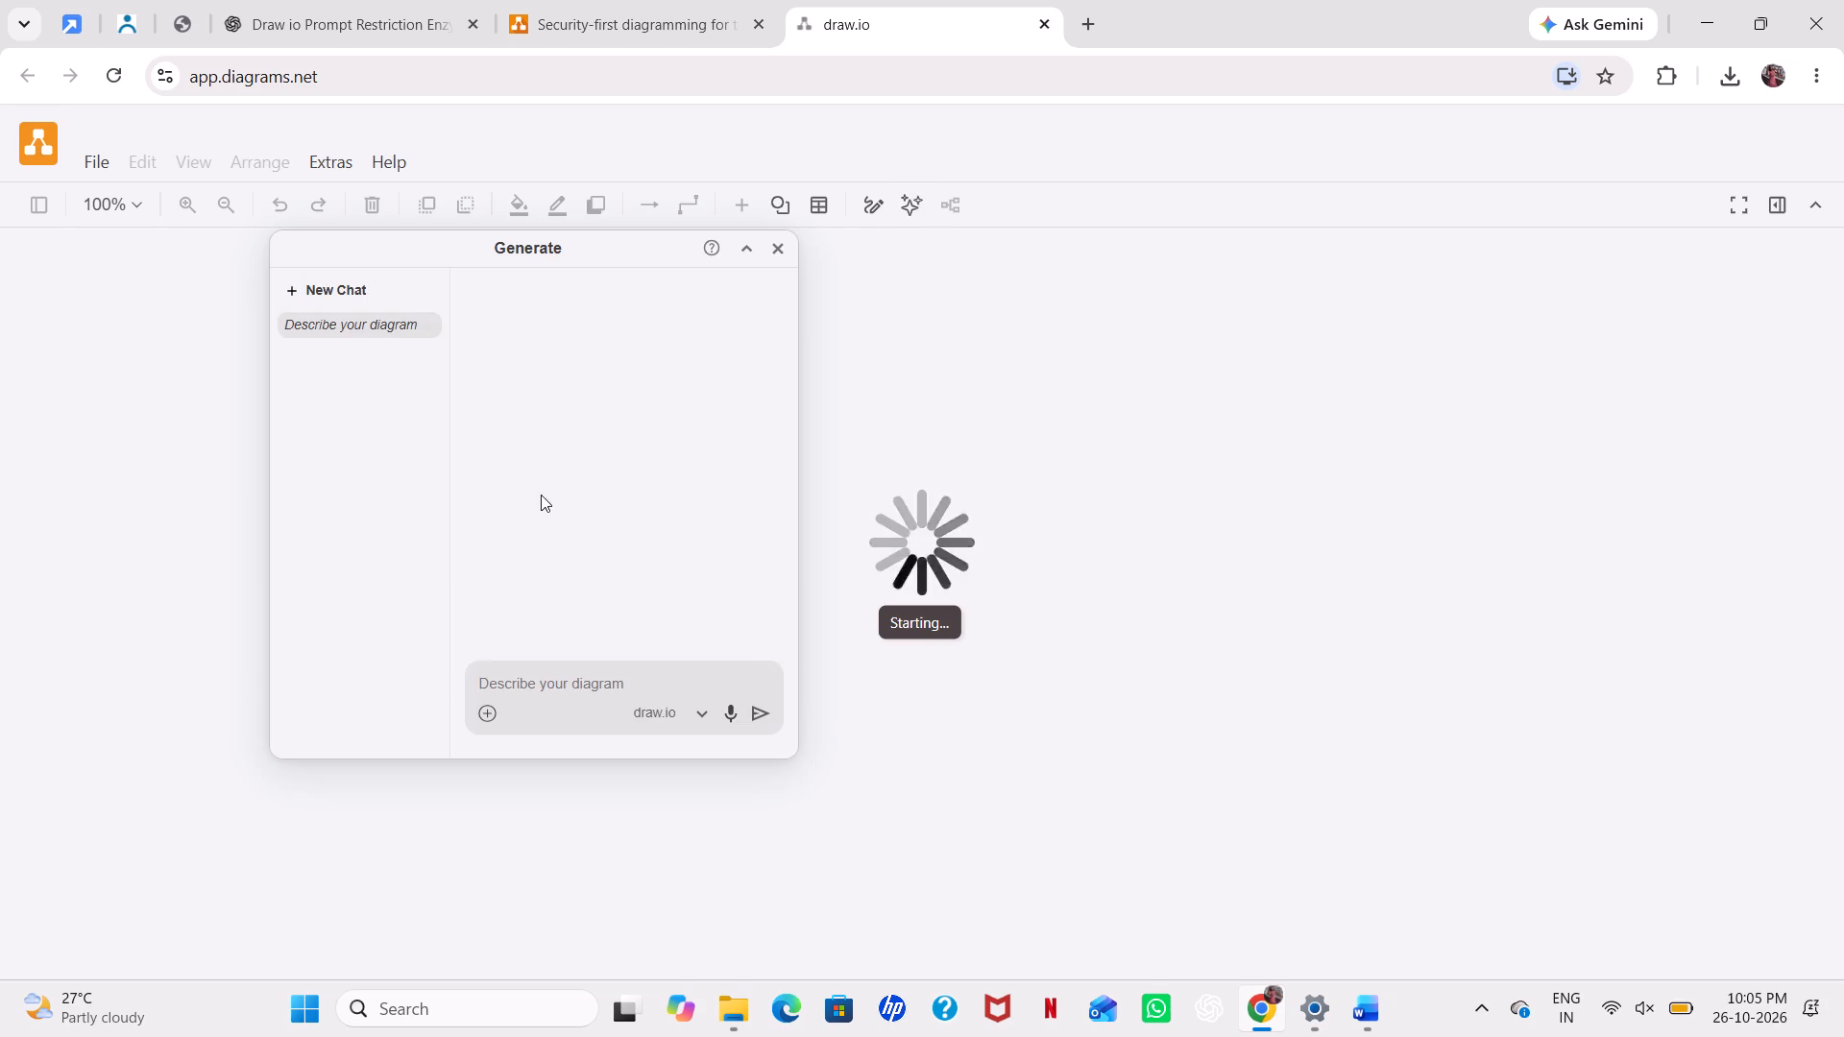
click(563, 682)
key(ctrl+v)
key(Return)
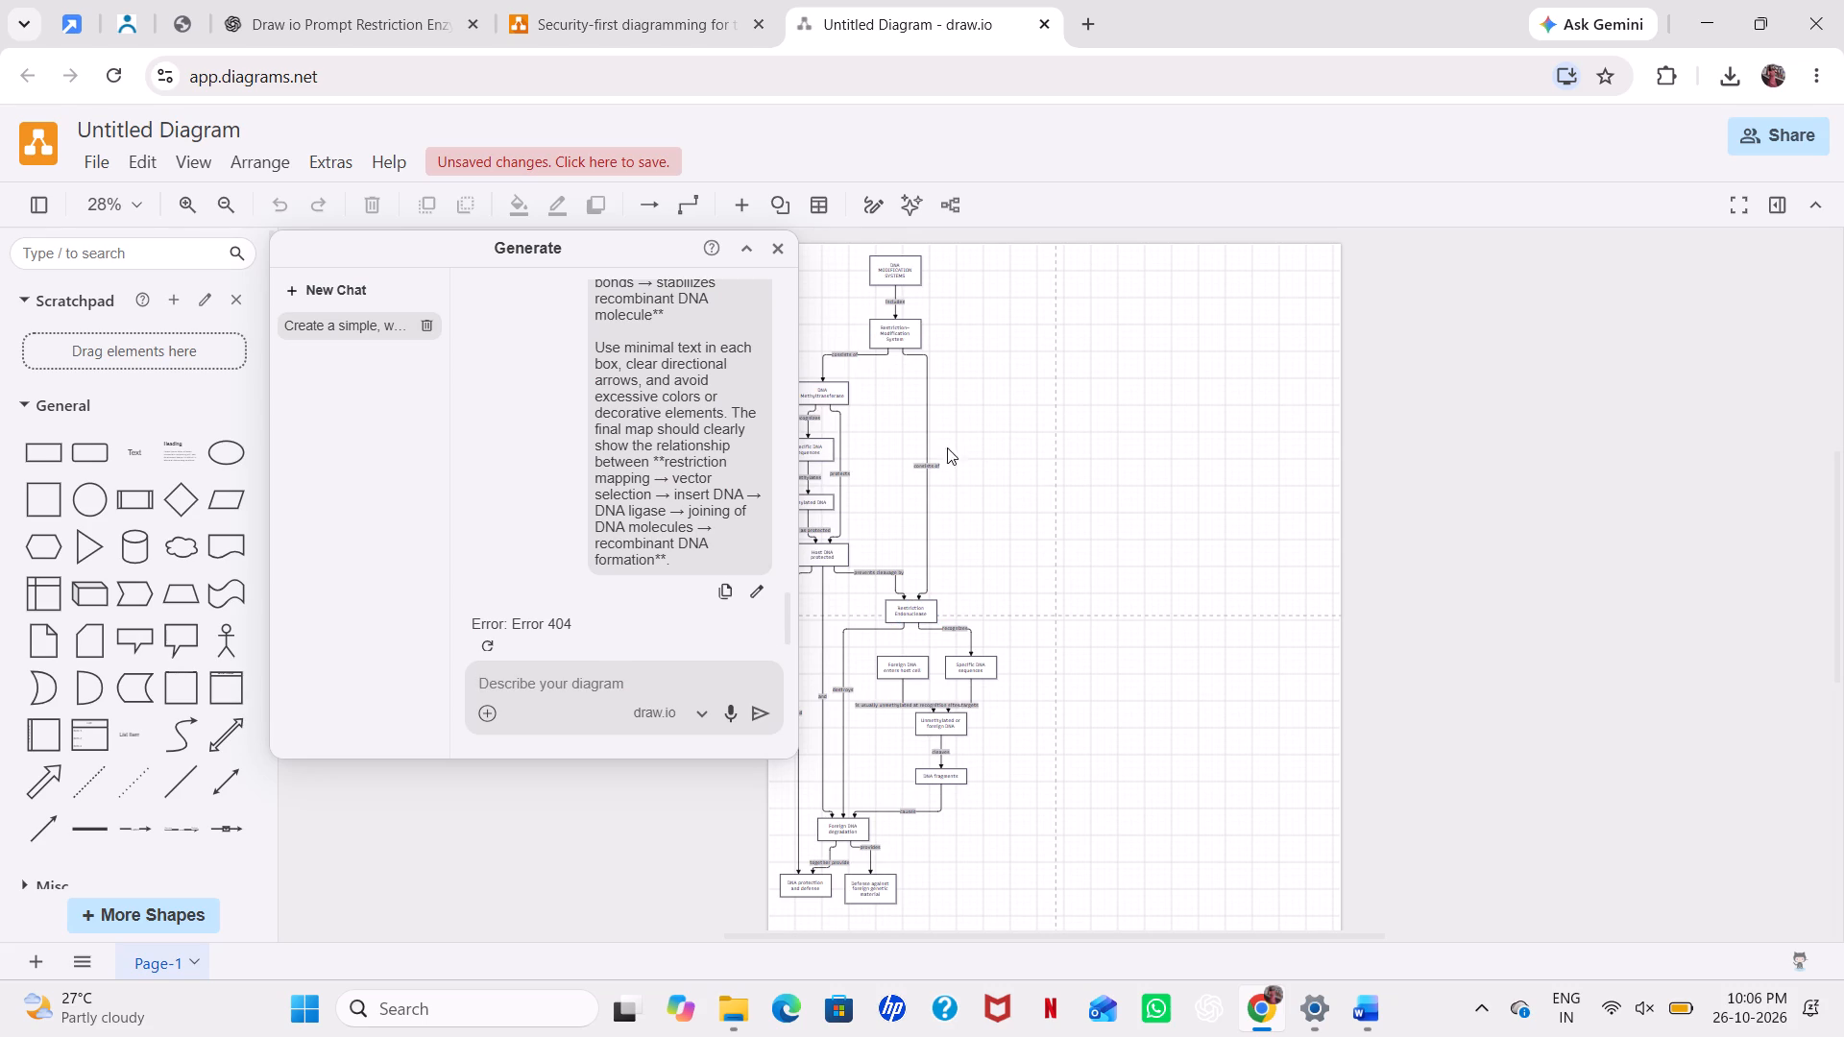
scroll(707, 558, down, 2)
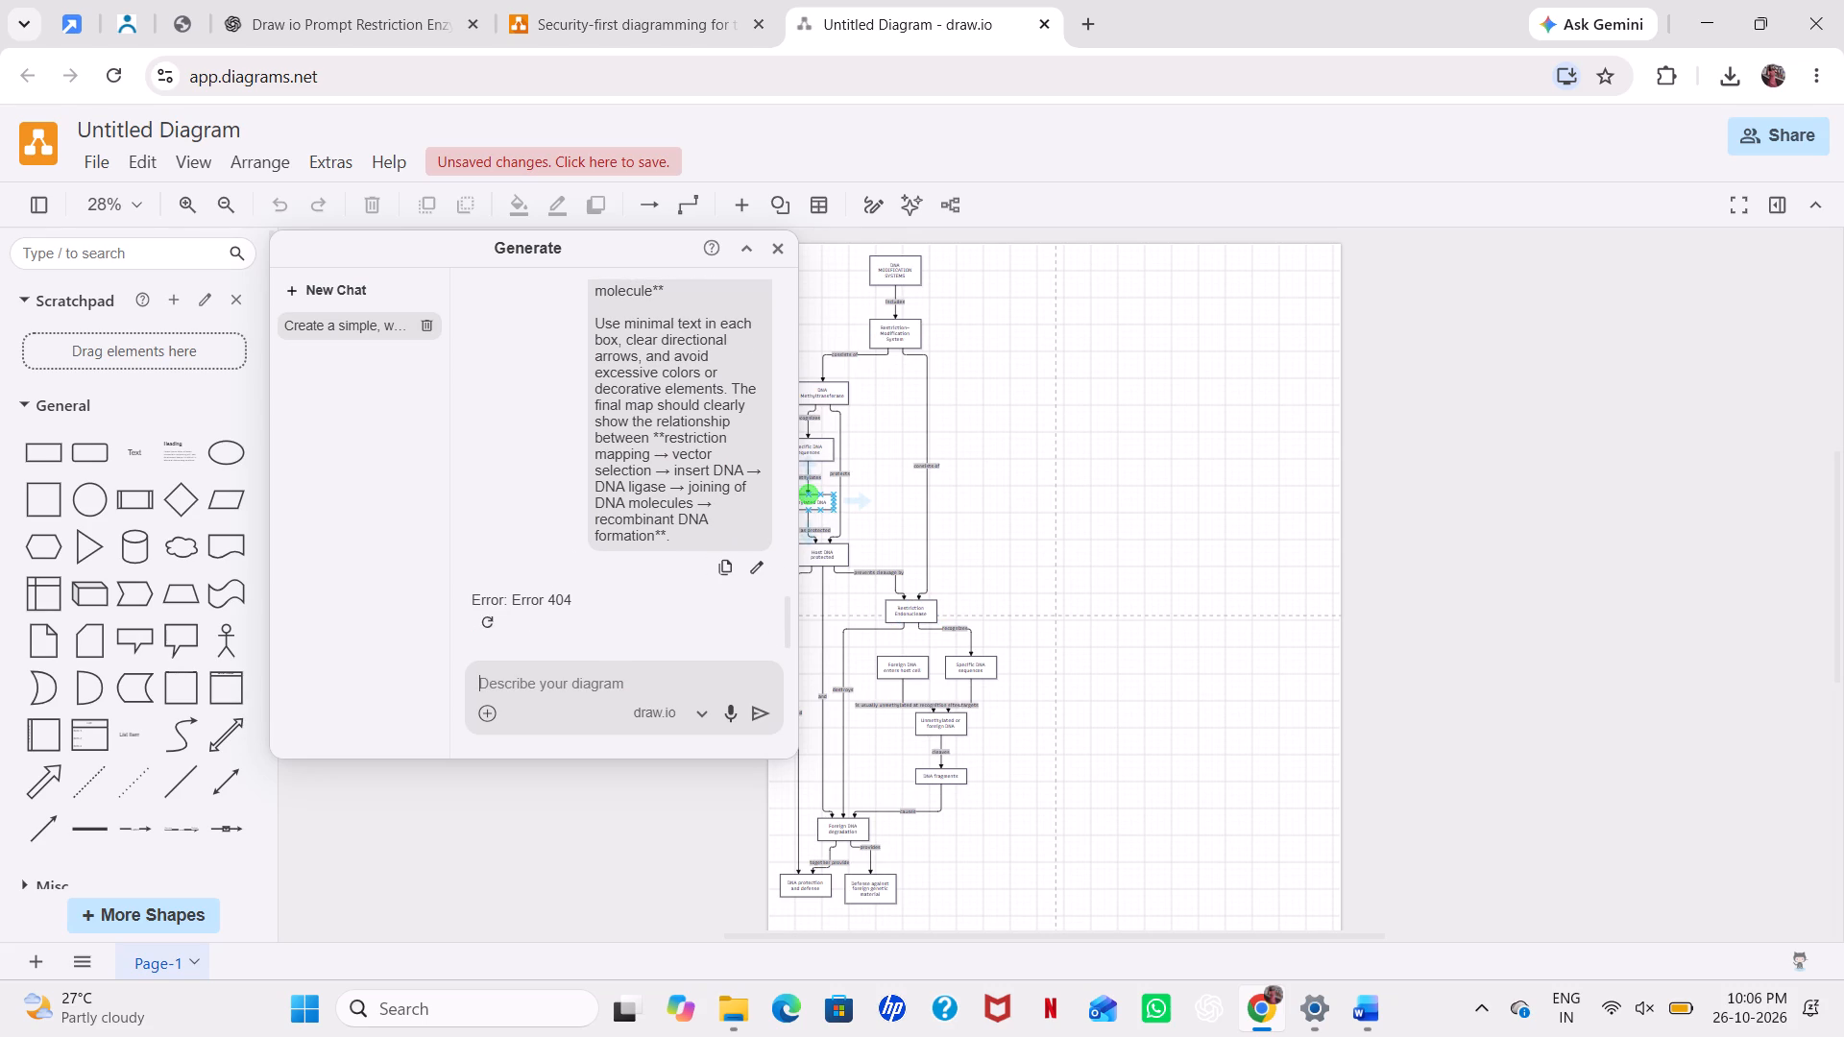
click(486, 619)
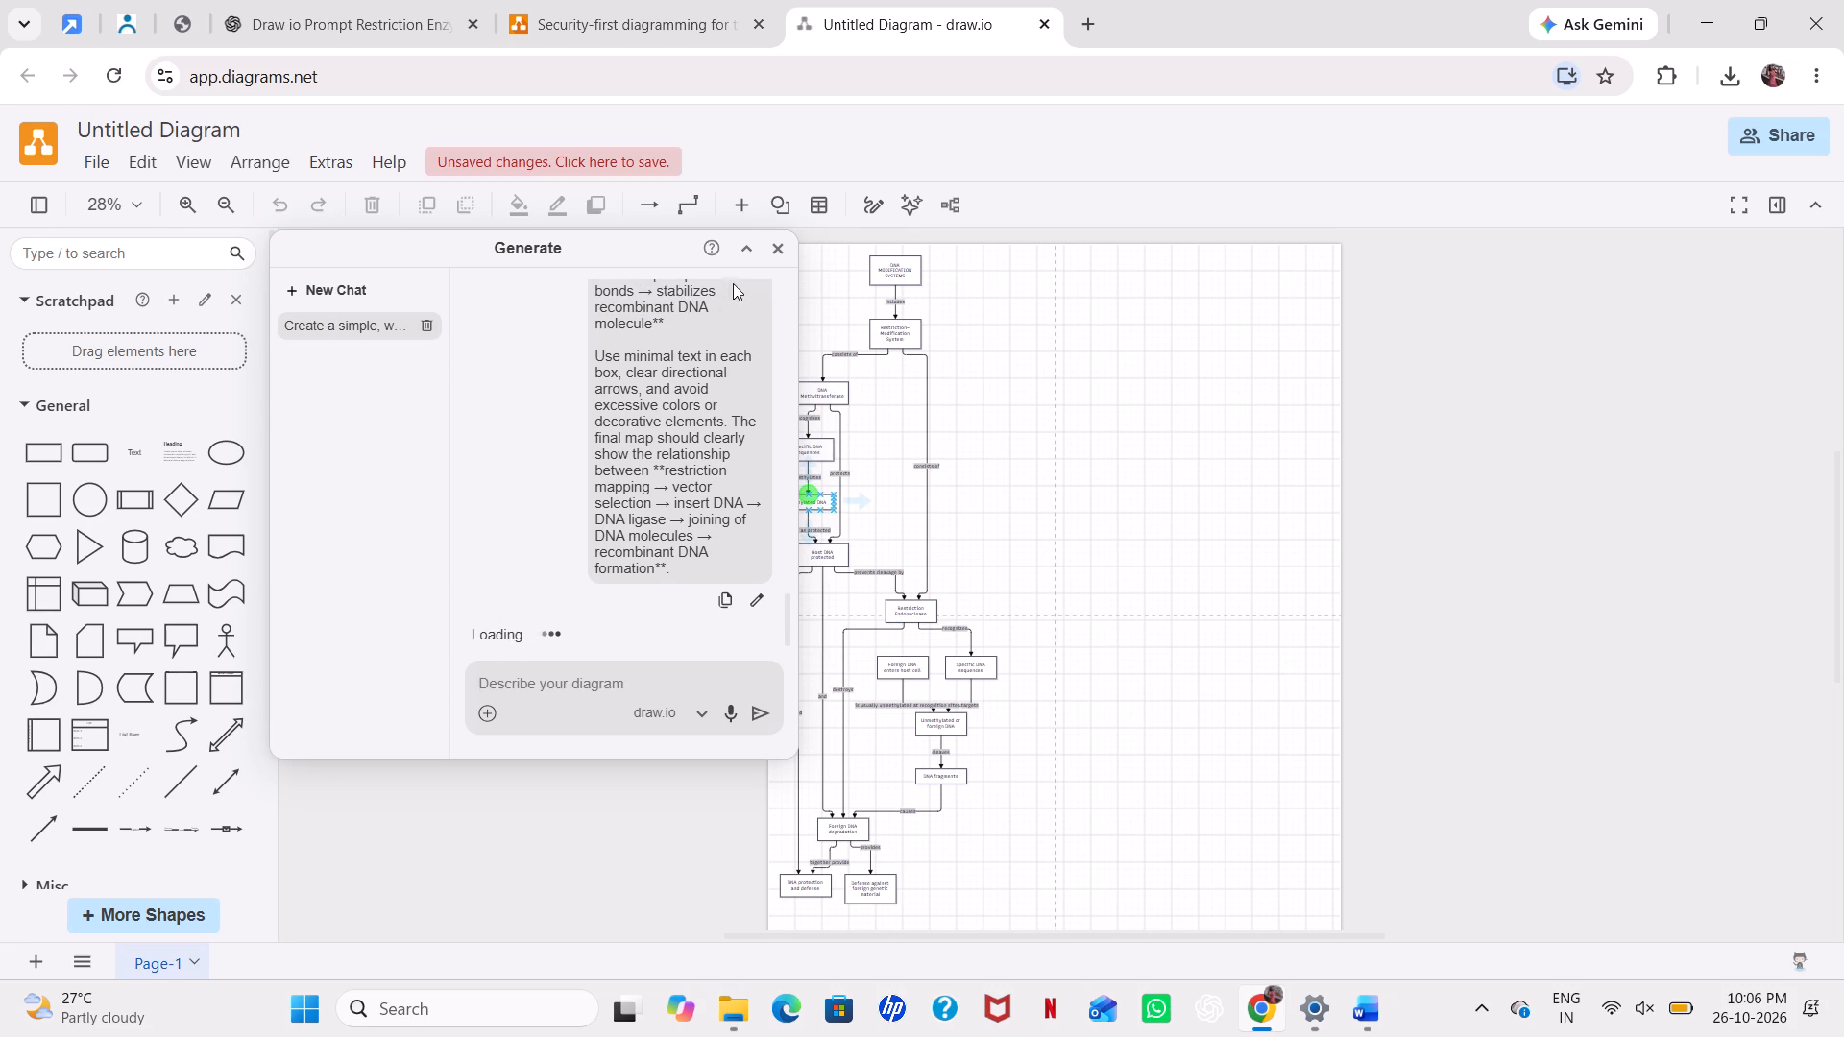
click(771, 252)
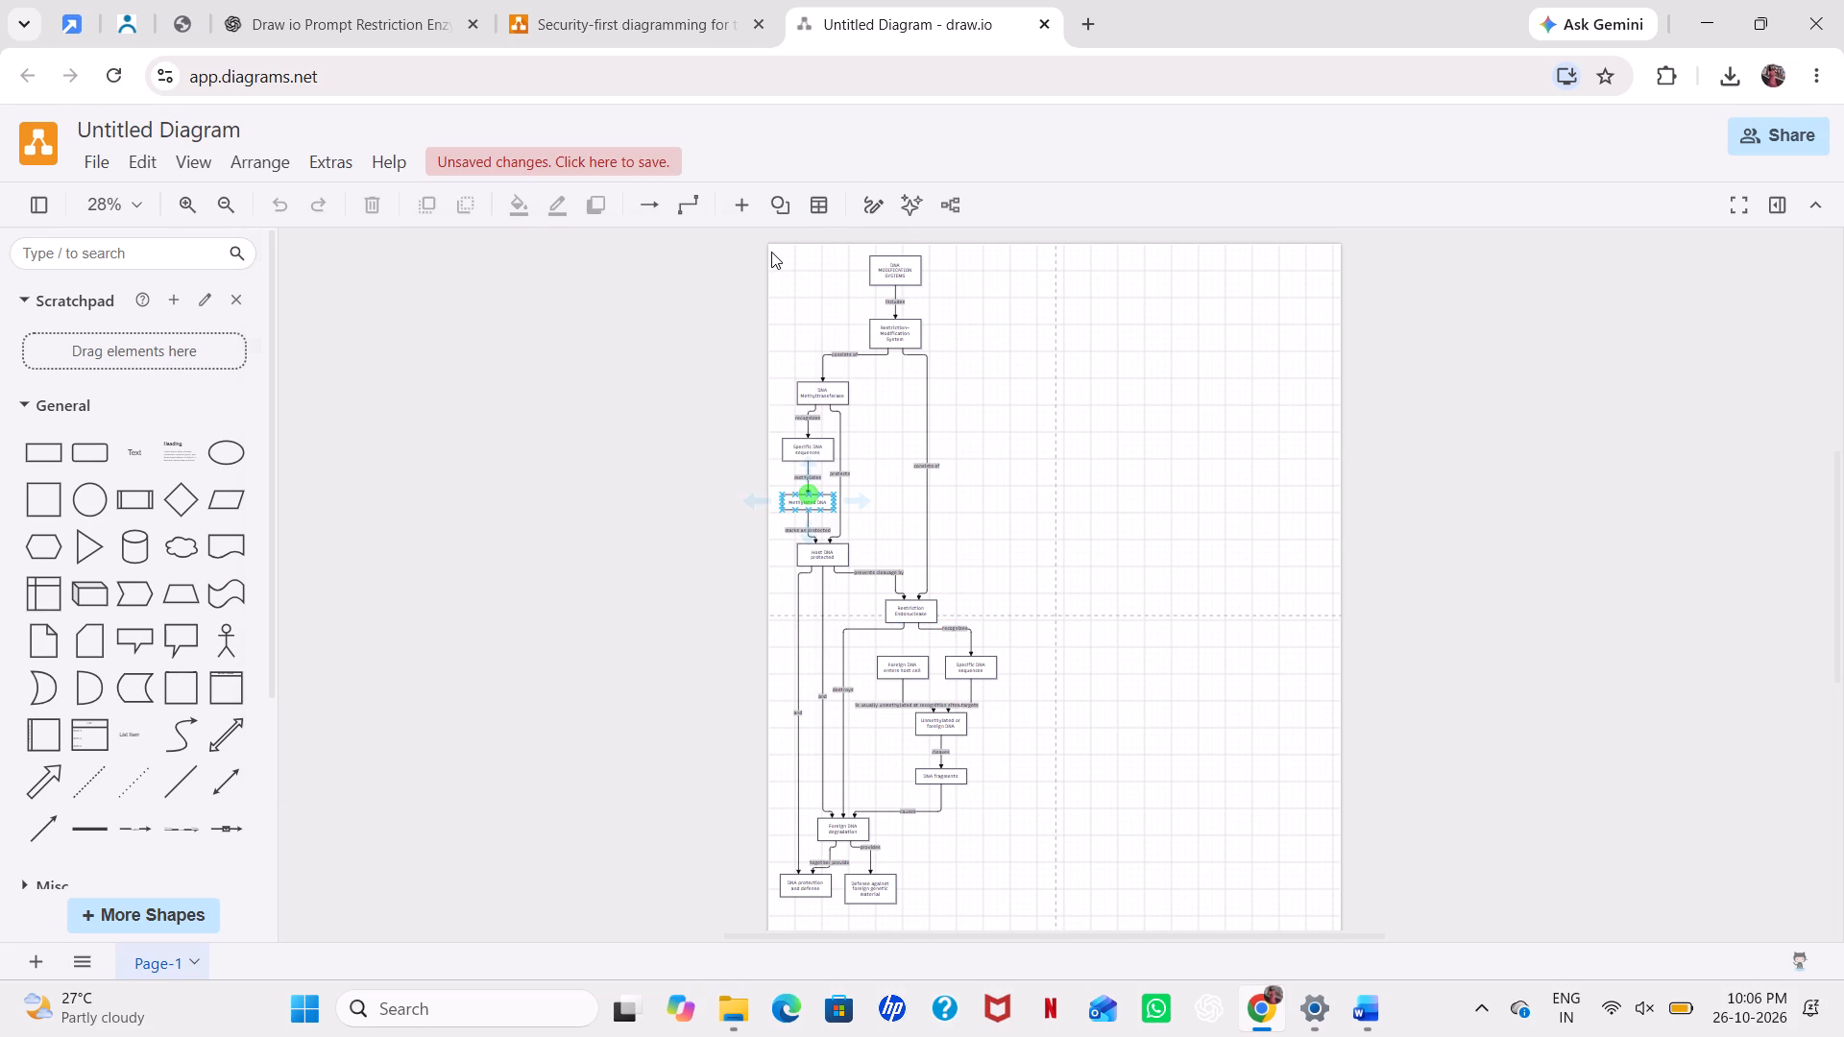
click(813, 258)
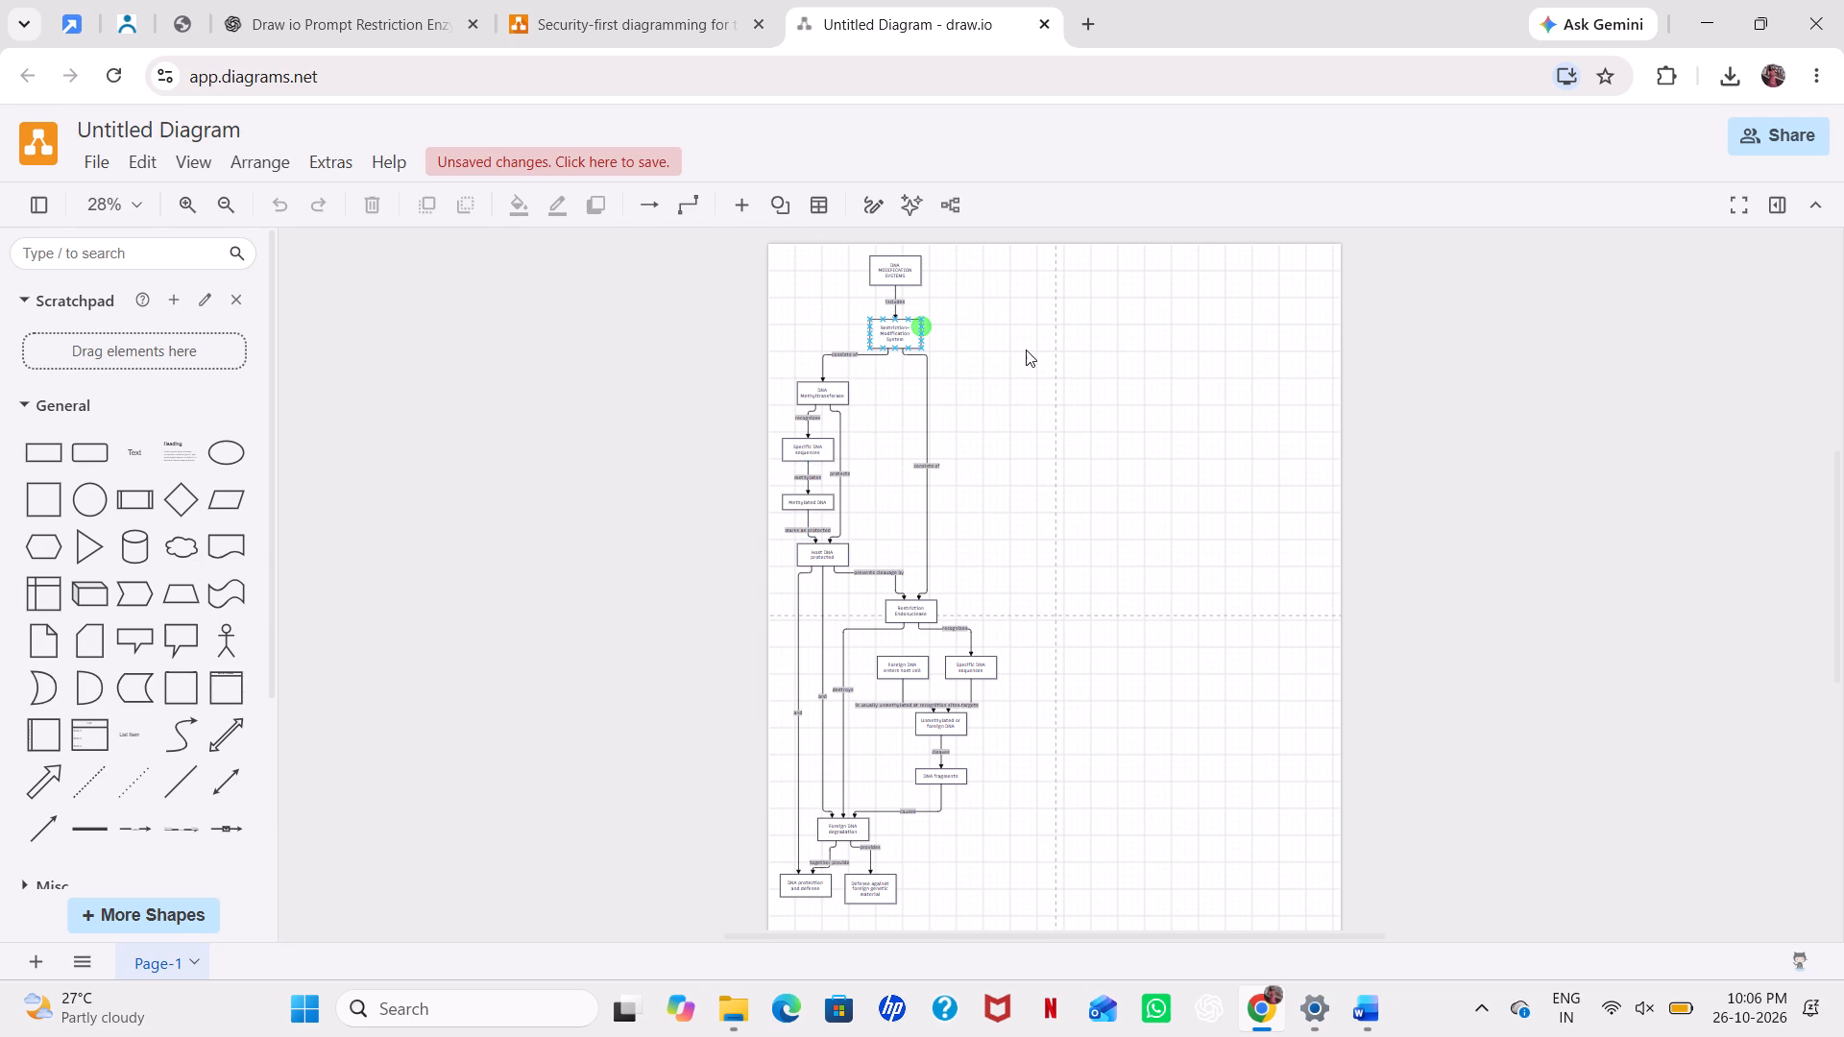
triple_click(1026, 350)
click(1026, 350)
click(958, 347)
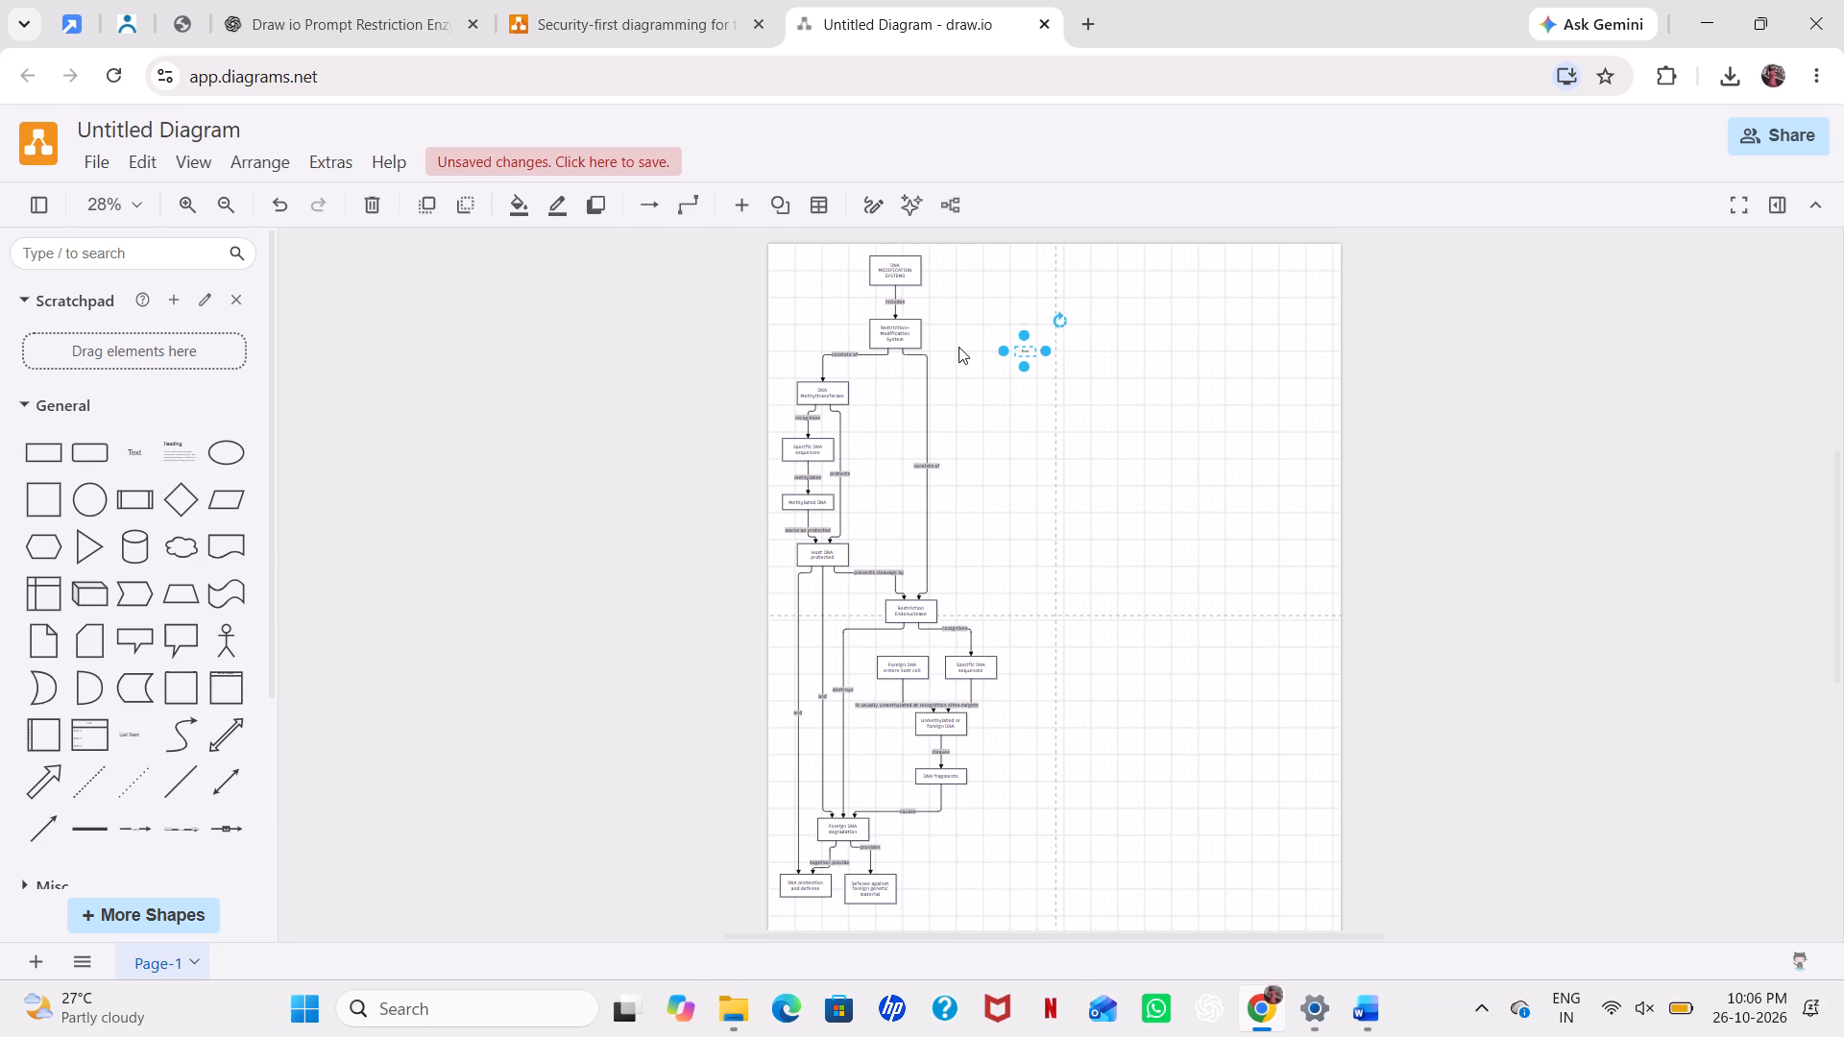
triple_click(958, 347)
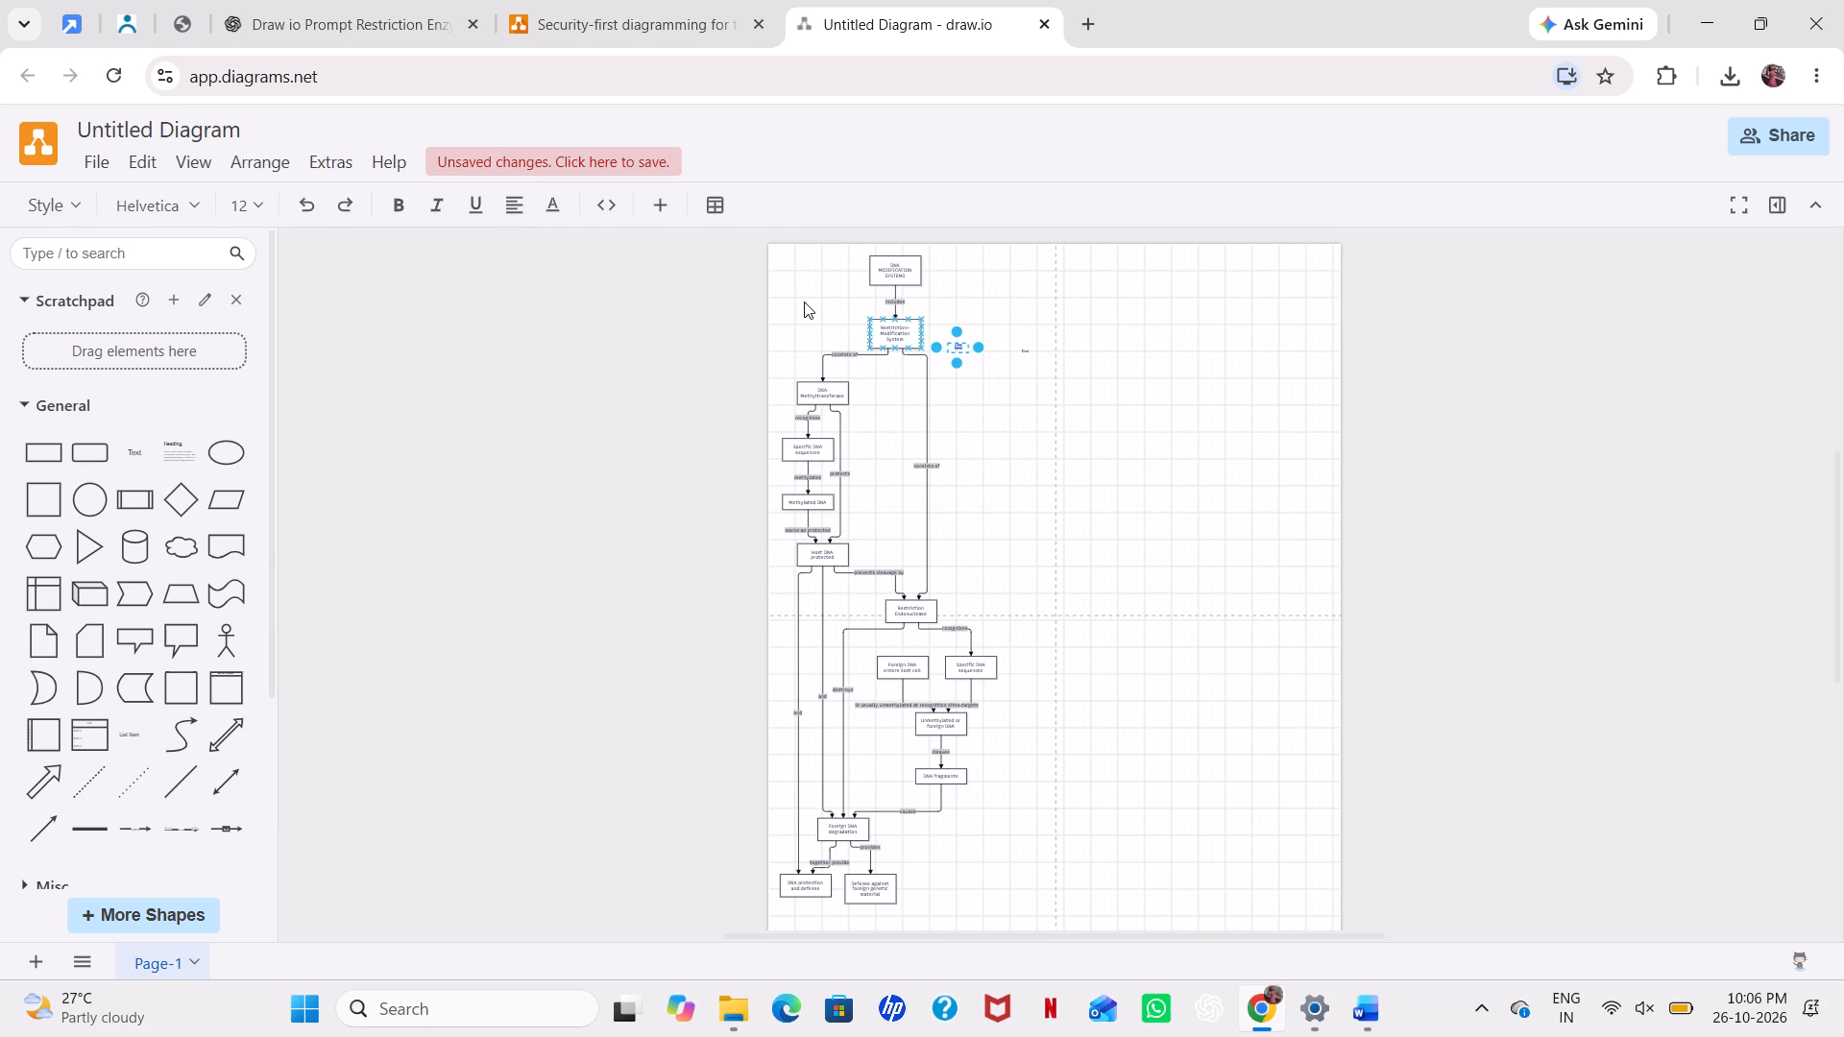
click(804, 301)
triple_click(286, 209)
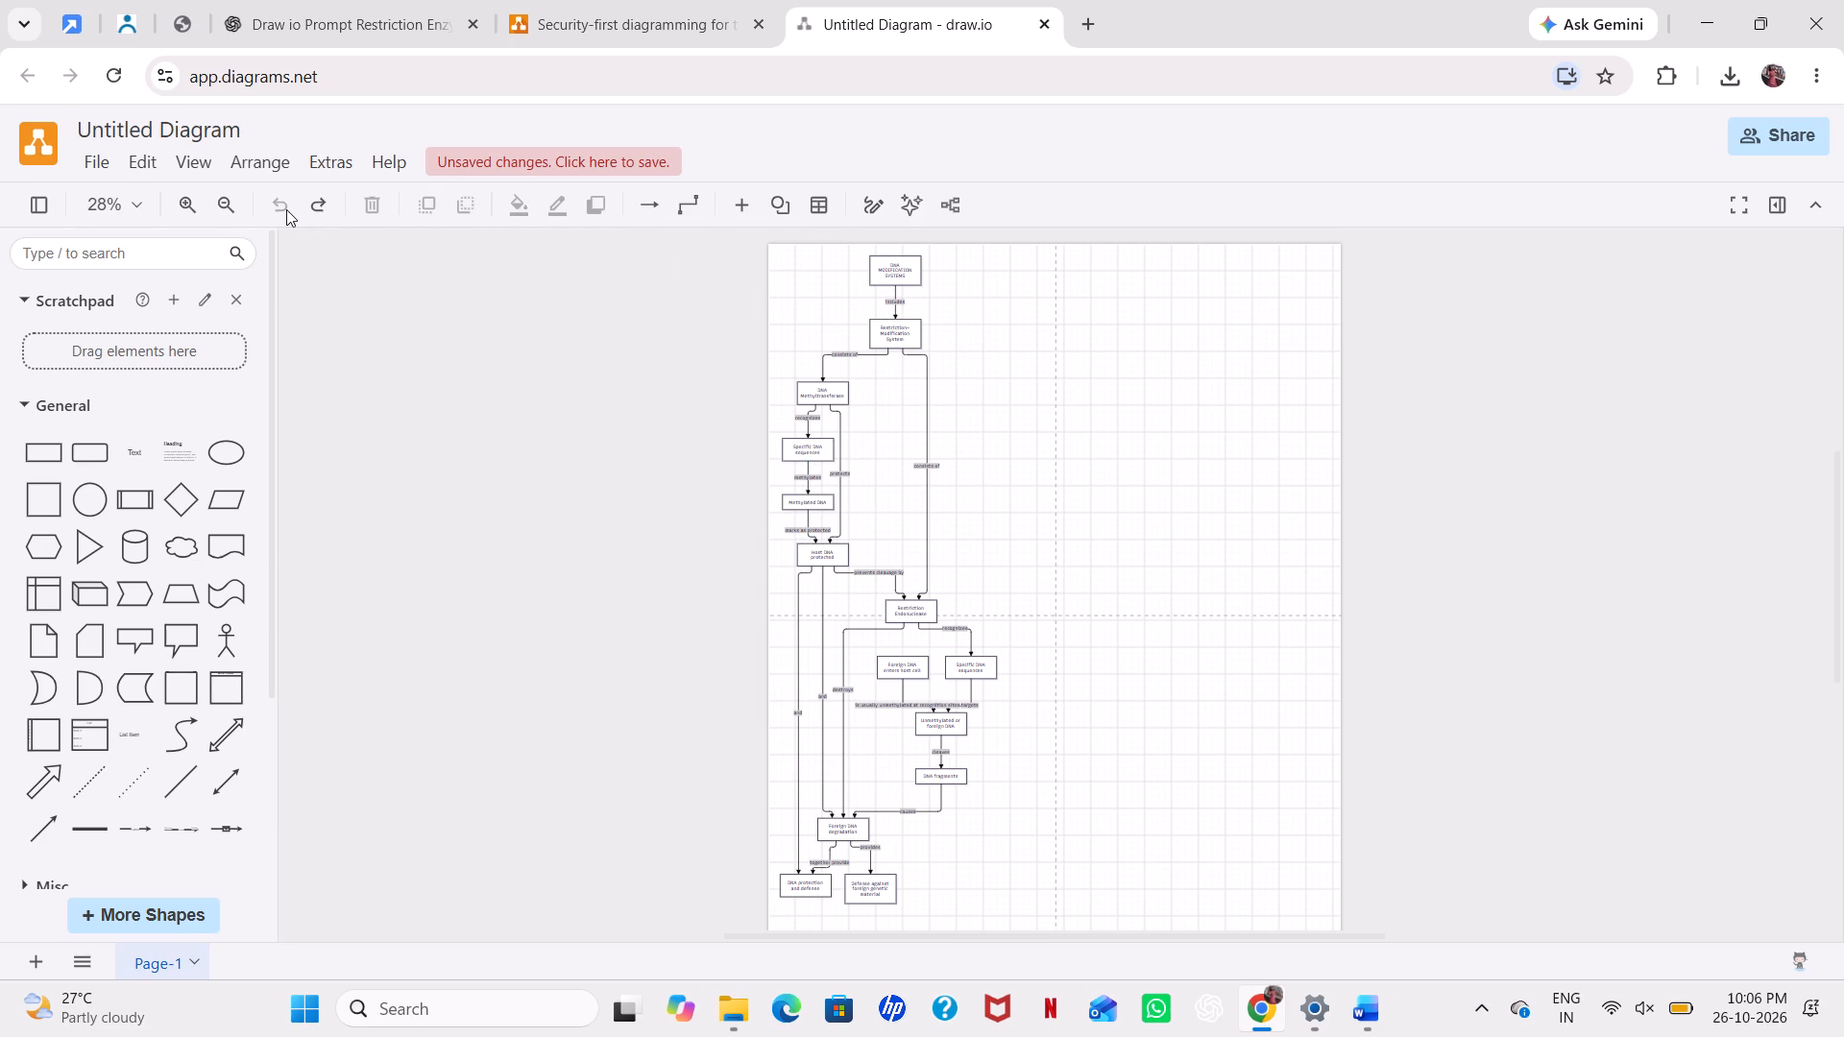
Delete the whole old DNA Modification Systems map, including its container, to leave an empty page.
drag(765, 325, 793, 328)
click(793, 328)
click(780, 252)
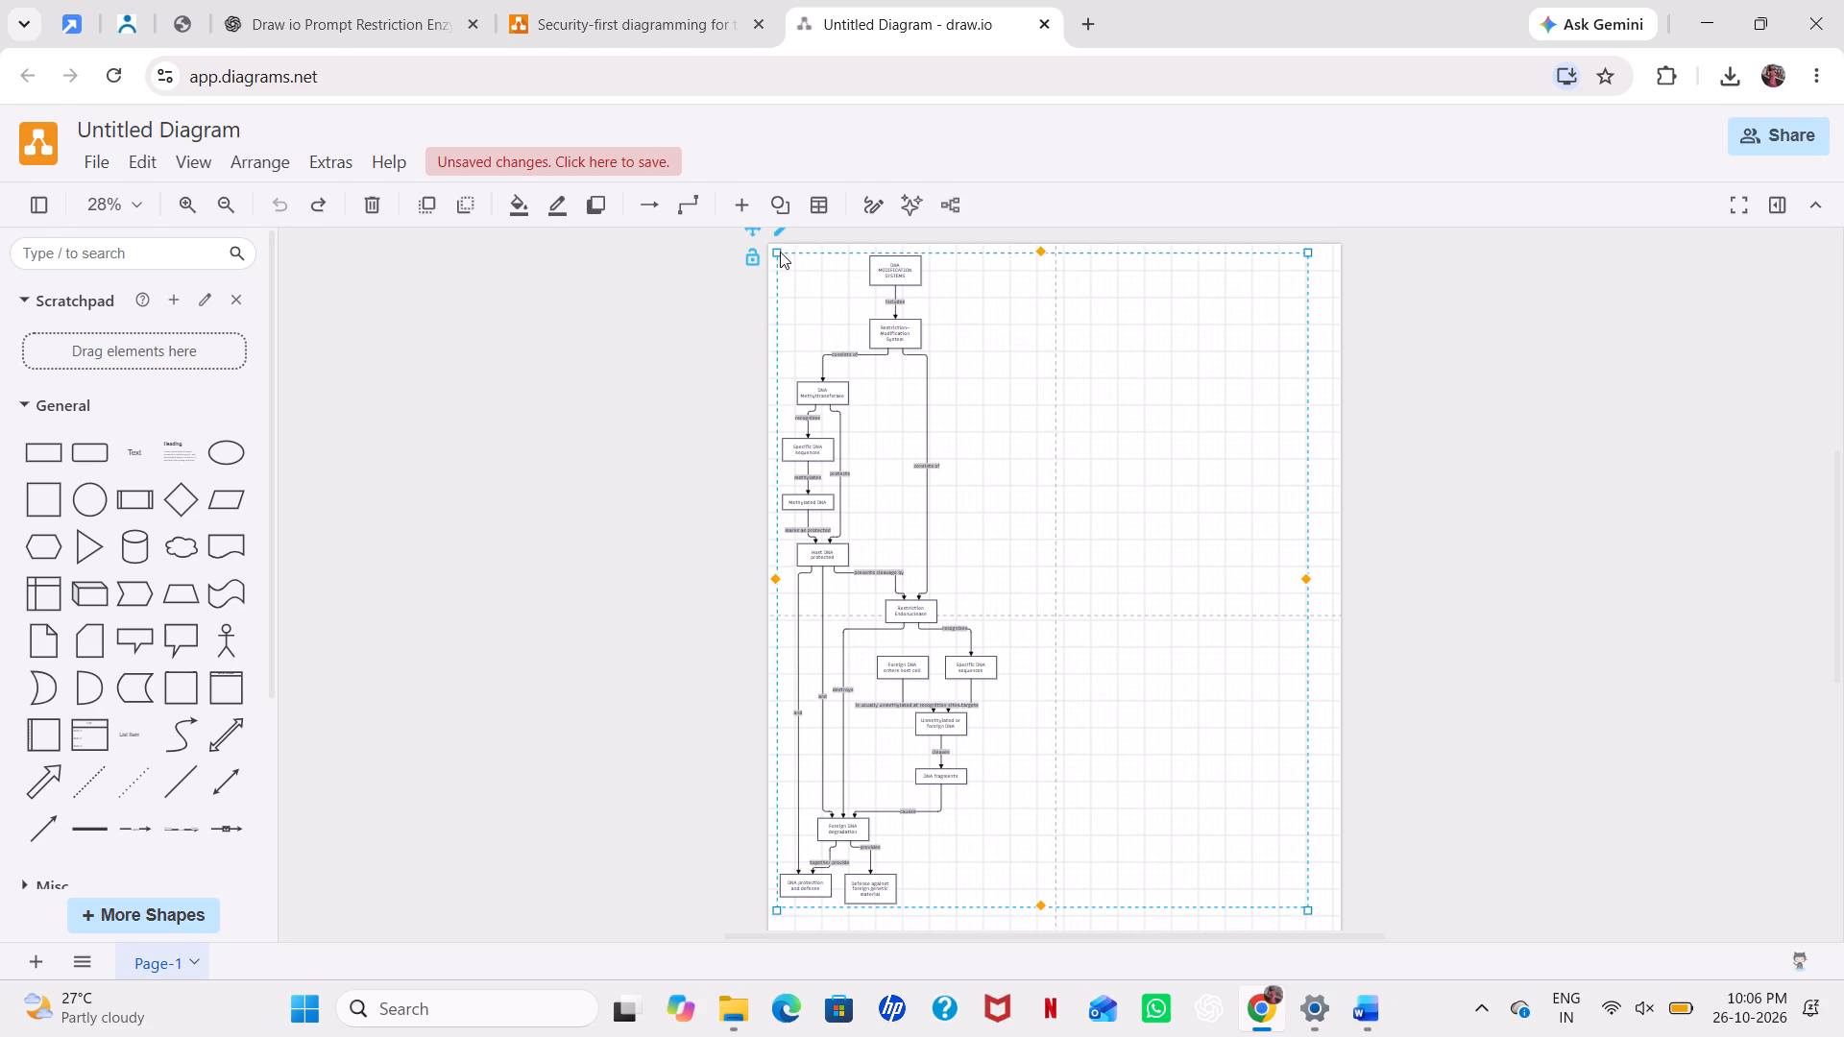
scroll(757, 247, up, 1)
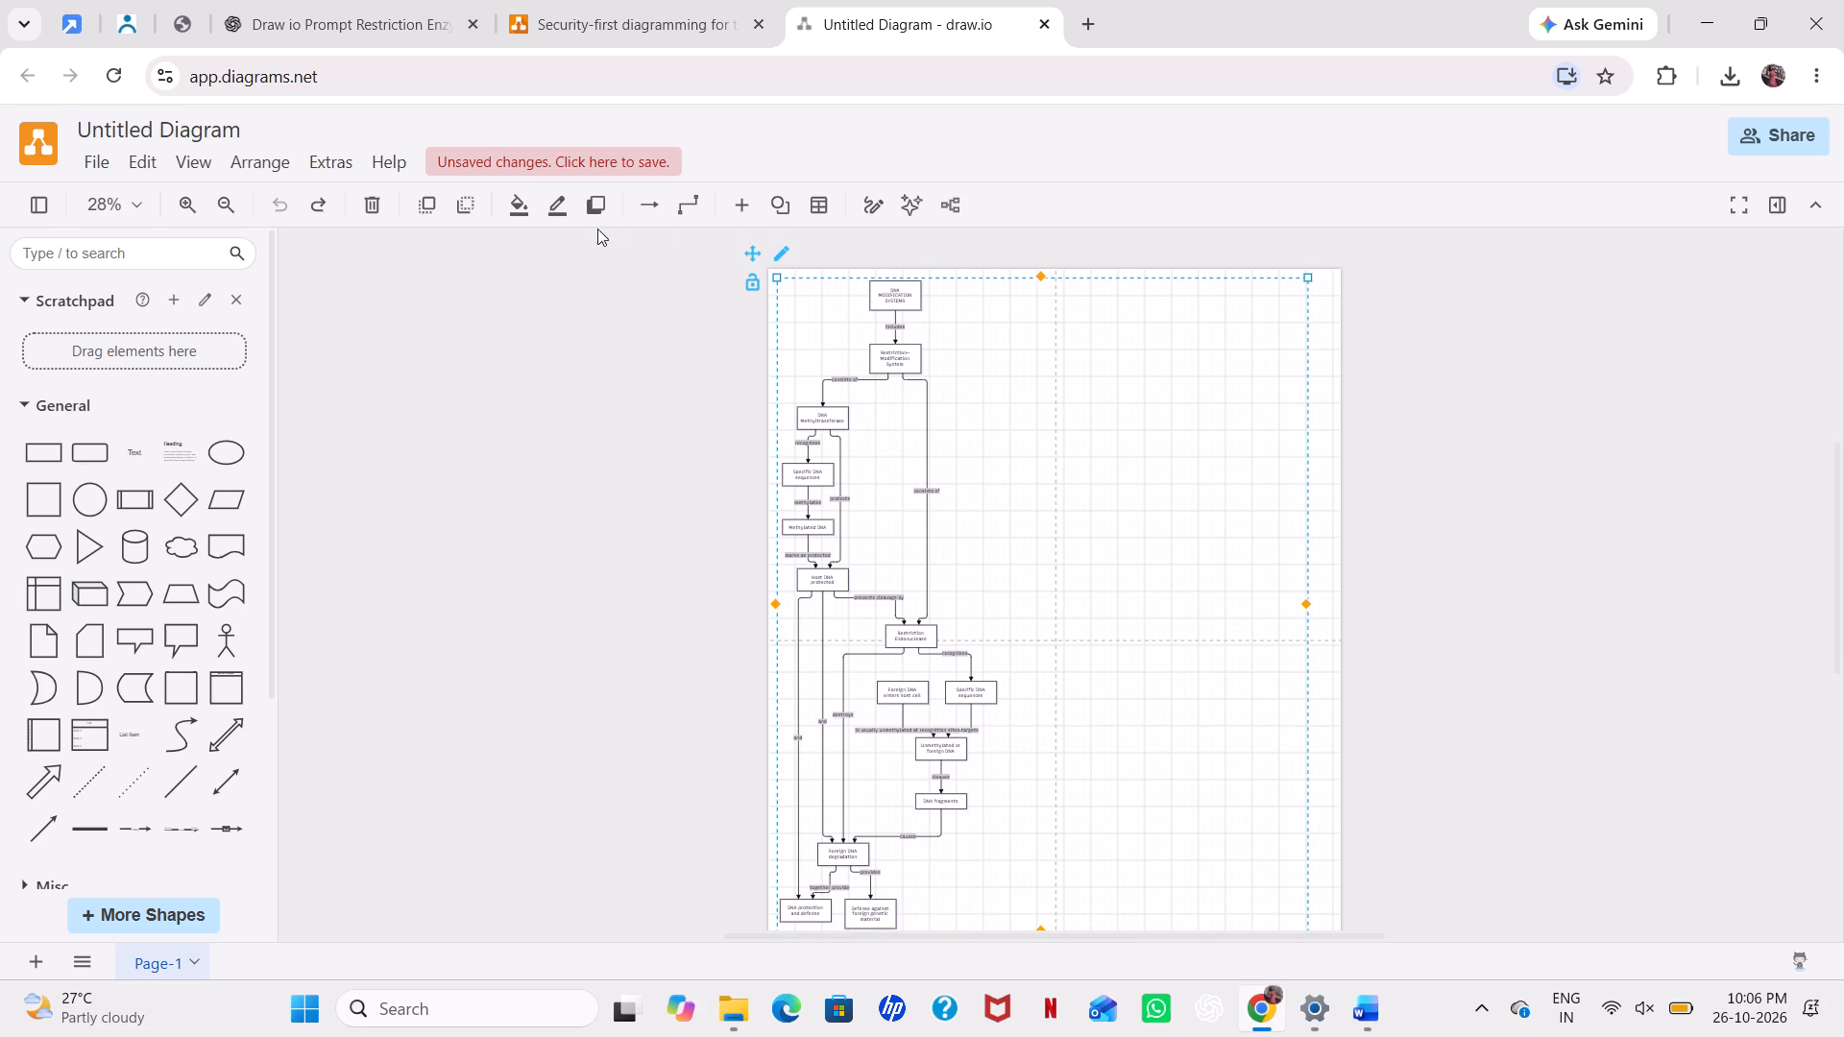
click(376, 202)
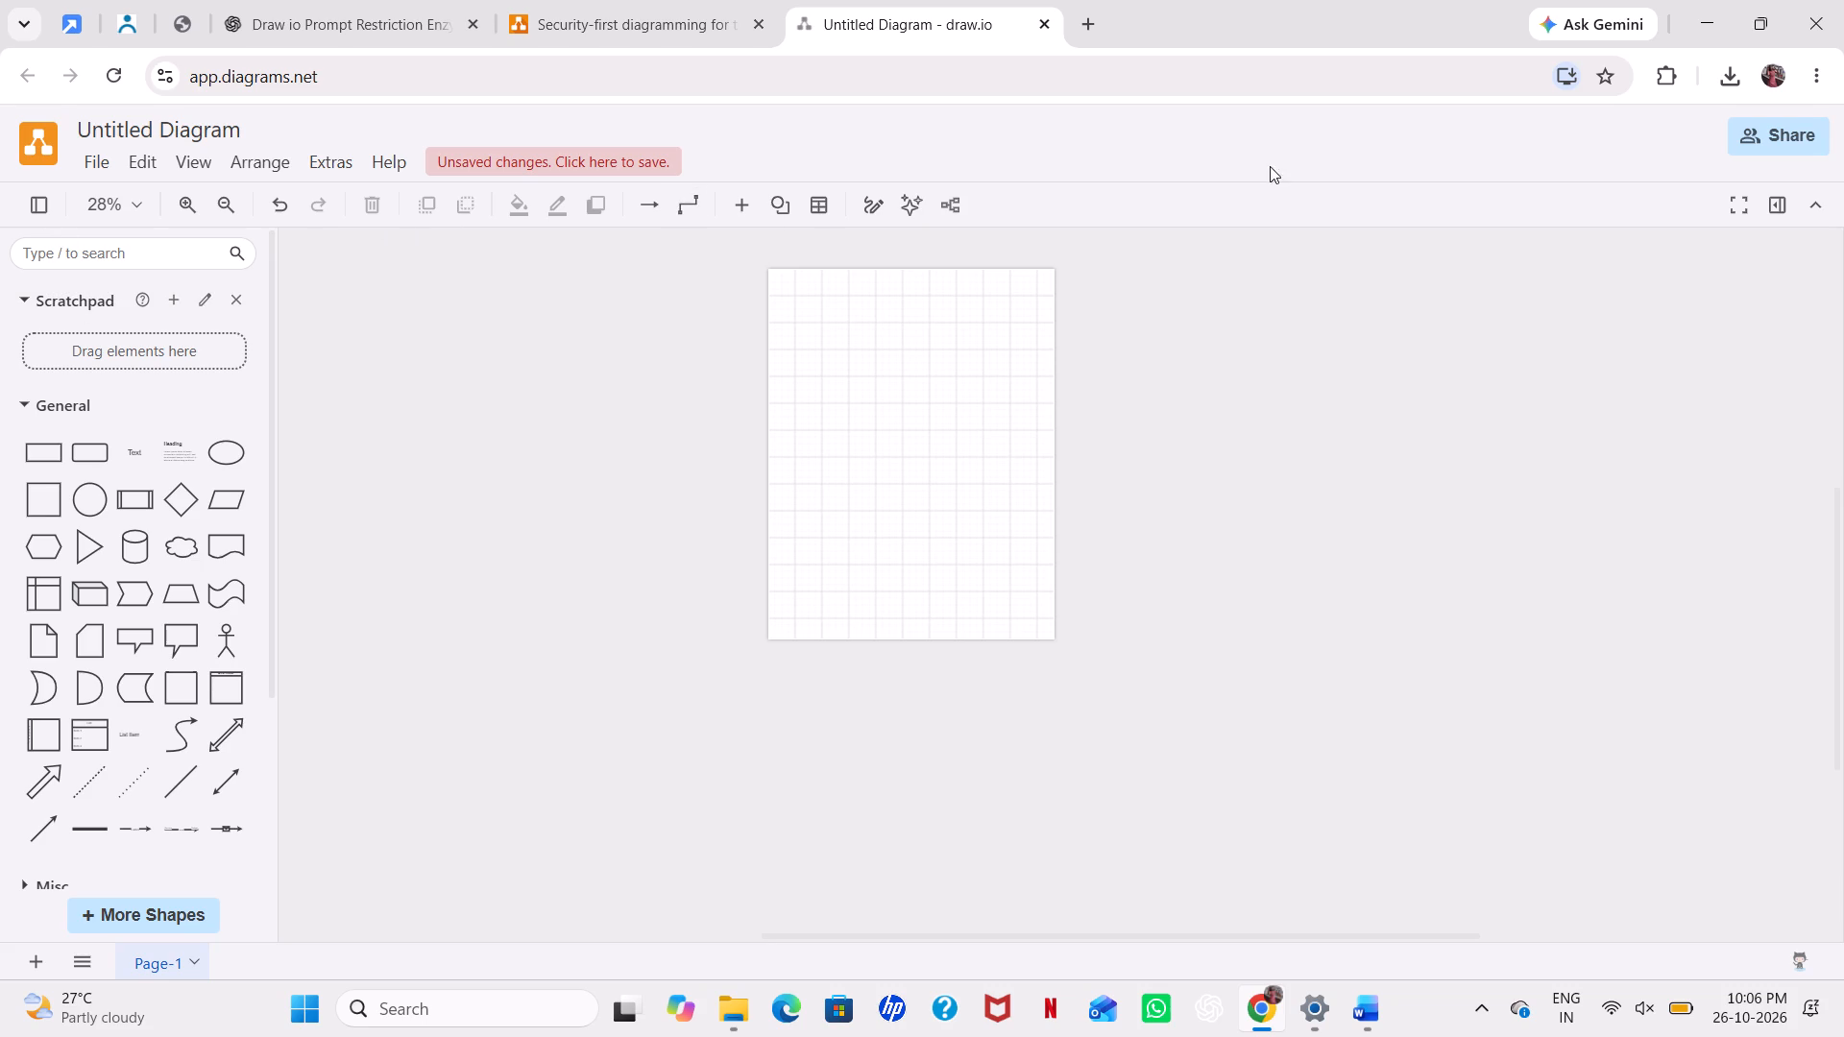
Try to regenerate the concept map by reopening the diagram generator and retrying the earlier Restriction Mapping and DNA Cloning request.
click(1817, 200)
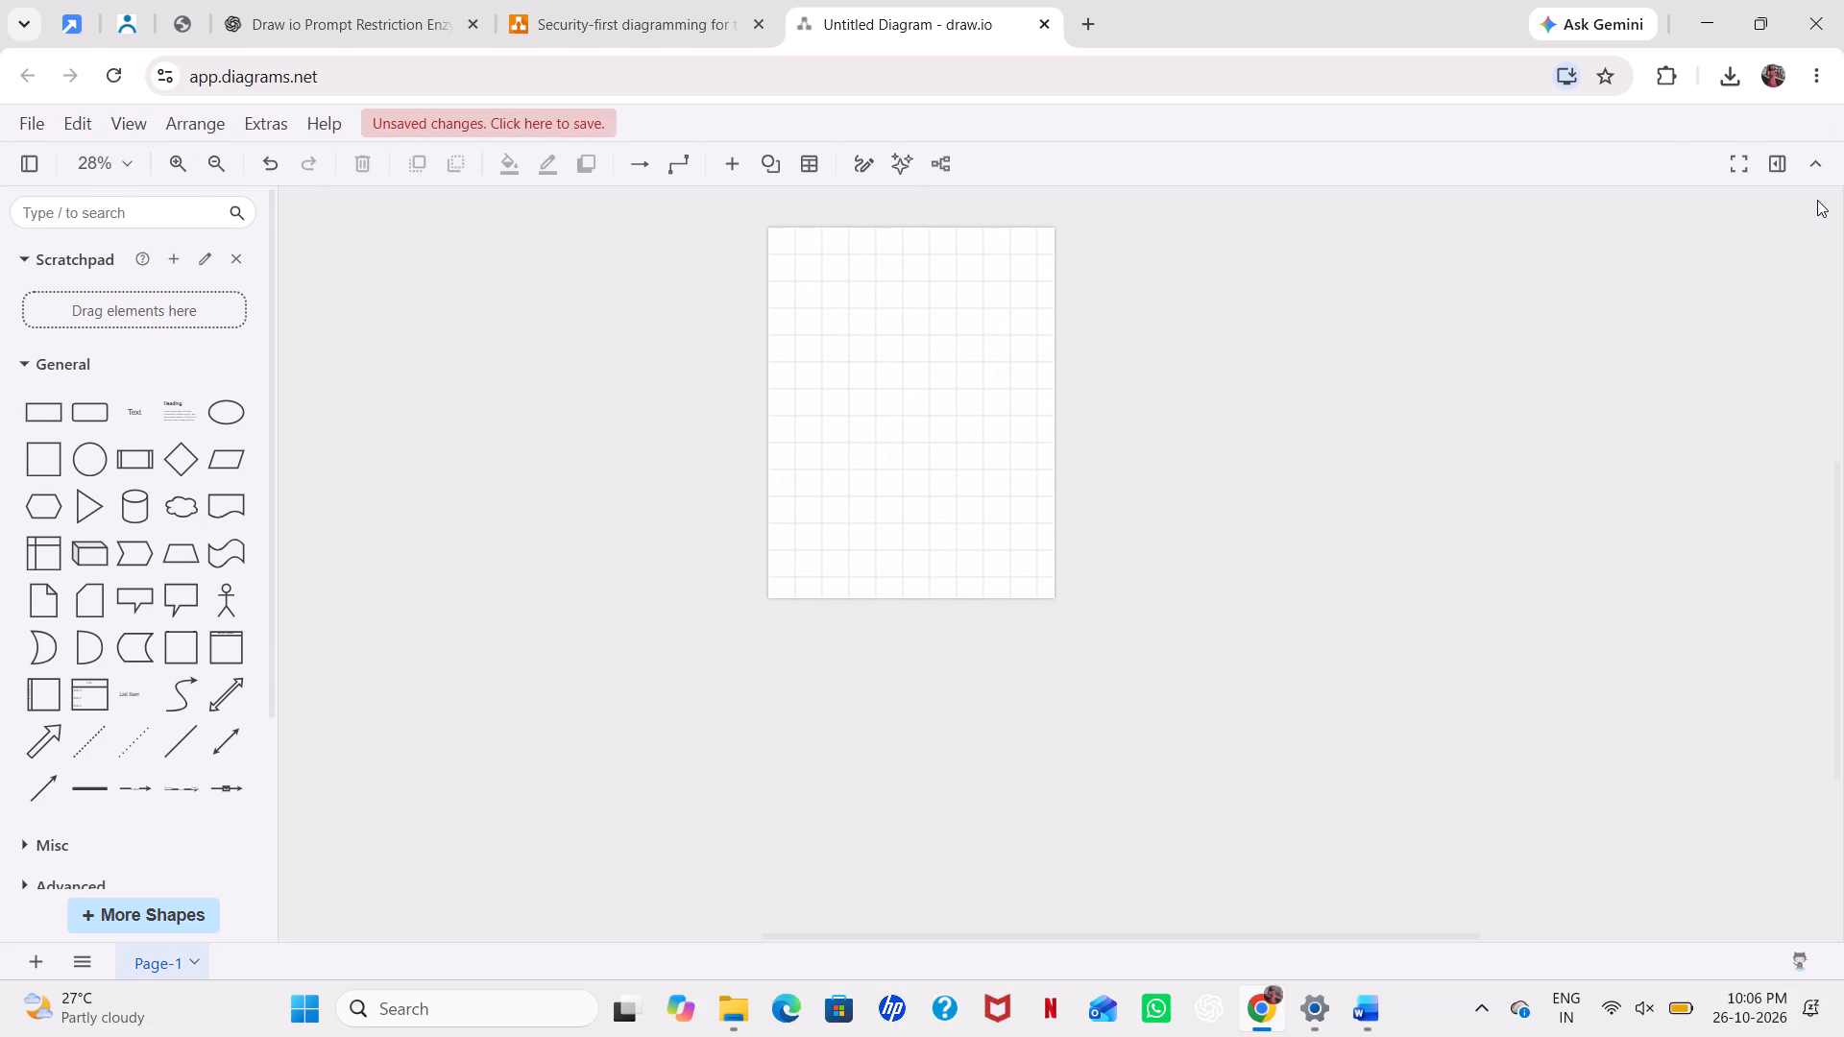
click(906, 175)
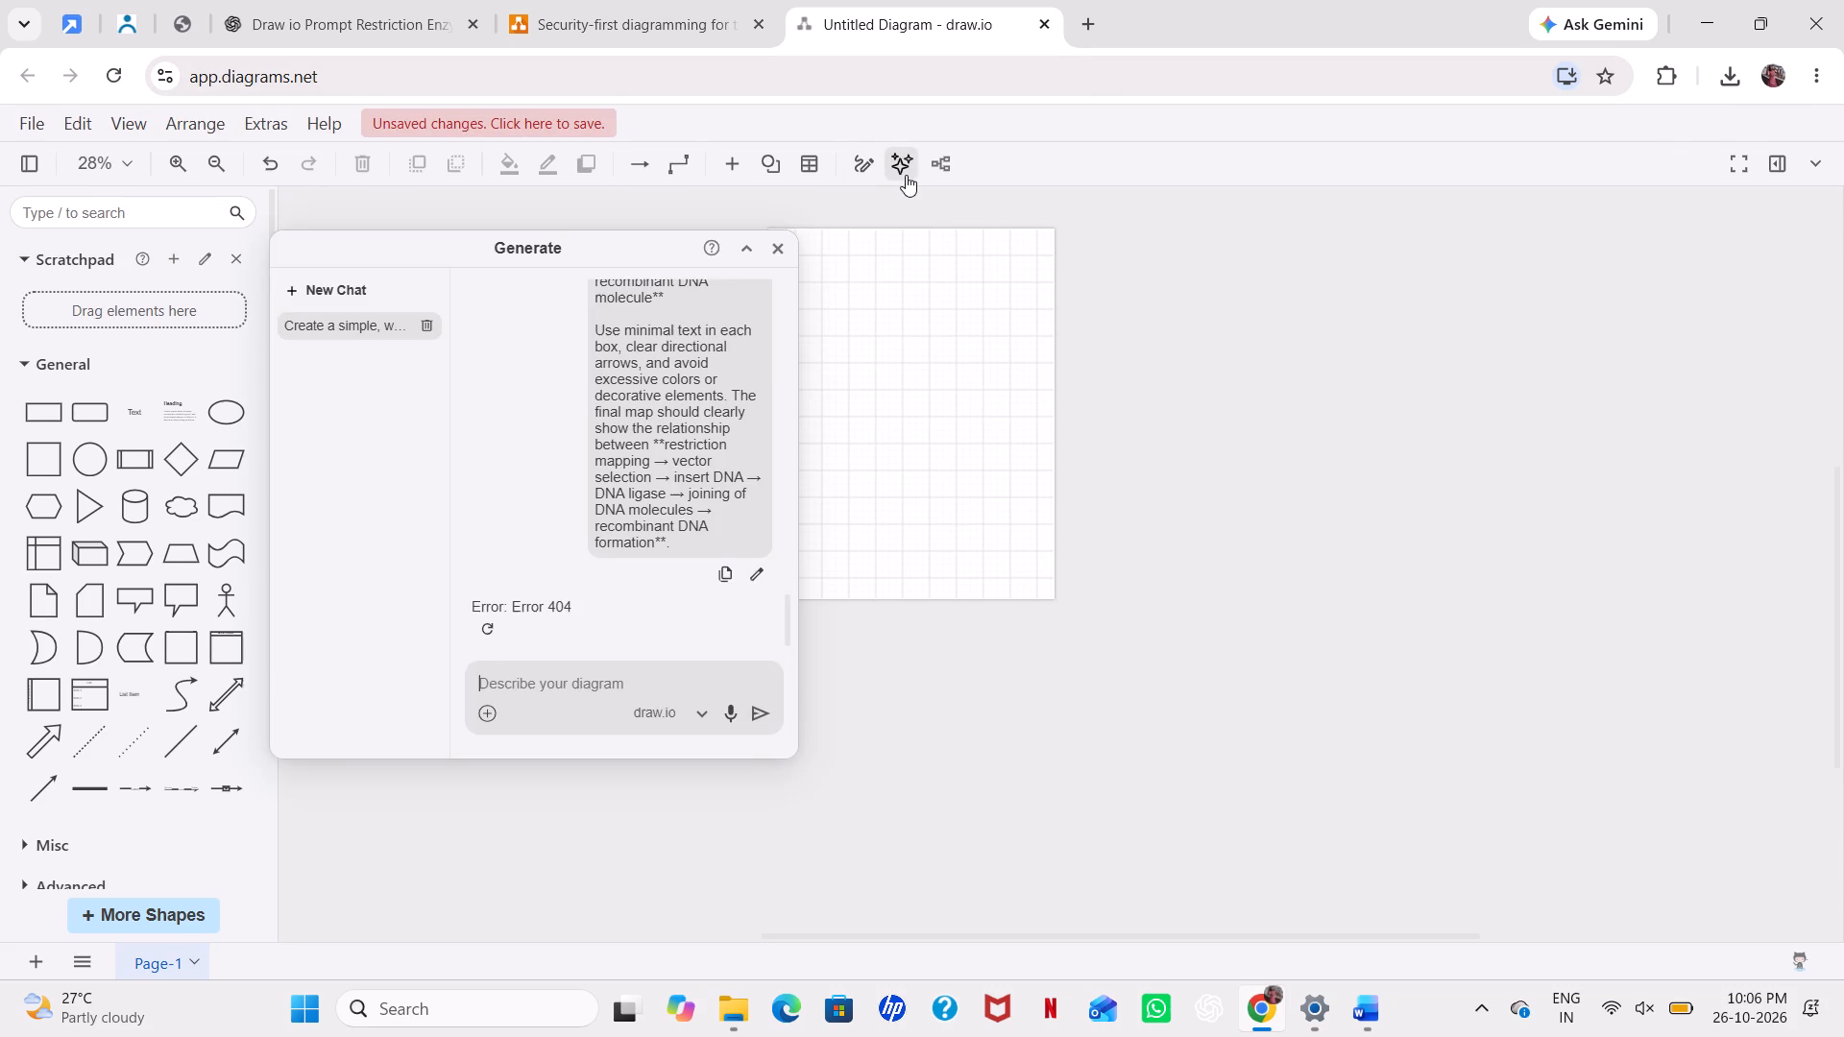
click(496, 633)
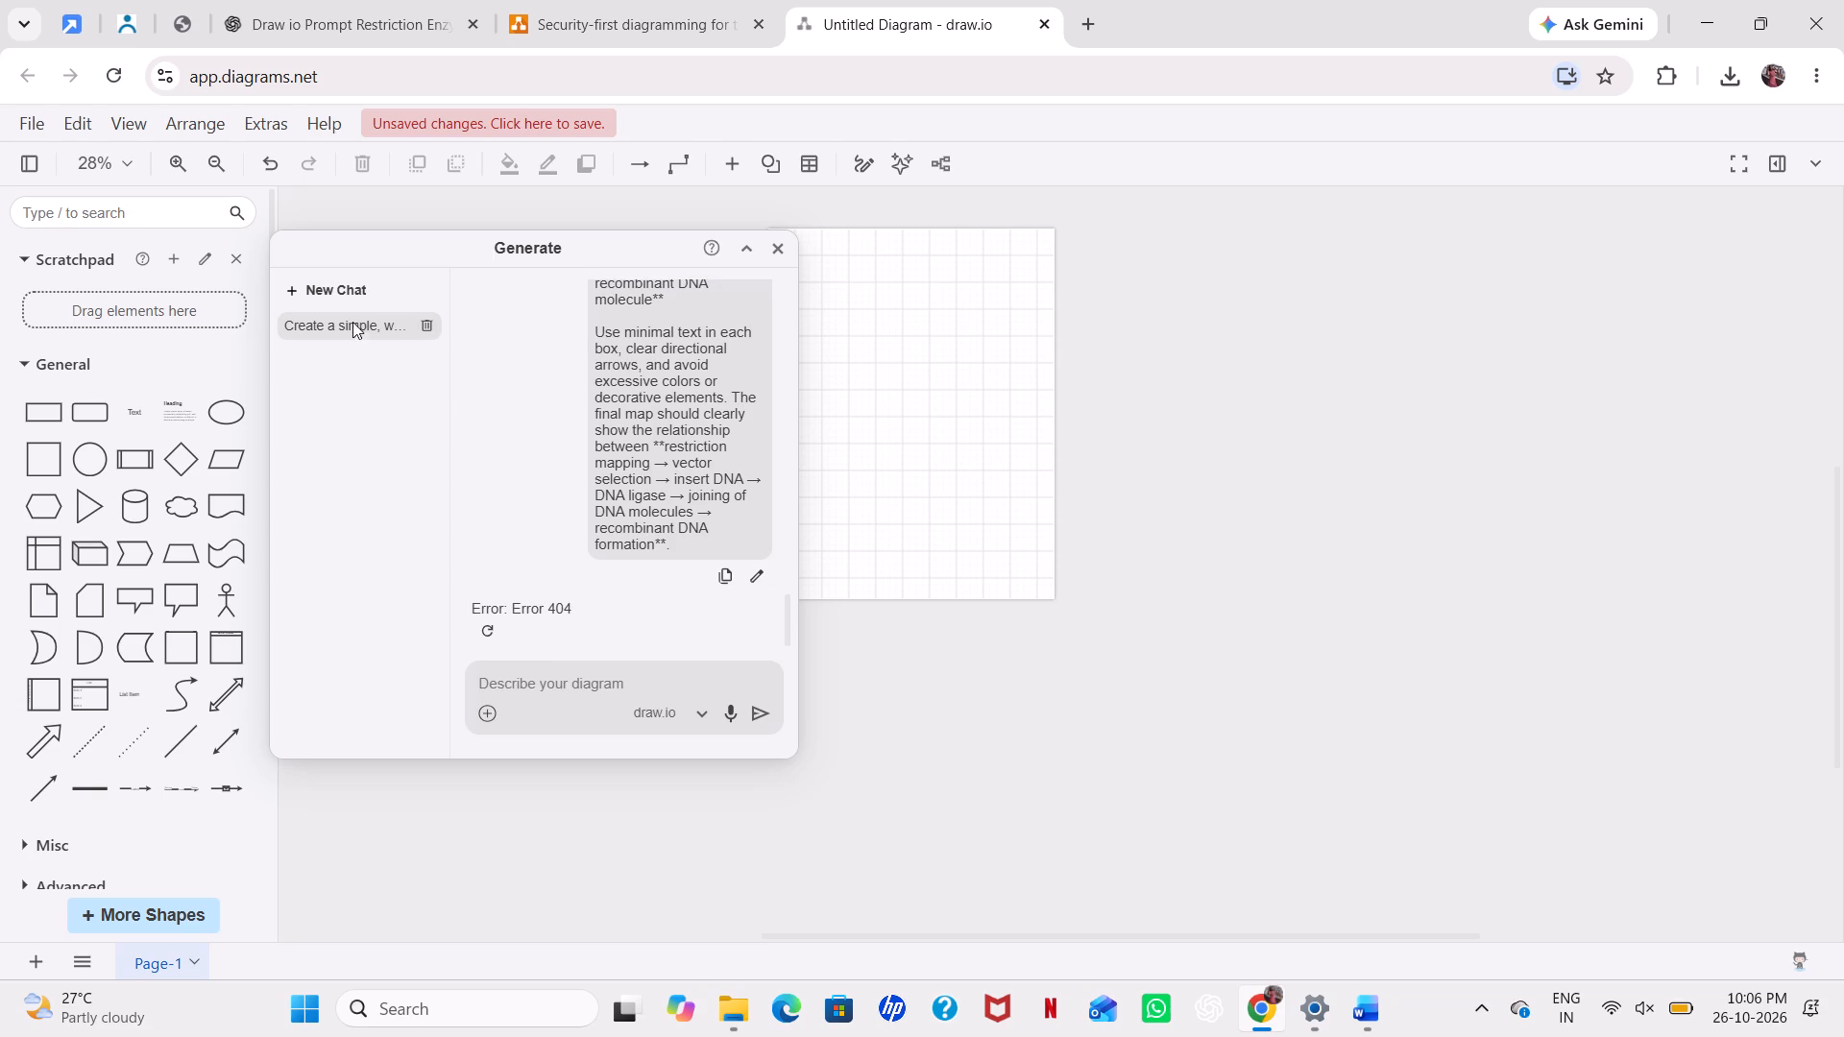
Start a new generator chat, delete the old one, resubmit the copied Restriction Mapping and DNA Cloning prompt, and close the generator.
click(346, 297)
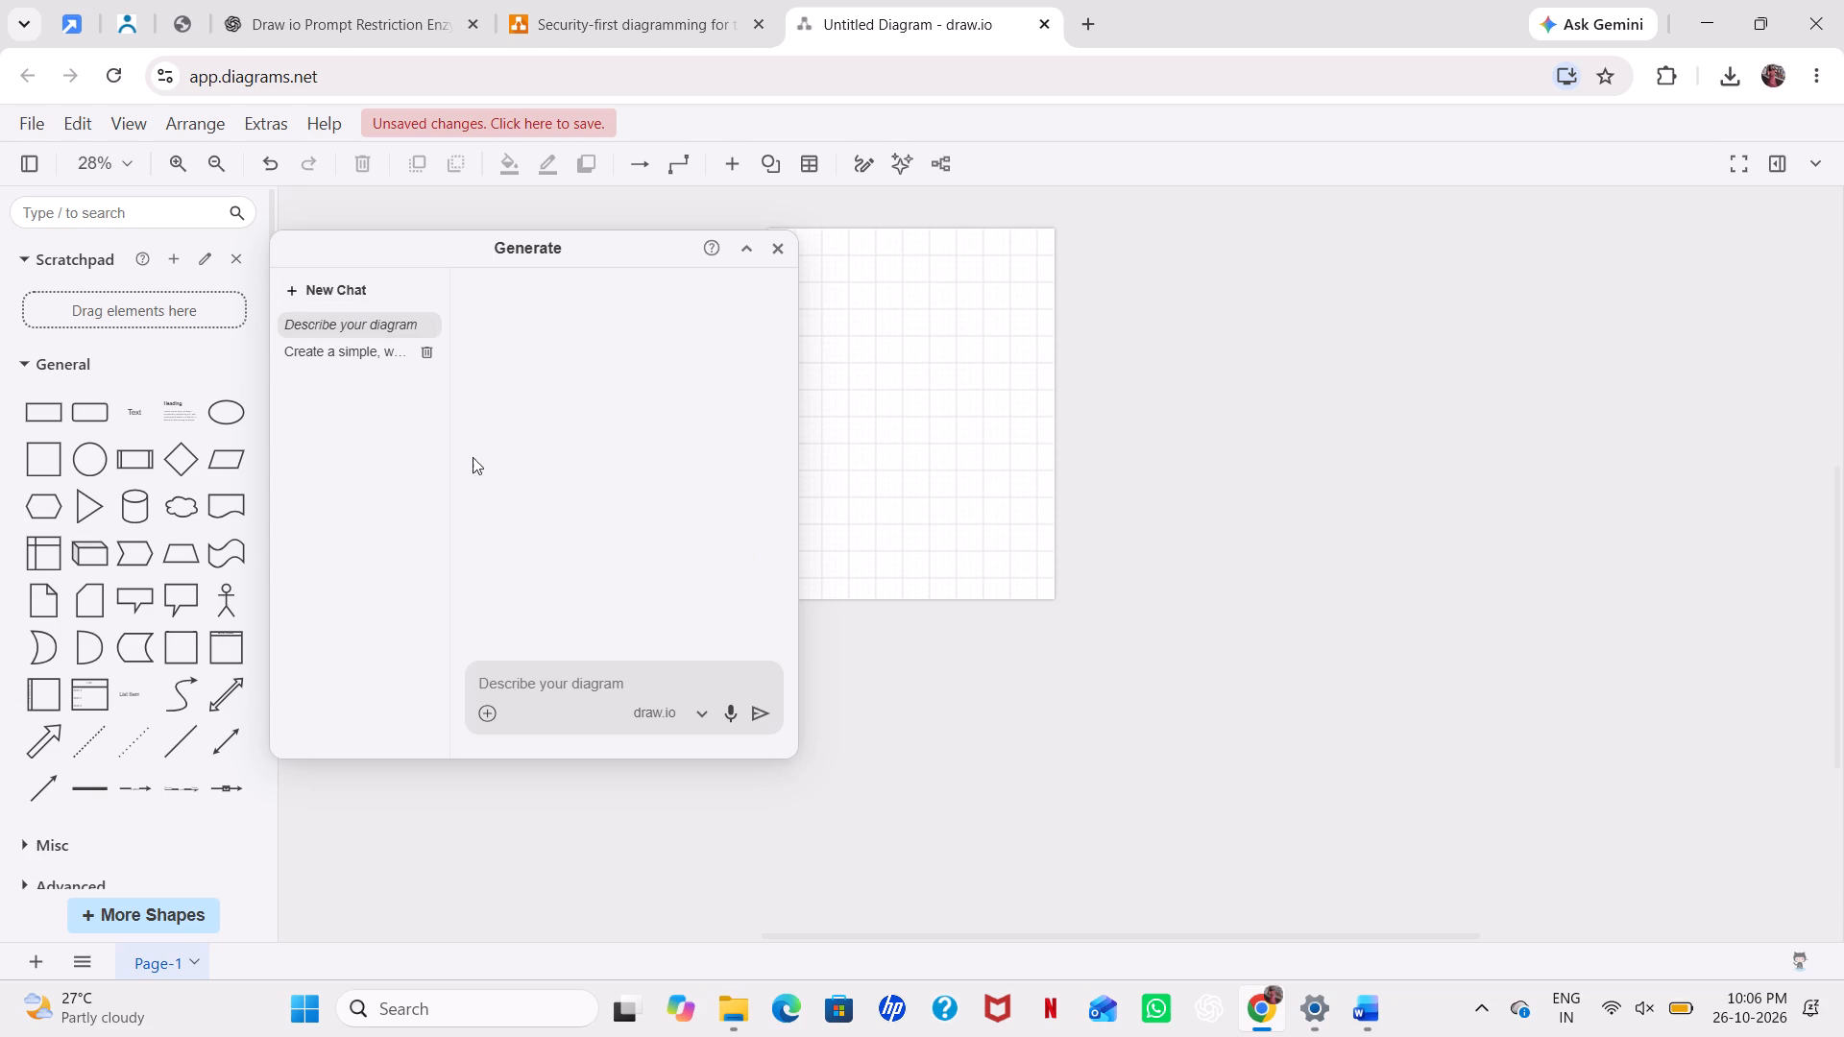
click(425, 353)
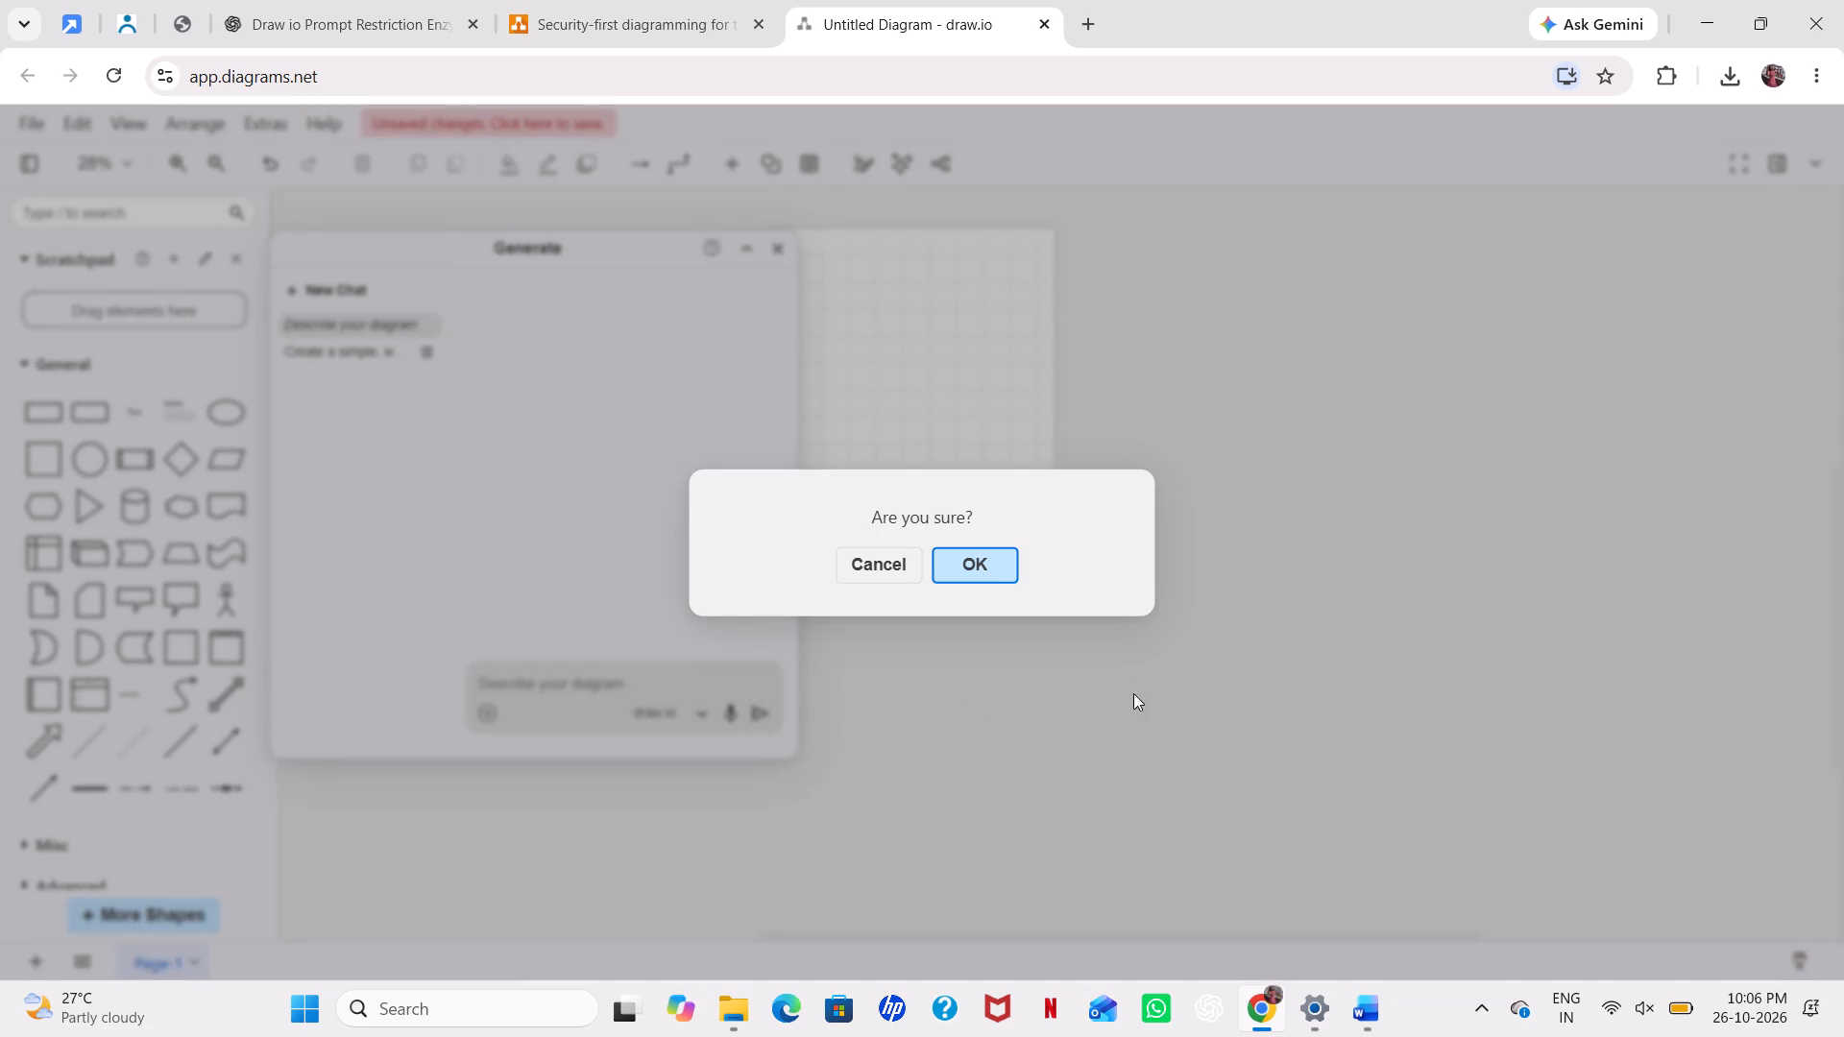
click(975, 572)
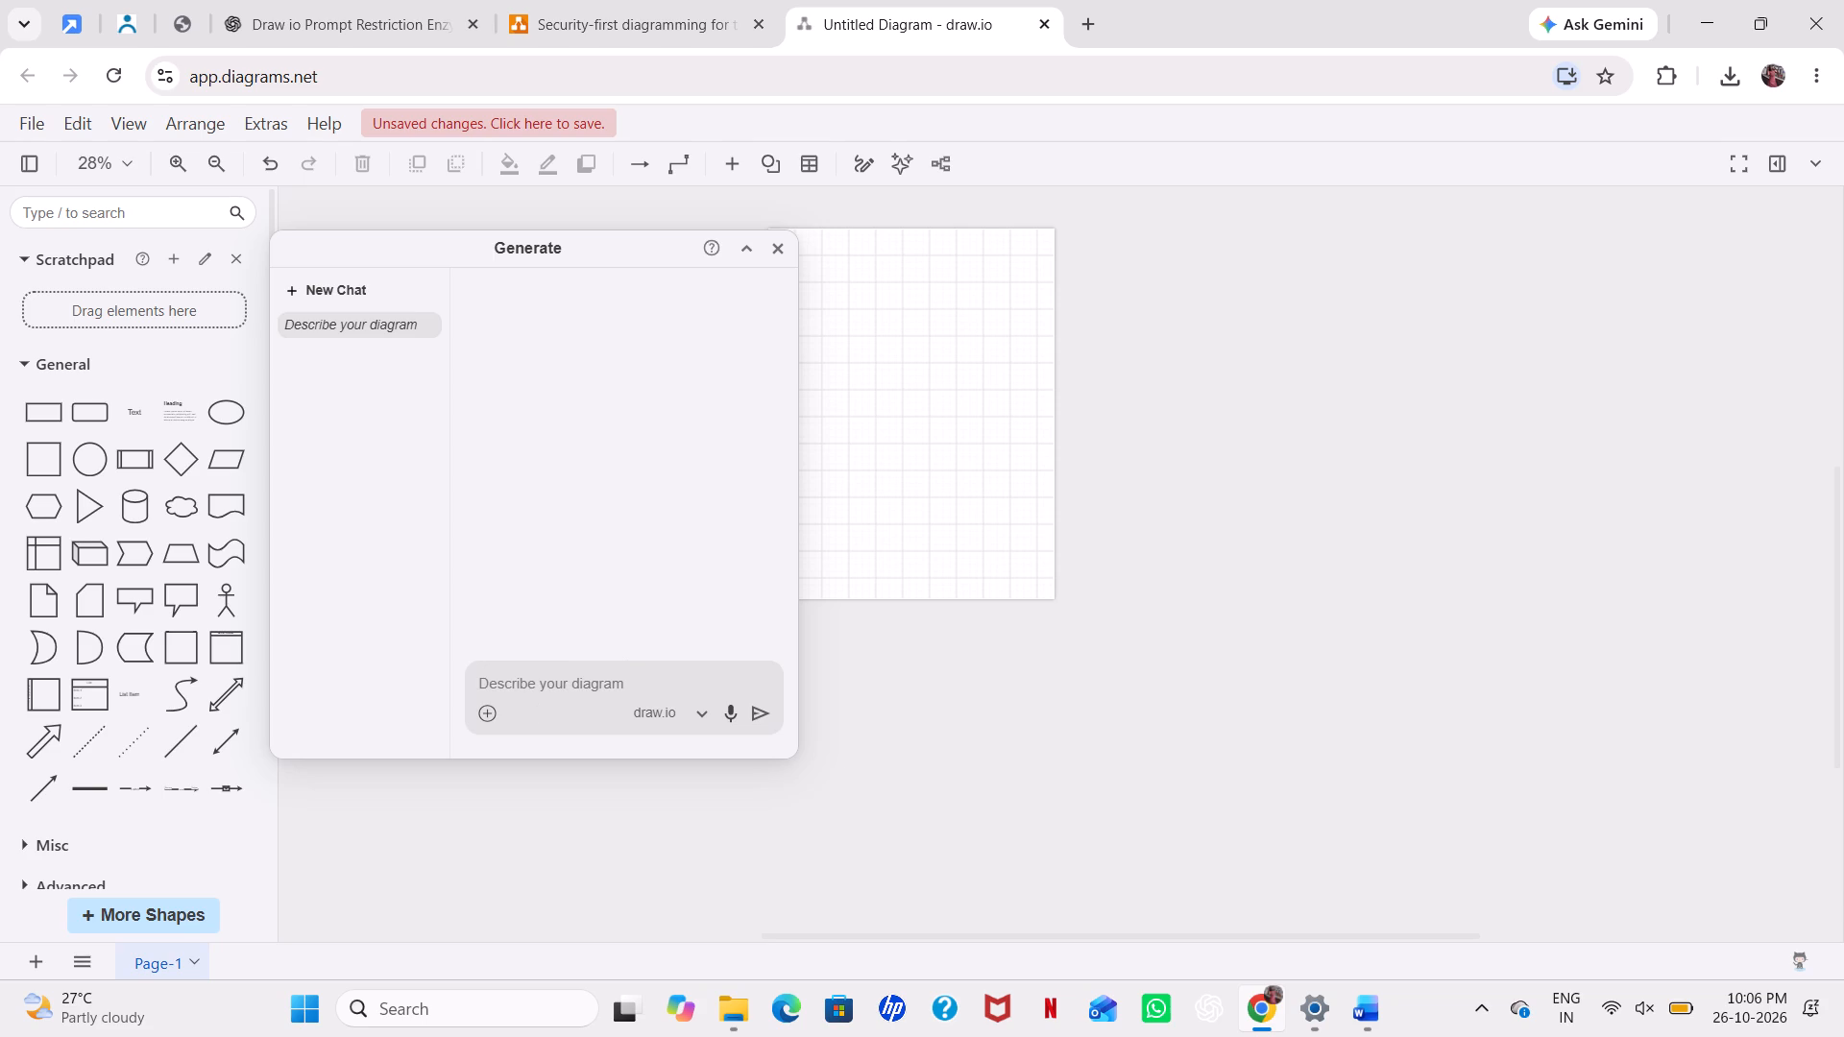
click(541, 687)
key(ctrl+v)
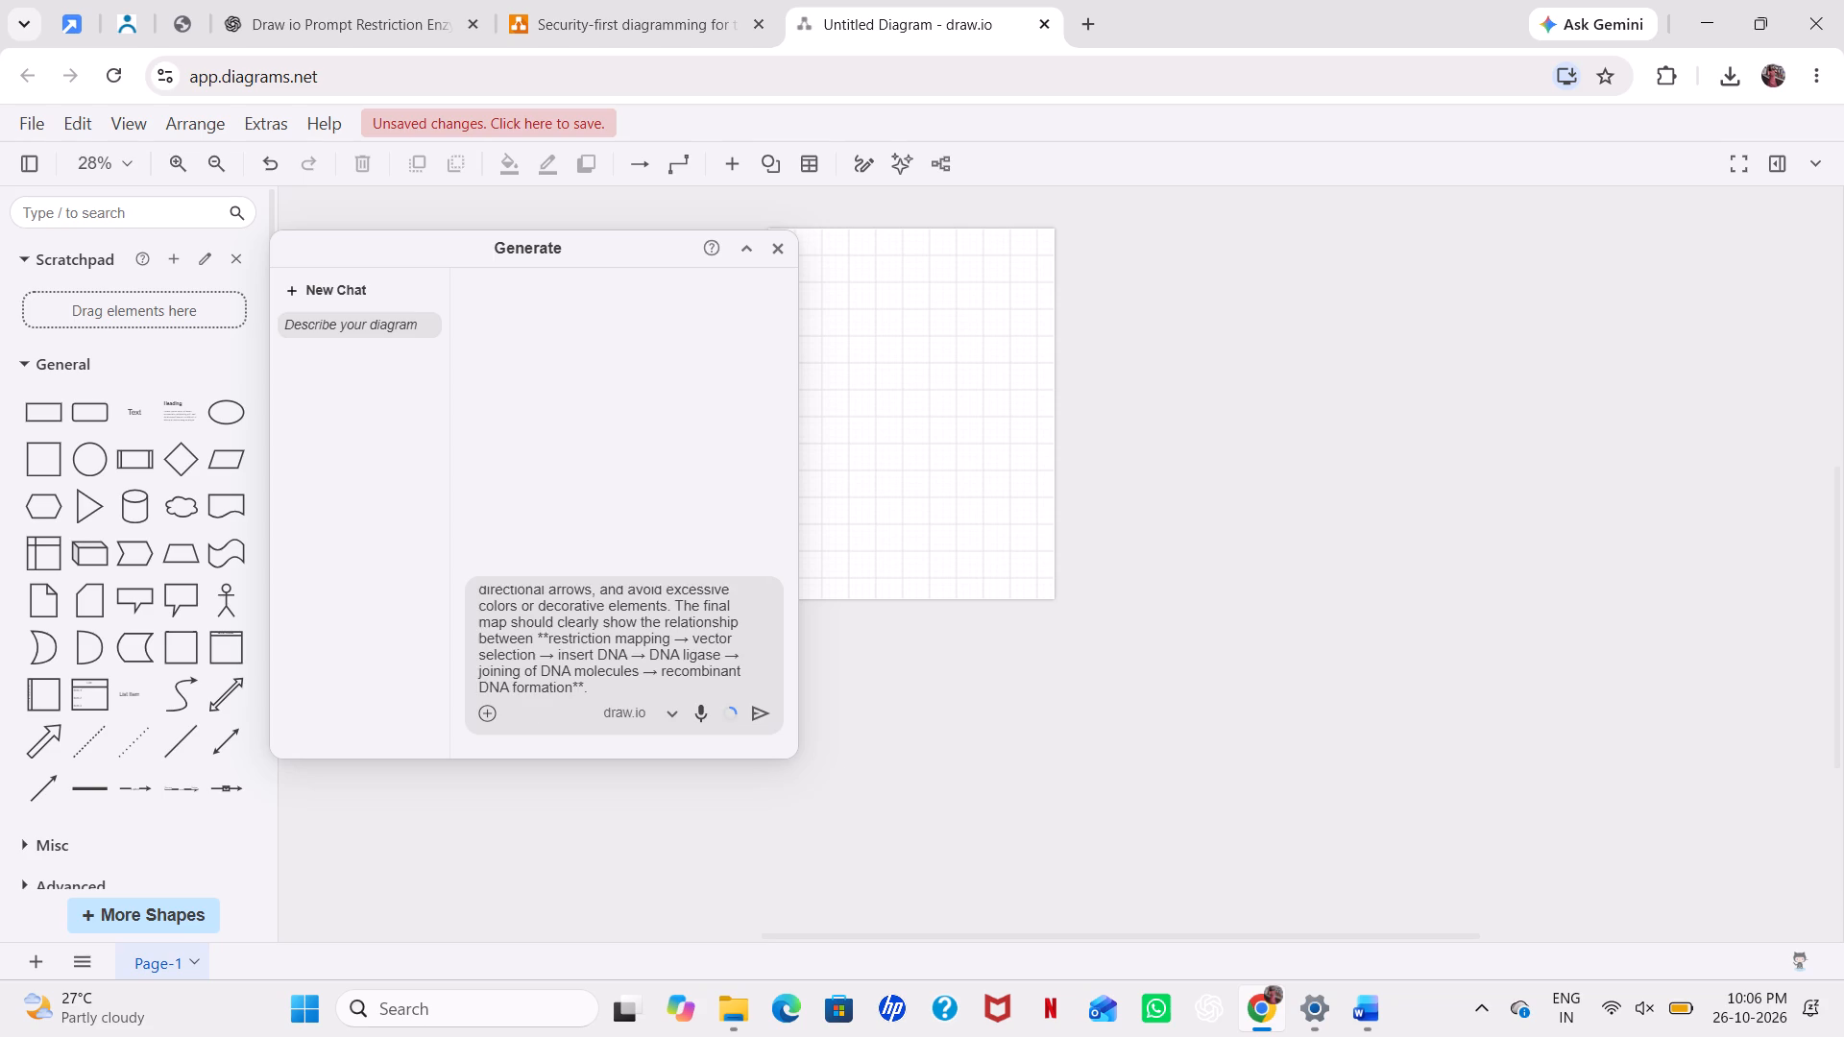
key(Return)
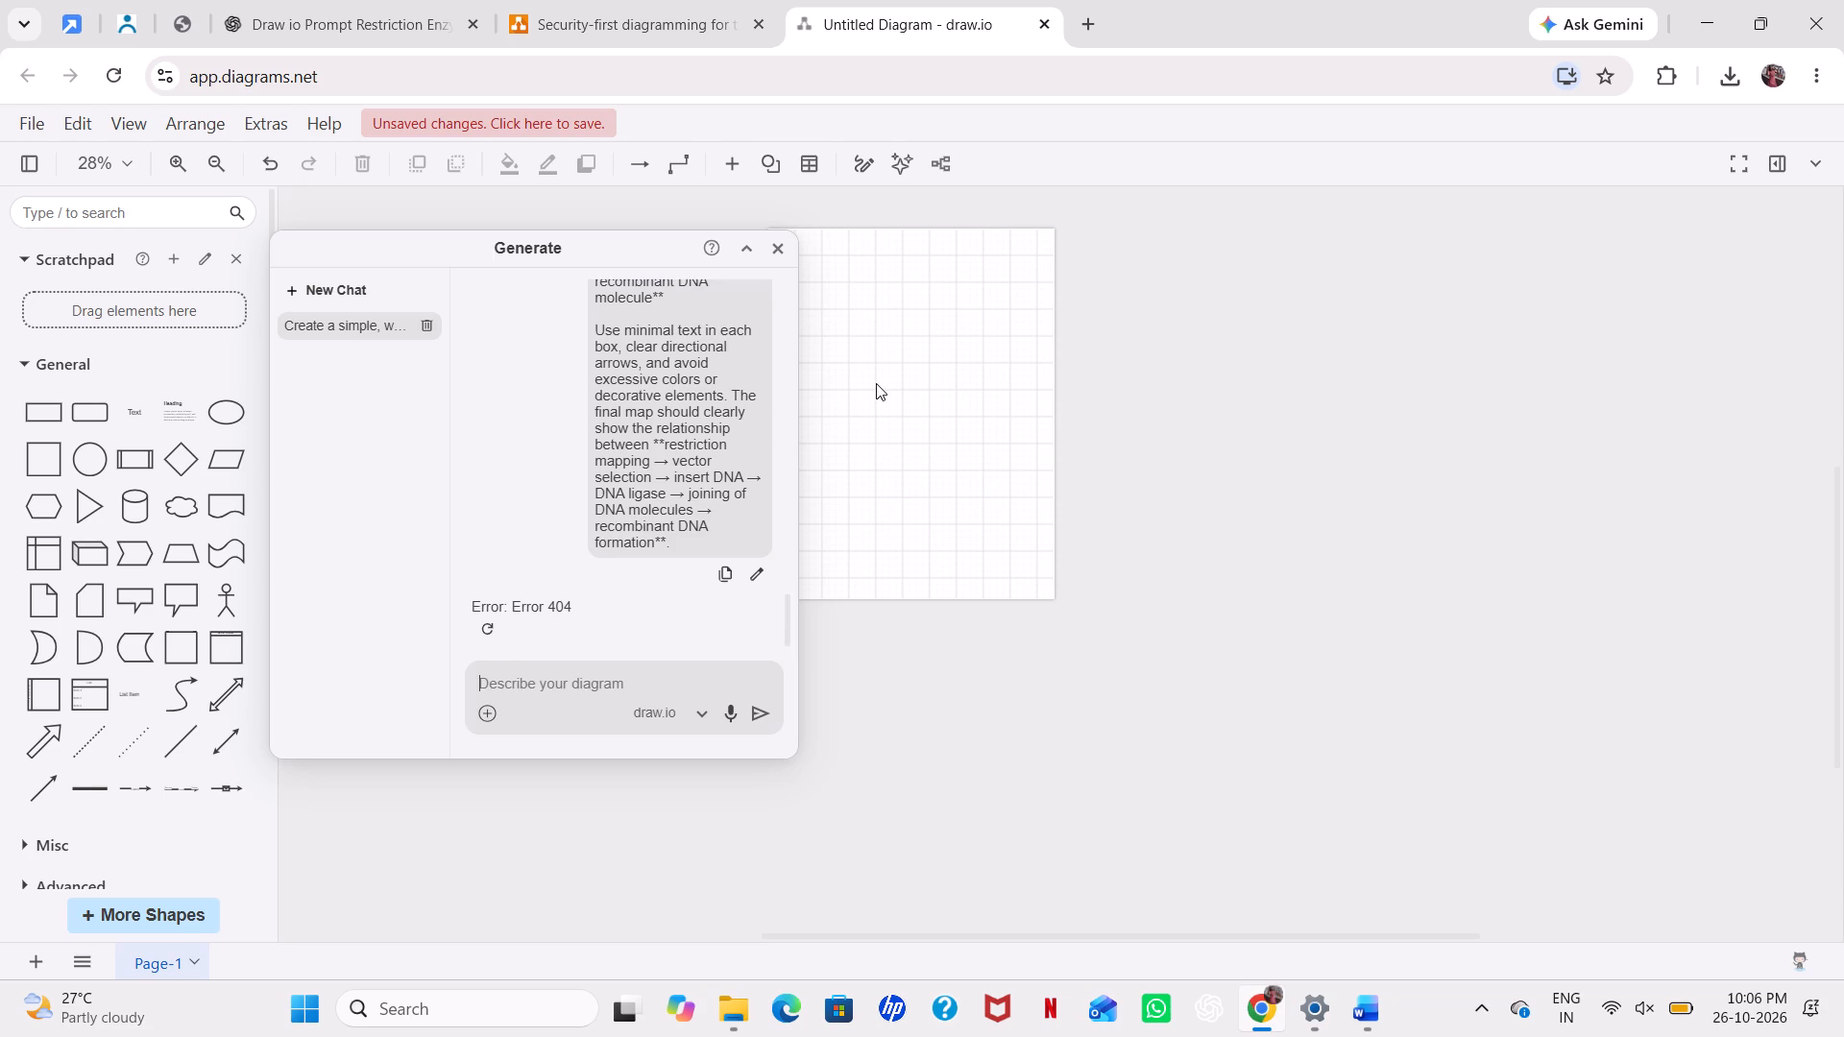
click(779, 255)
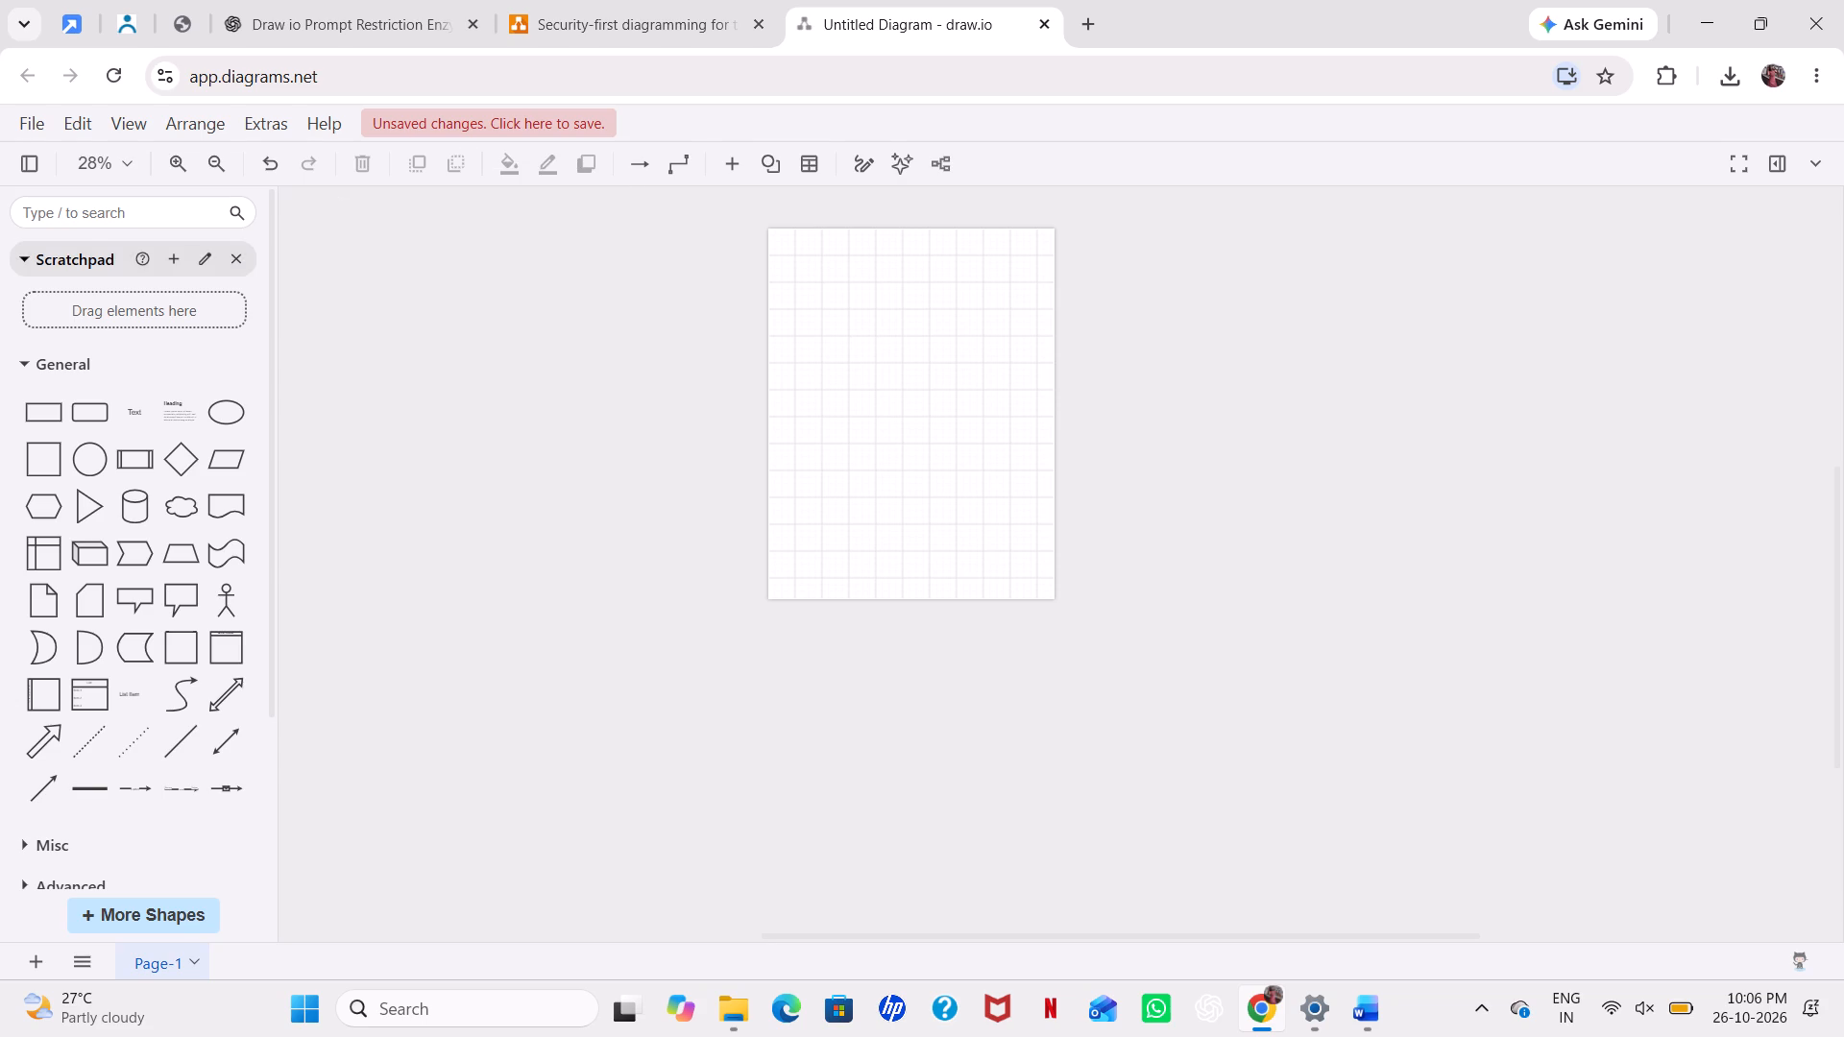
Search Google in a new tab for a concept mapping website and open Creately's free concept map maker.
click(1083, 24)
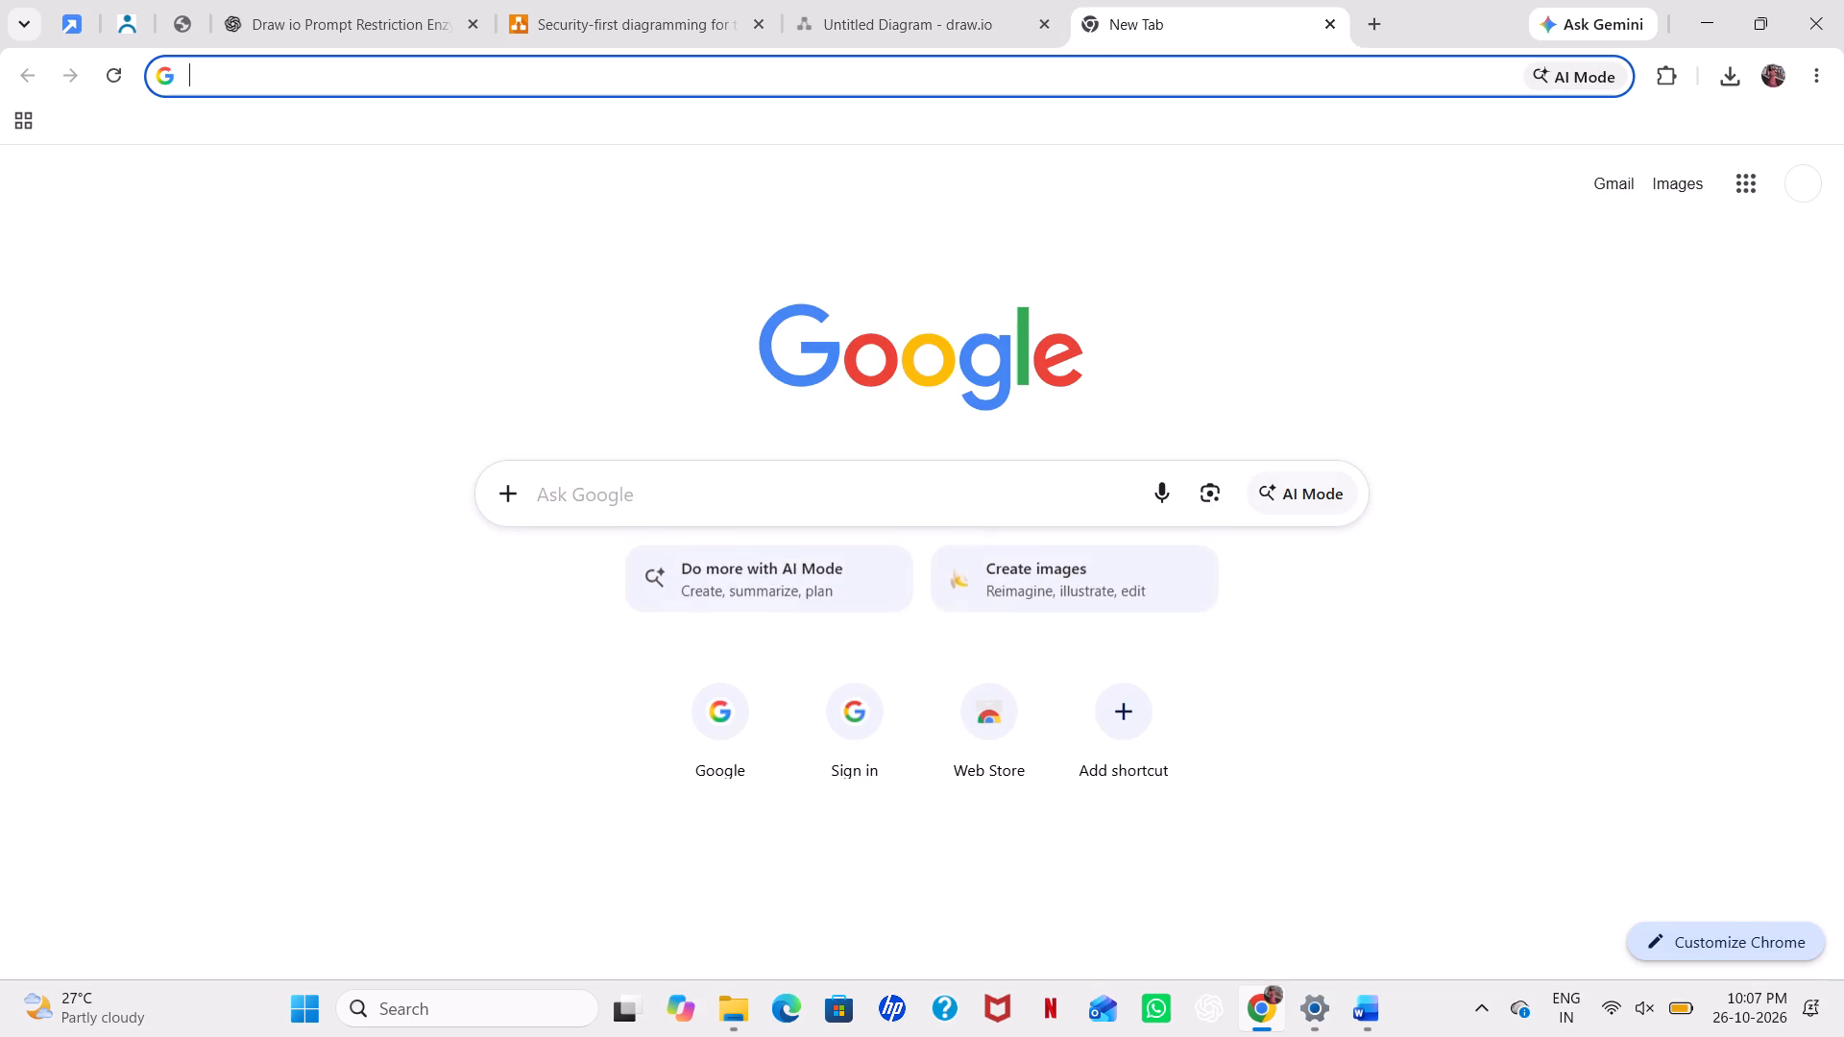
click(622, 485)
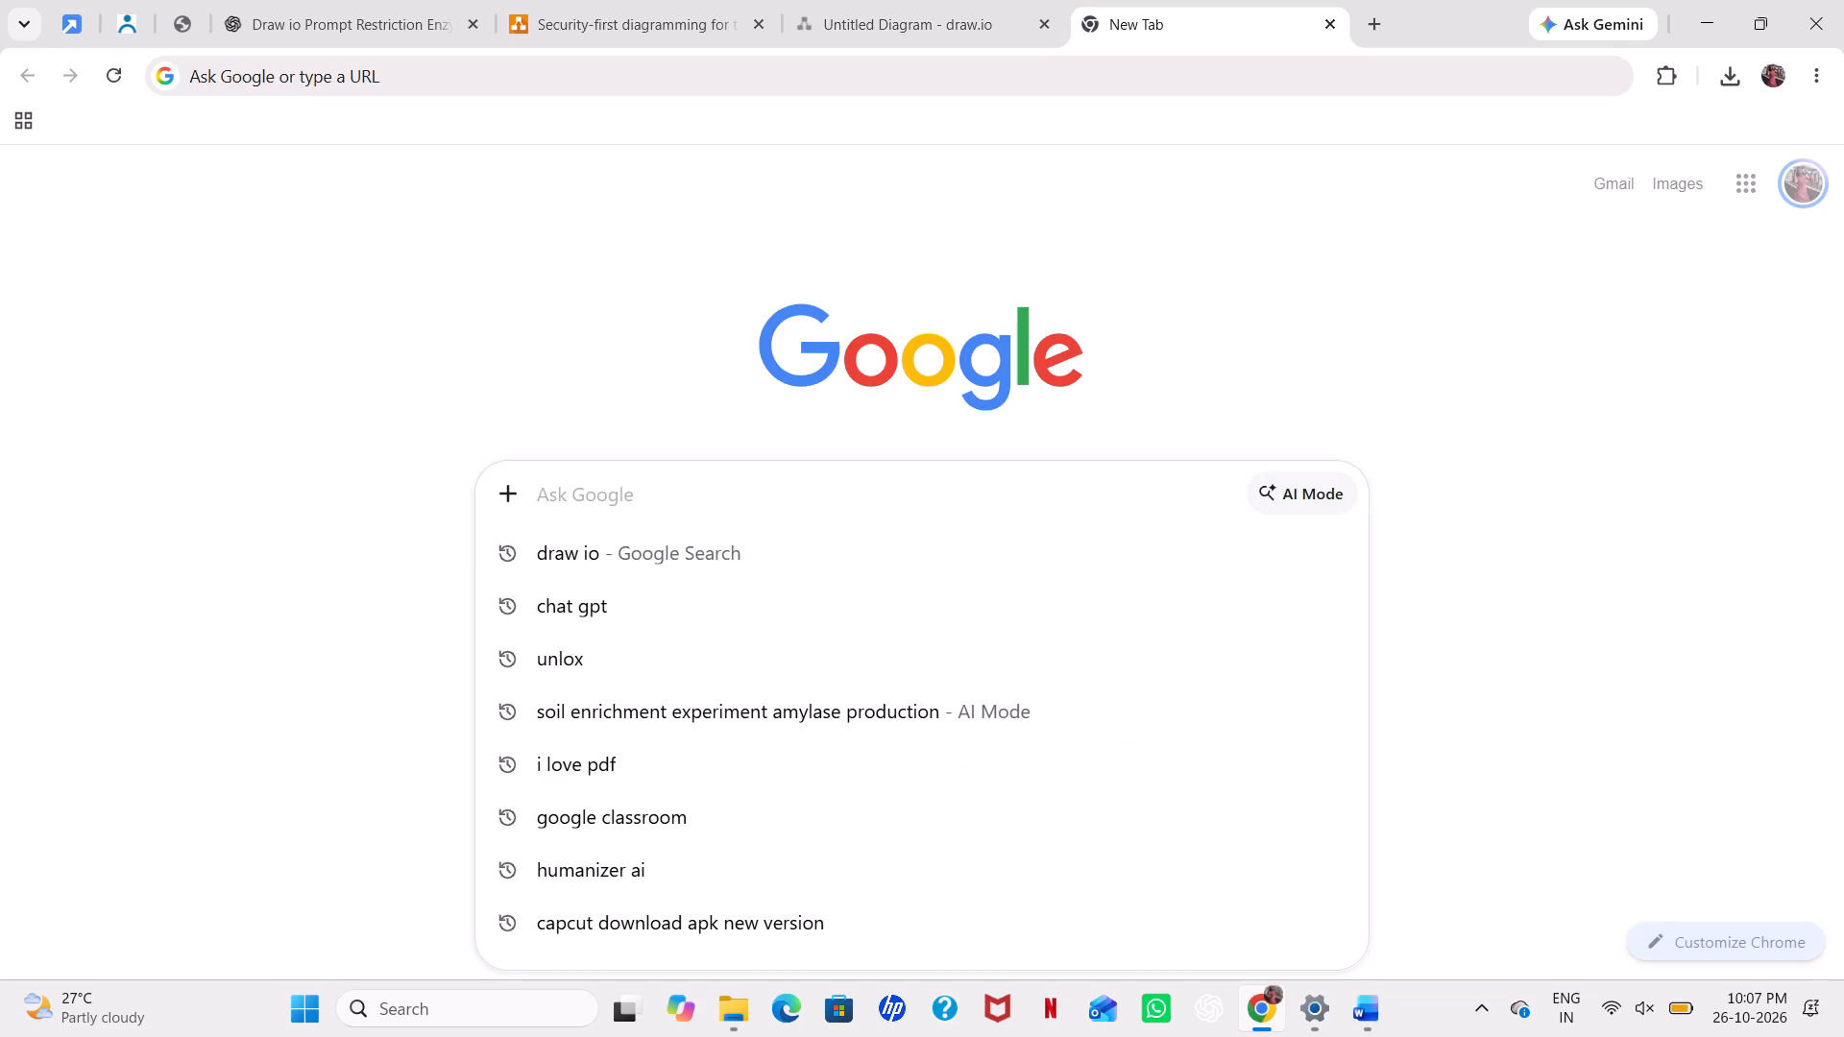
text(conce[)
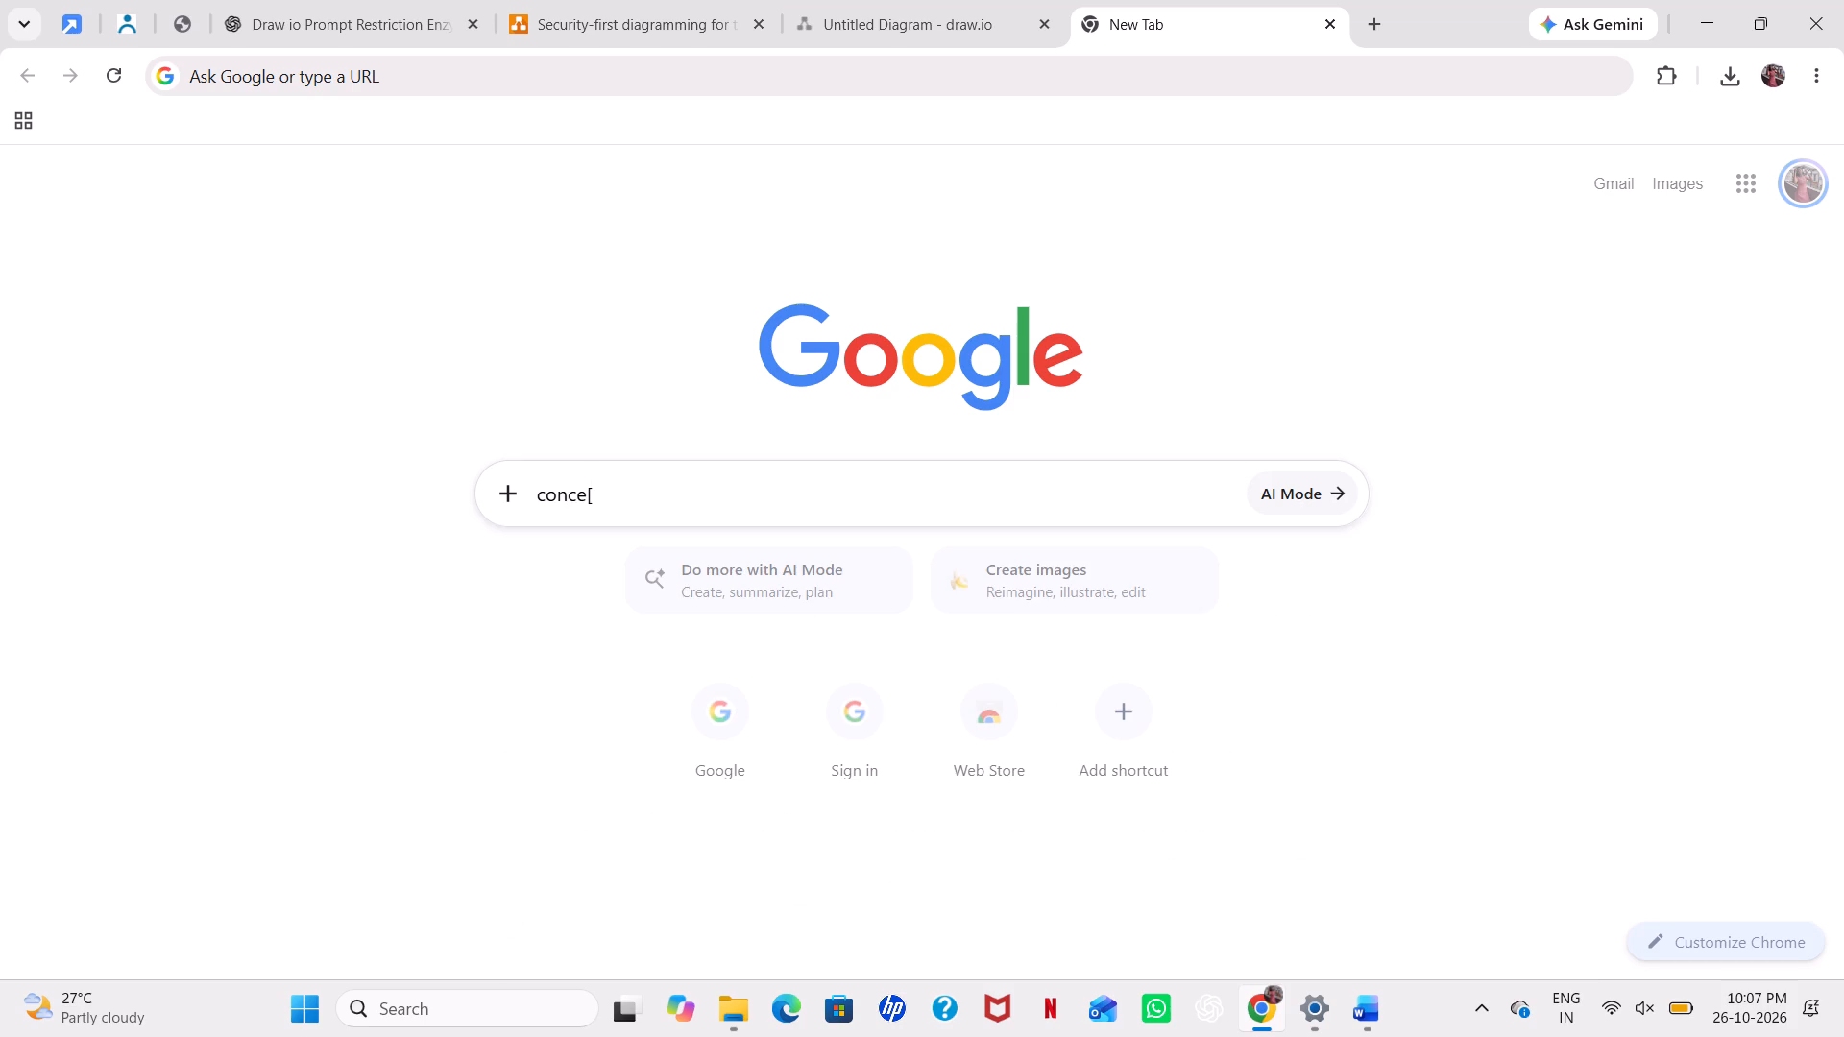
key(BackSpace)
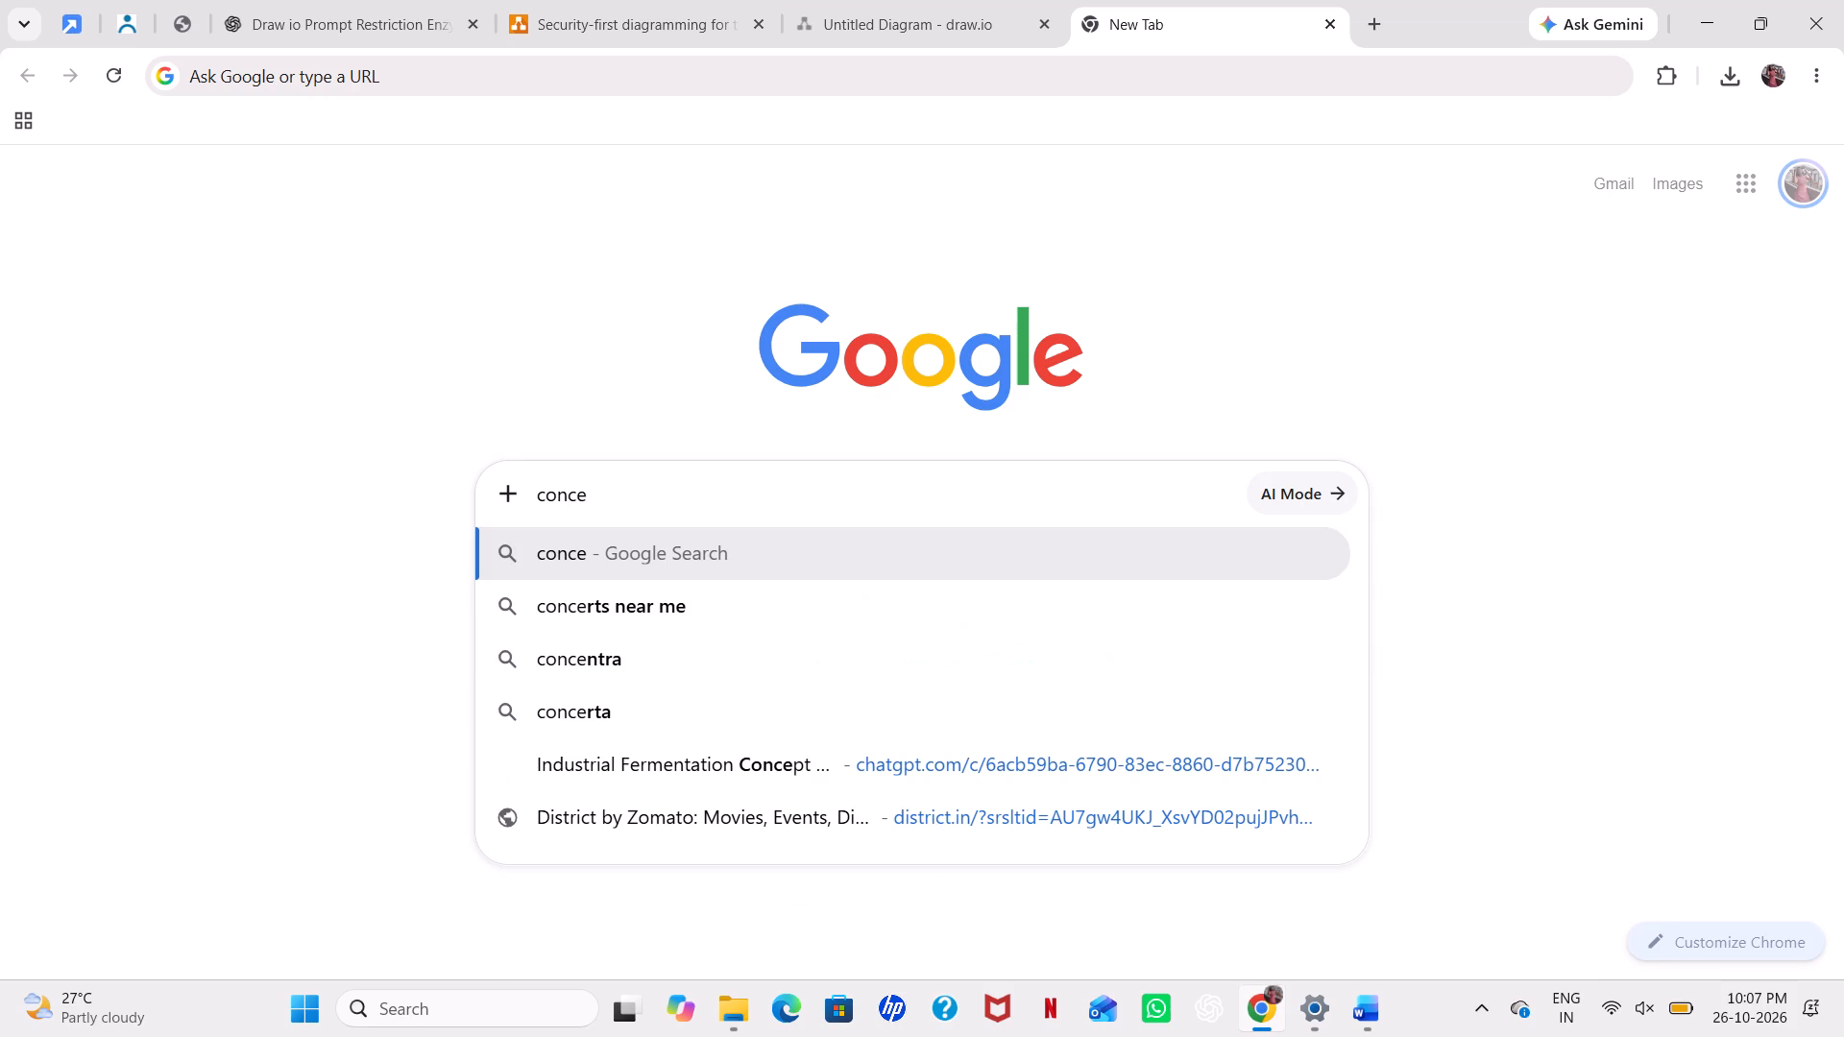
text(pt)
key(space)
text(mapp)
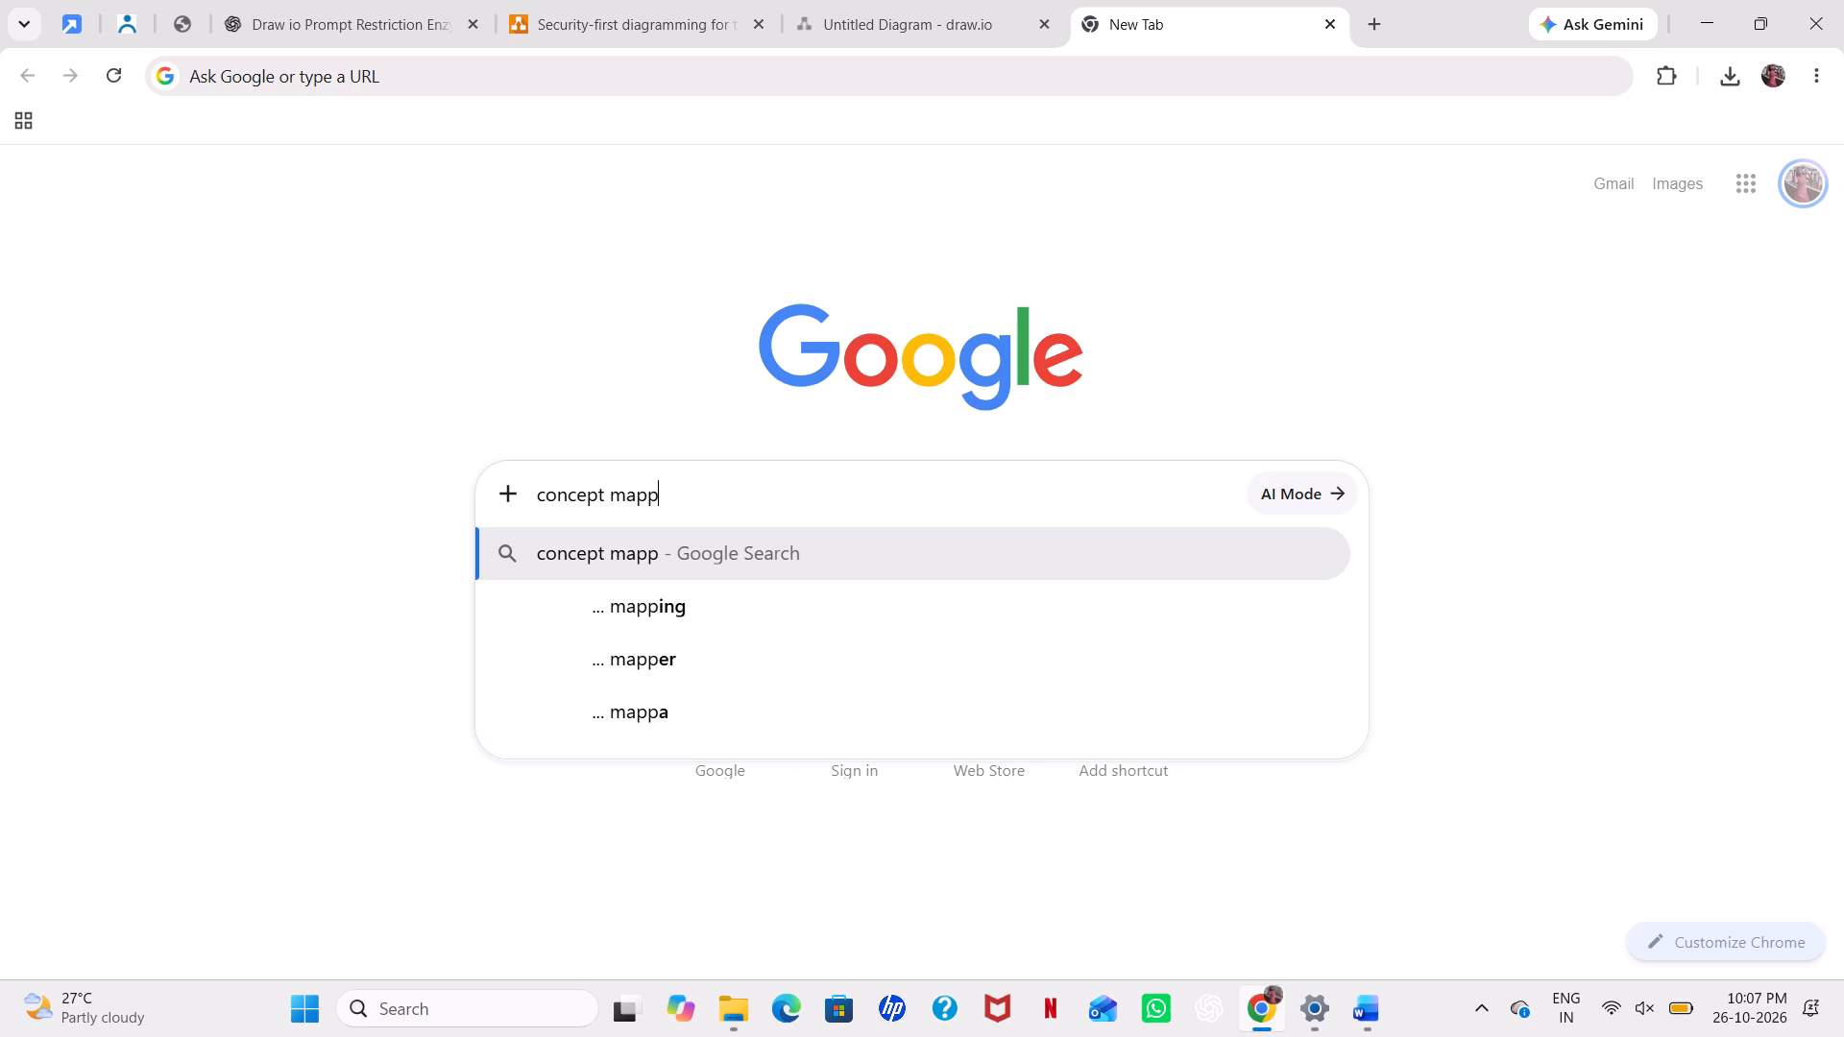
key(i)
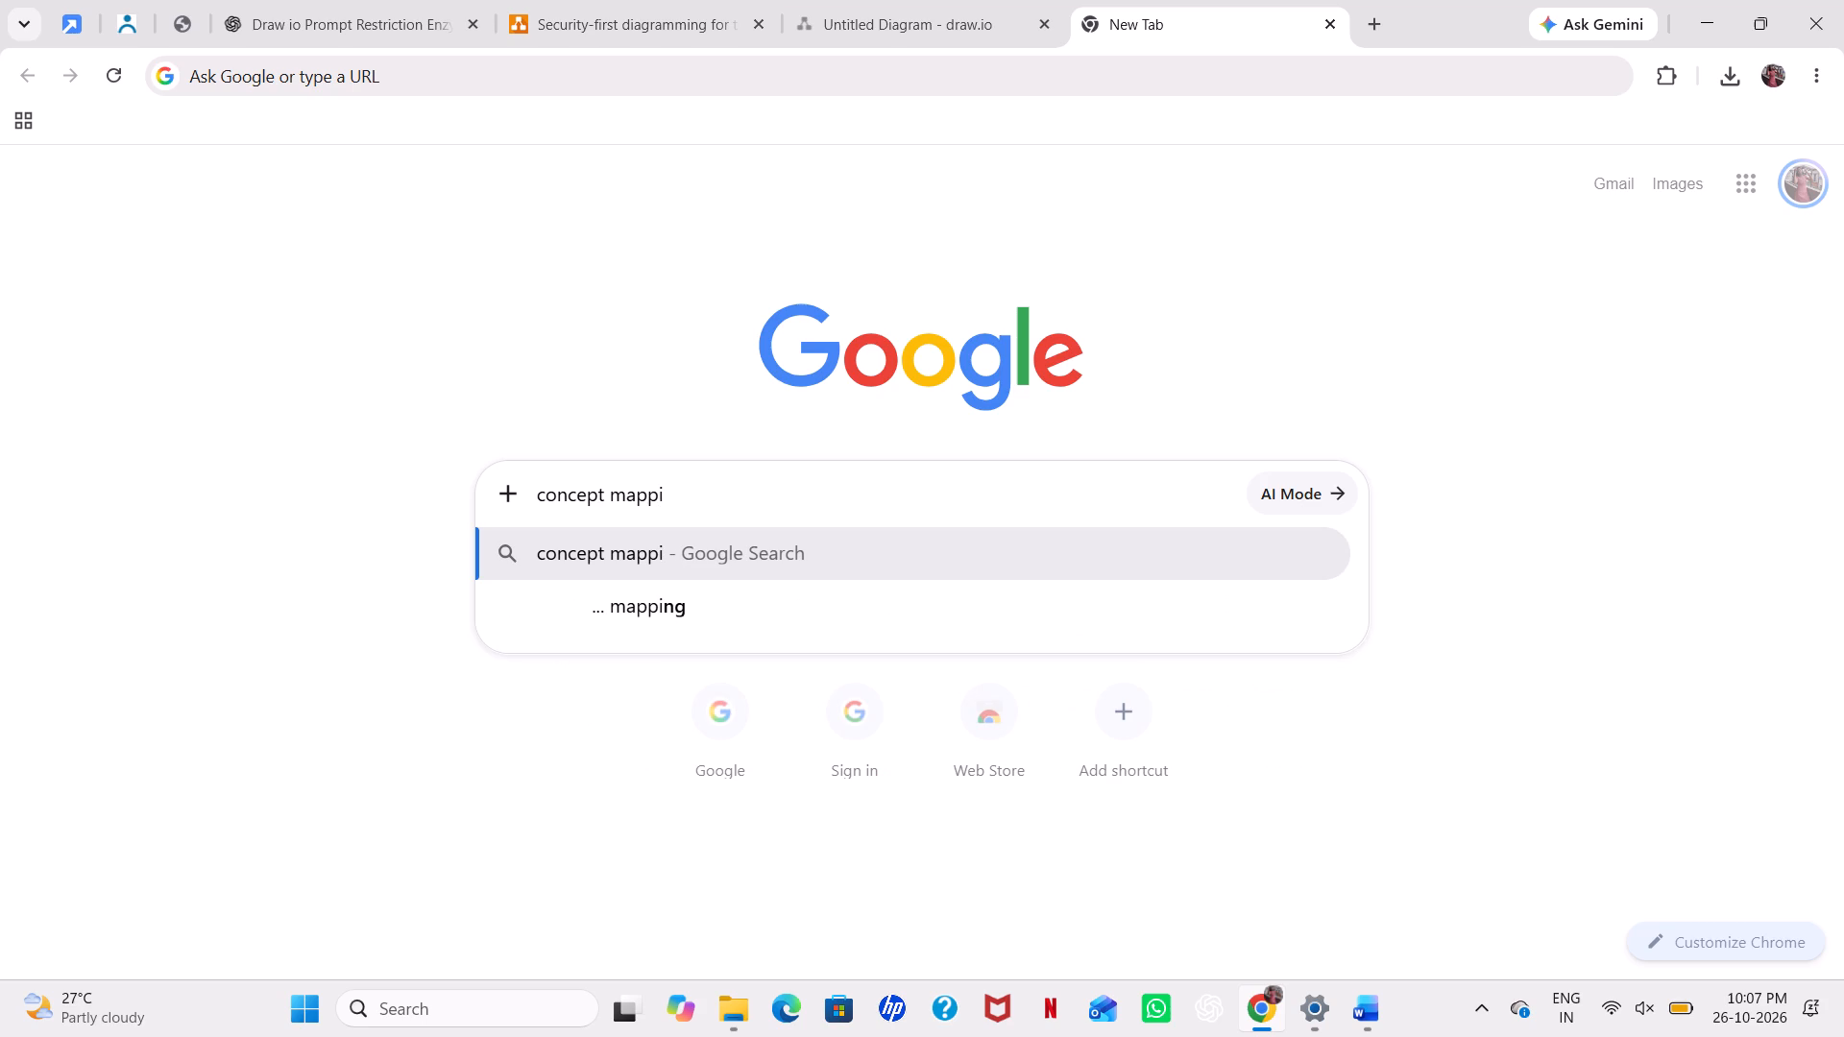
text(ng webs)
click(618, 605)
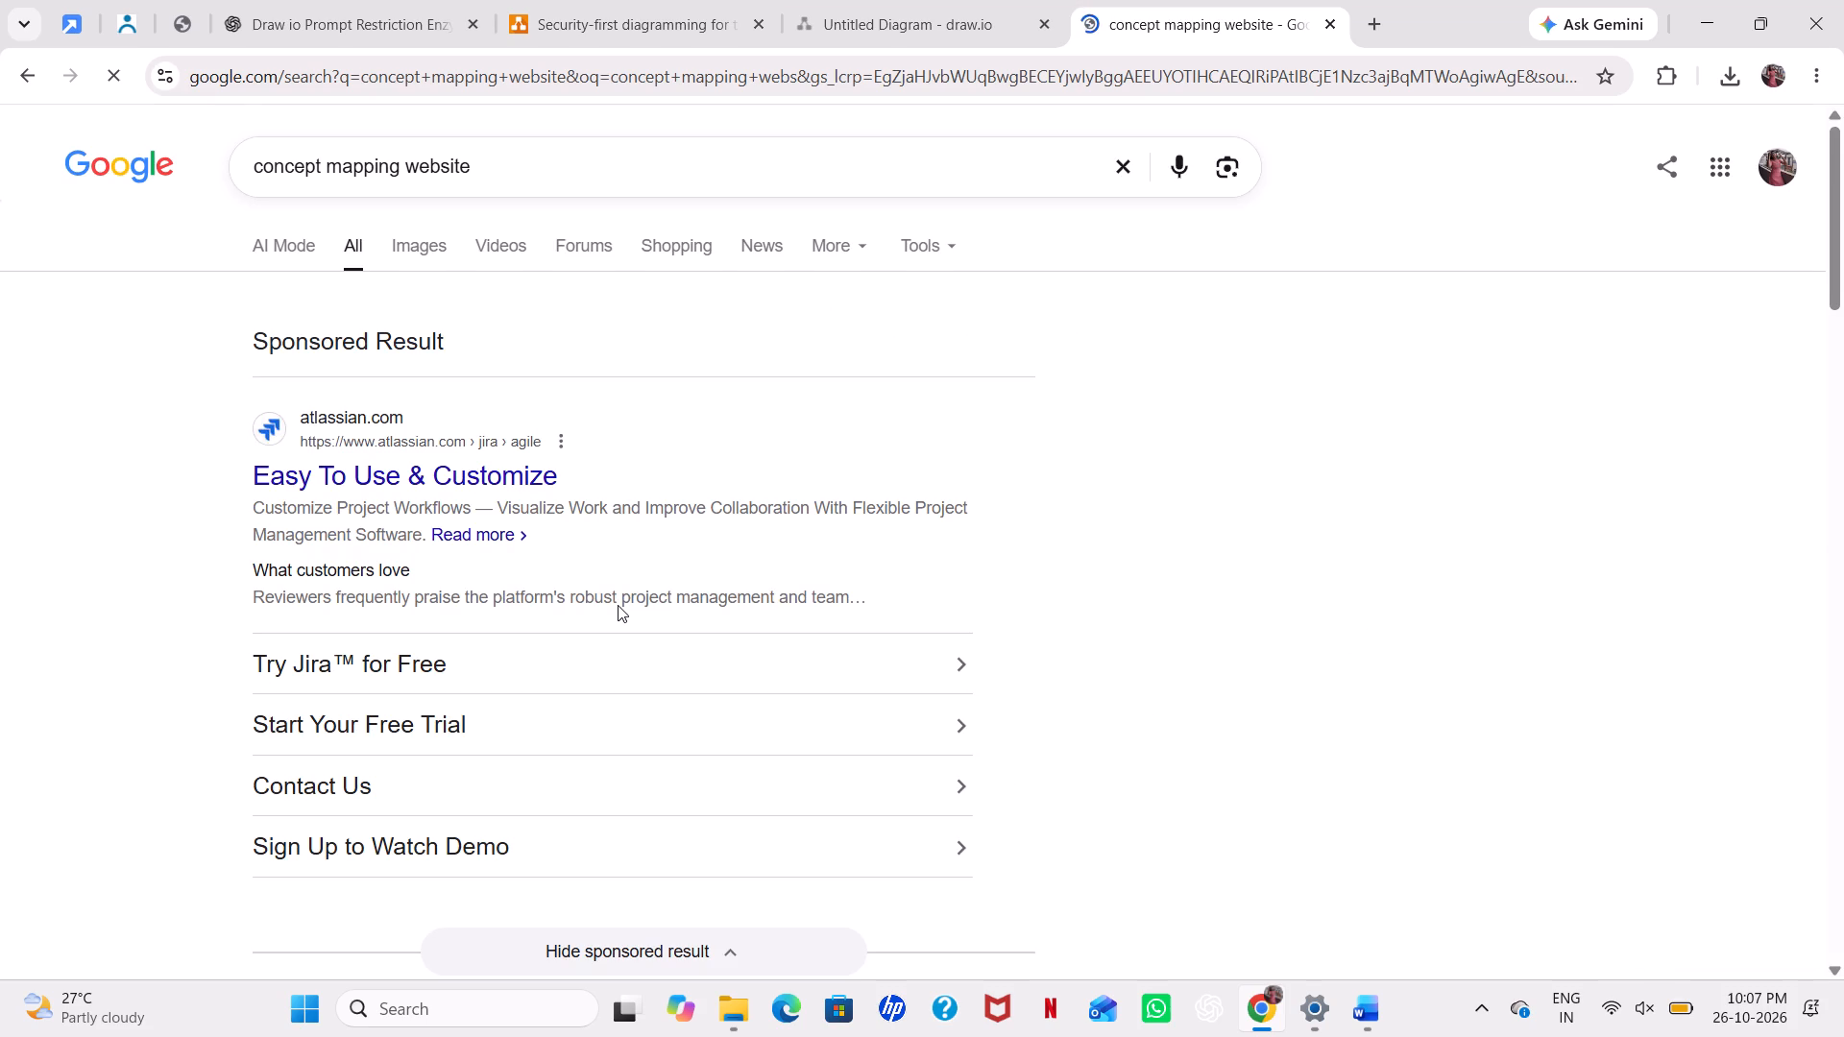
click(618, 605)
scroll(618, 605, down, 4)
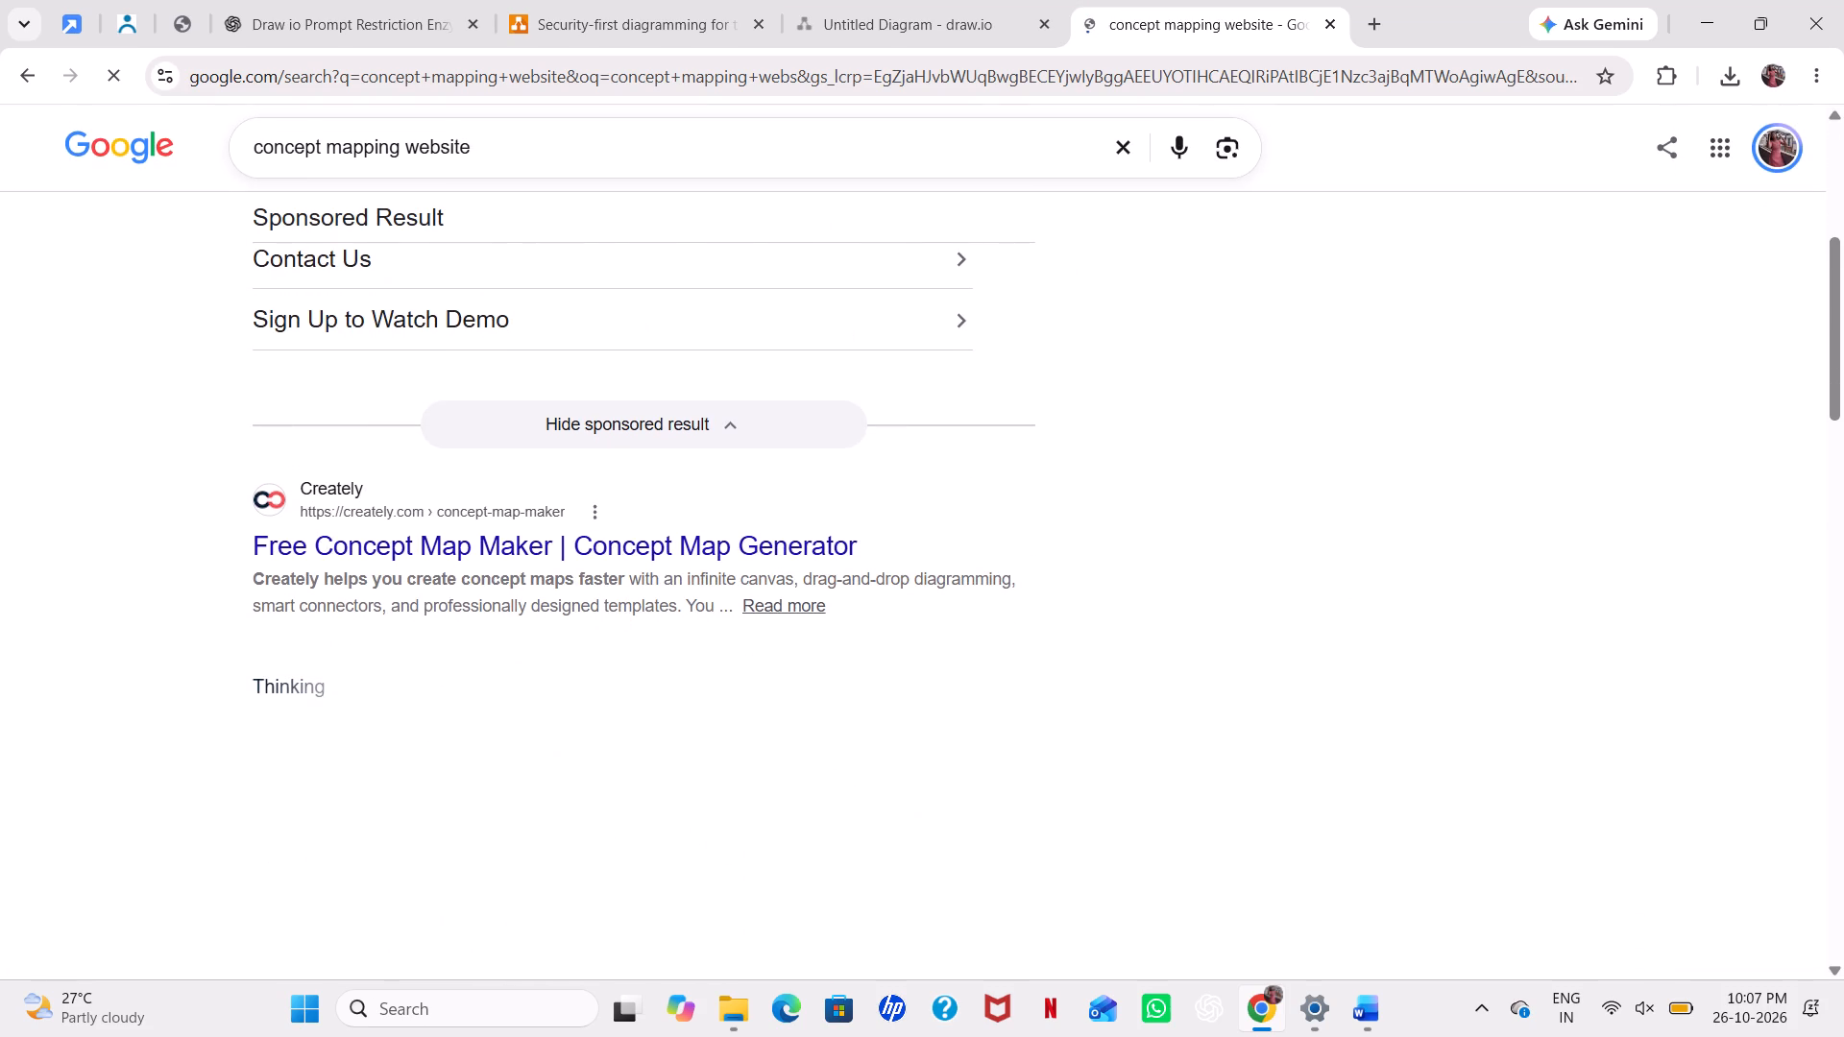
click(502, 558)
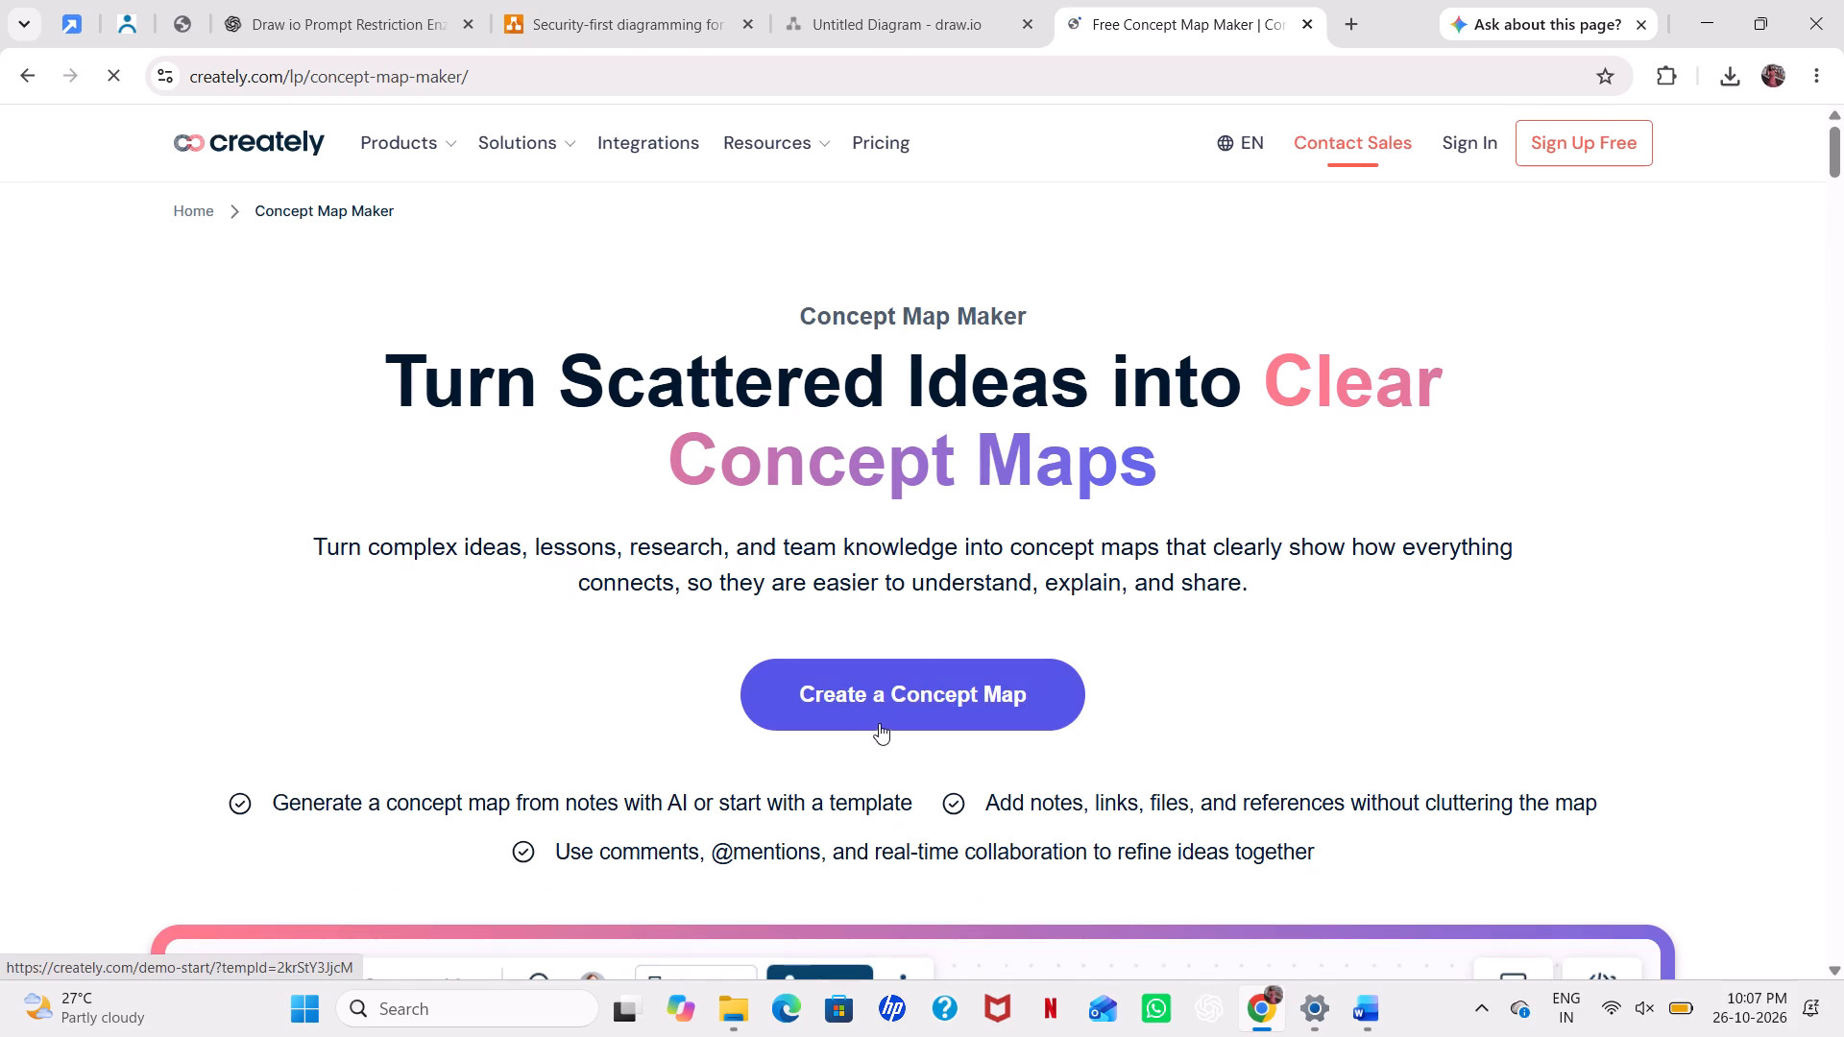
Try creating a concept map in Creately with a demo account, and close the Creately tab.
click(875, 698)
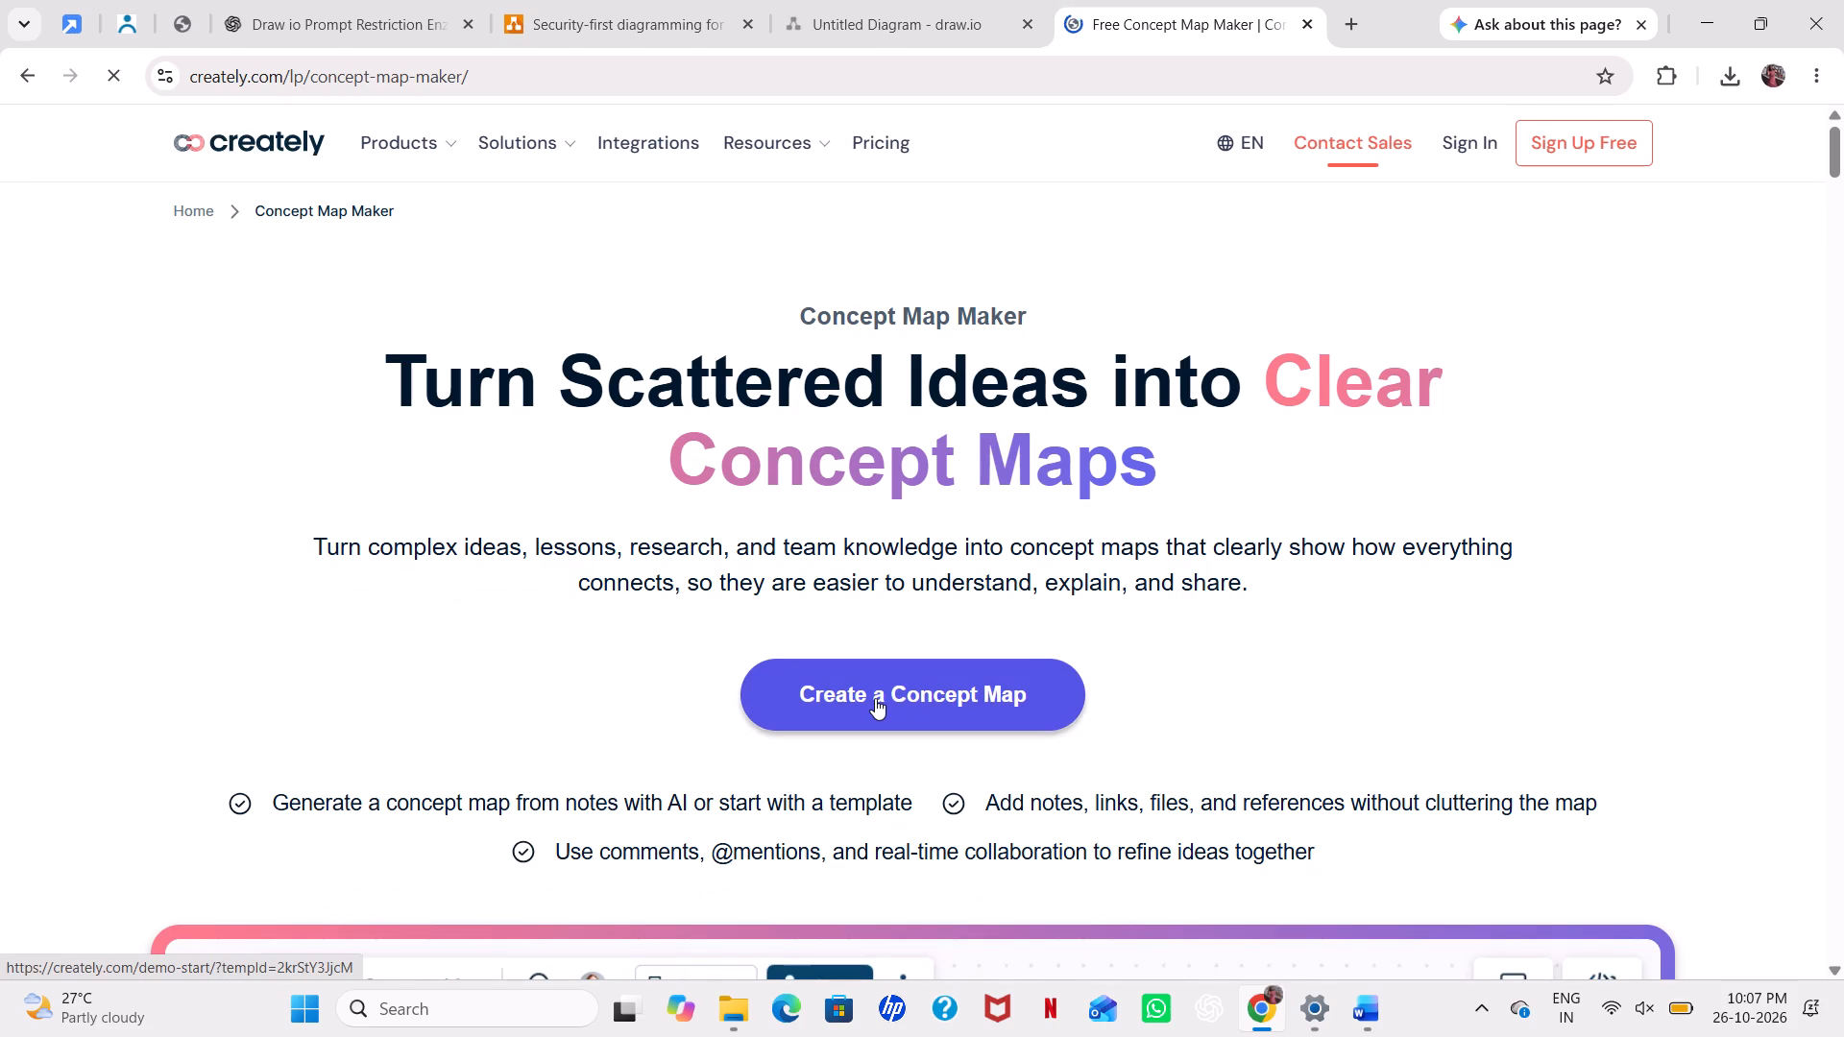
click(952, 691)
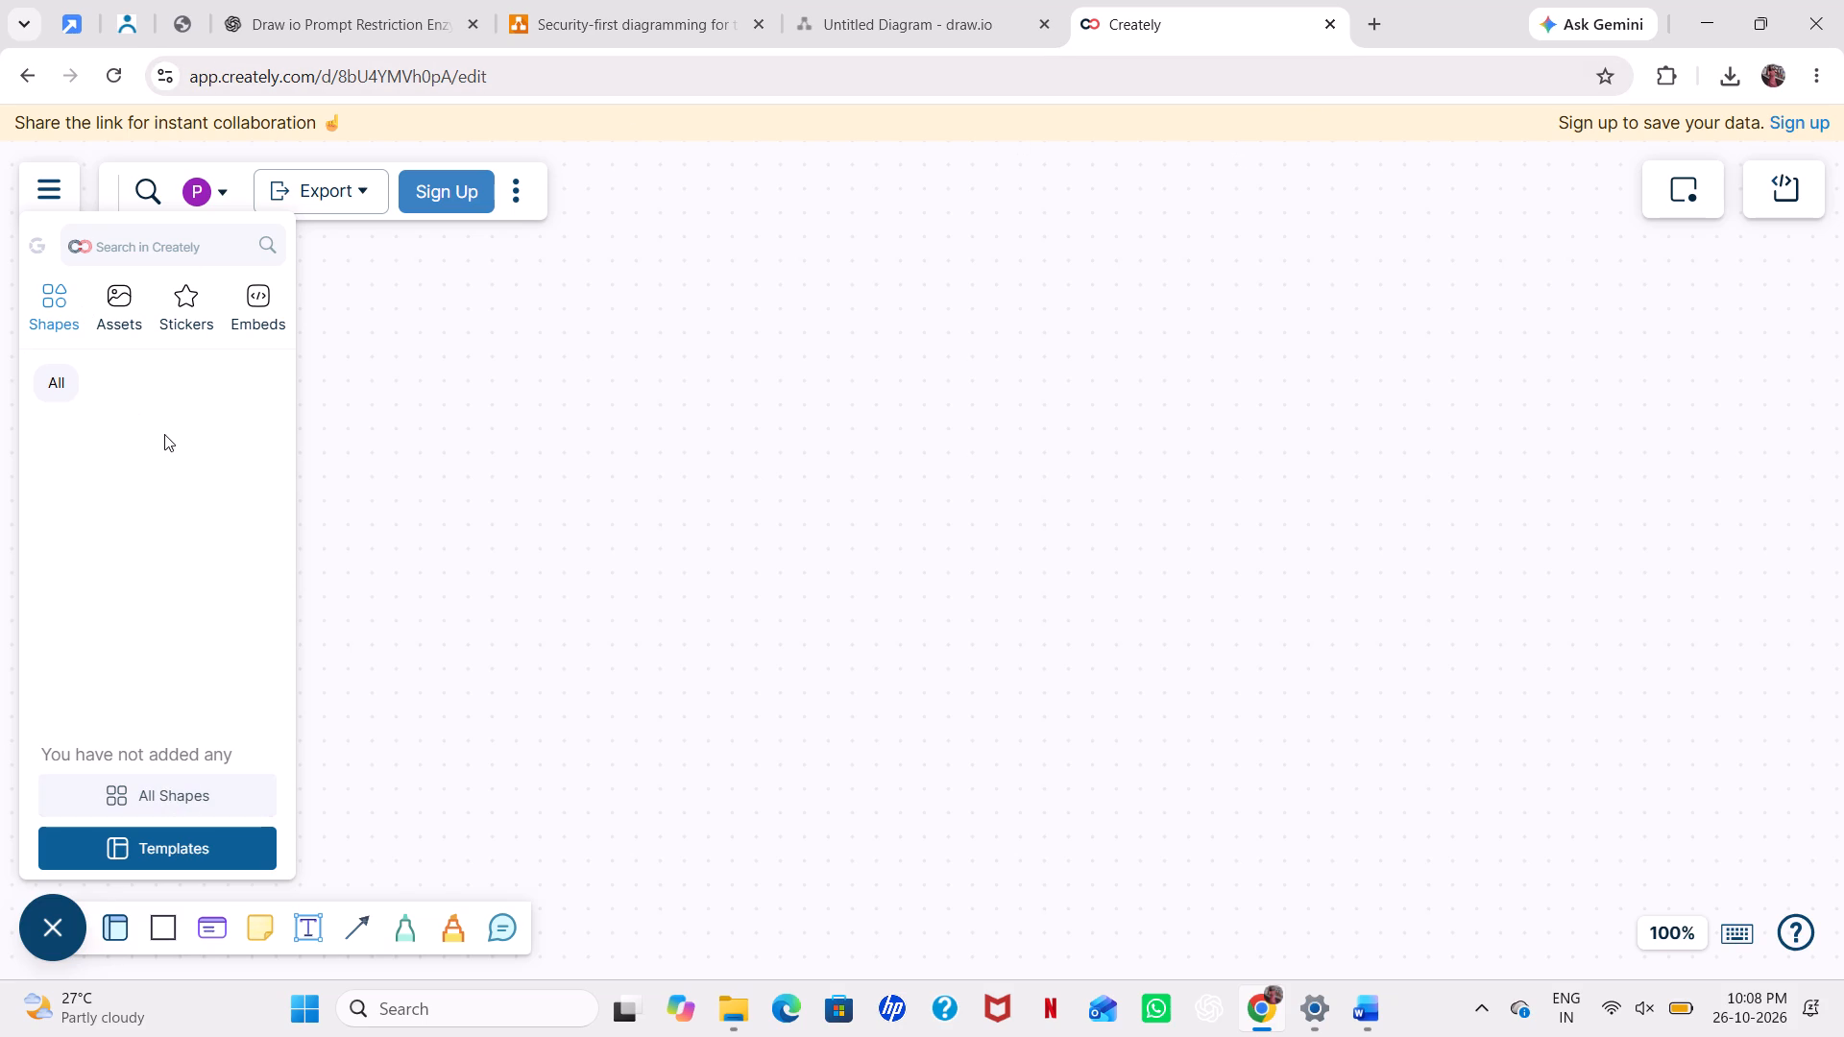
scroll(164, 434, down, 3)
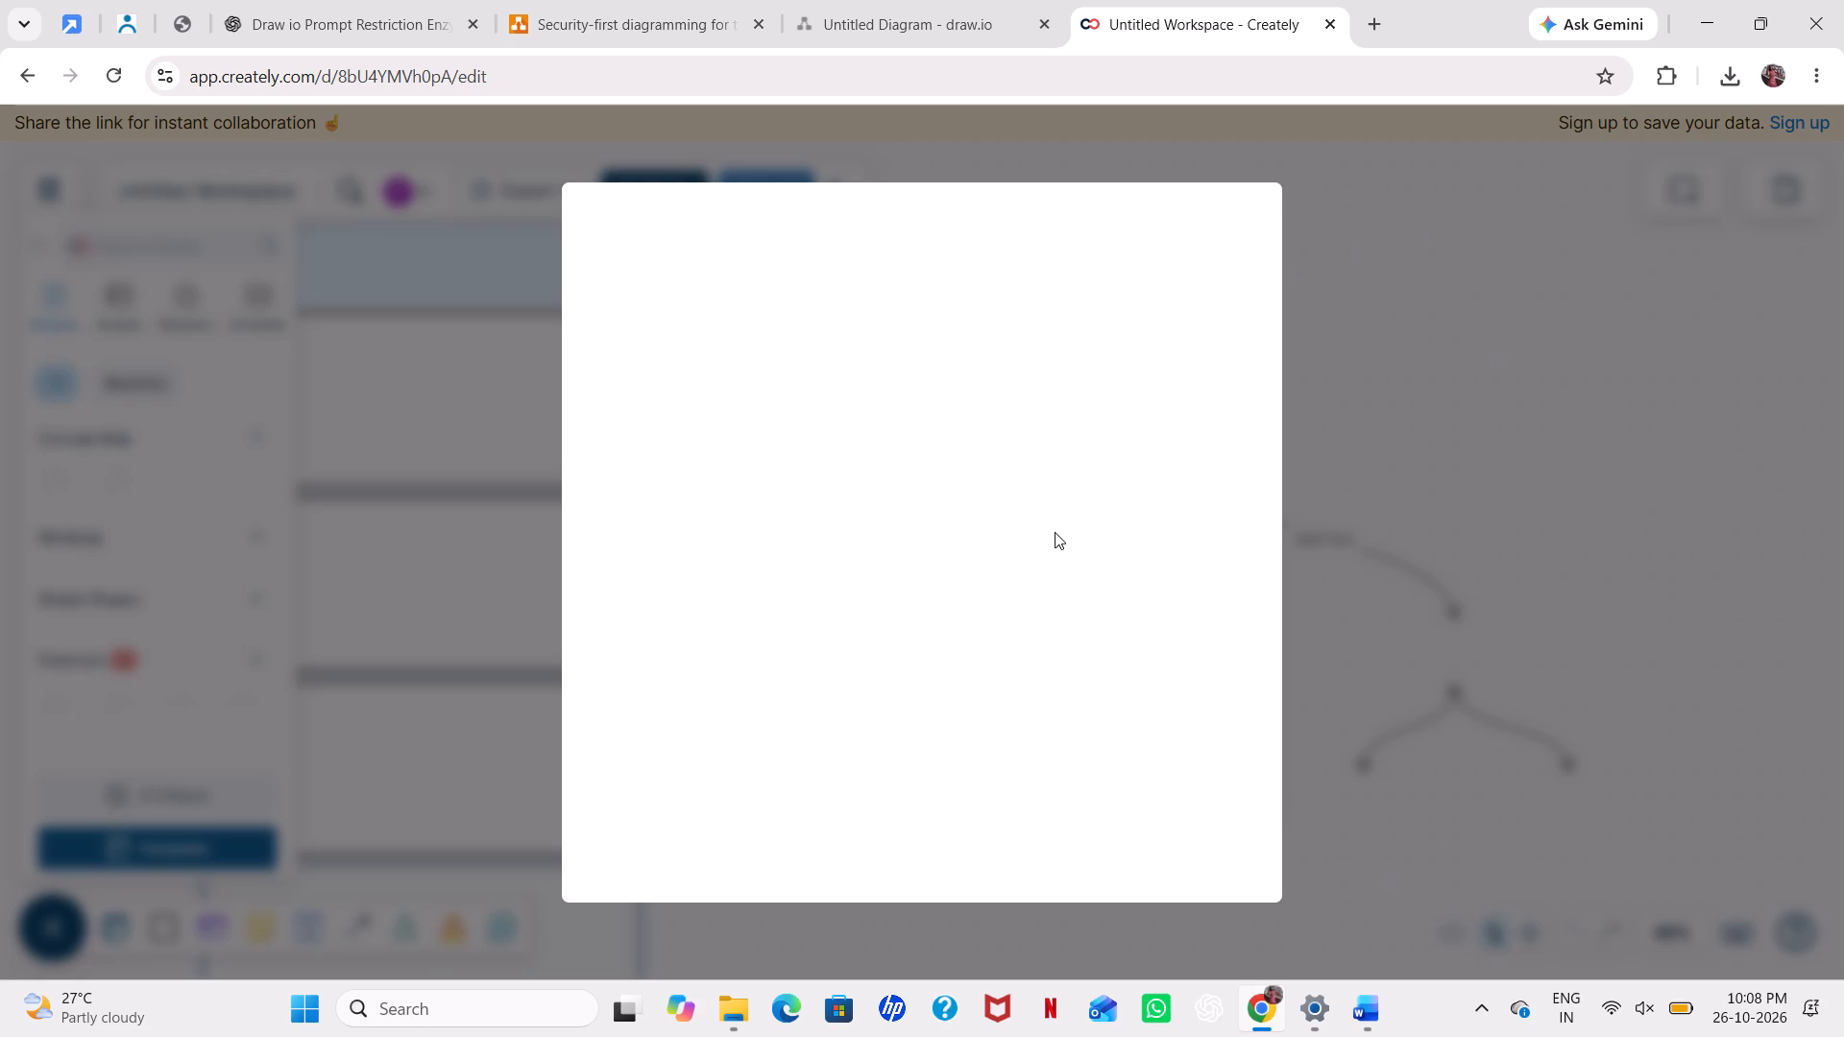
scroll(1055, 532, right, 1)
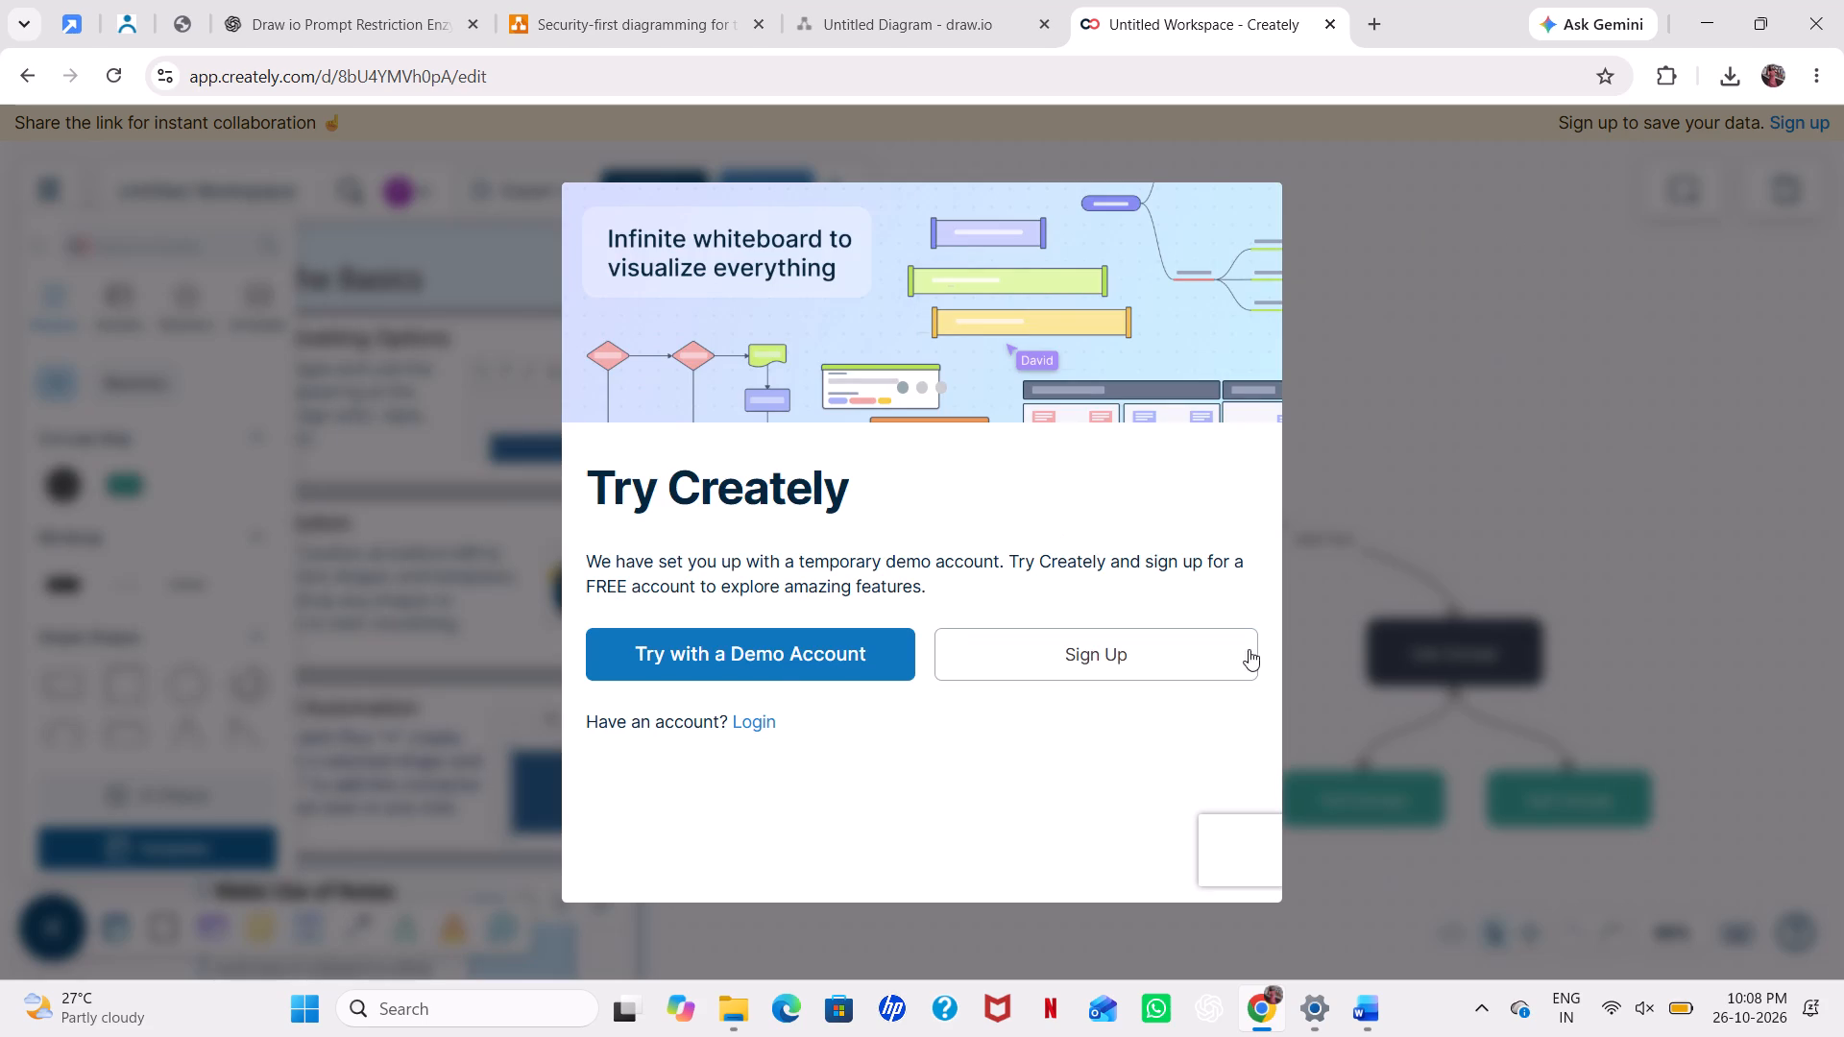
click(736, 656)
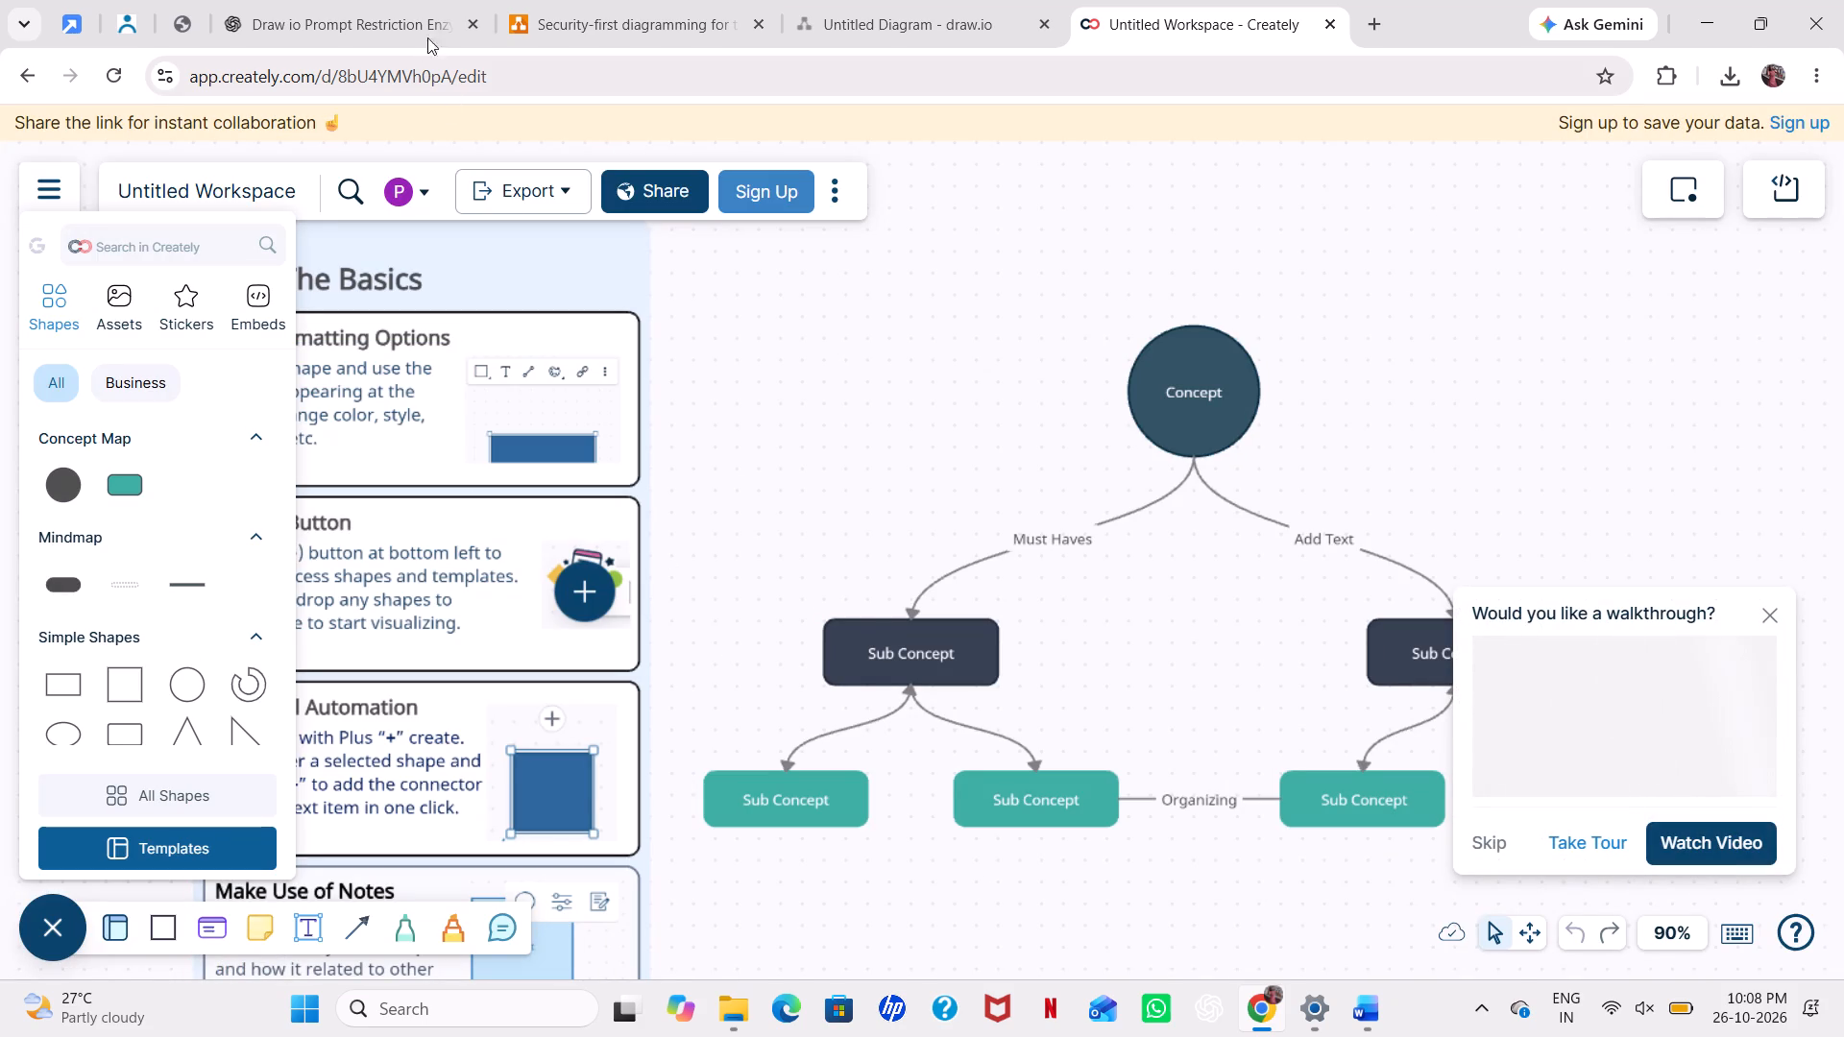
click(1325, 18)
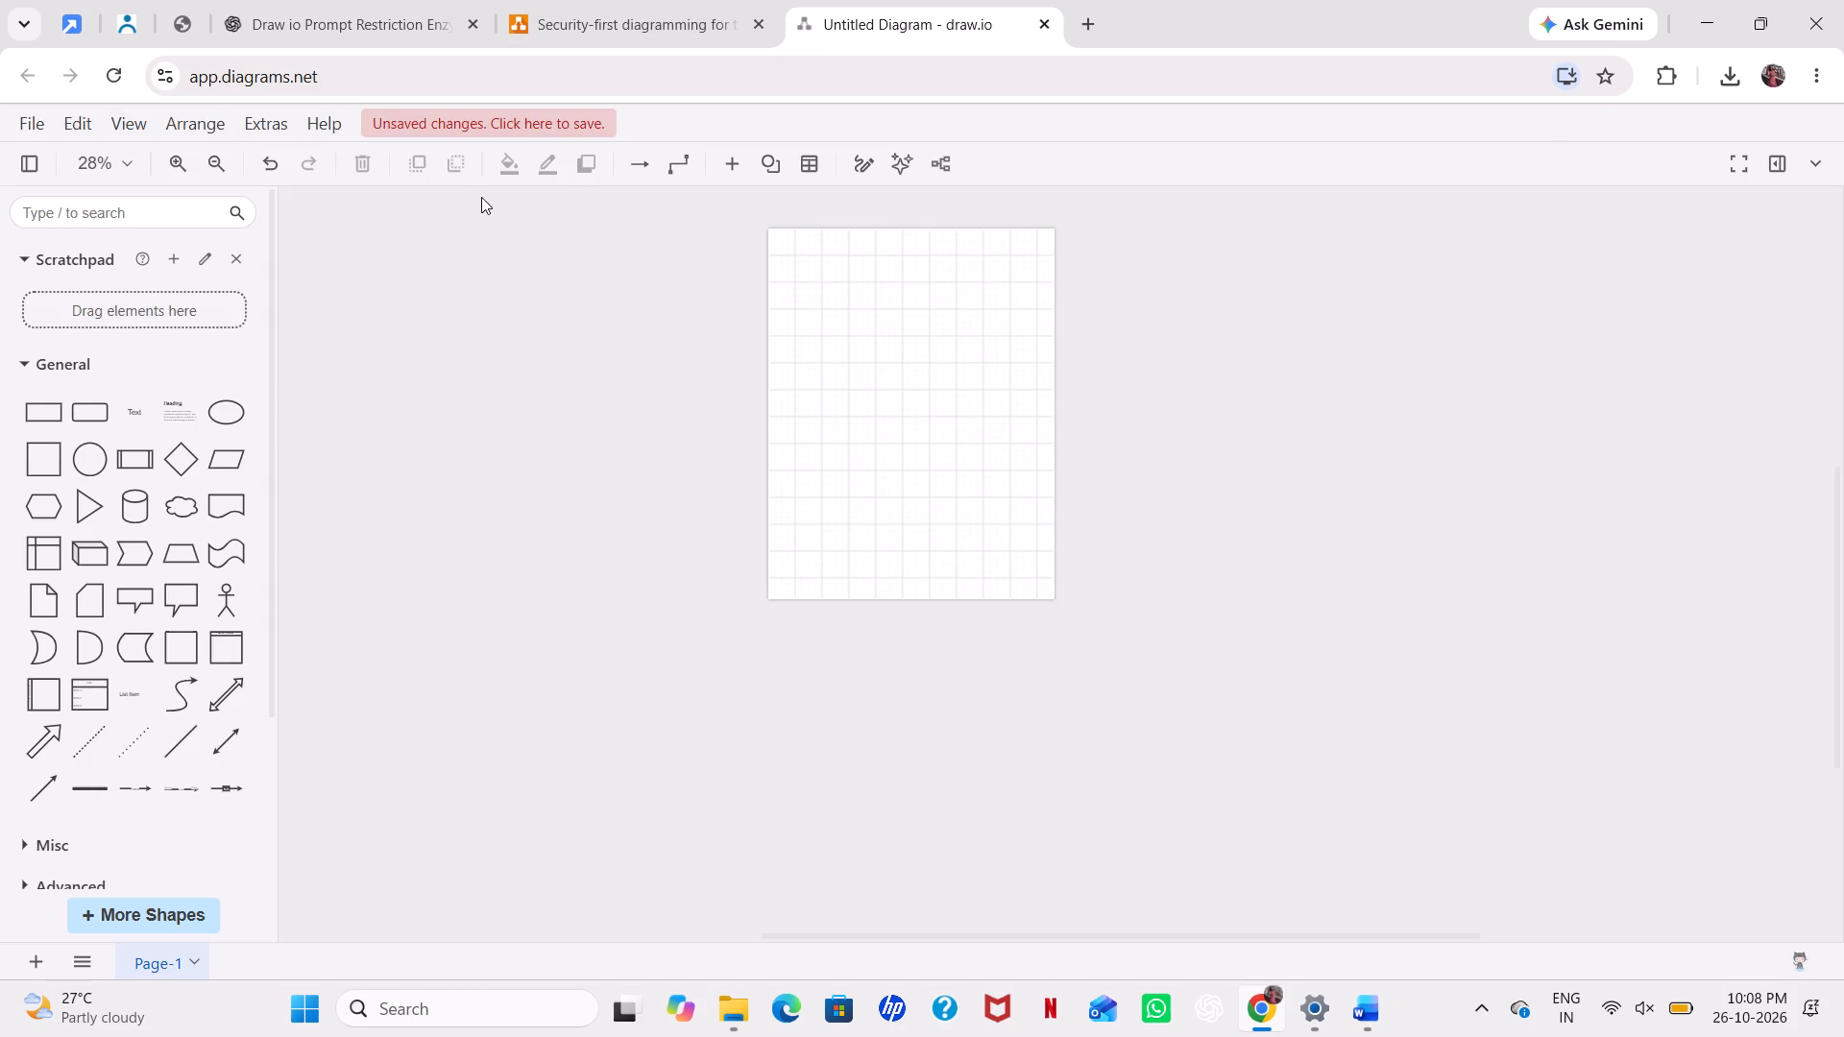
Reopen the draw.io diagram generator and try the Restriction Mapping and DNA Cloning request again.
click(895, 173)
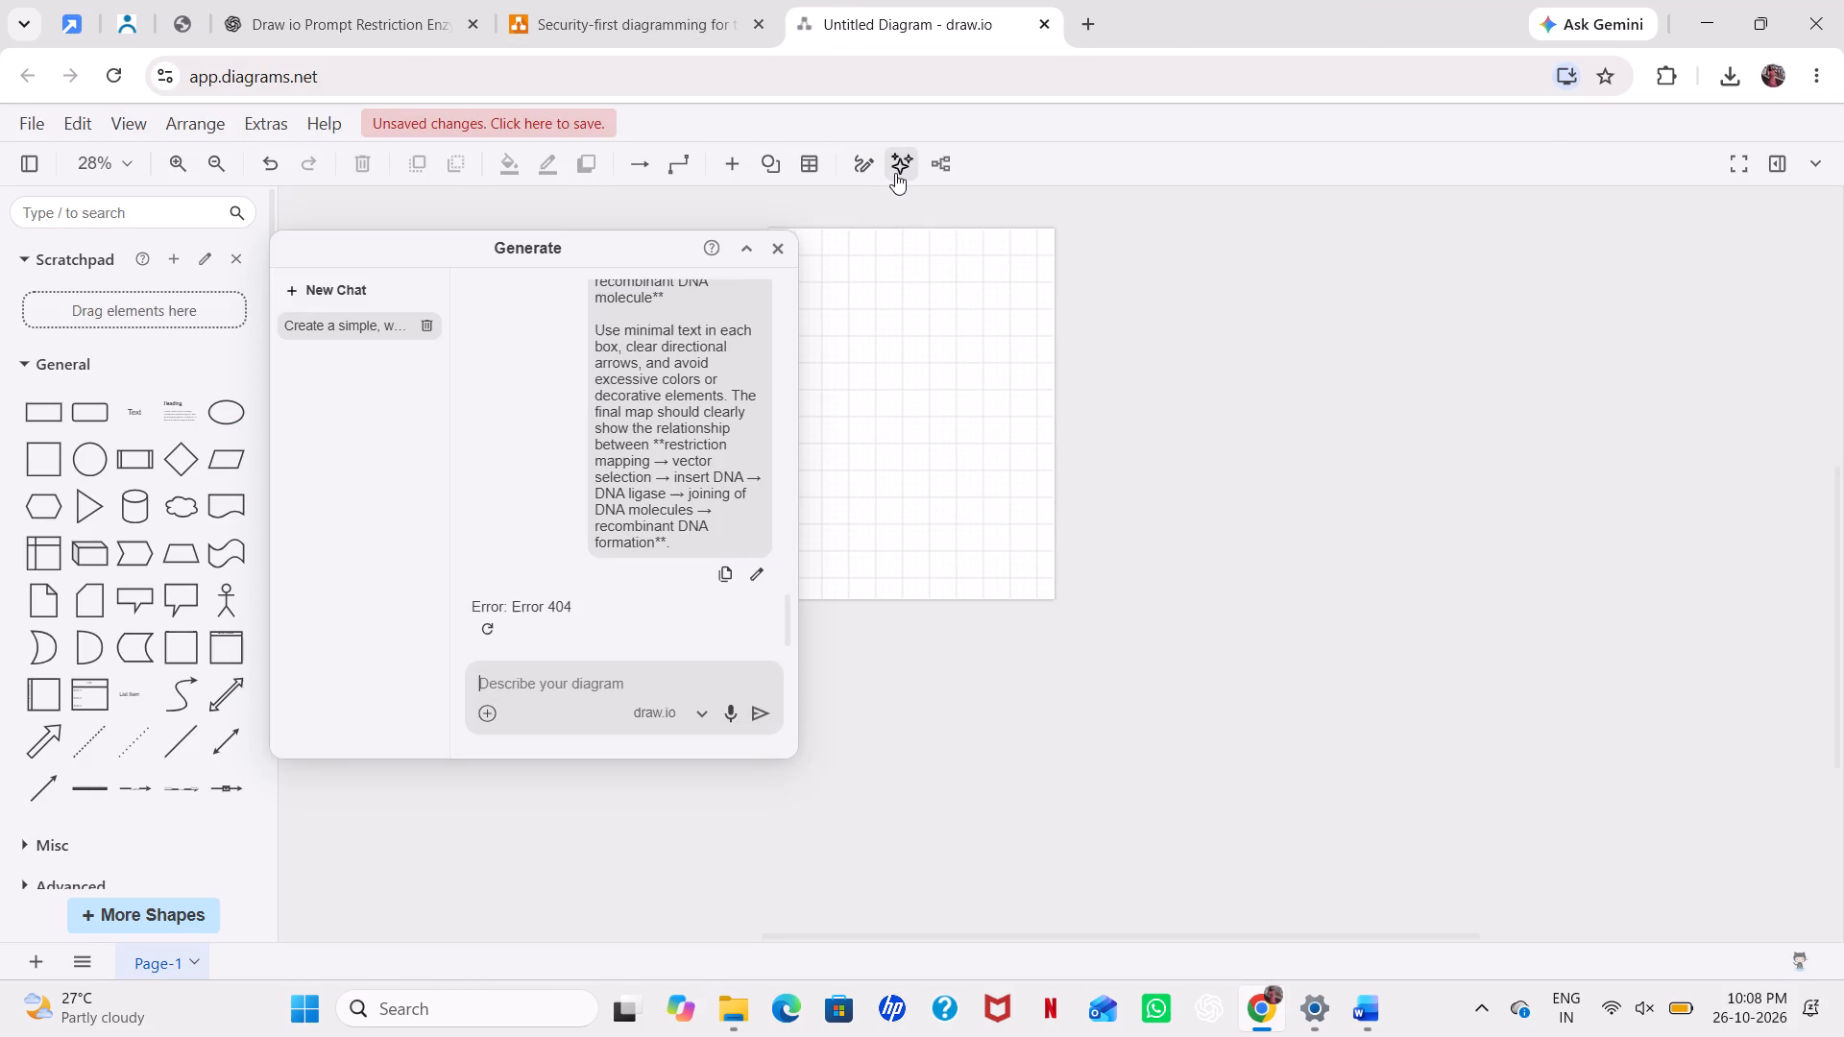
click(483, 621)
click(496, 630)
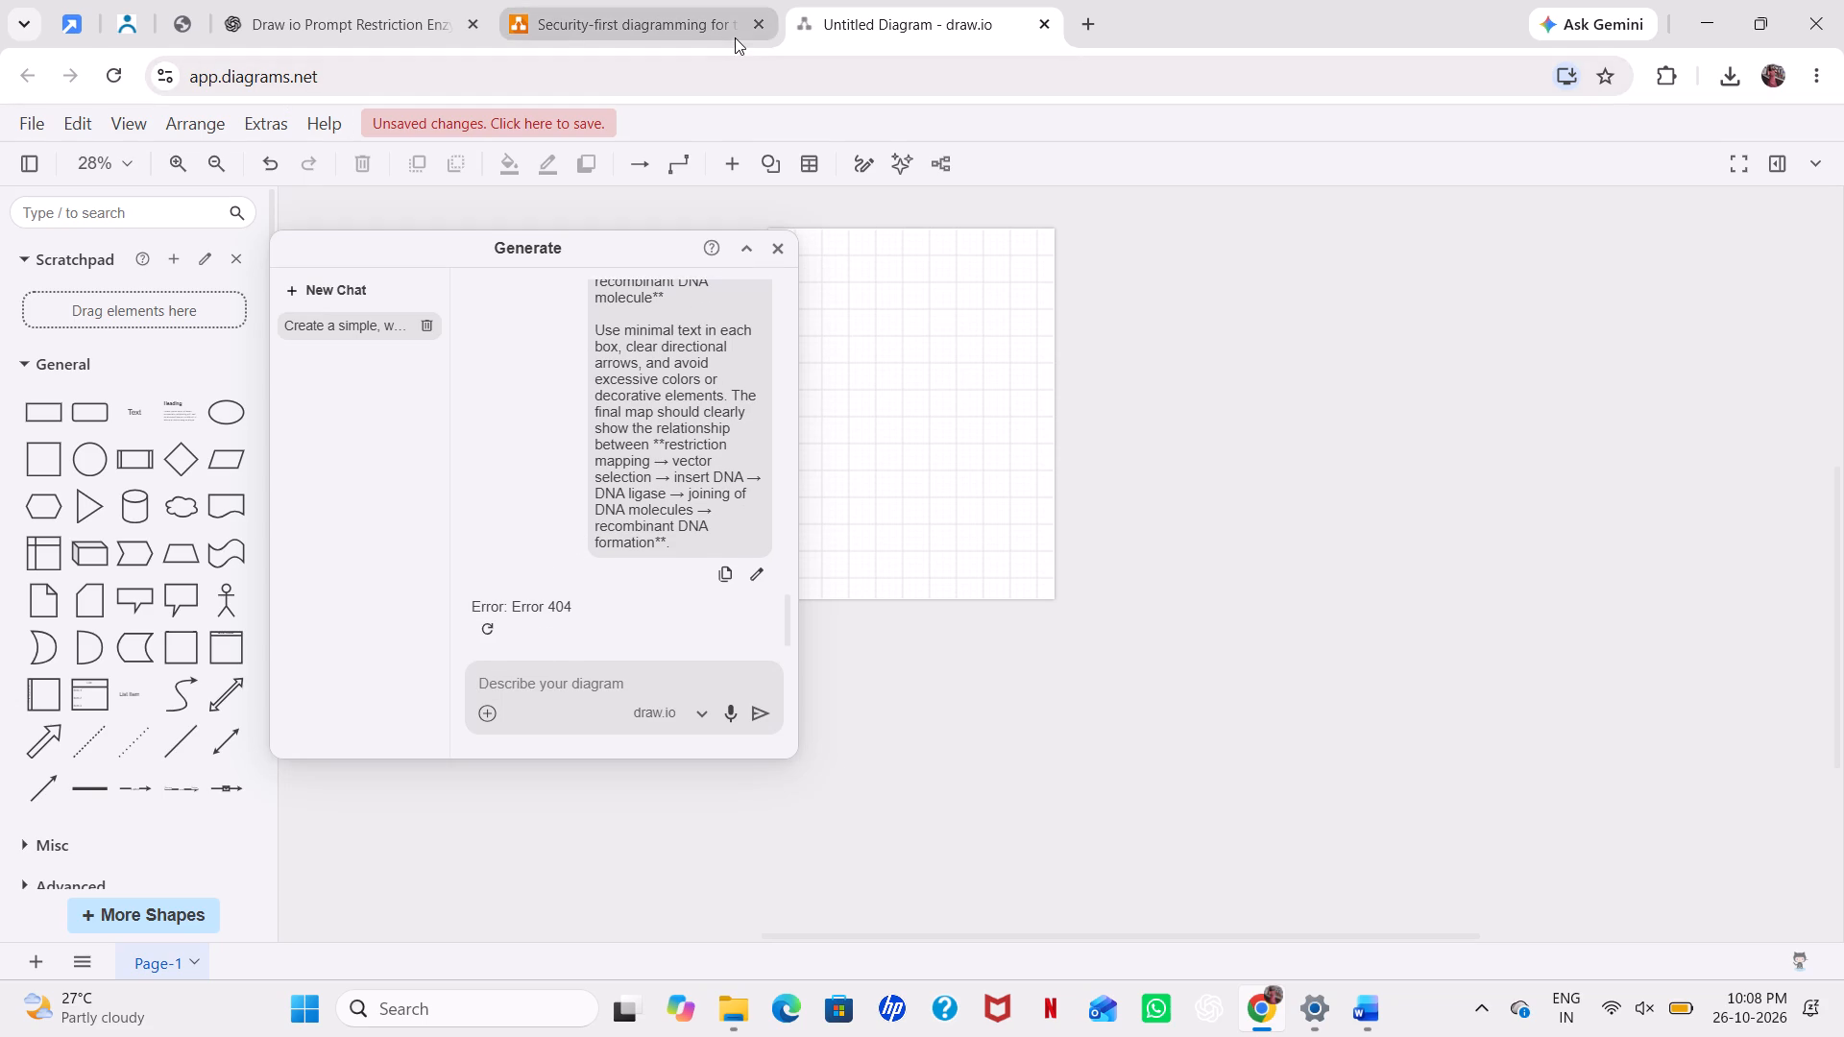
click(758, 12)
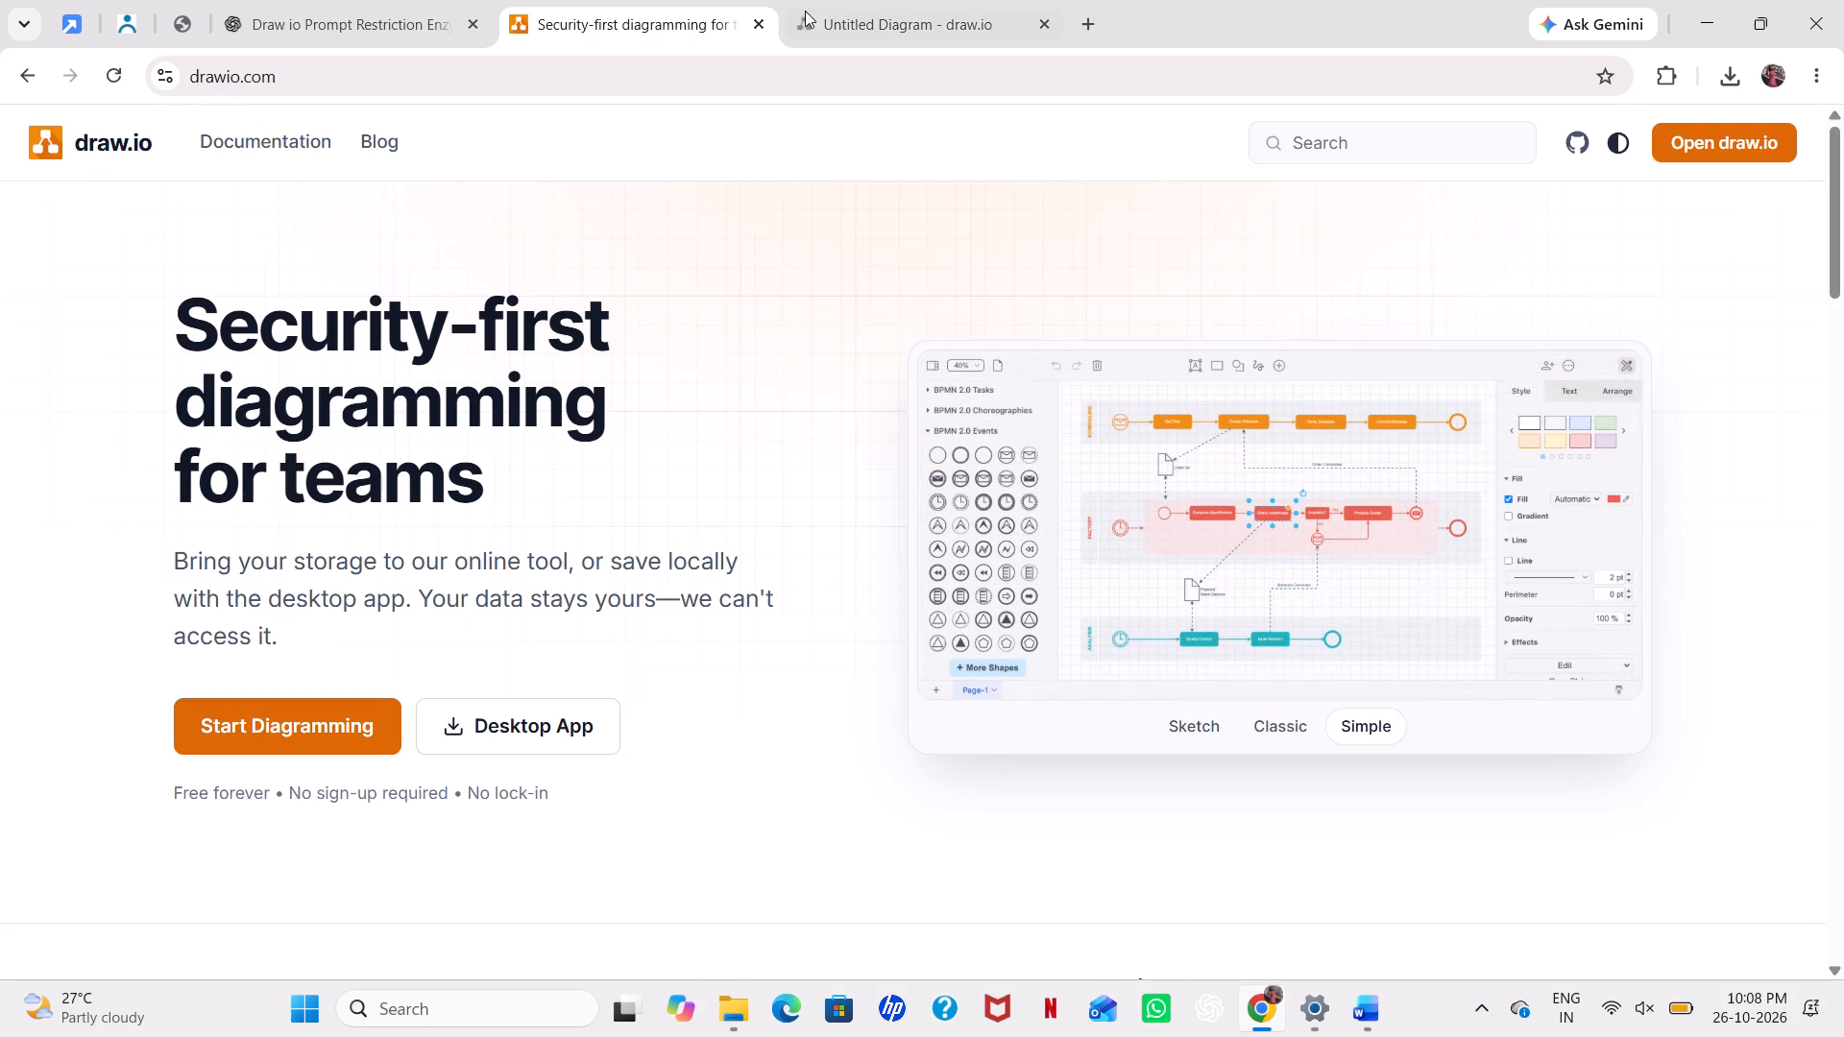
click(758, 24)
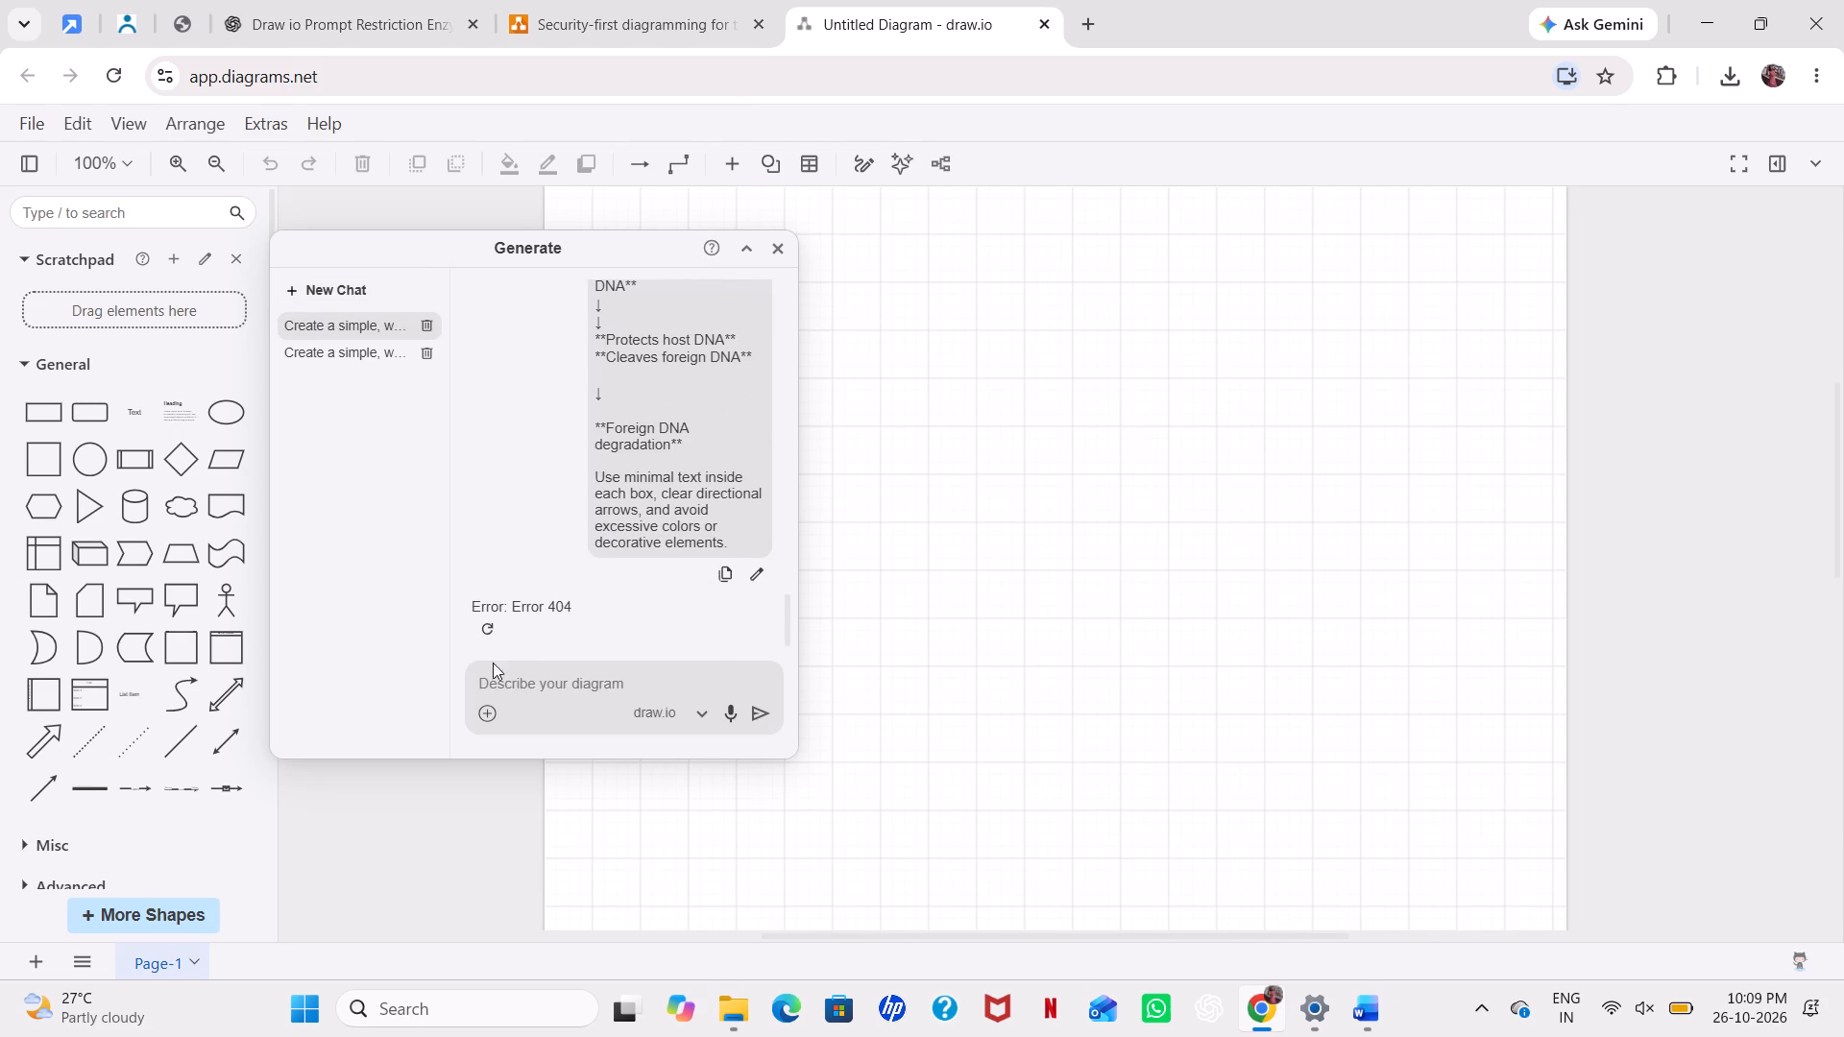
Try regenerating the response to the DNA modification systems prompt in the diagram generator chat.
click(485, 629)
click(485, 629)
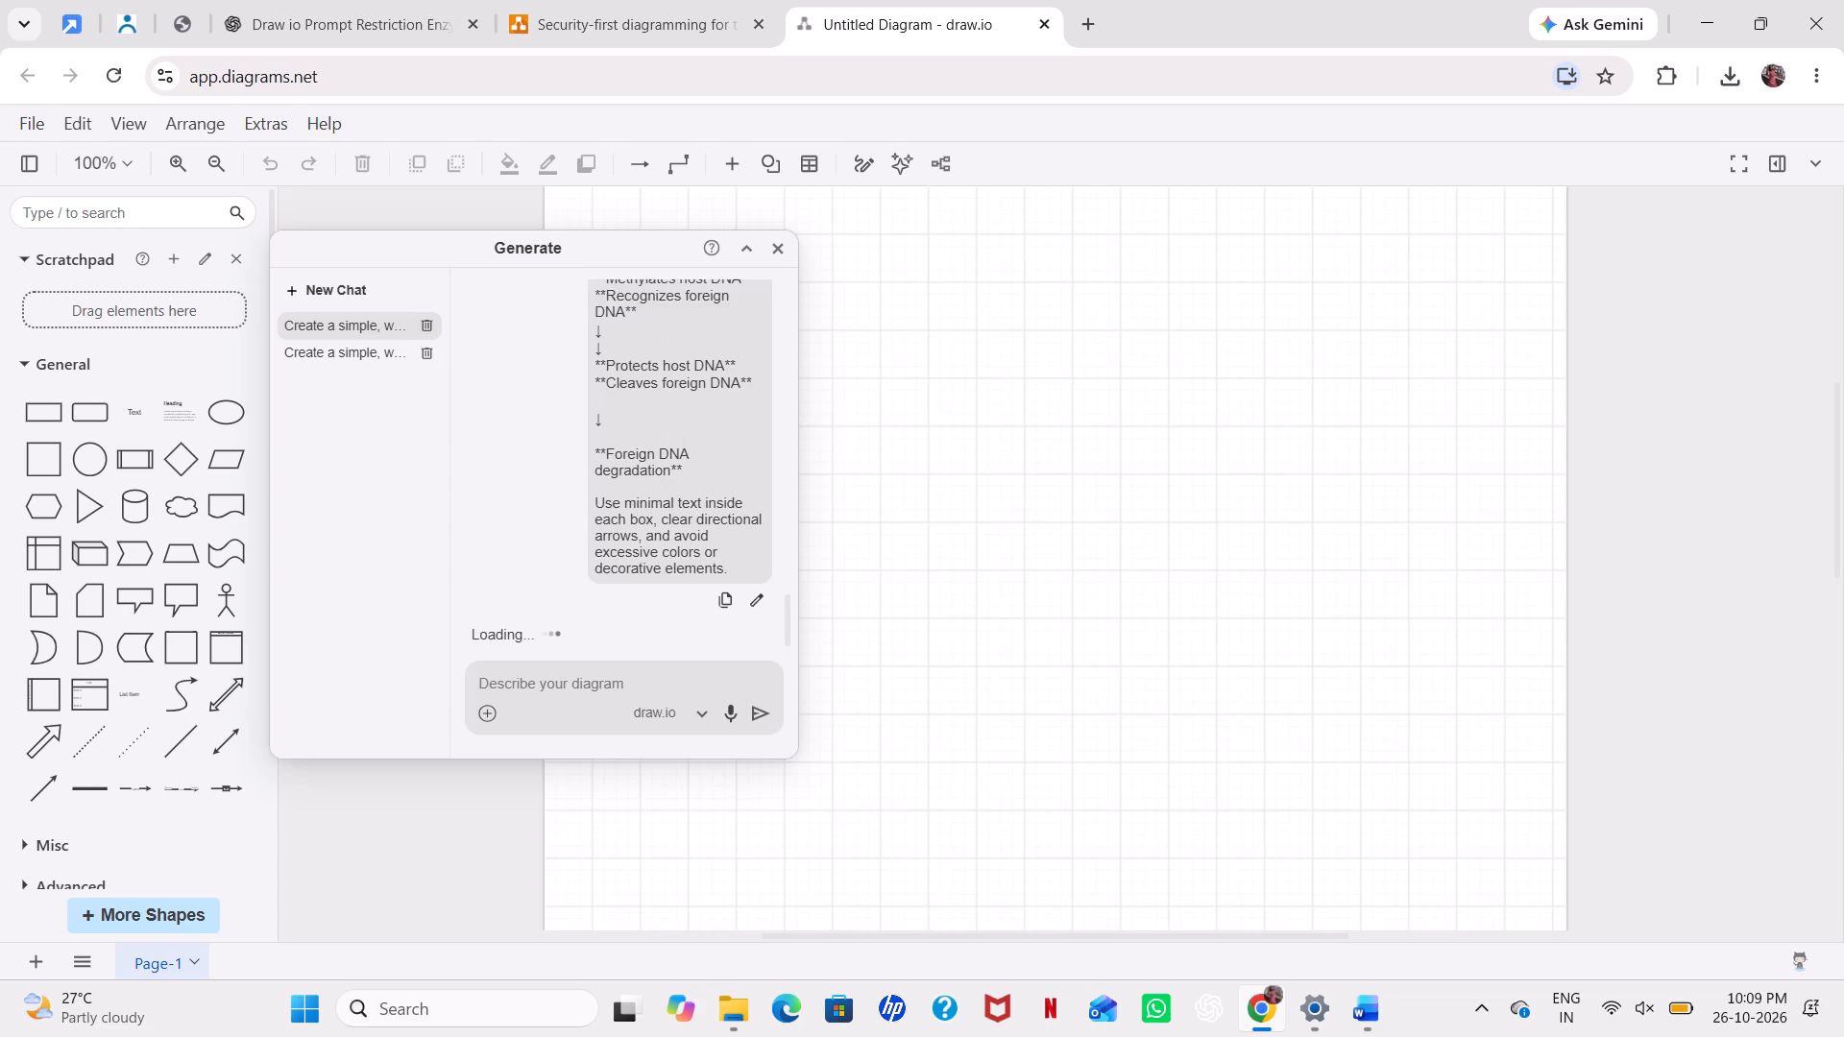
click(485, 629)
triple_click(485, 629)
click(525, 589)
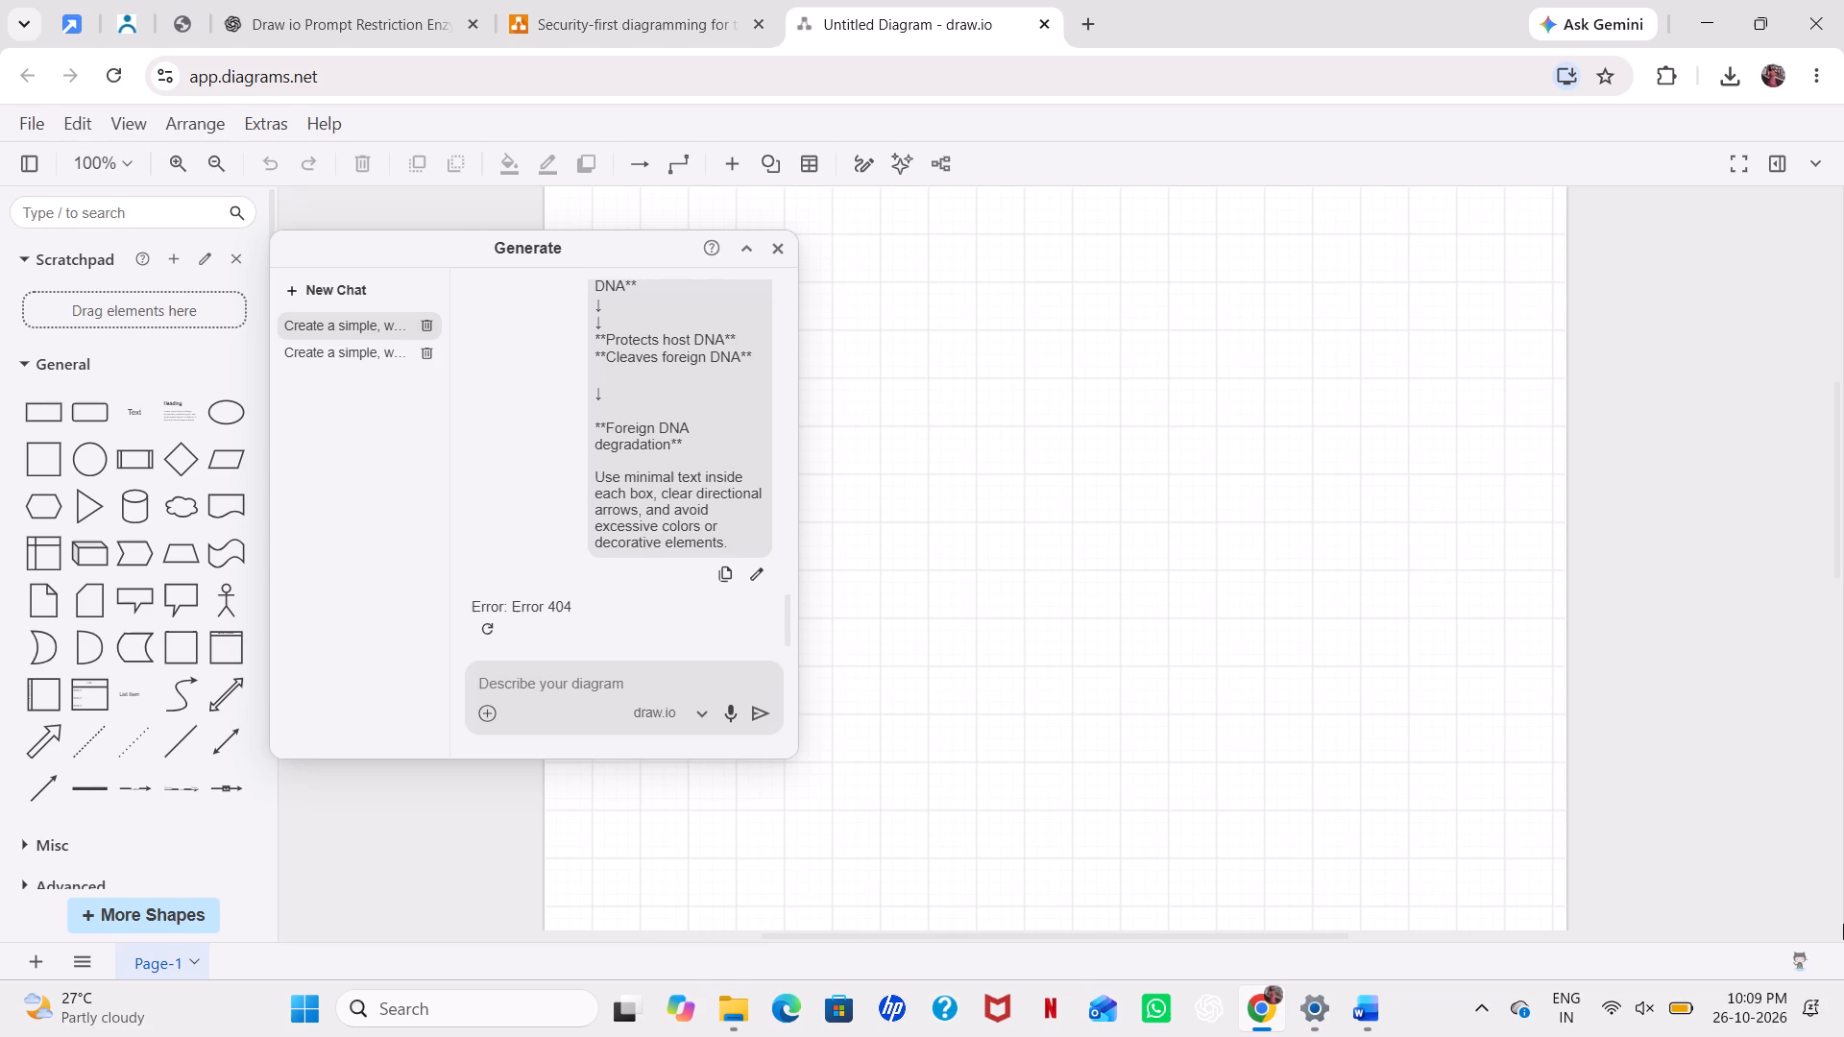
Restart the computer's Wi-Fi by switching it off and back on.
click(1612, 990)
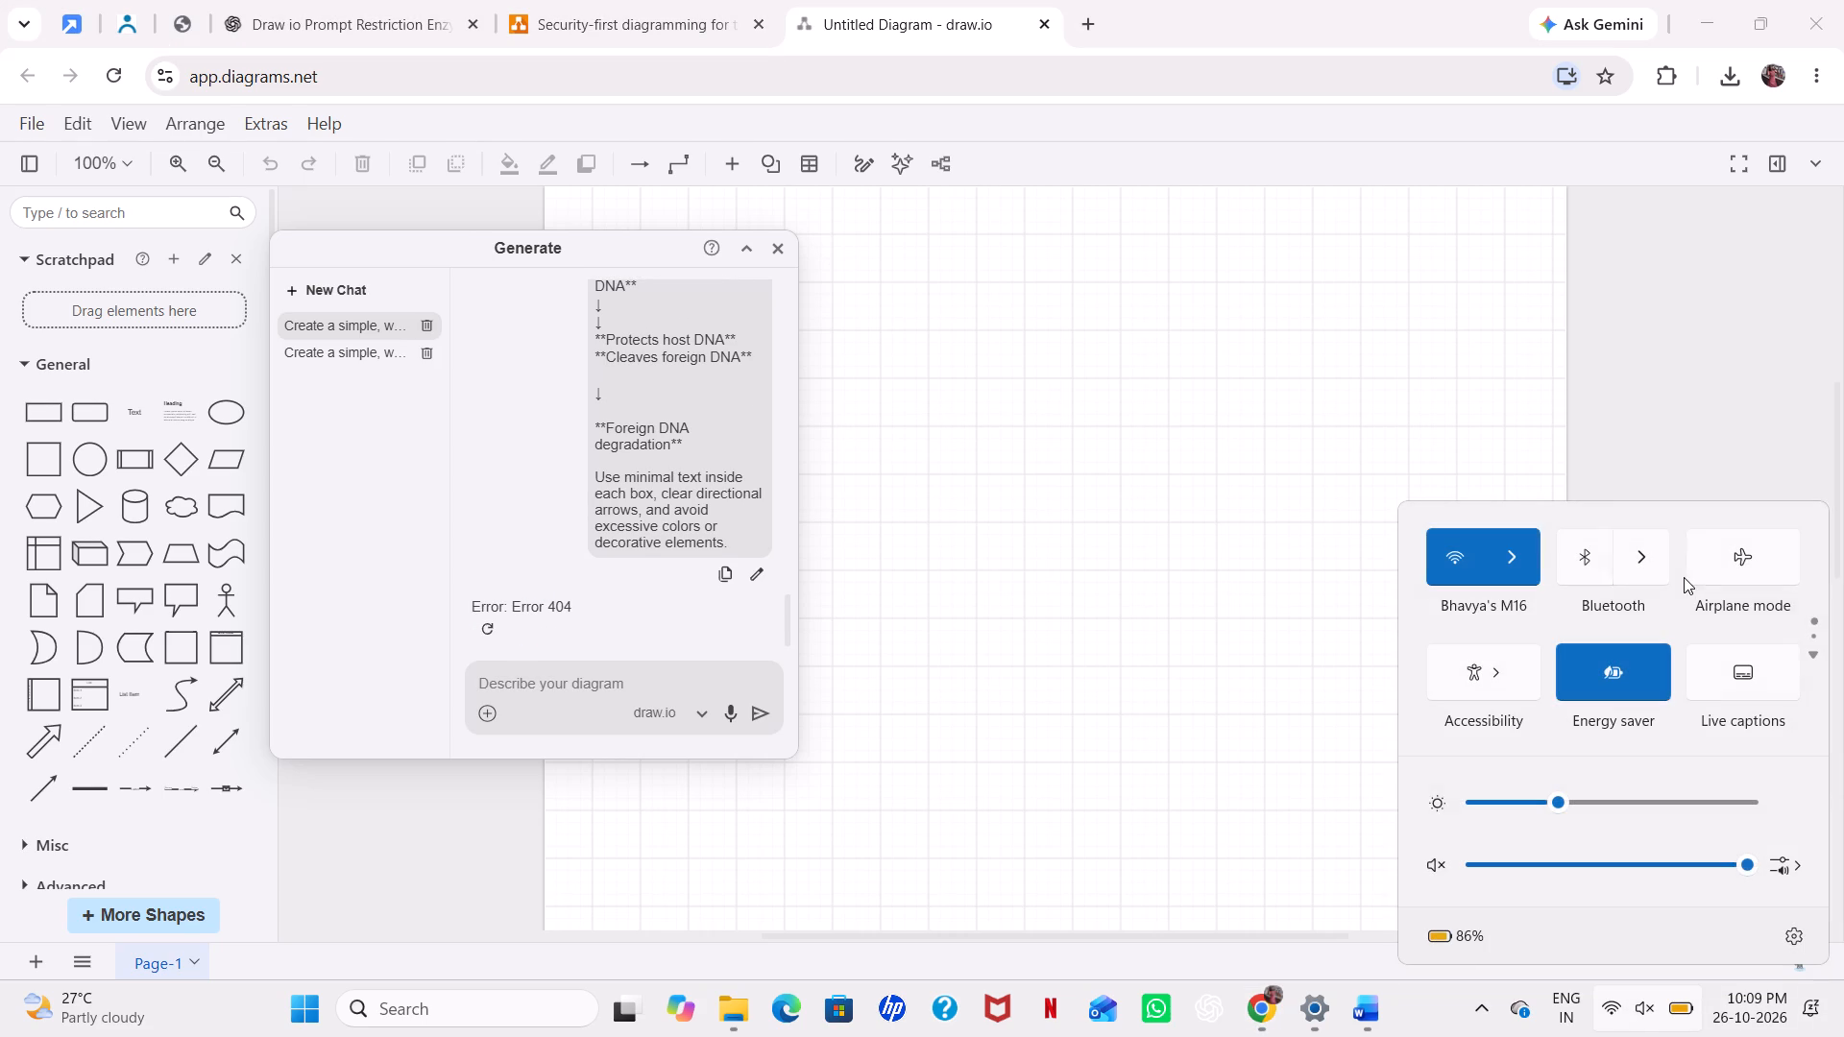
click(1479, 572)
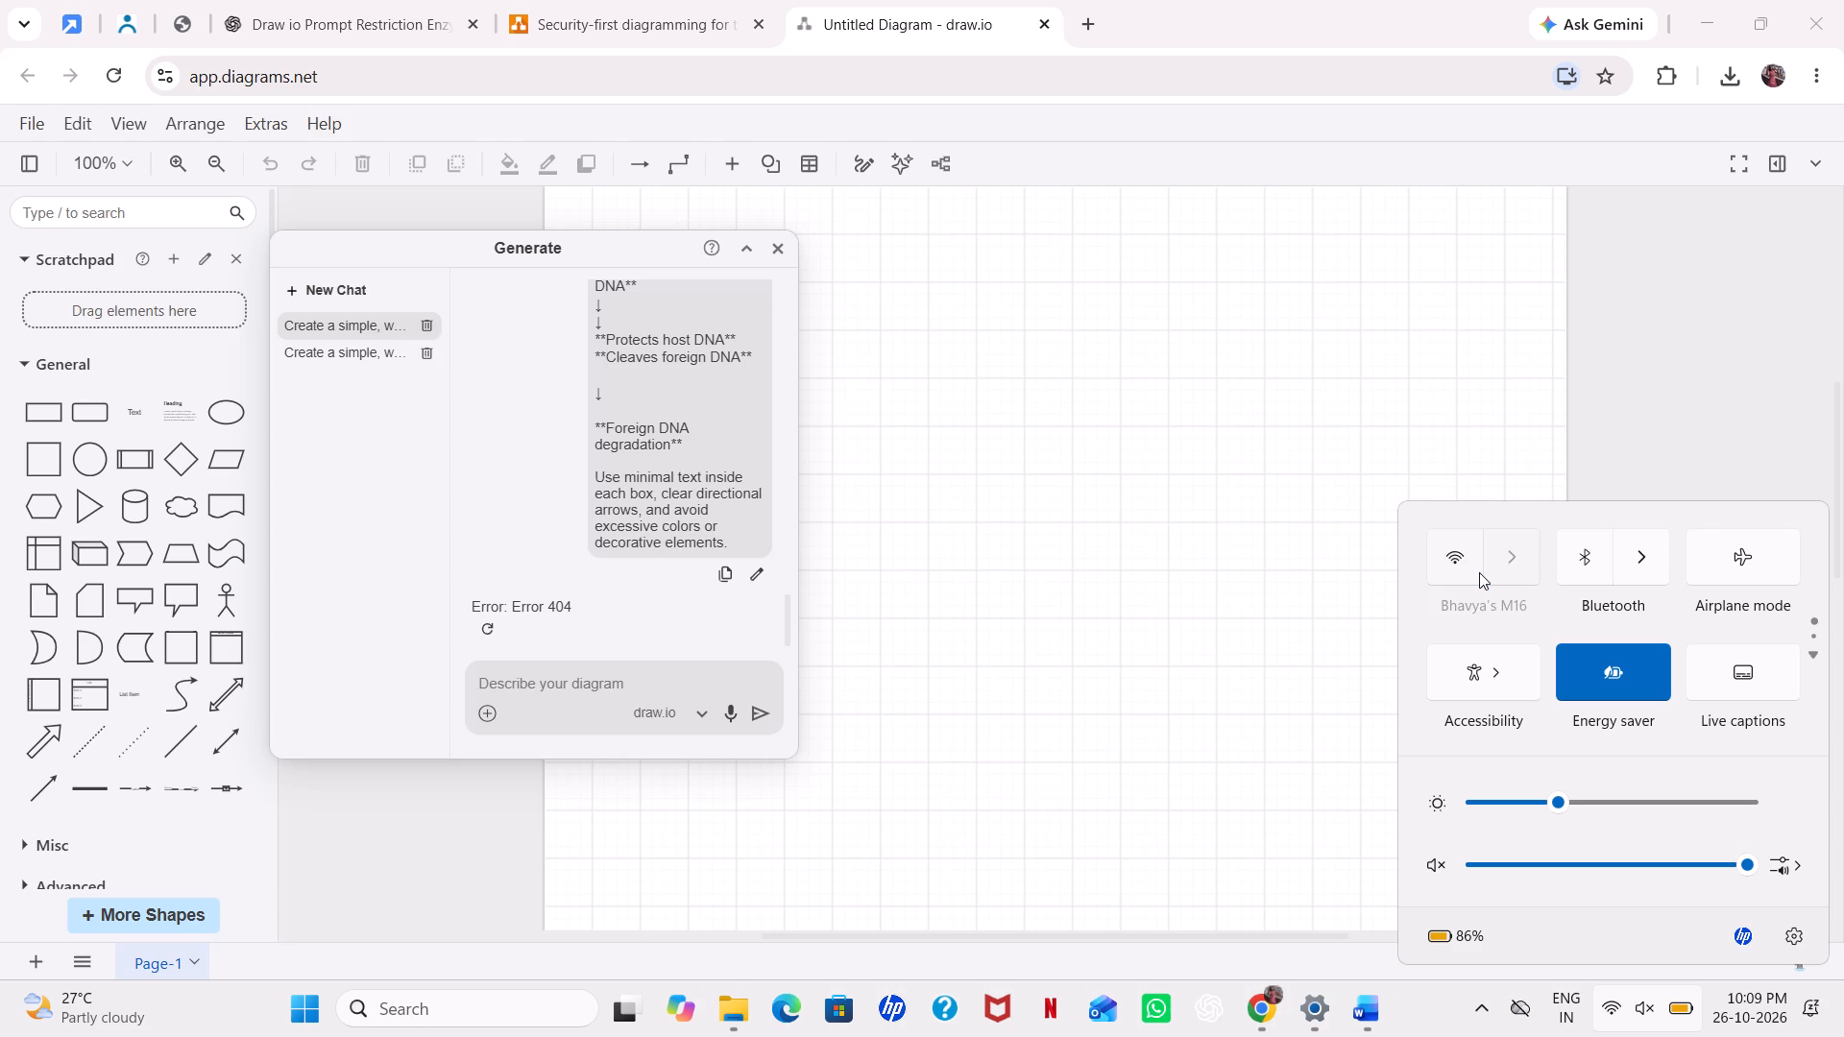
click(1479, 572)
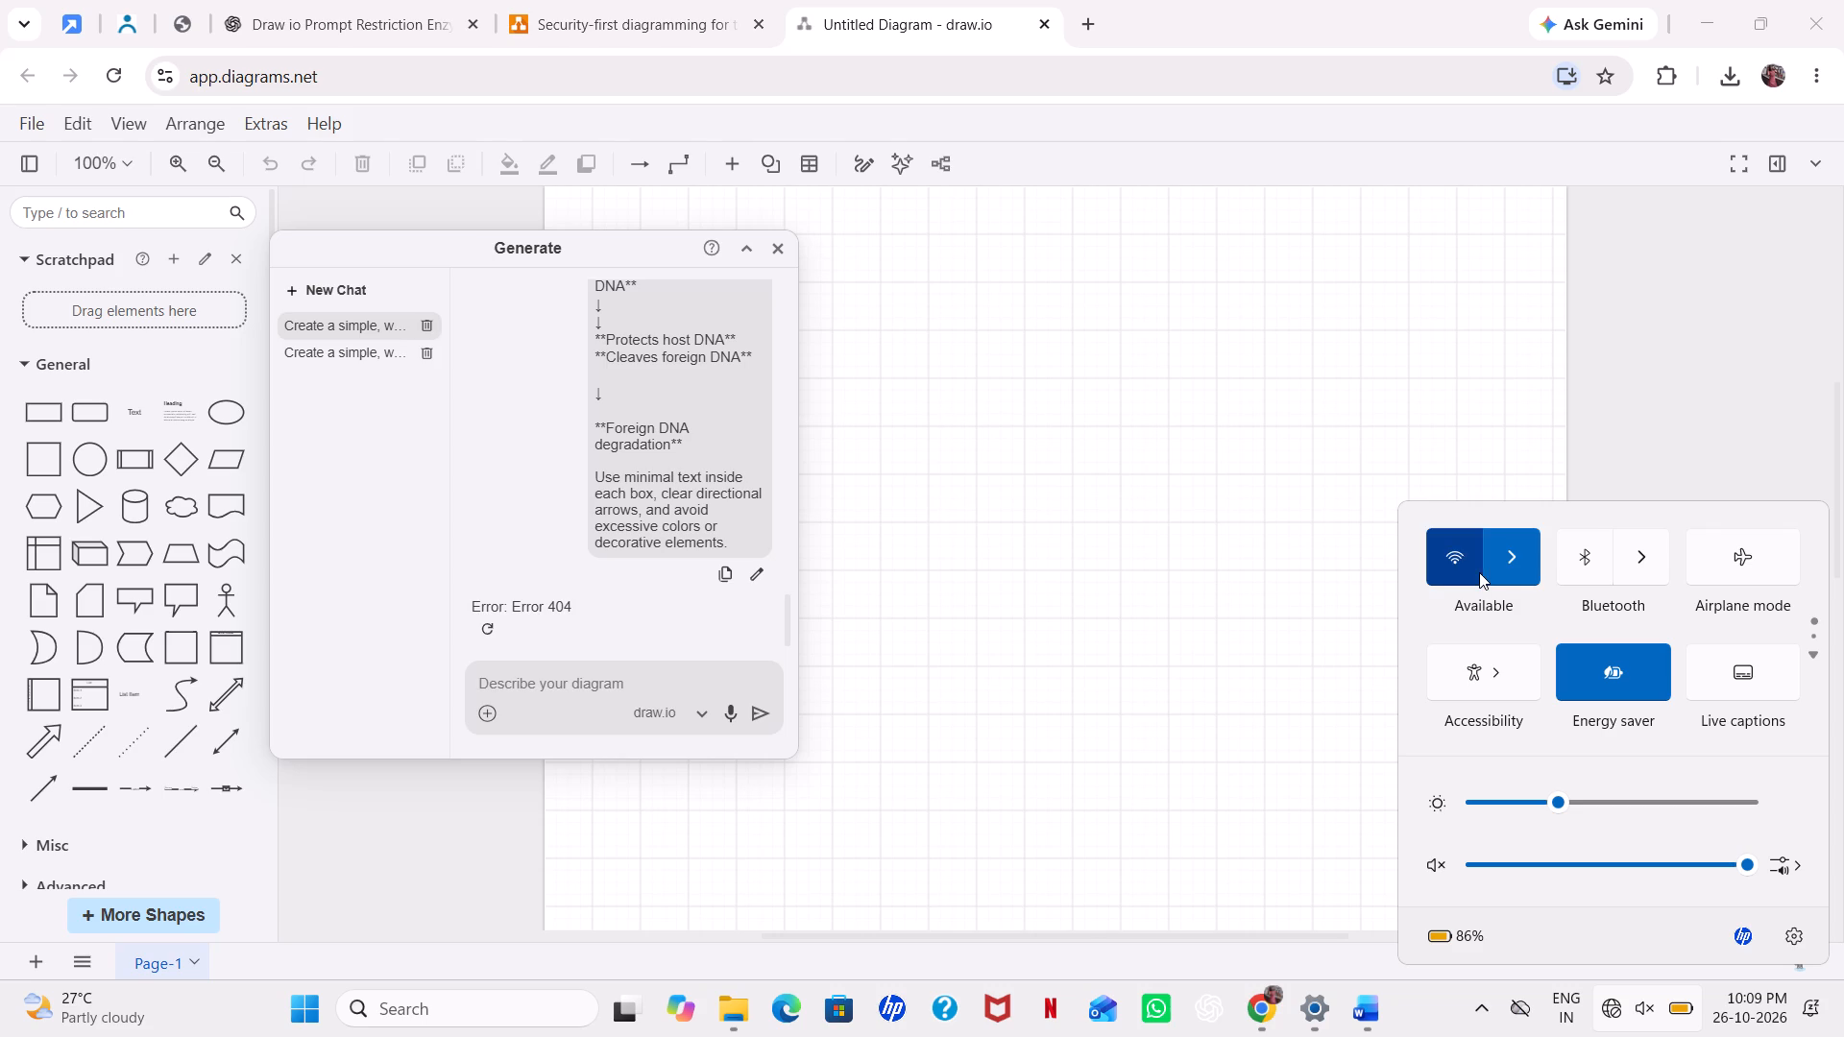
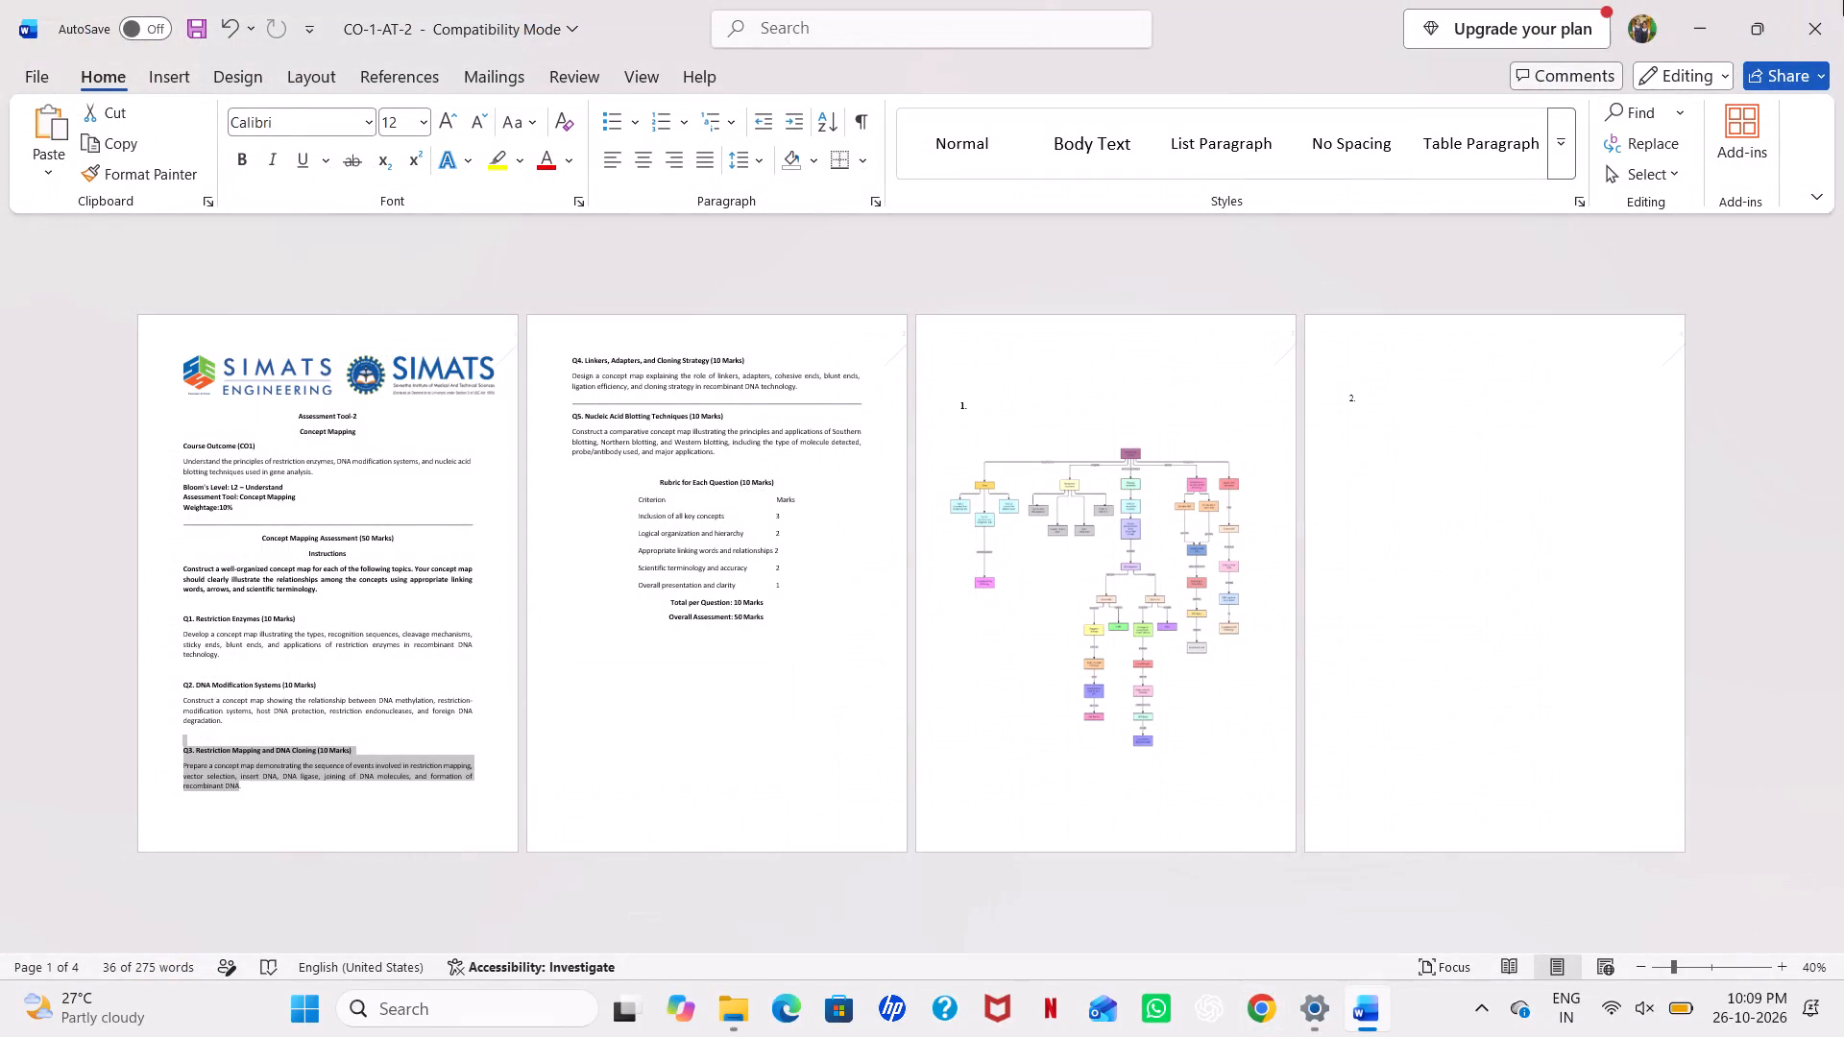
Minimize the CO-1-AT-2 document in Word and bring up the Downloads folder in File Explorer.
click(1716, 12)
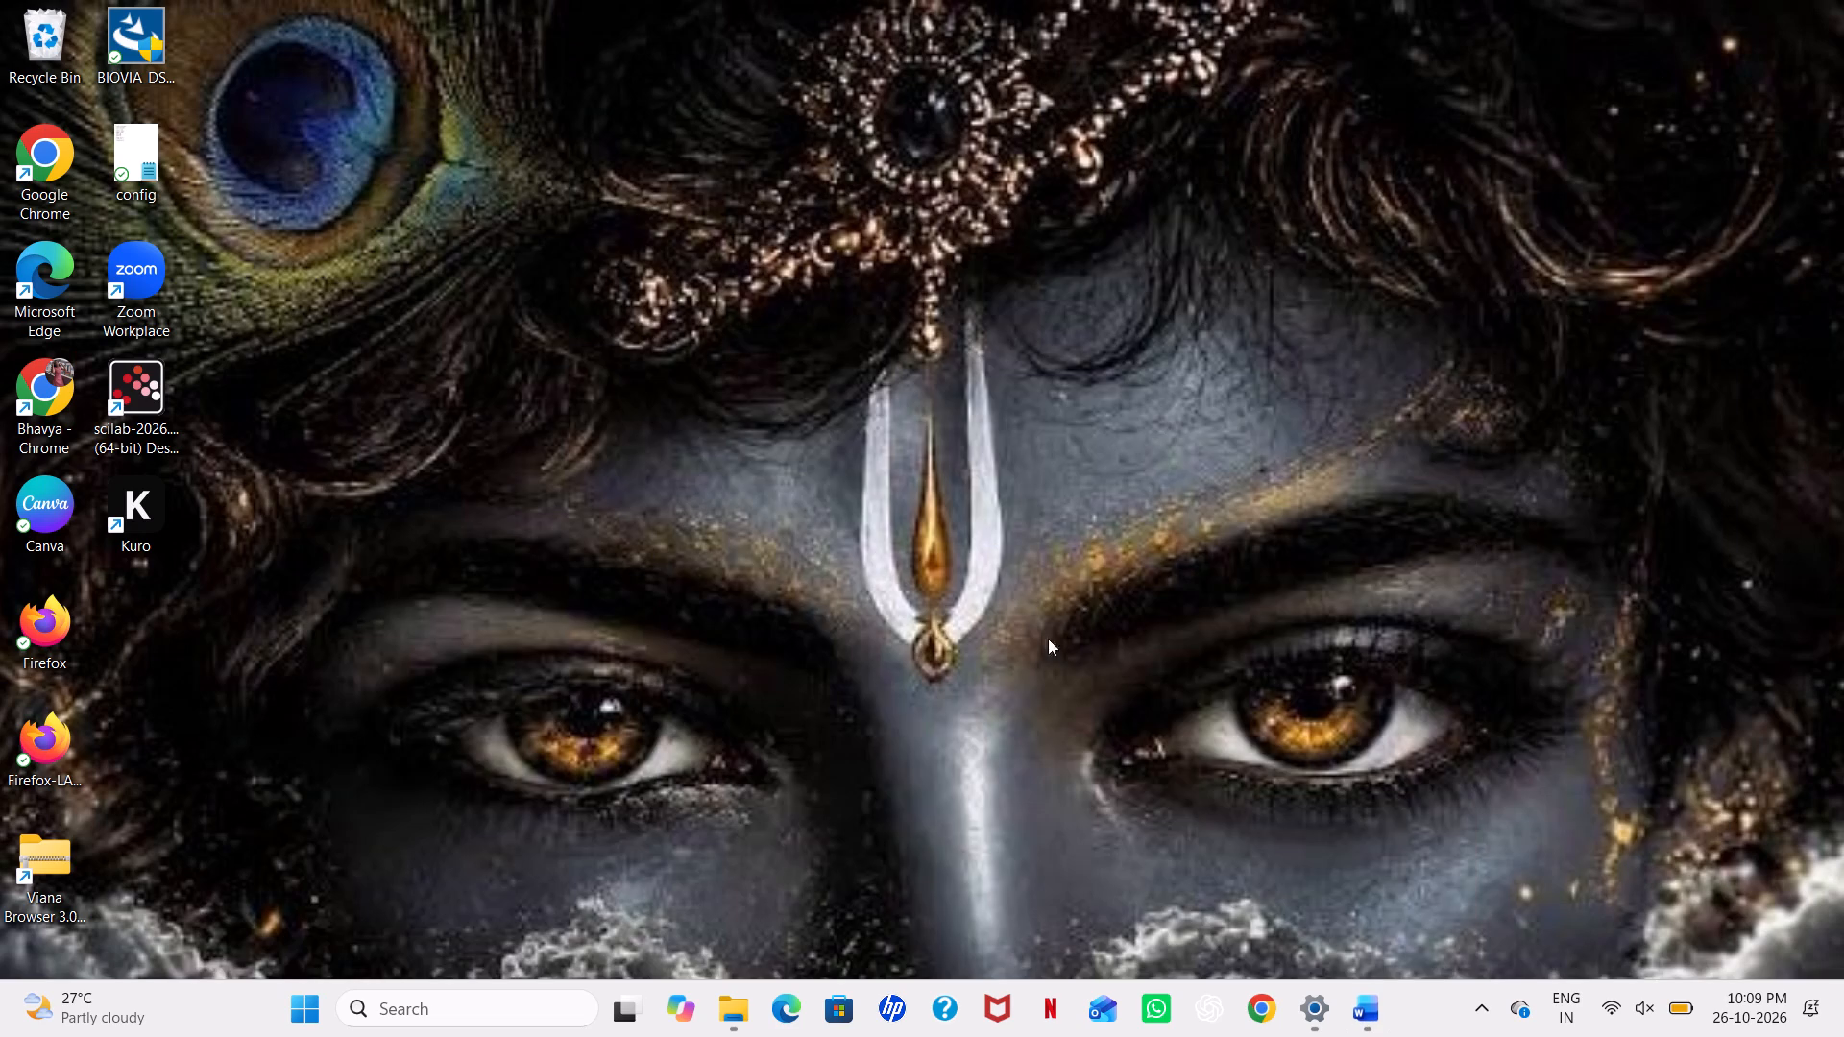
click(745, 1014)
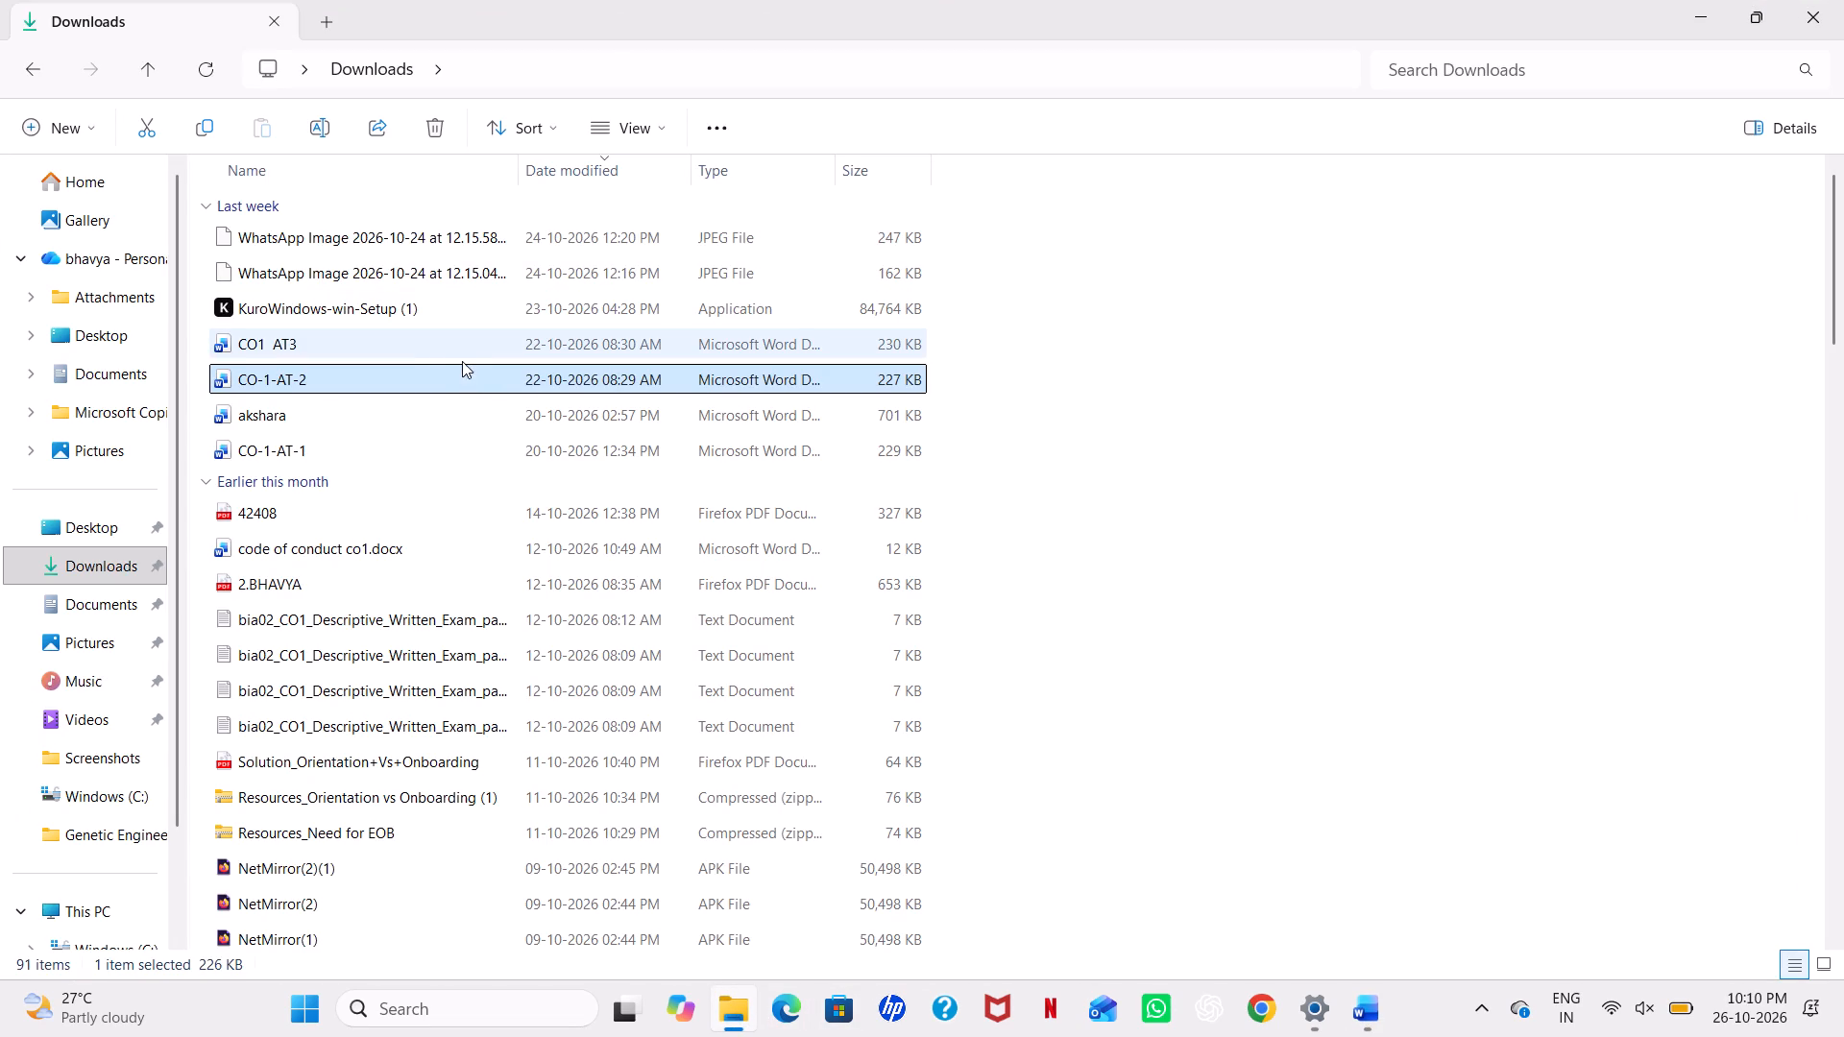
Open the CO1 AT3 Word document from the Downloads folder and enable editing.
double_click(454, 353)
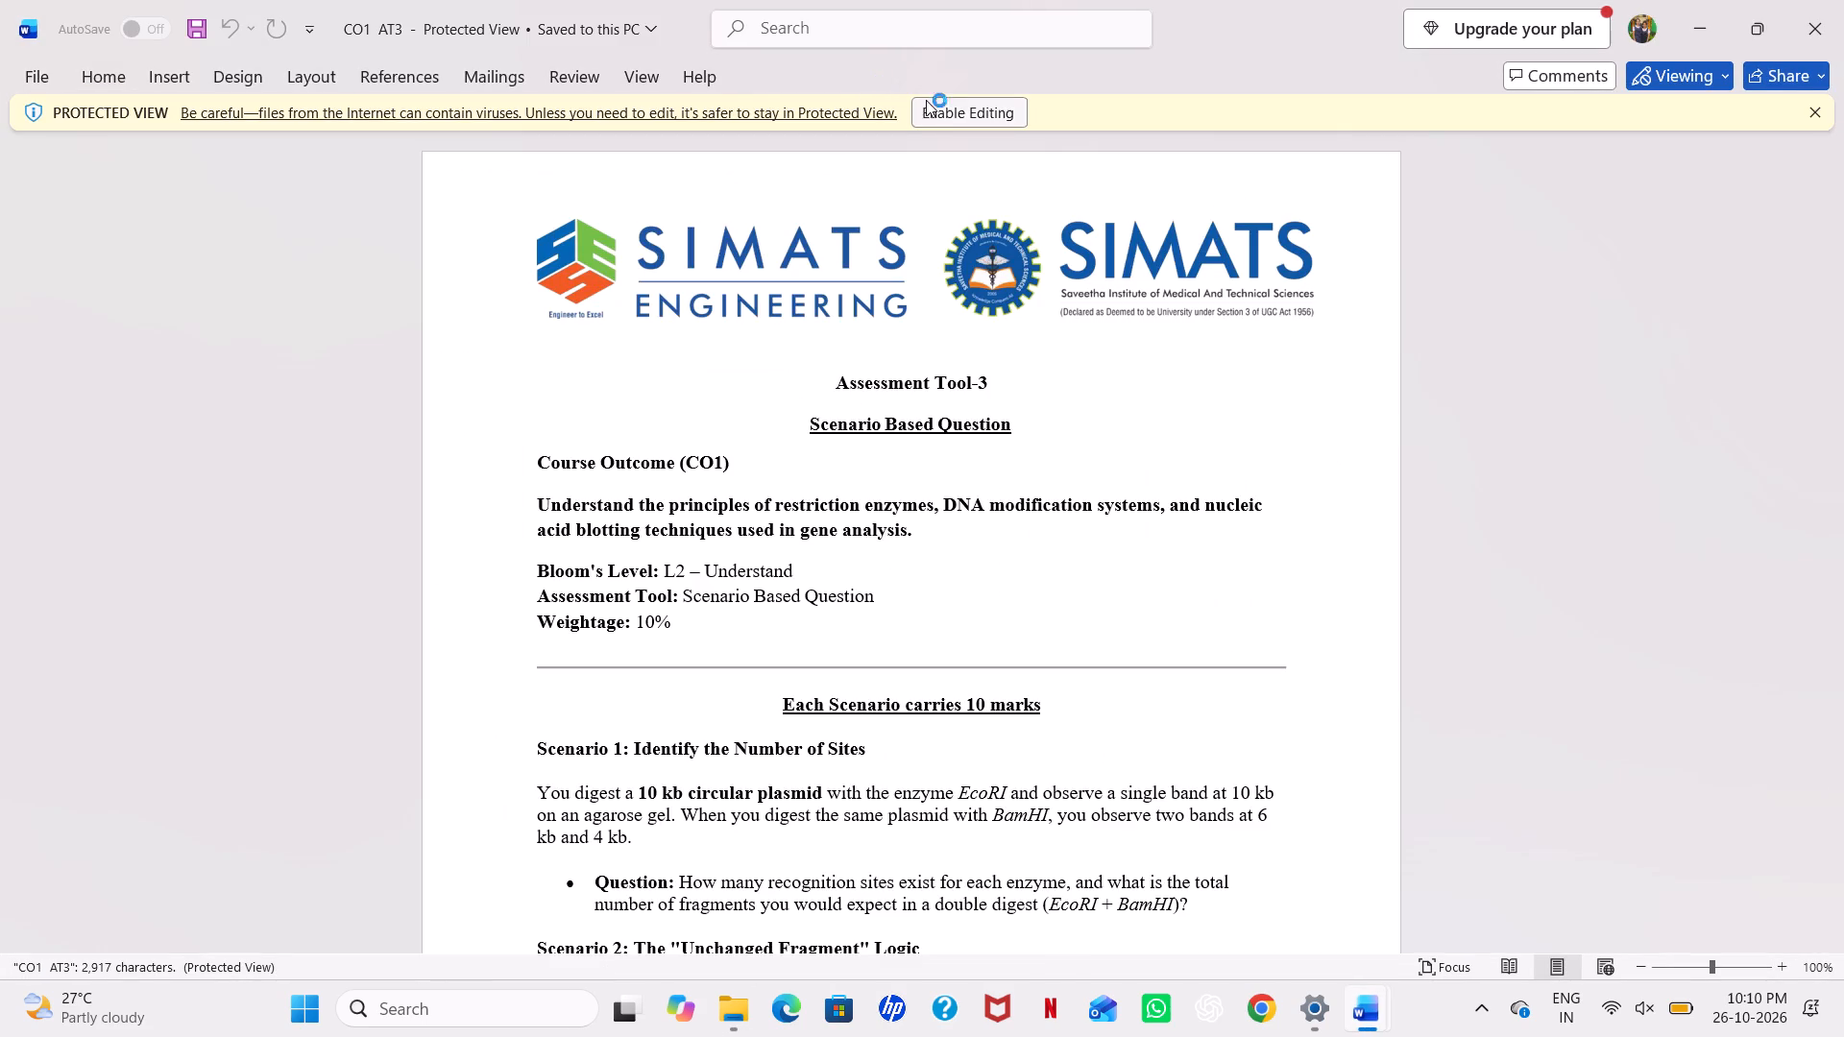
click(946, 109)
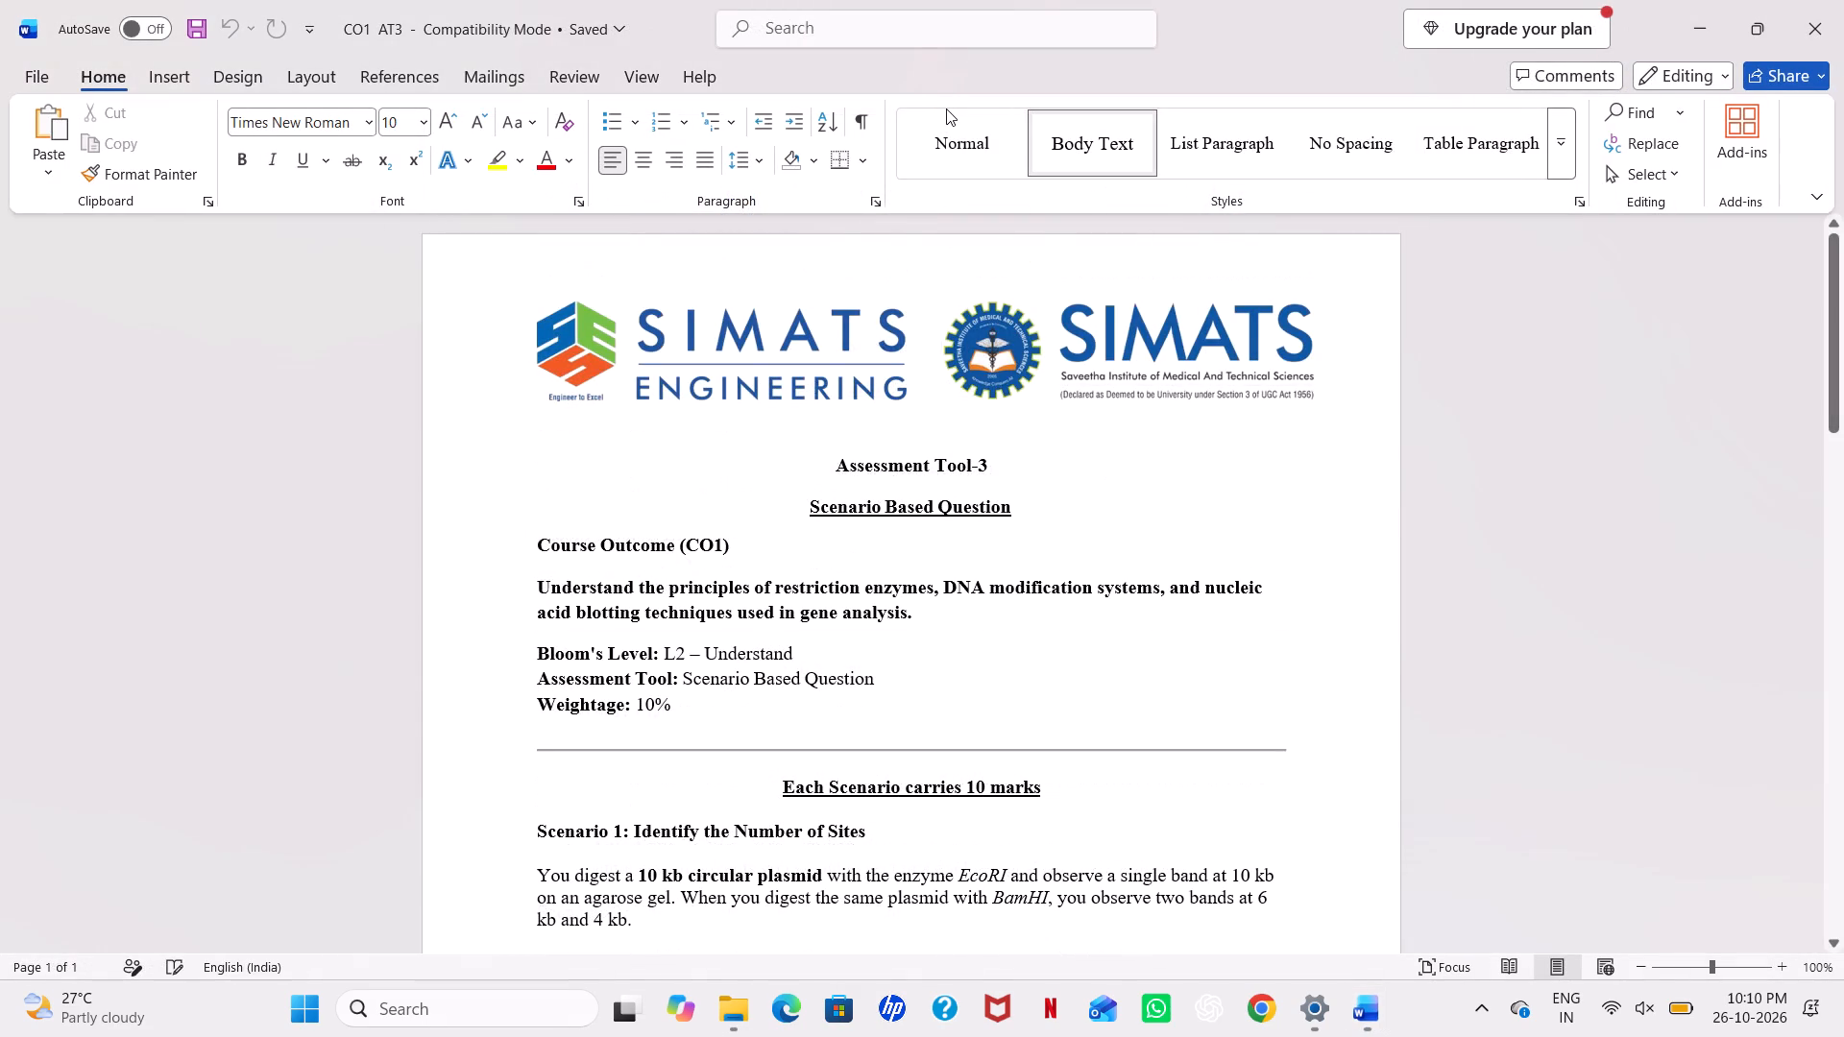
scroll(946, 109, down, 3)
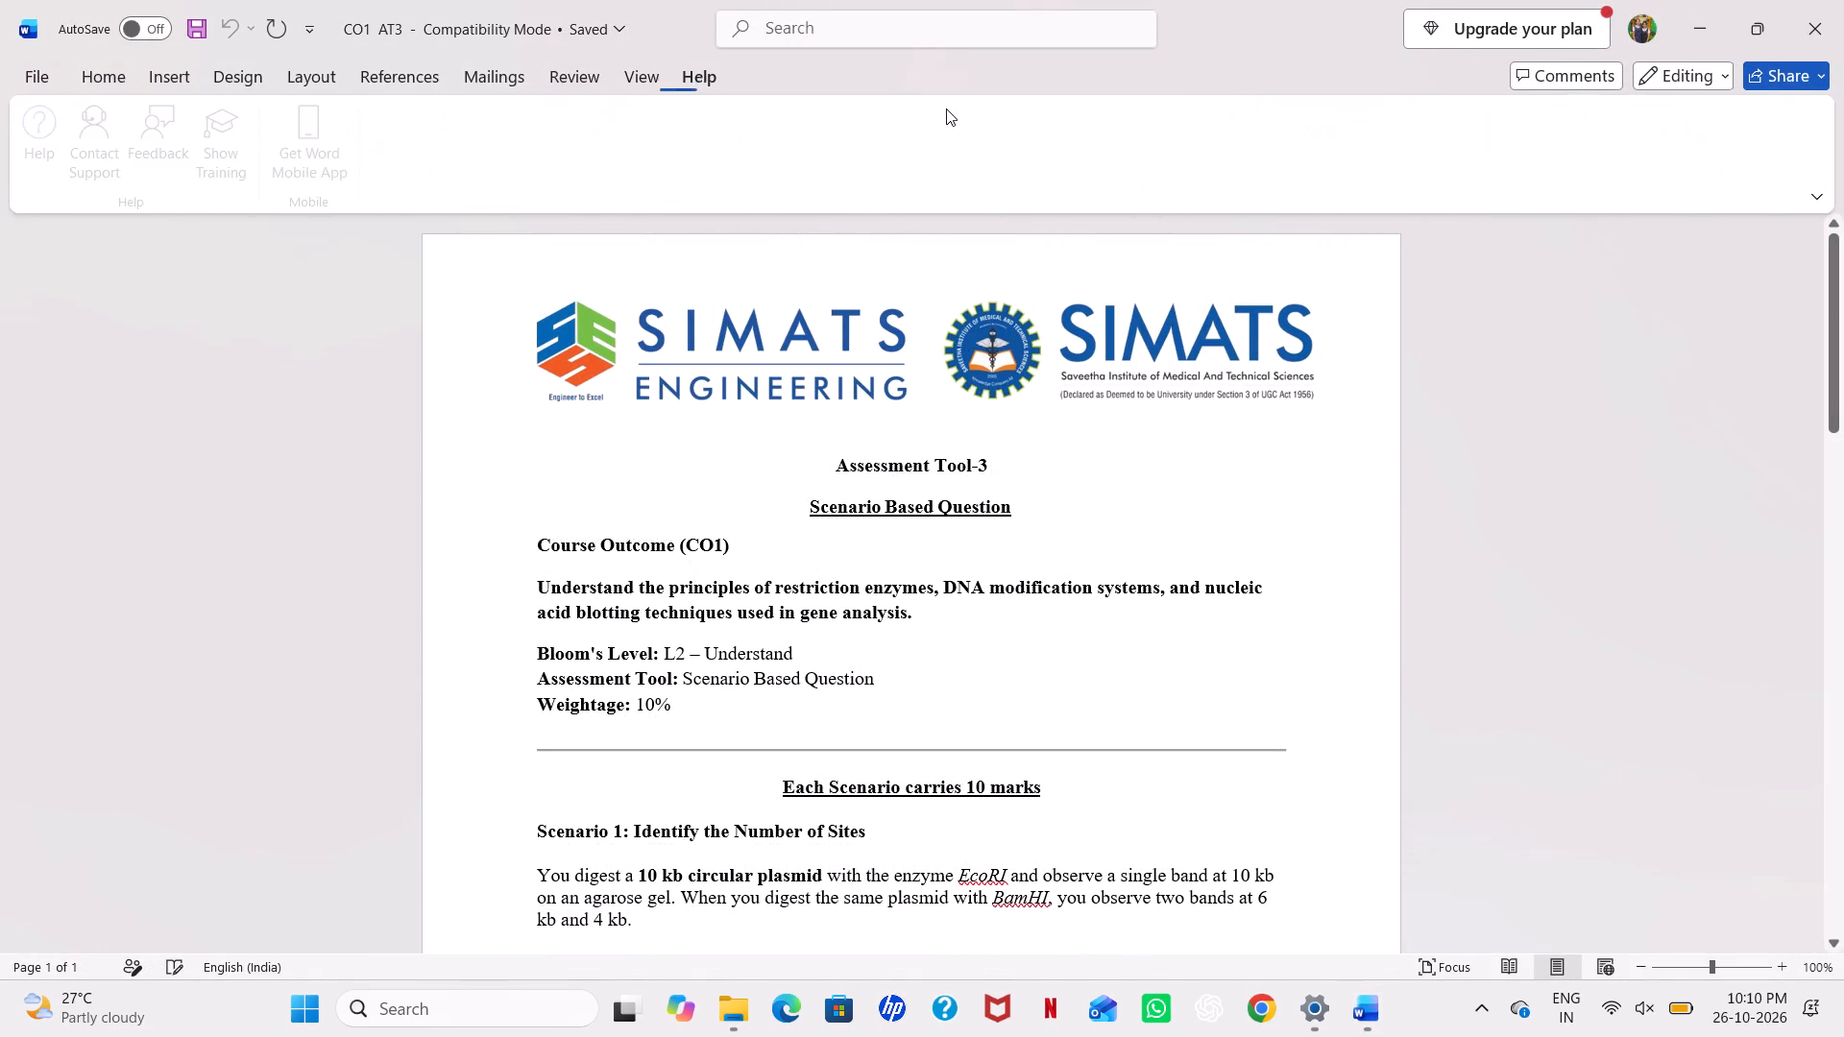
click(490, 418)
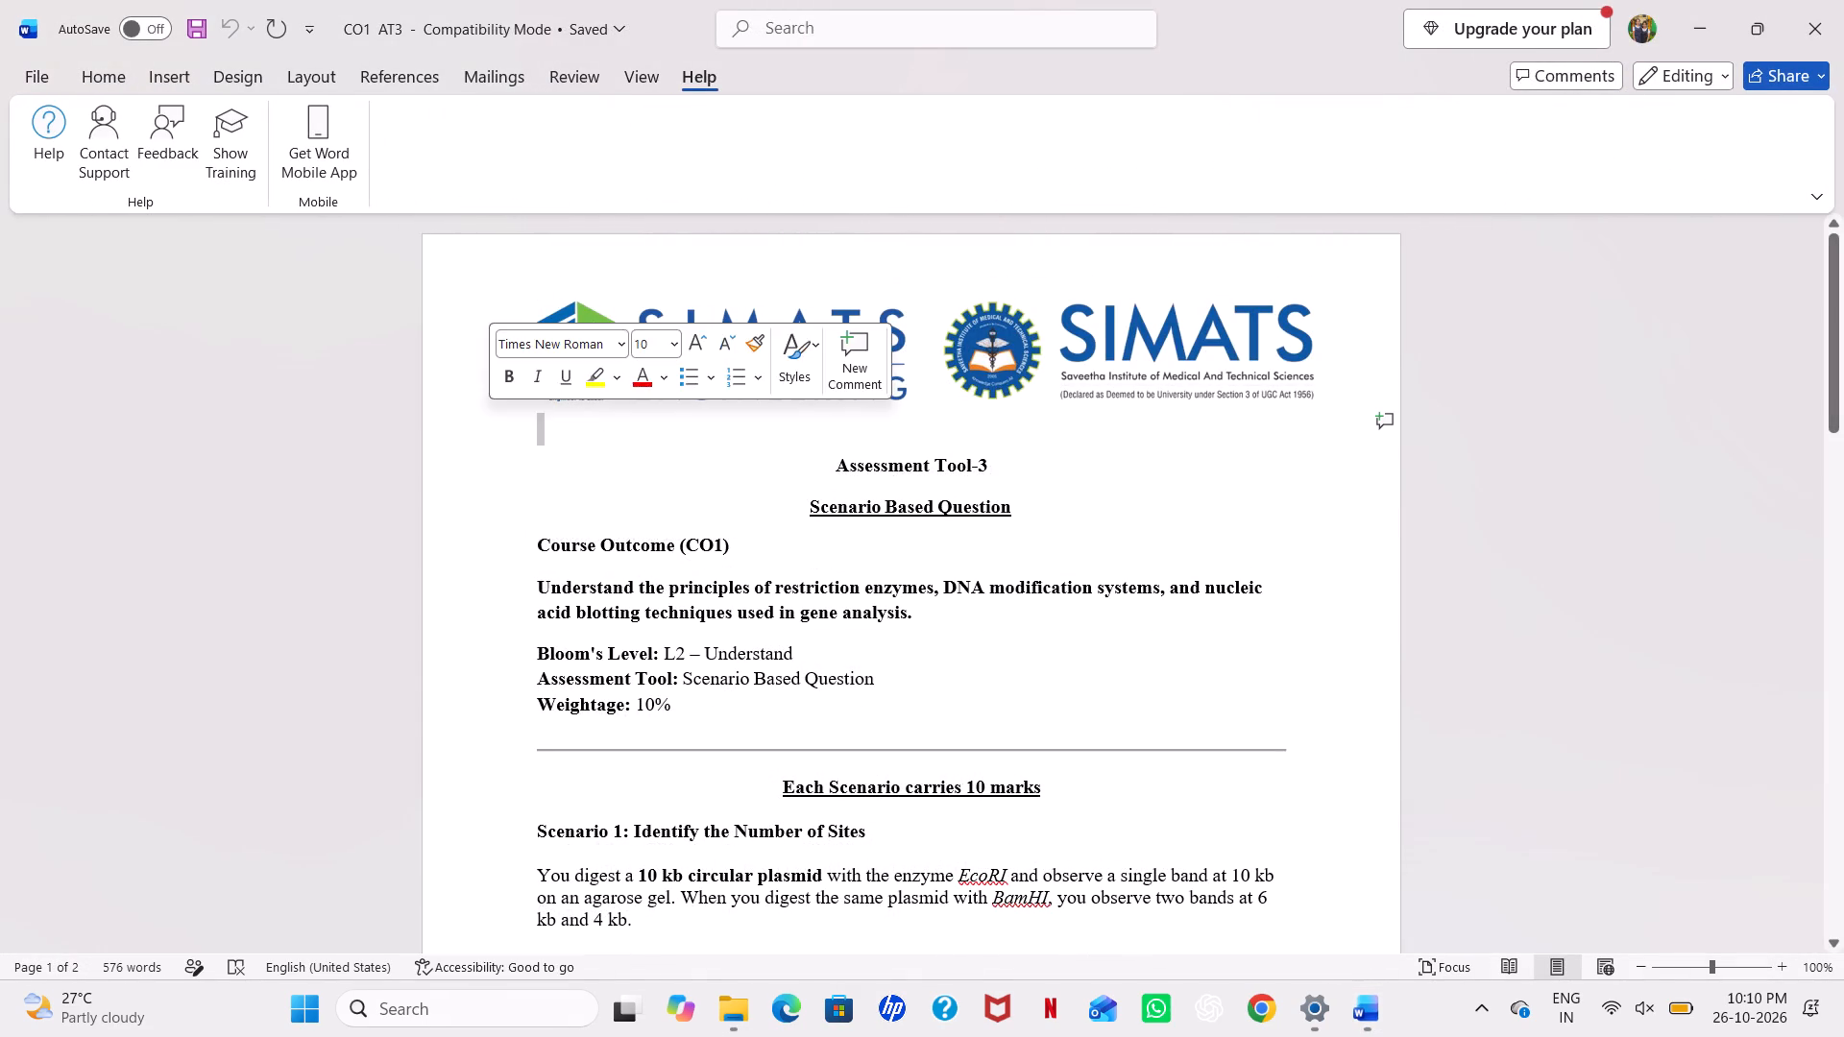
click(326, 430)
click(88, 71)
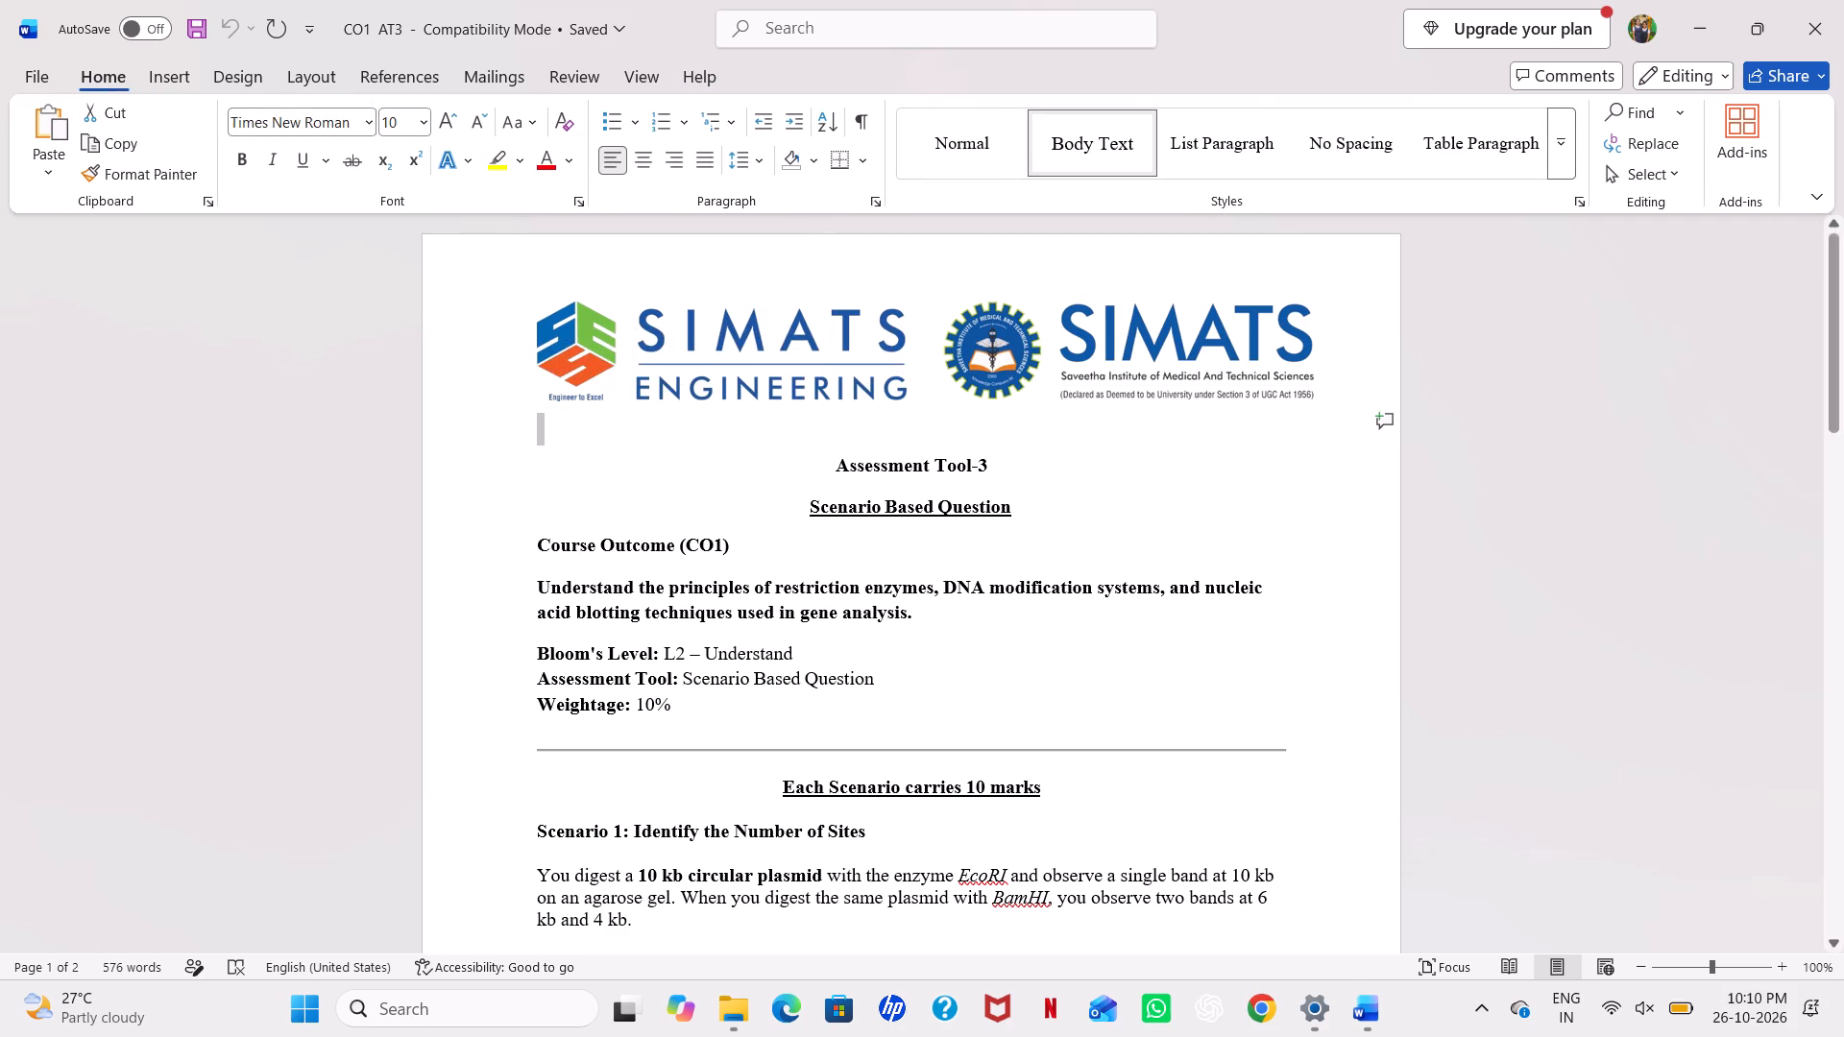
Look through the Assessment Tool-3 document, examining its scenario questions and the rubric table.
scroll(520, 489, down, 2)
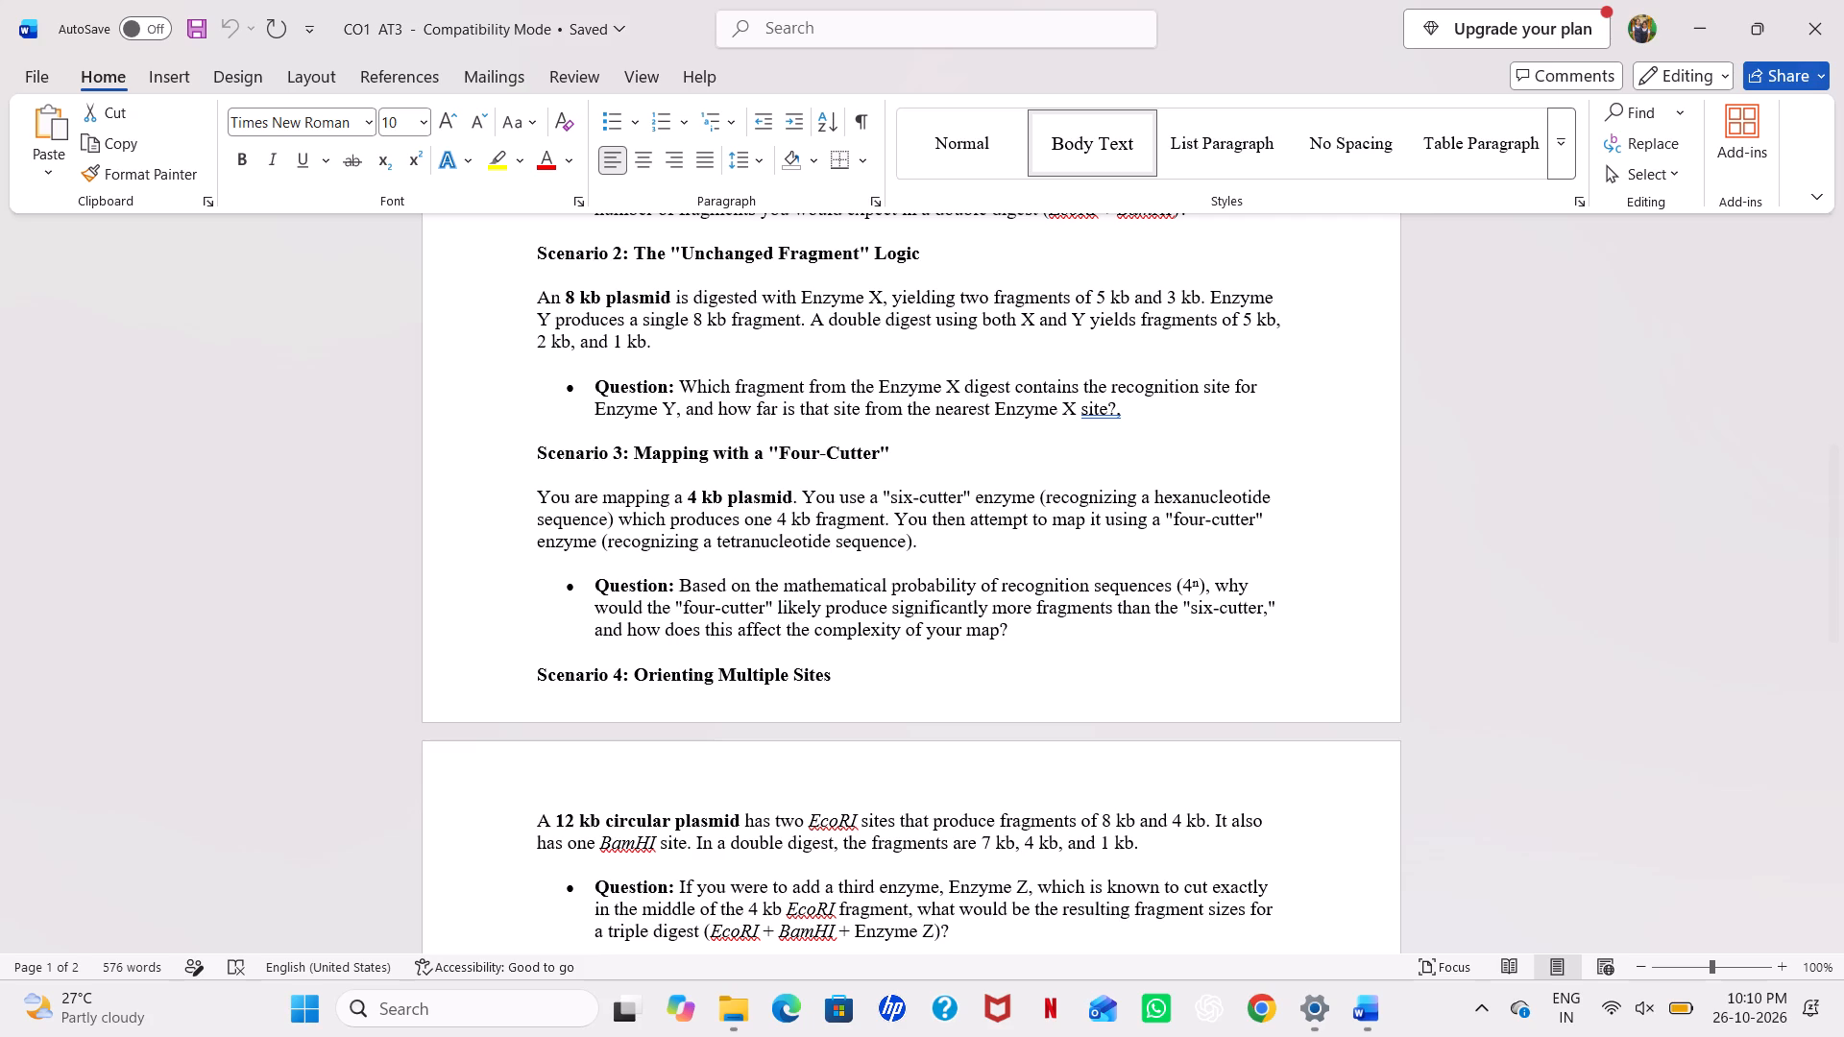
scroll(520, 489, down, 3)
scroll(520, 489, right, 4)
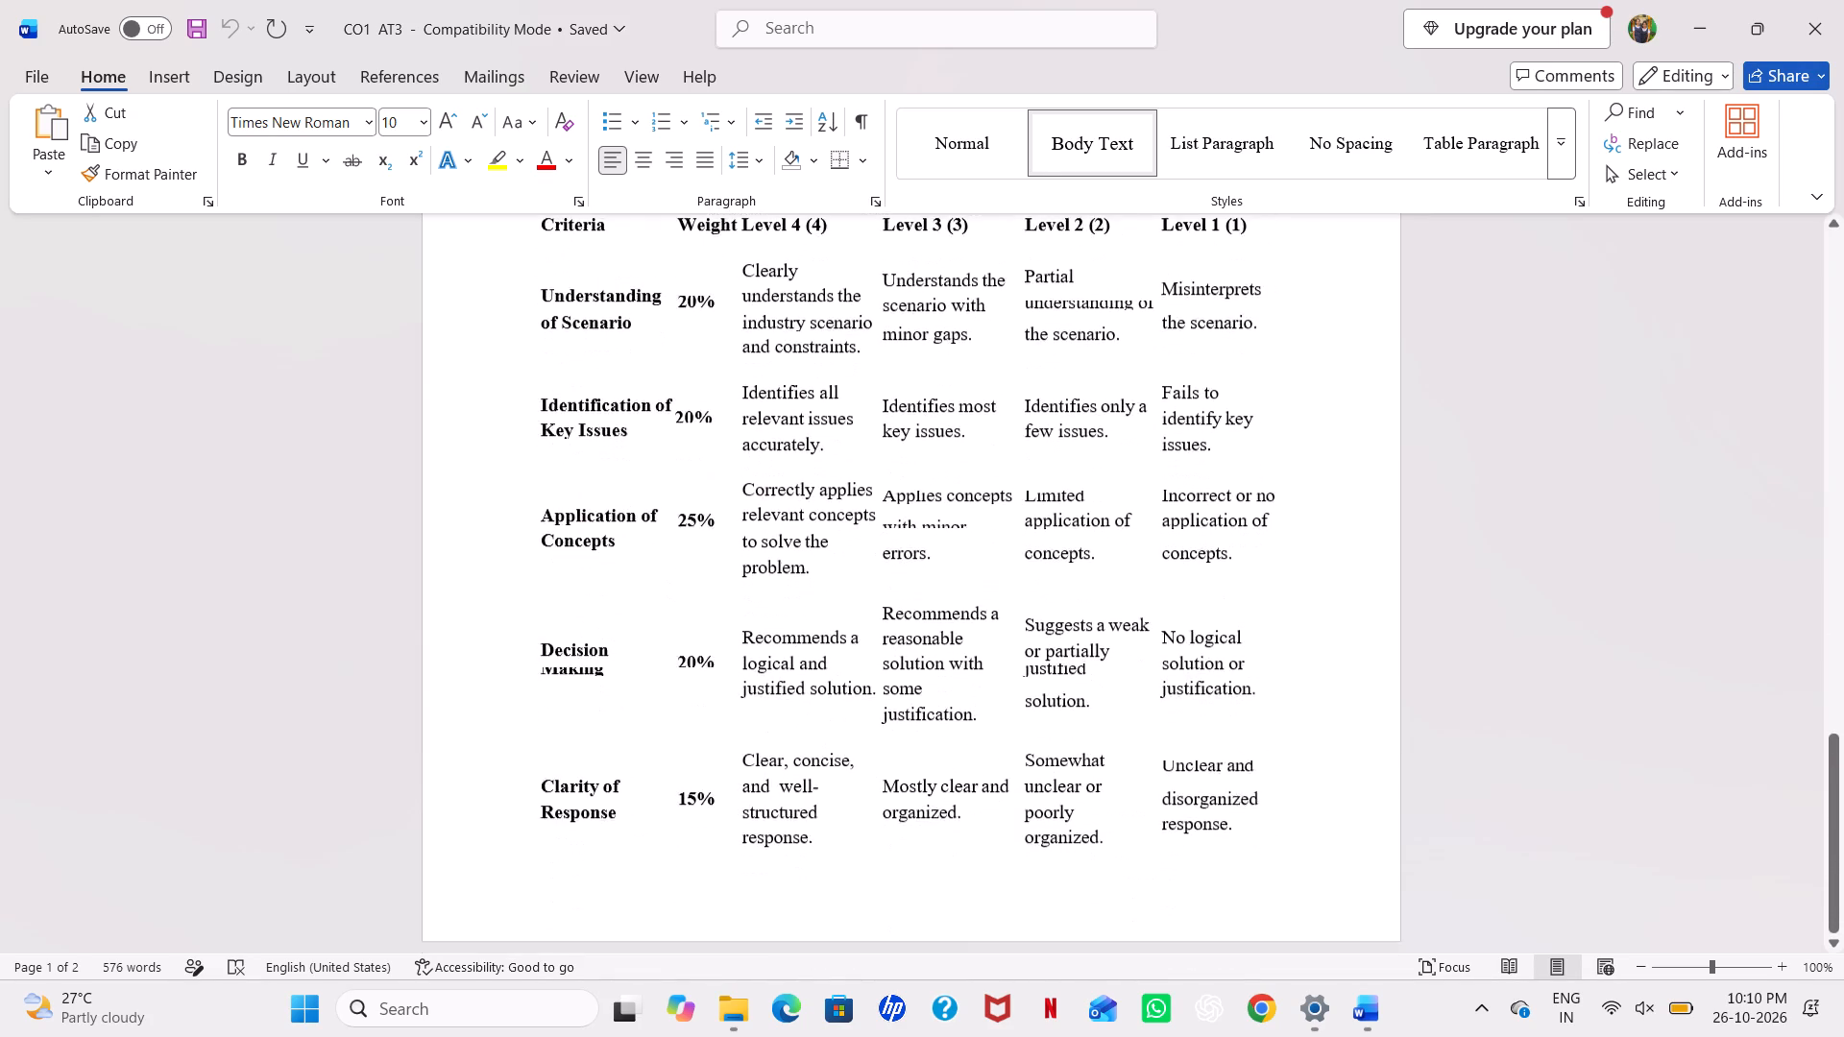
scroll(520, 489, up, 5)
scroll(520, 489, down, 1)
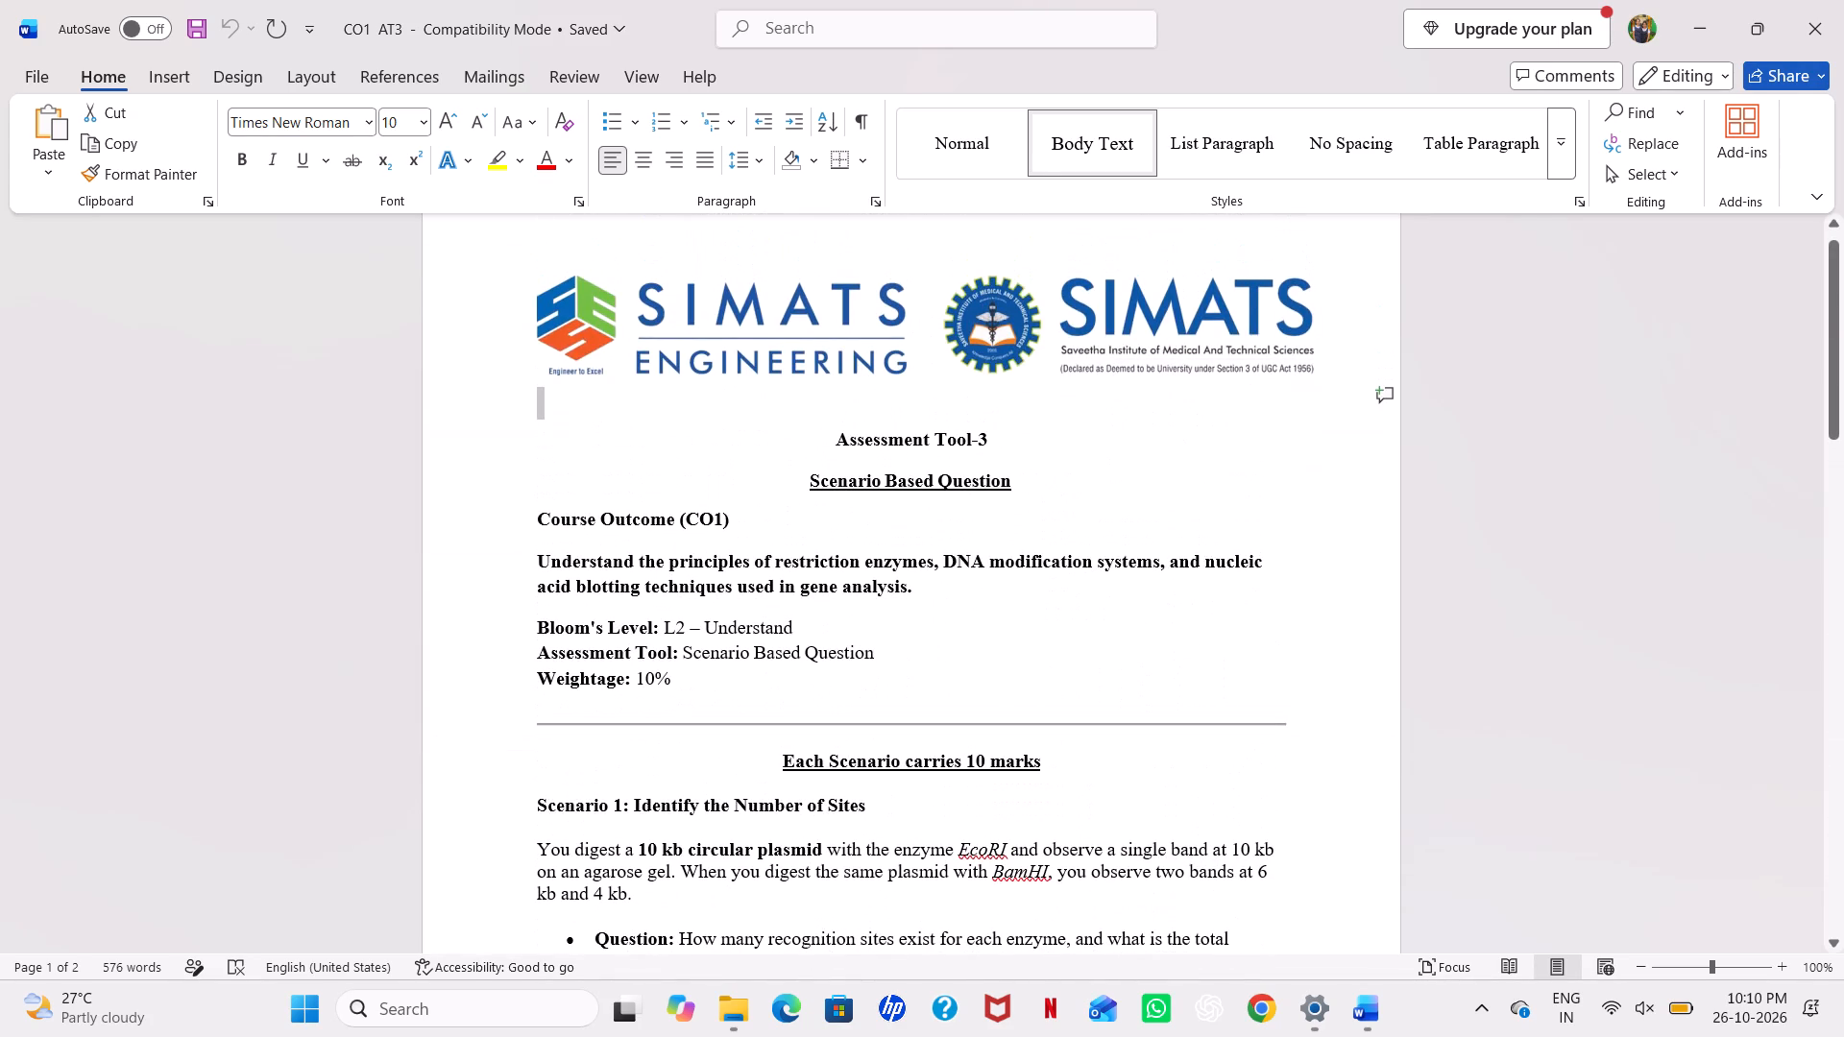
scroll(520, 489, down, 3)
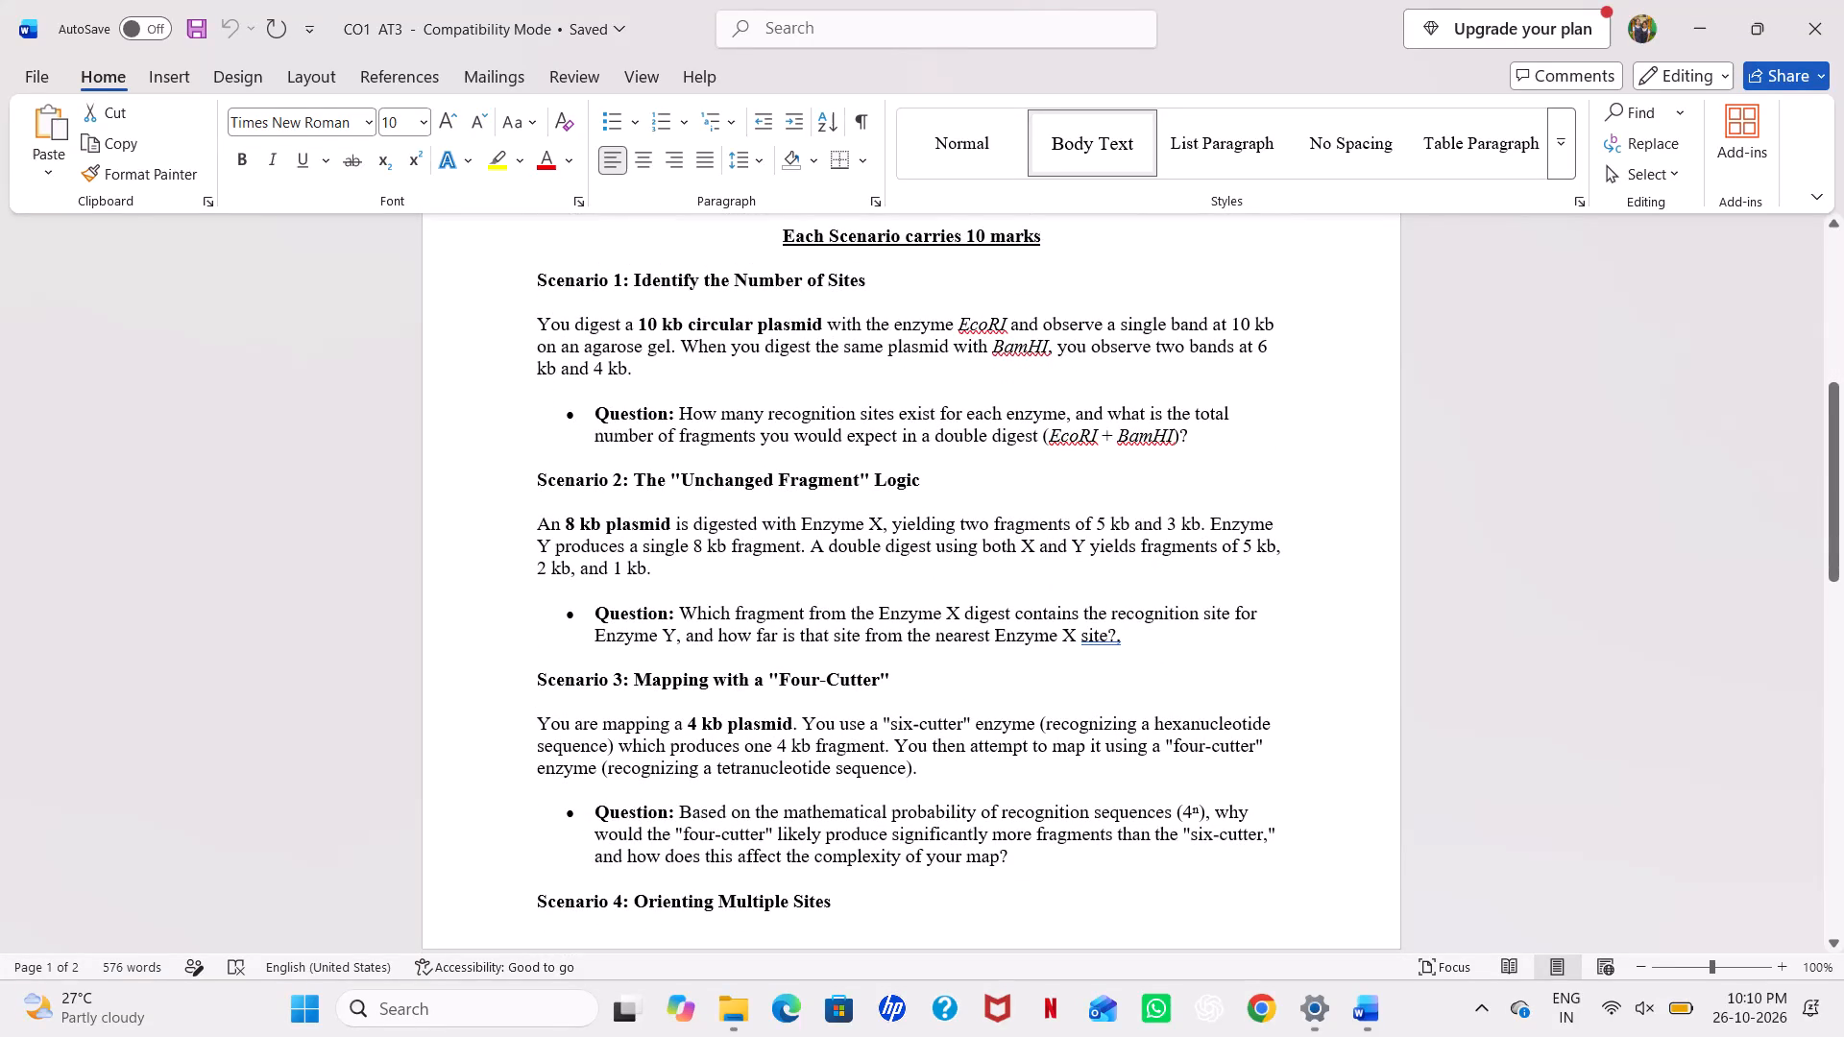
scroll(520, 489, down, 1)
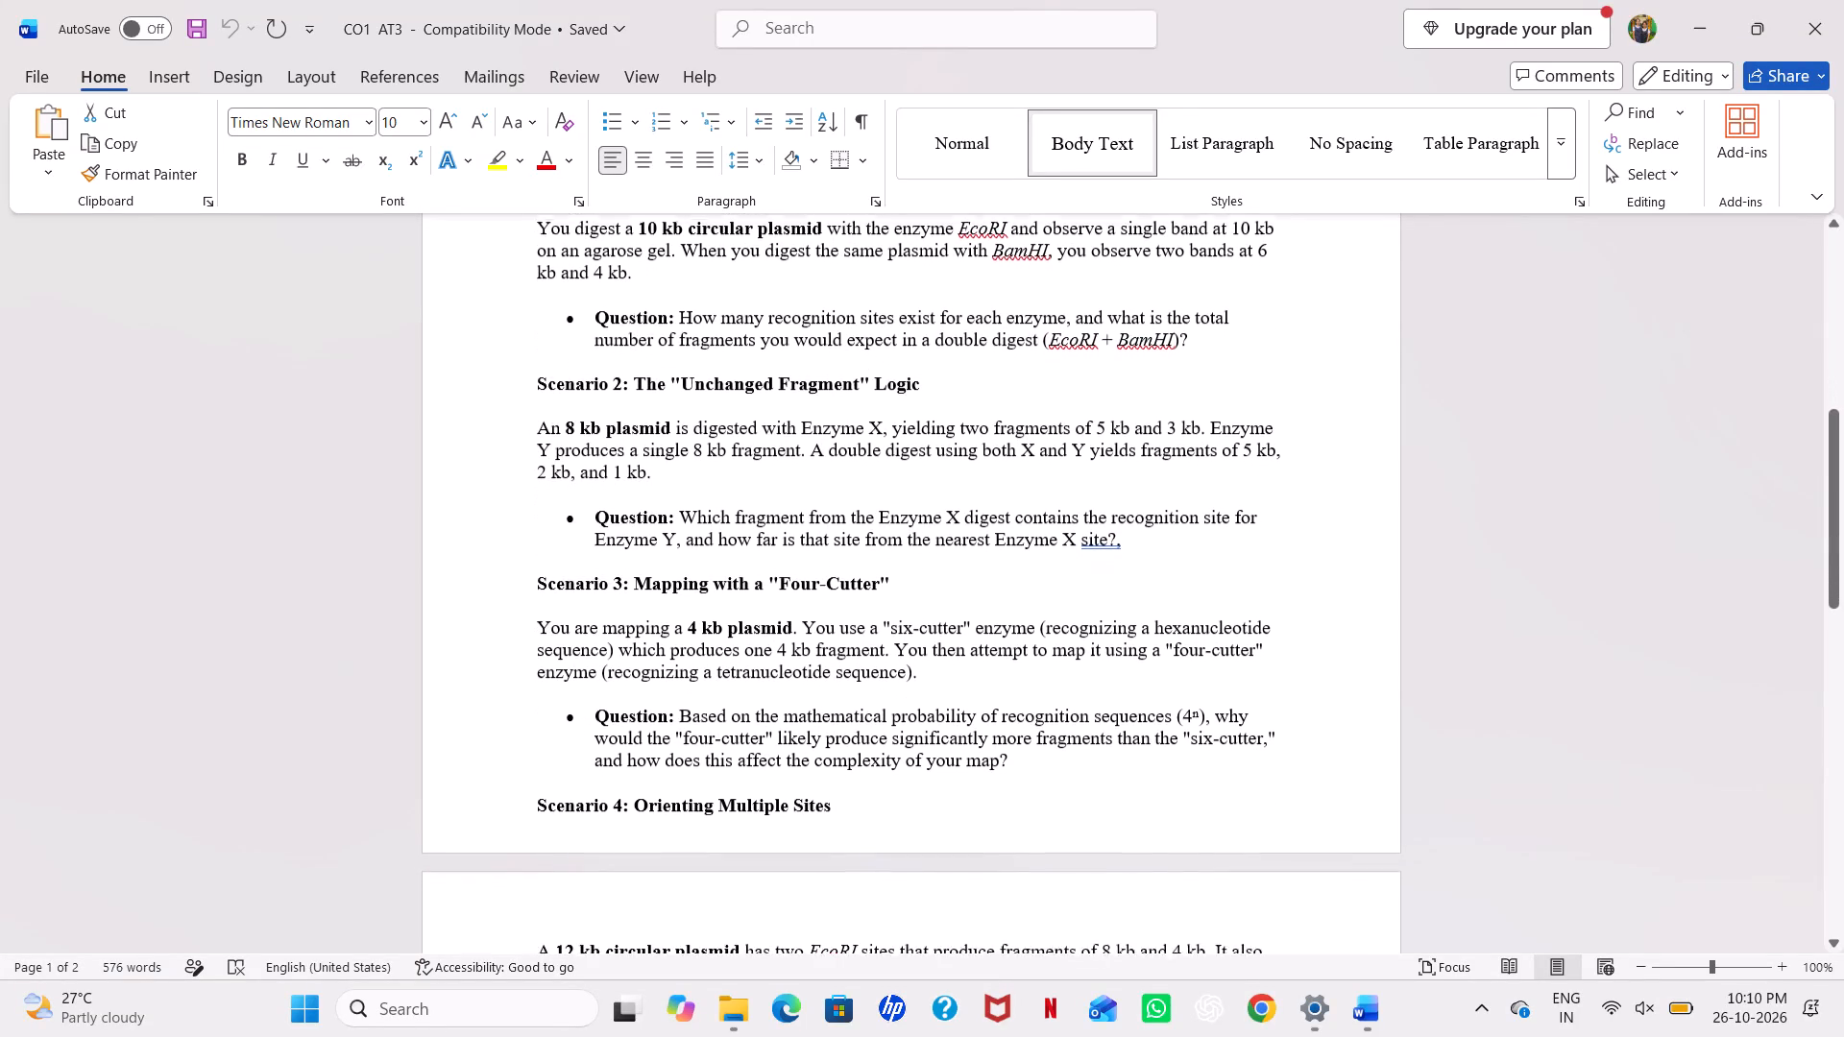
scroll(520, 489, down, 3)
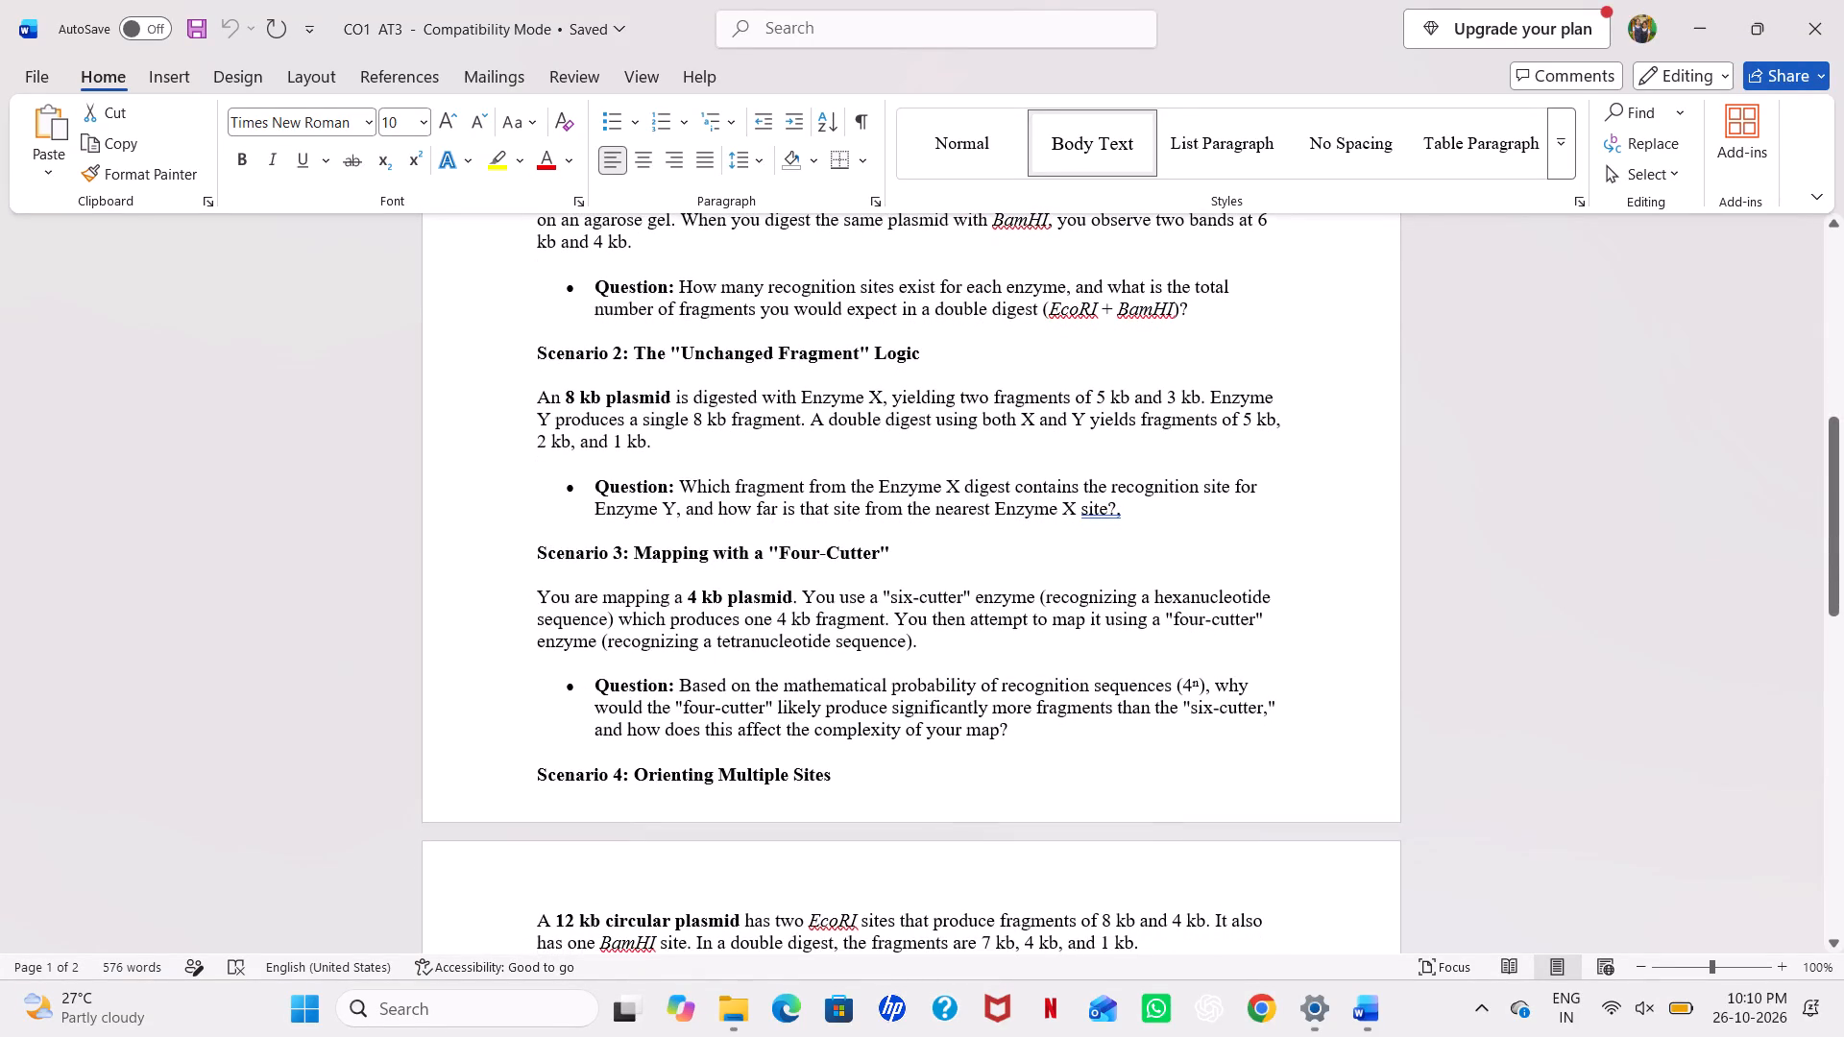
scroll(520, 489, up, 2)
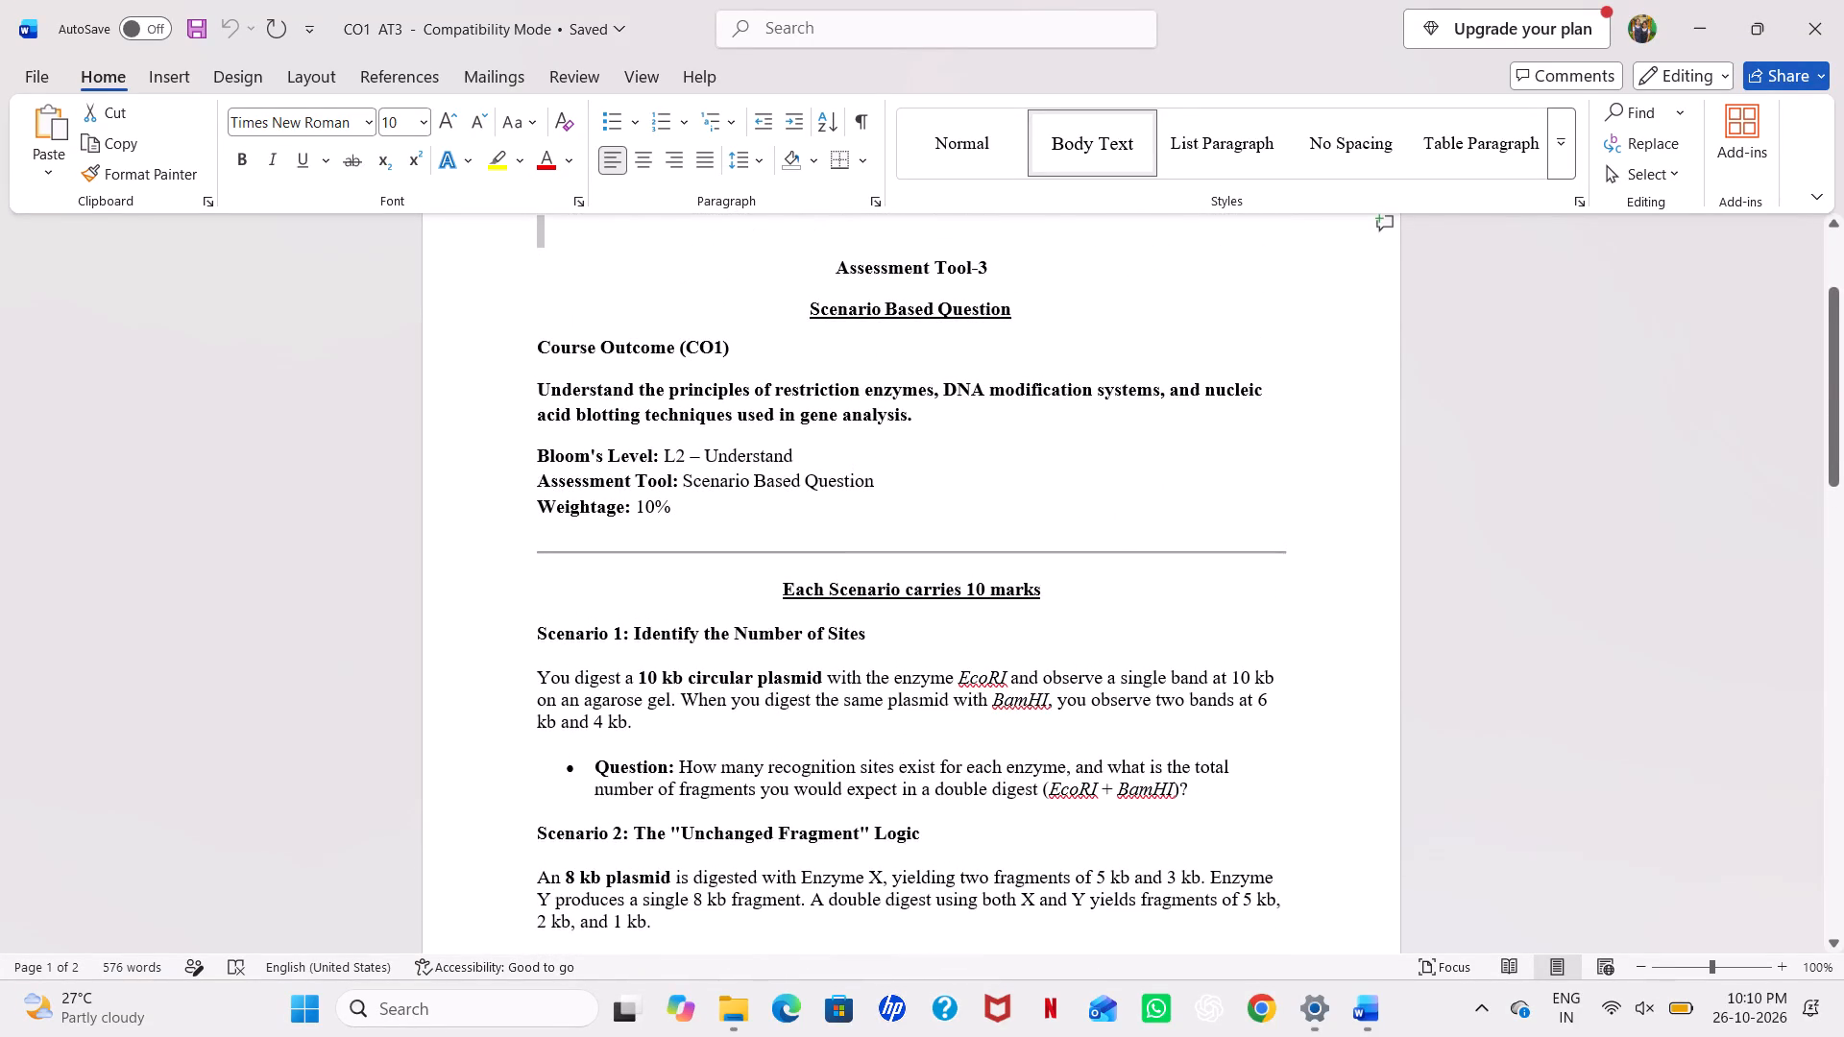
Copy the content from the "Each Scenario carries 10 marks" heading through all five scenarios to the end of the rubric table.
drag(529, 556, 540, 582)
click(1111, 548)
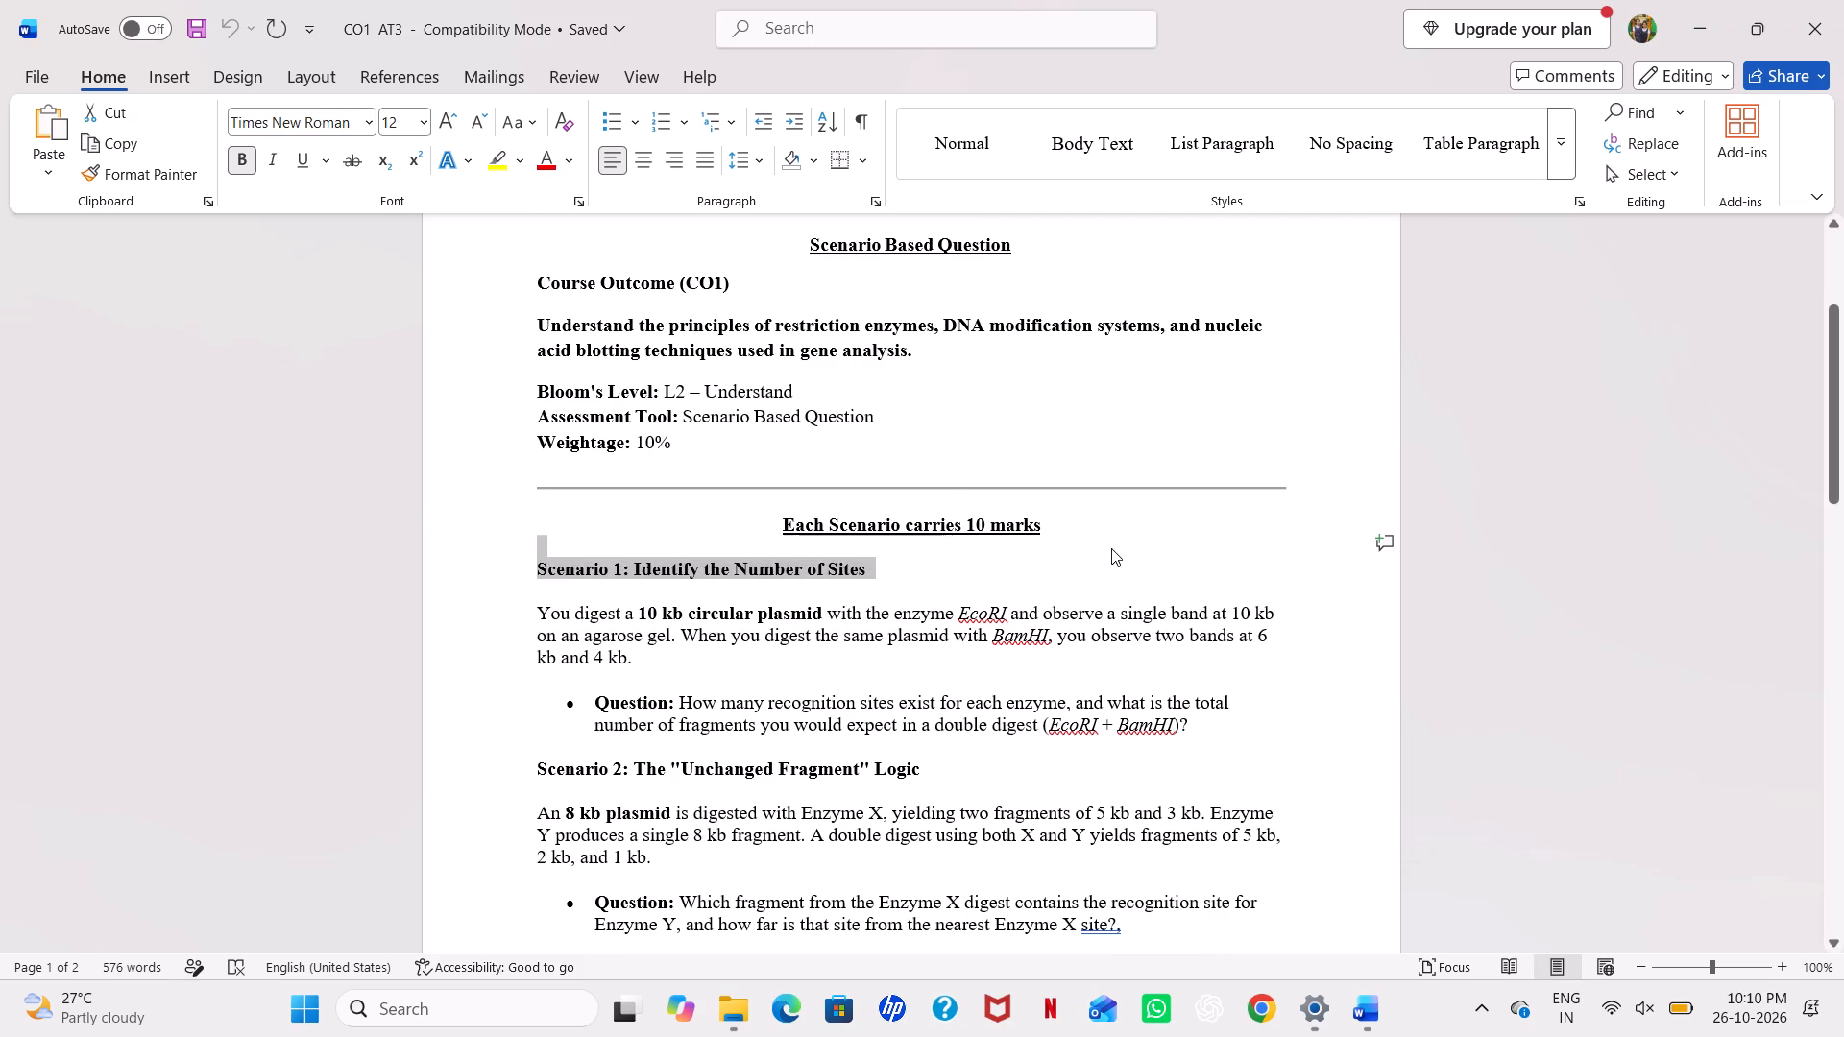
drag(783, 531, 792, 586)
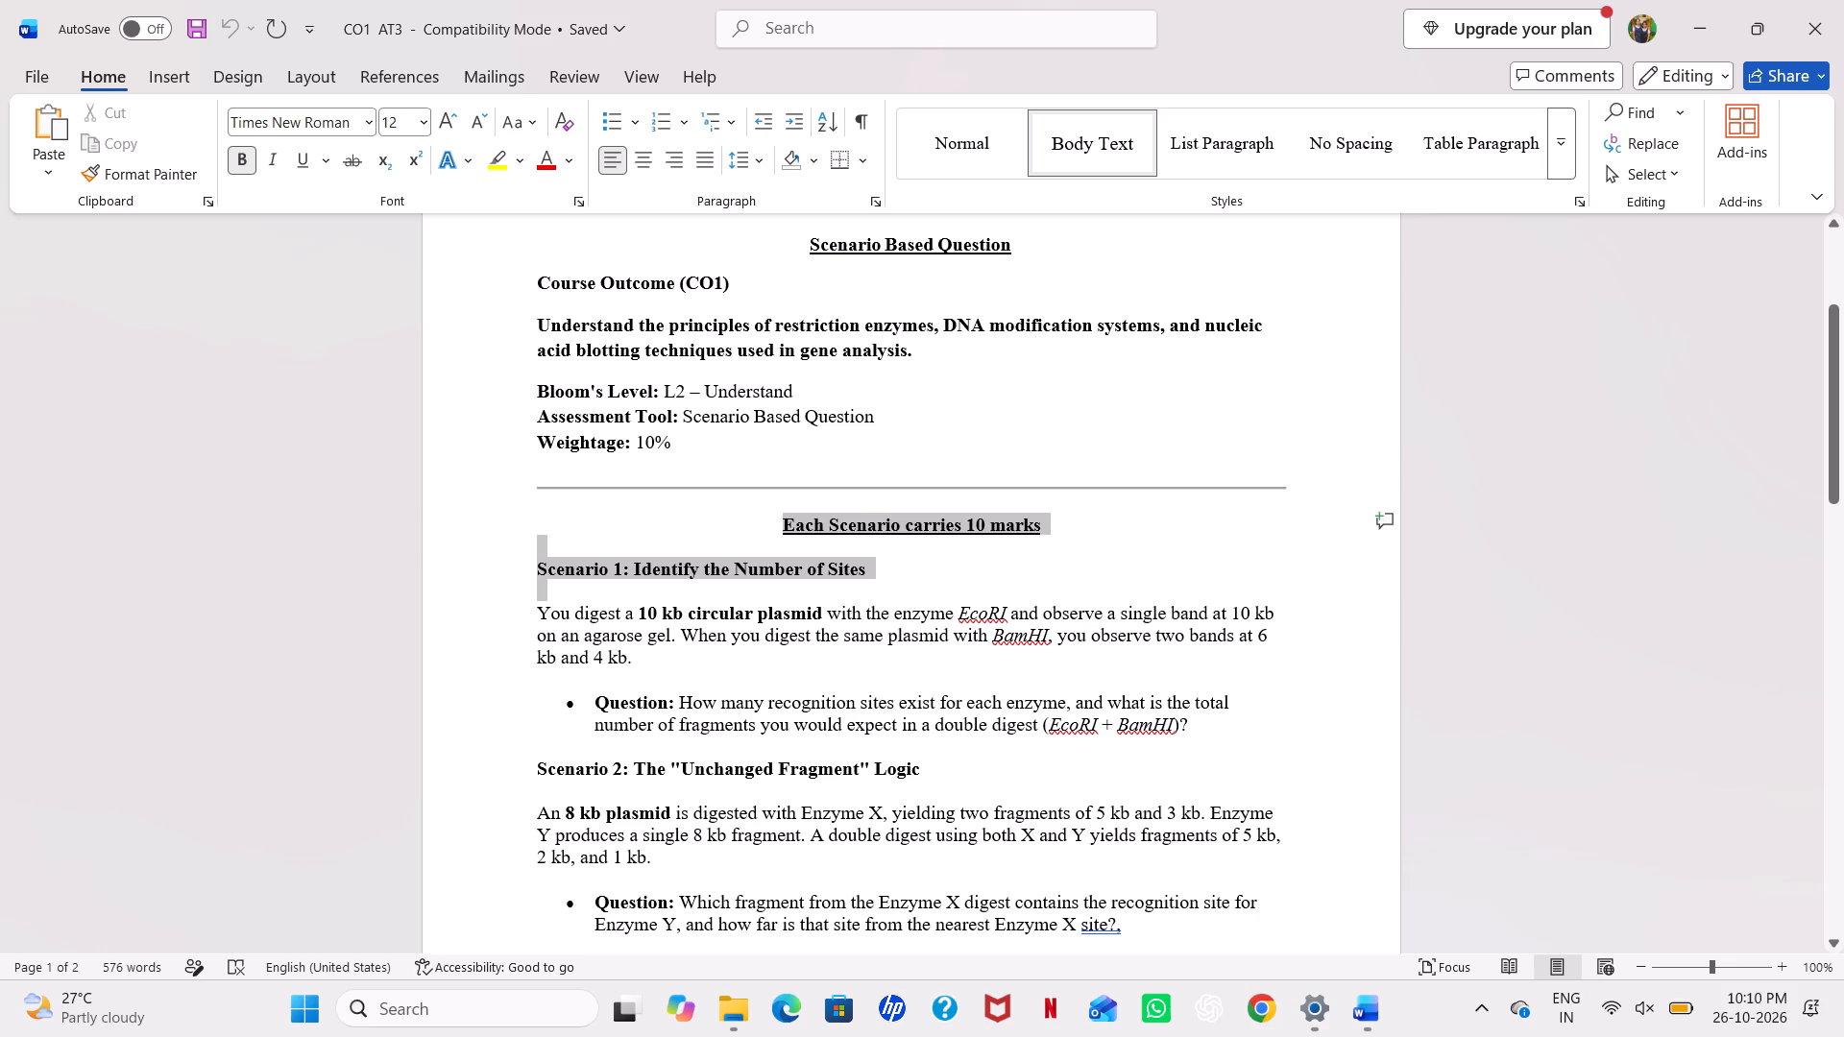
drag(792, 586, 957, 996)
scroll(834, 736, up, 1)
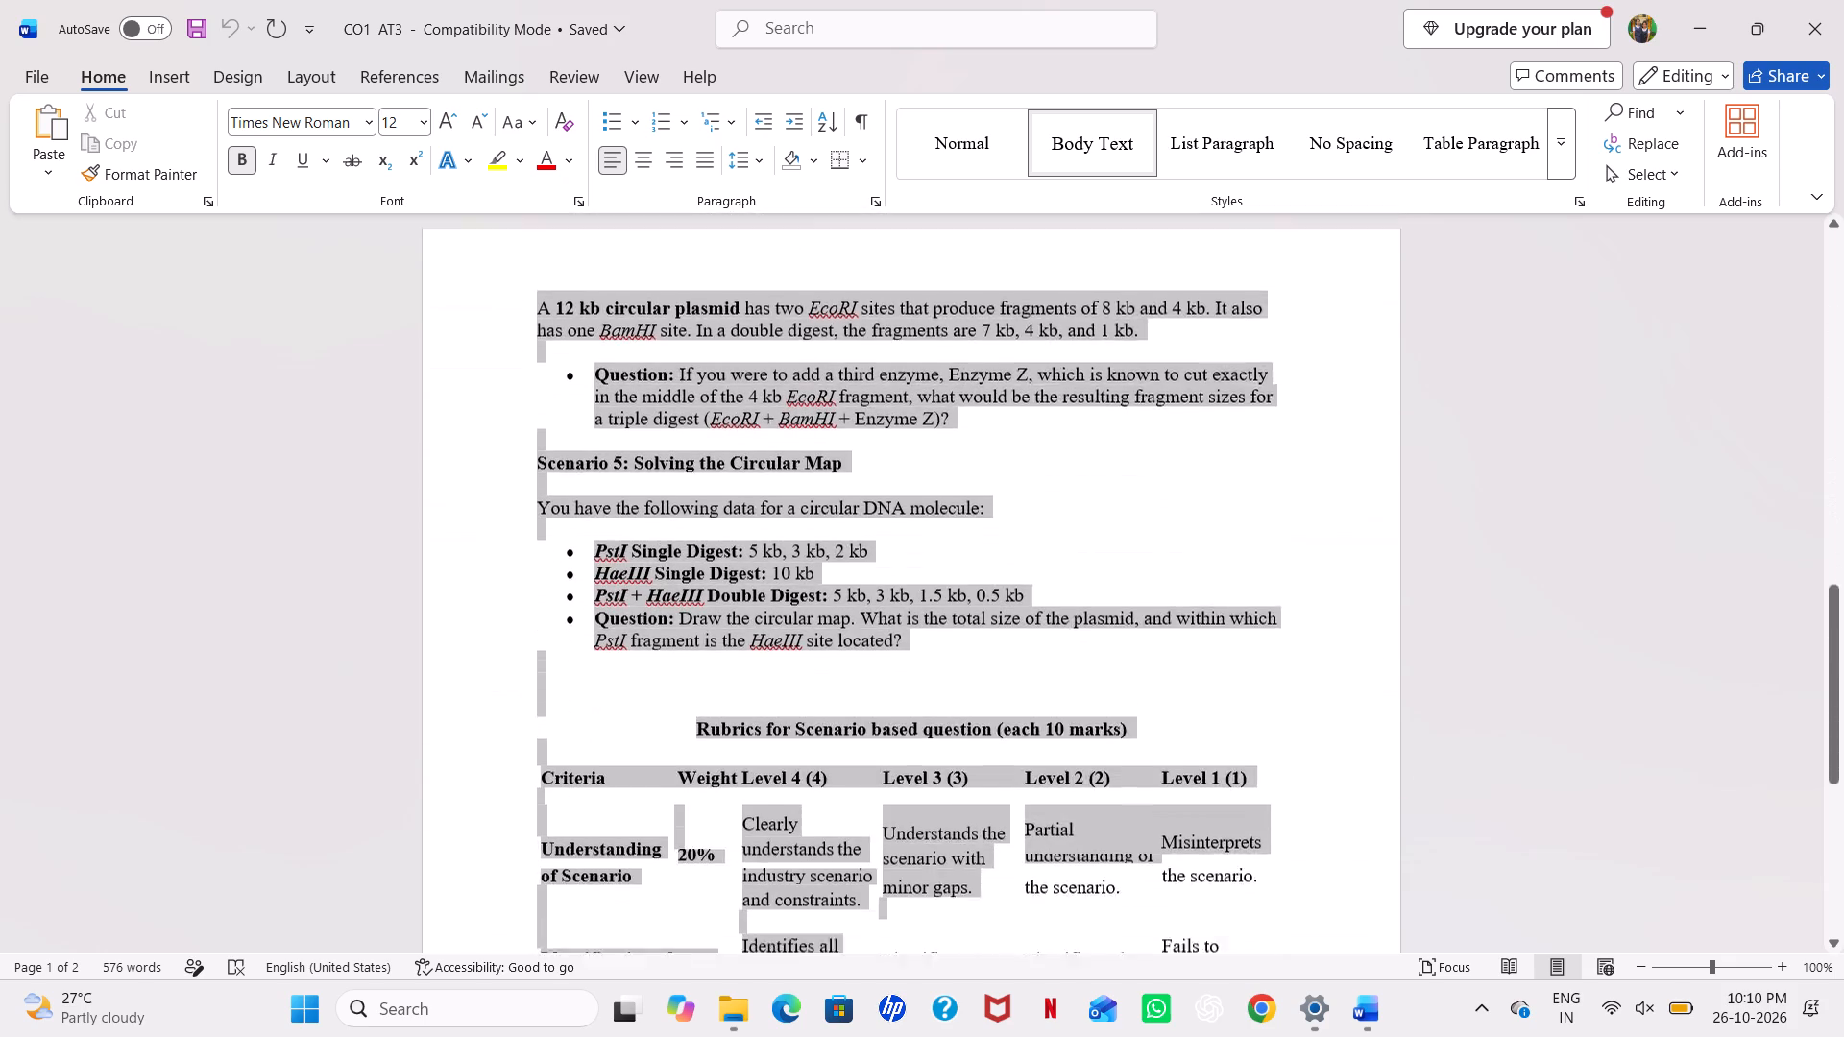
drag(957, 996, 886, 469)
scroll(952, 920, down, 1)
scroll(886, 547, right, 1)
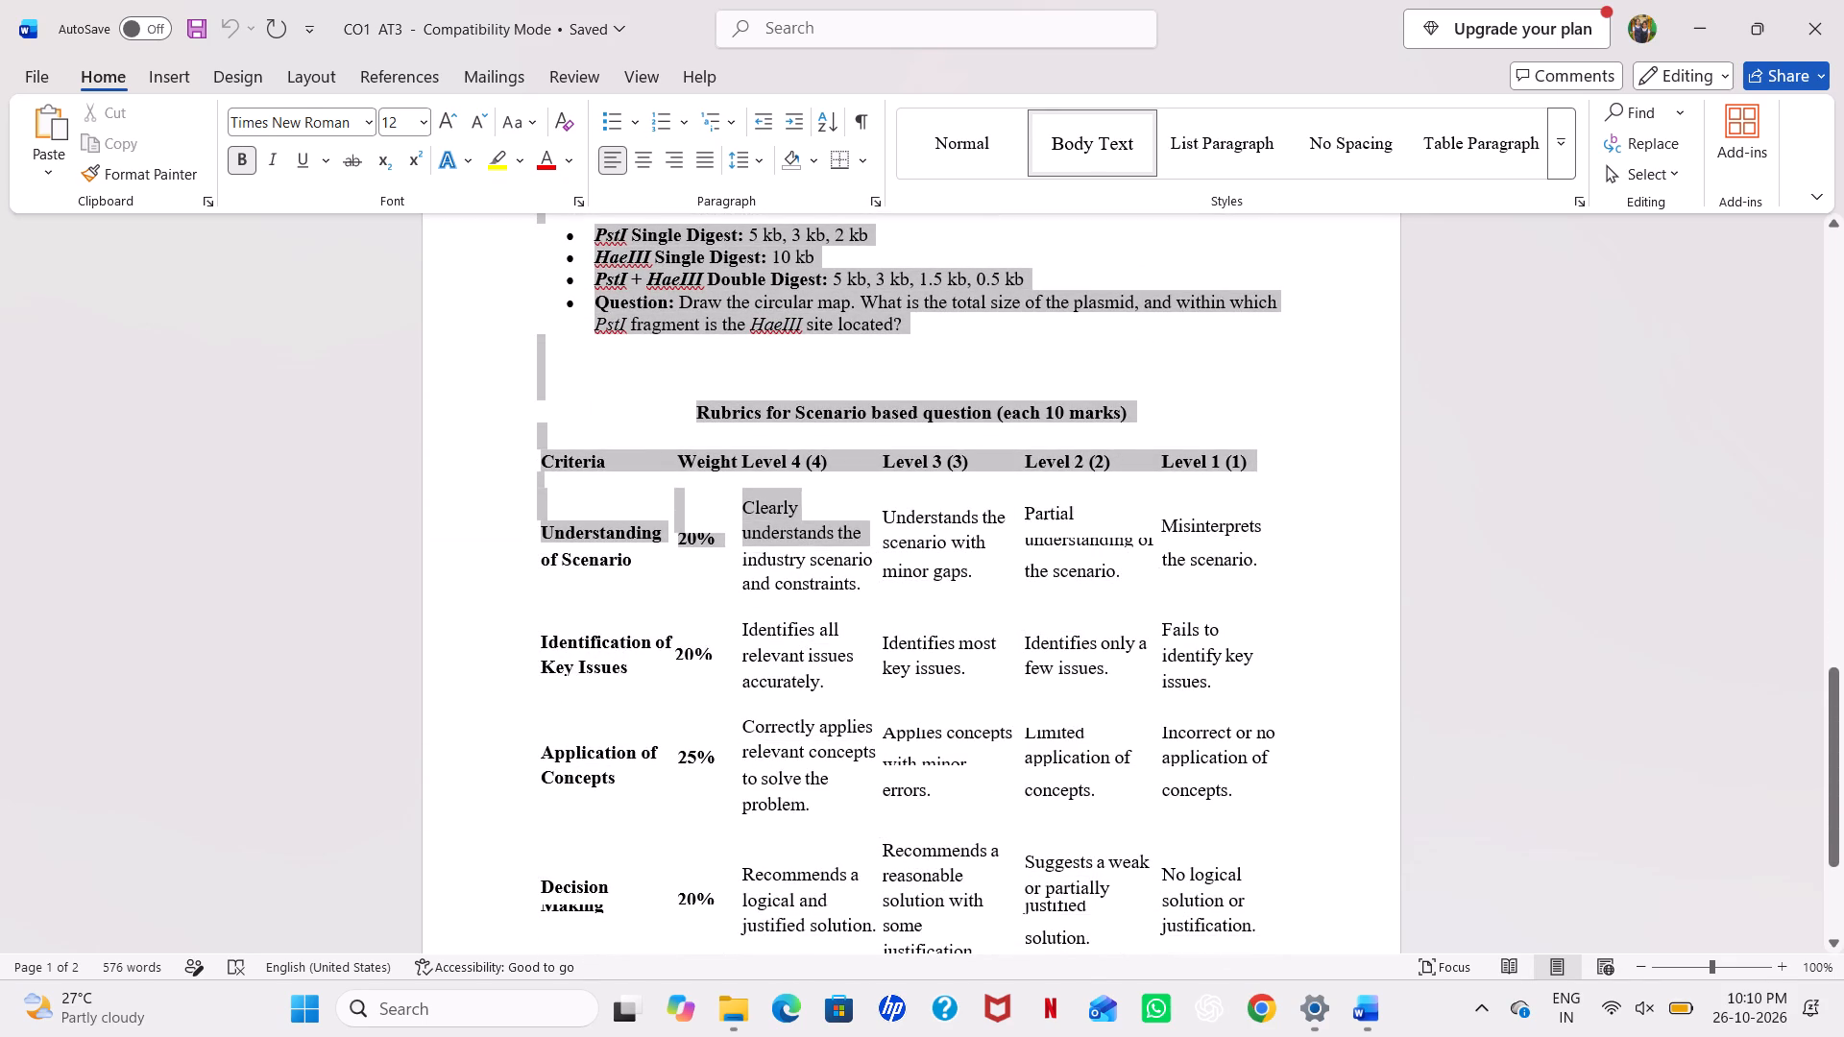
drag(886, 469, 990, 202)
scroll(886, 469, right, 1)
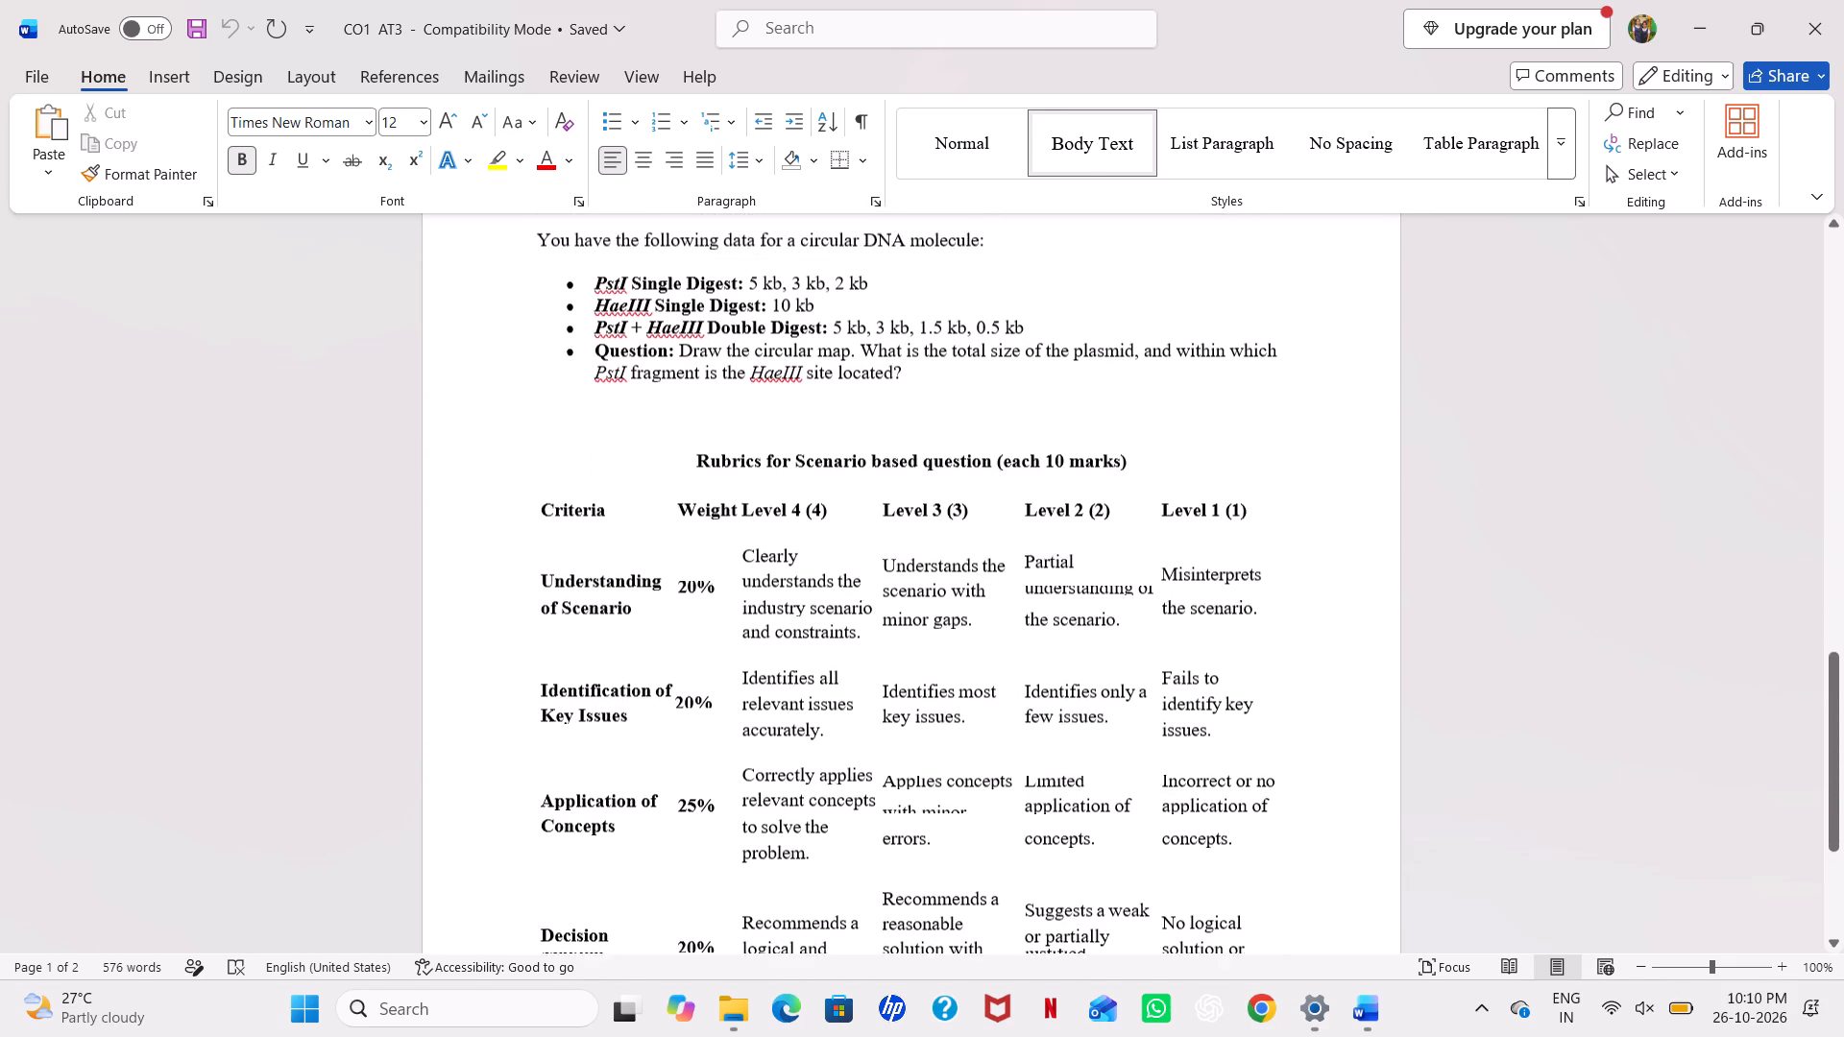
scroll(990, 202, right, 1)
drag(990, 202, 1045, 608)
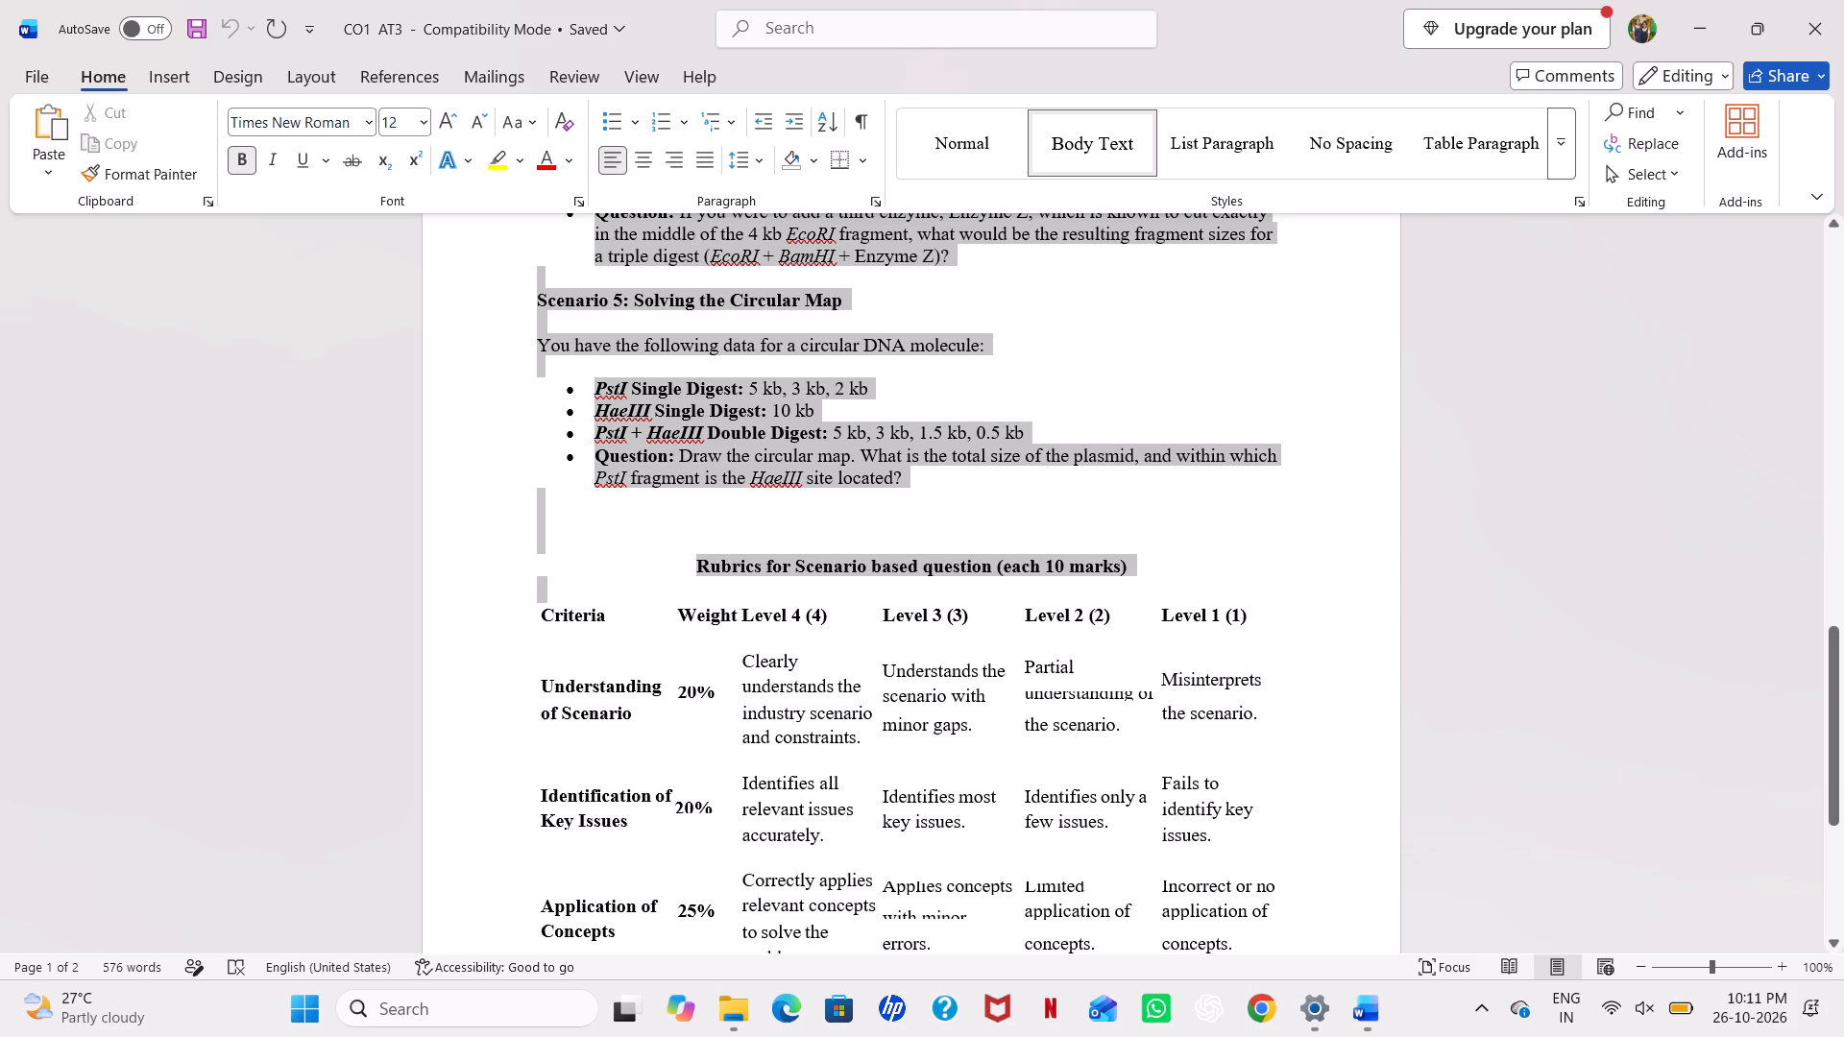
drag(1045, 608, 1129, 1008)
scroll(1104, 940, up, 1)
scroll(1129, 1007, right, 1)
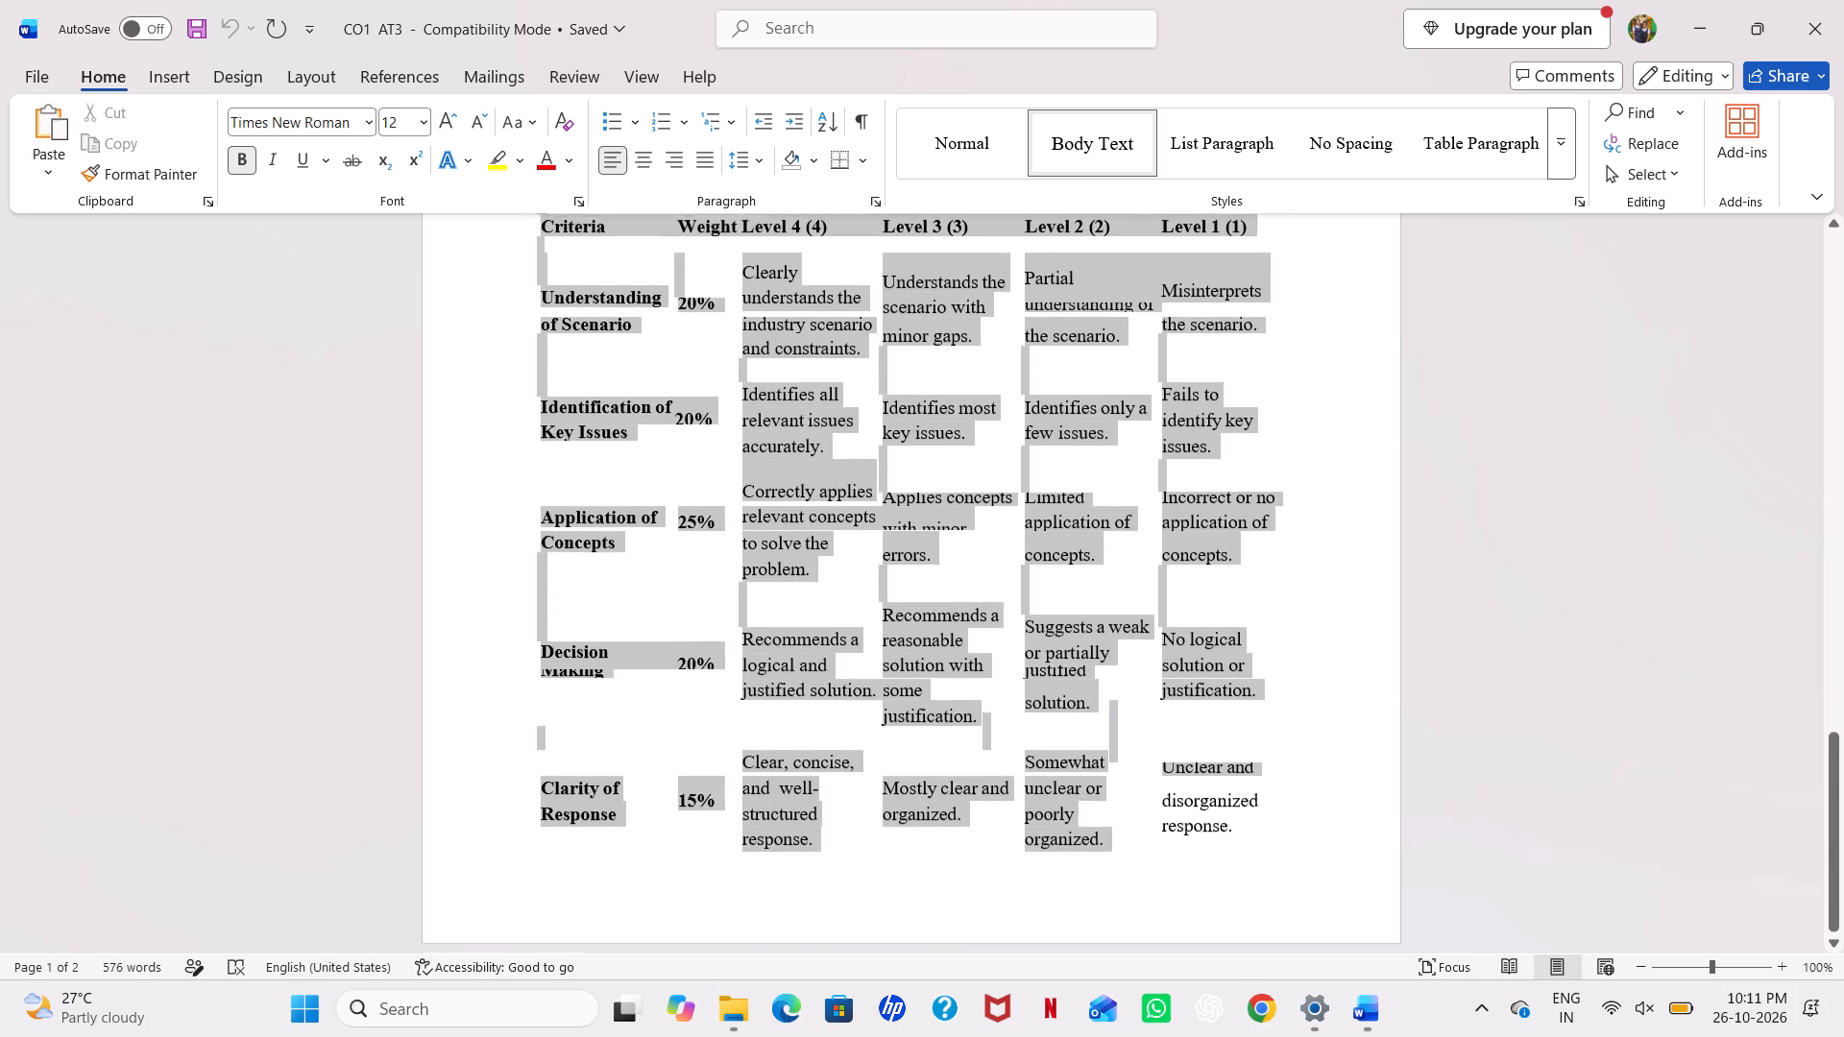
scroll(1129, 1008, right, 1)
drag(1129, 1008, 1426, 829)
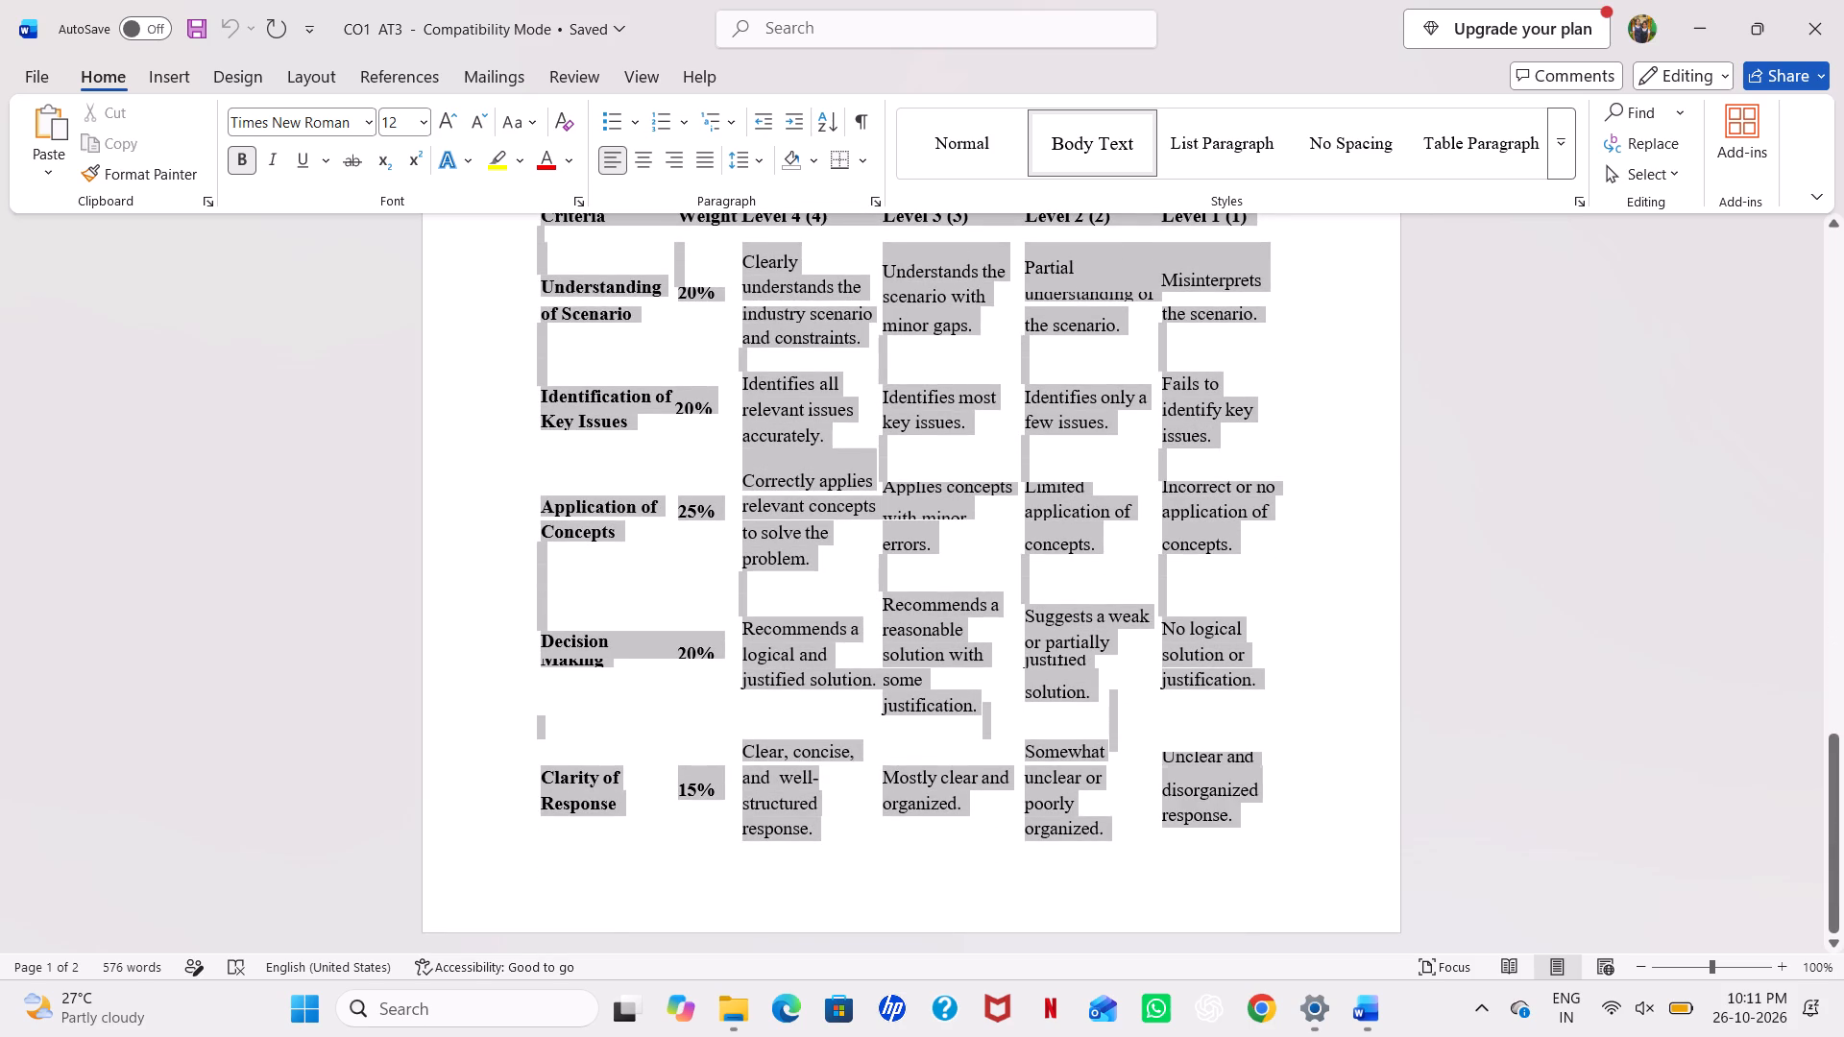
drag(1426, 829, 1323, 823)
drag(1323, 823, 1286, 821)
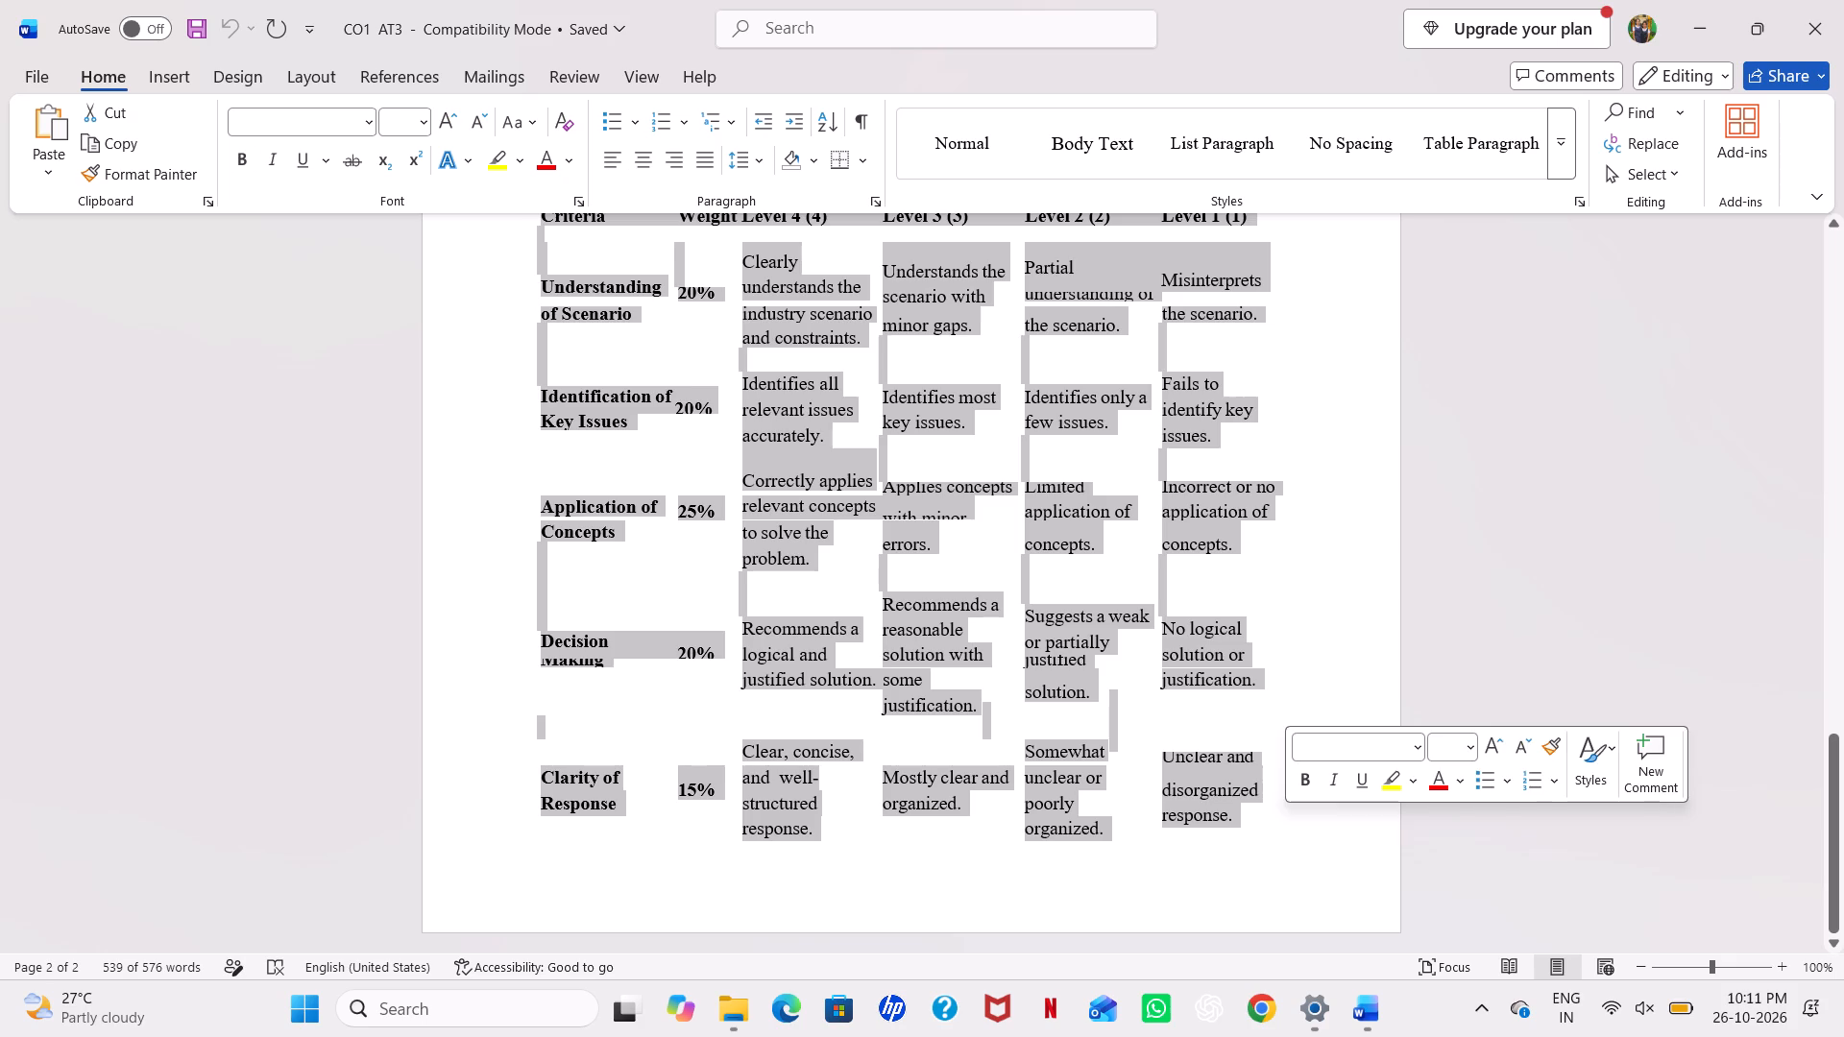
key(ctrl+c)
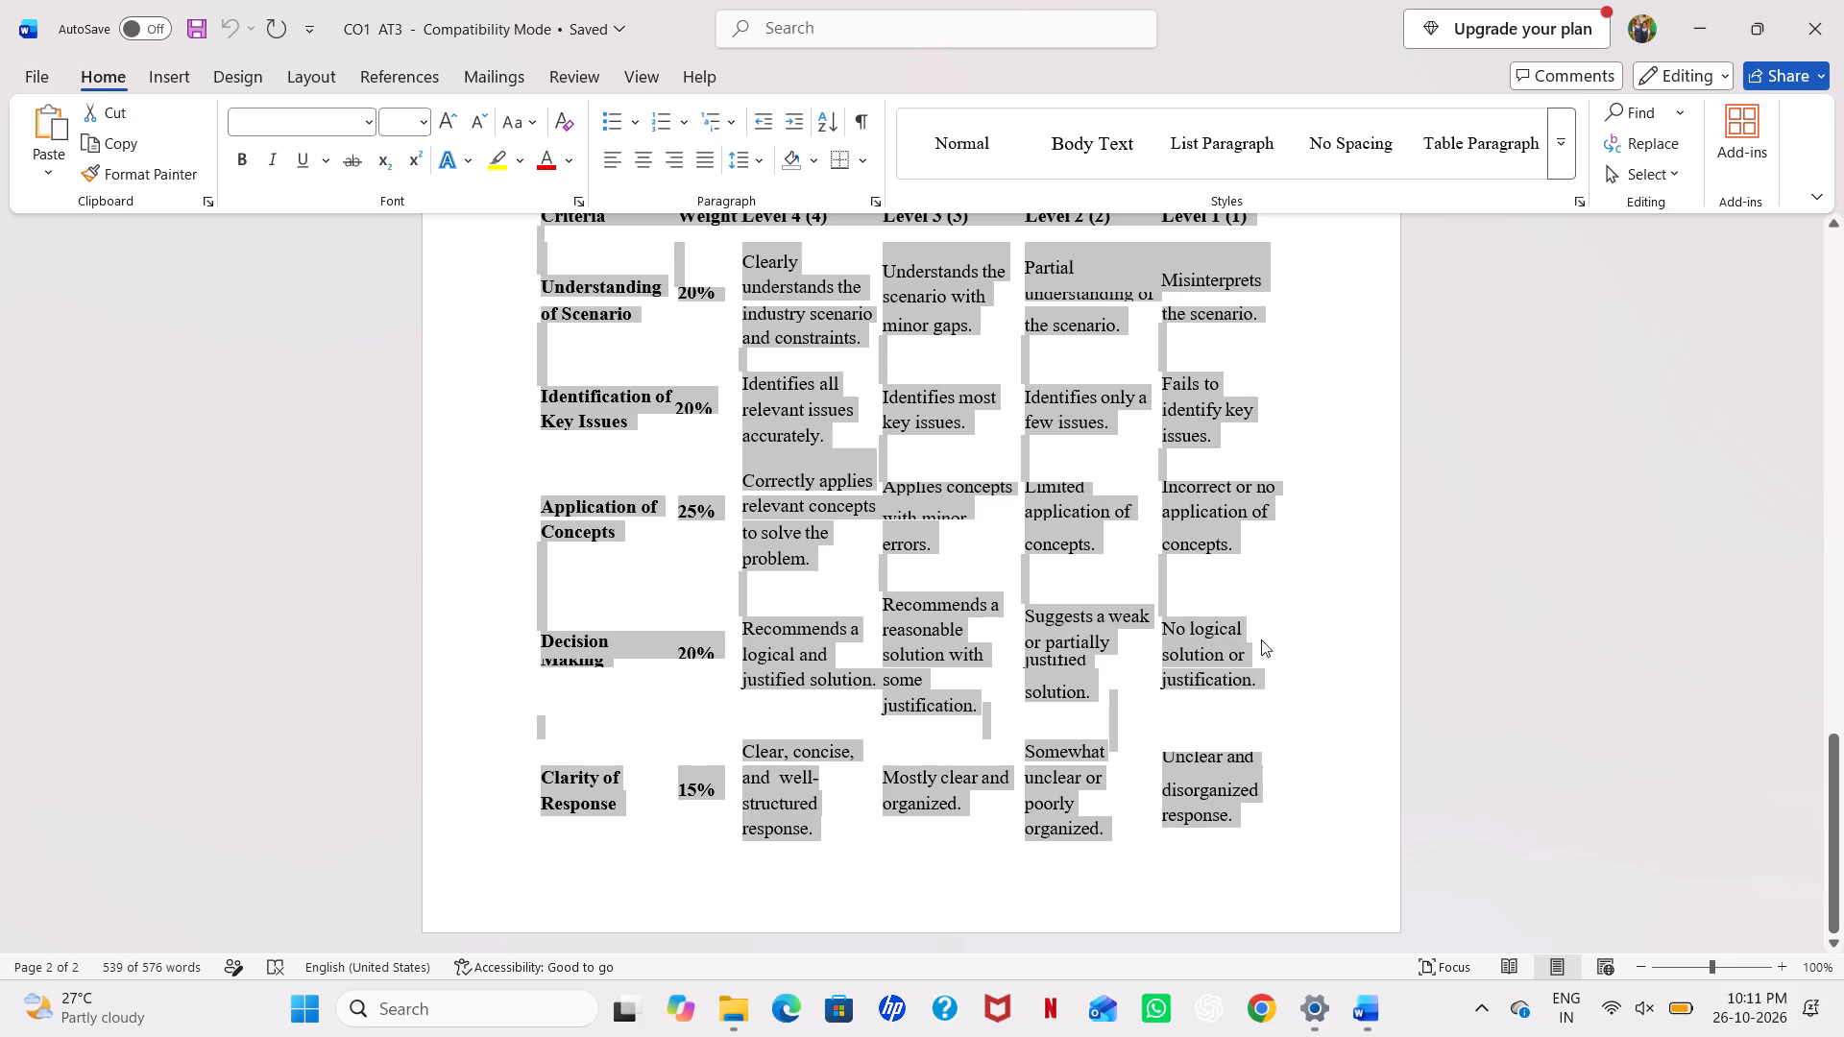
Launch the ChatGPT app and minimize the open Word documents and the Downloads window to reach the desktop.
click(1220, 1023)
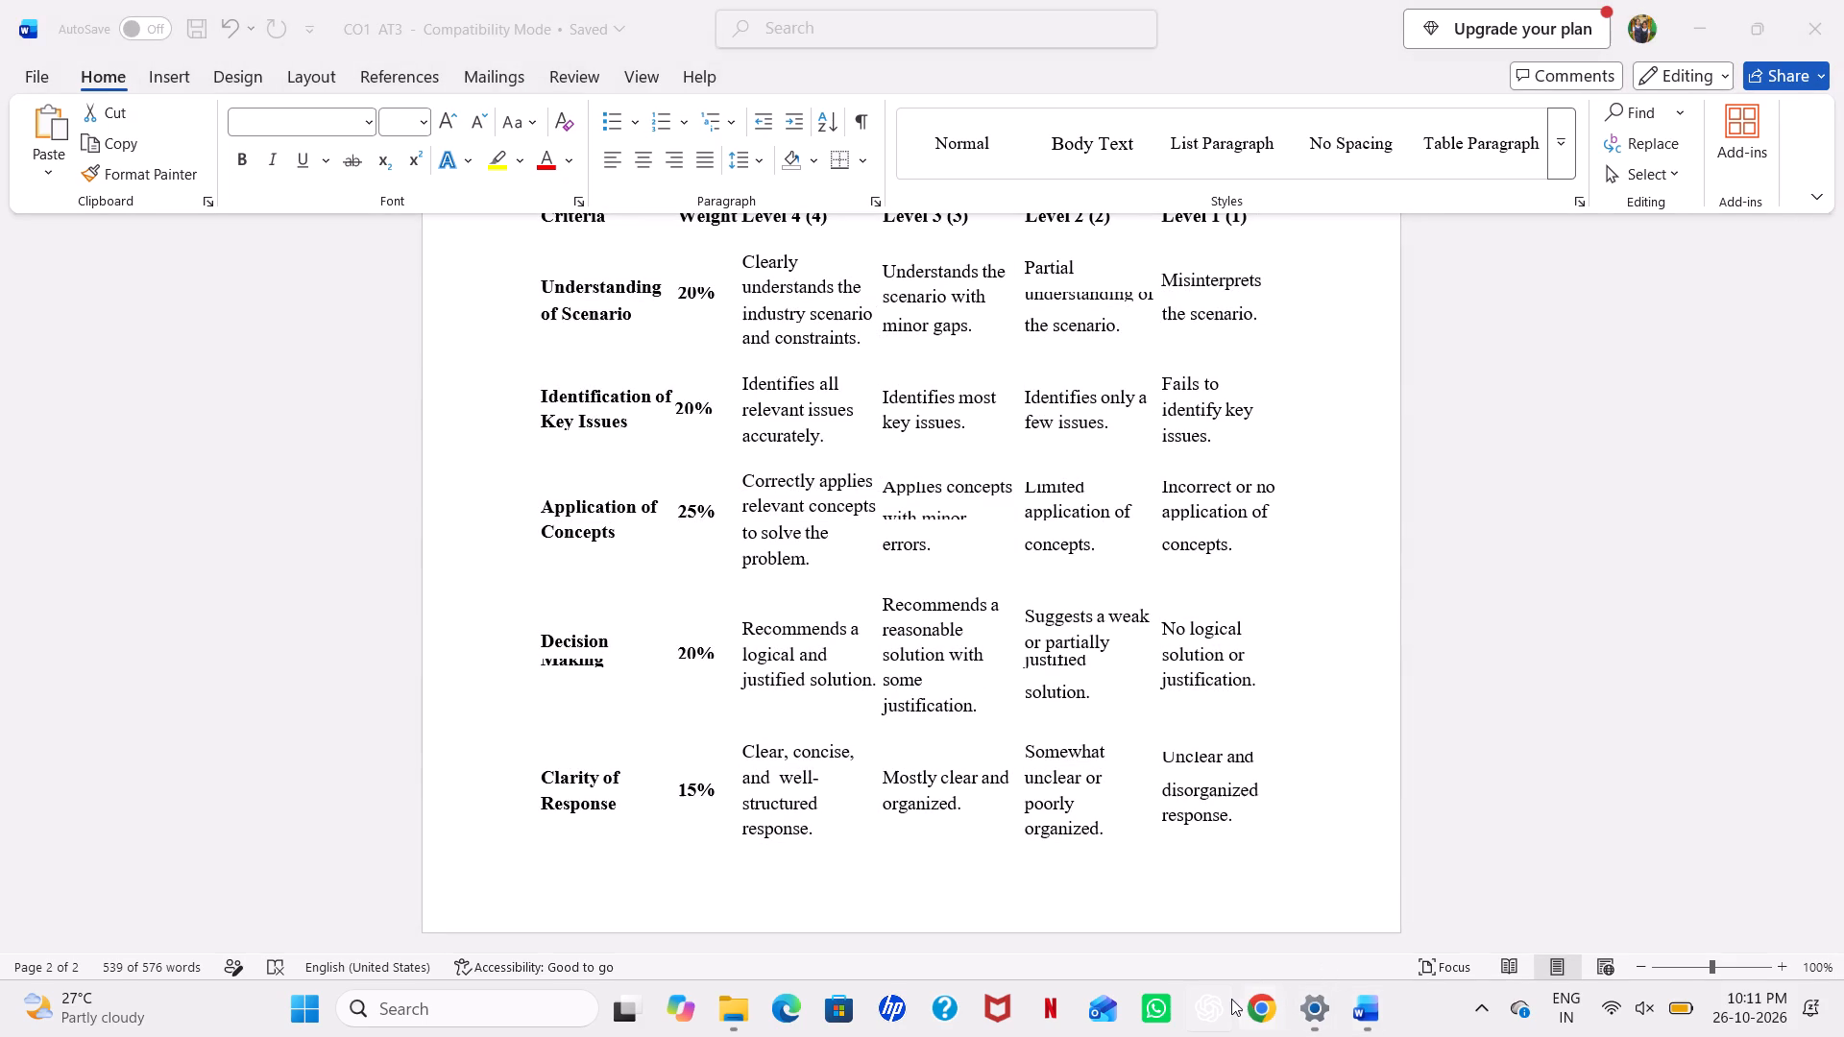
click(1711, 16)
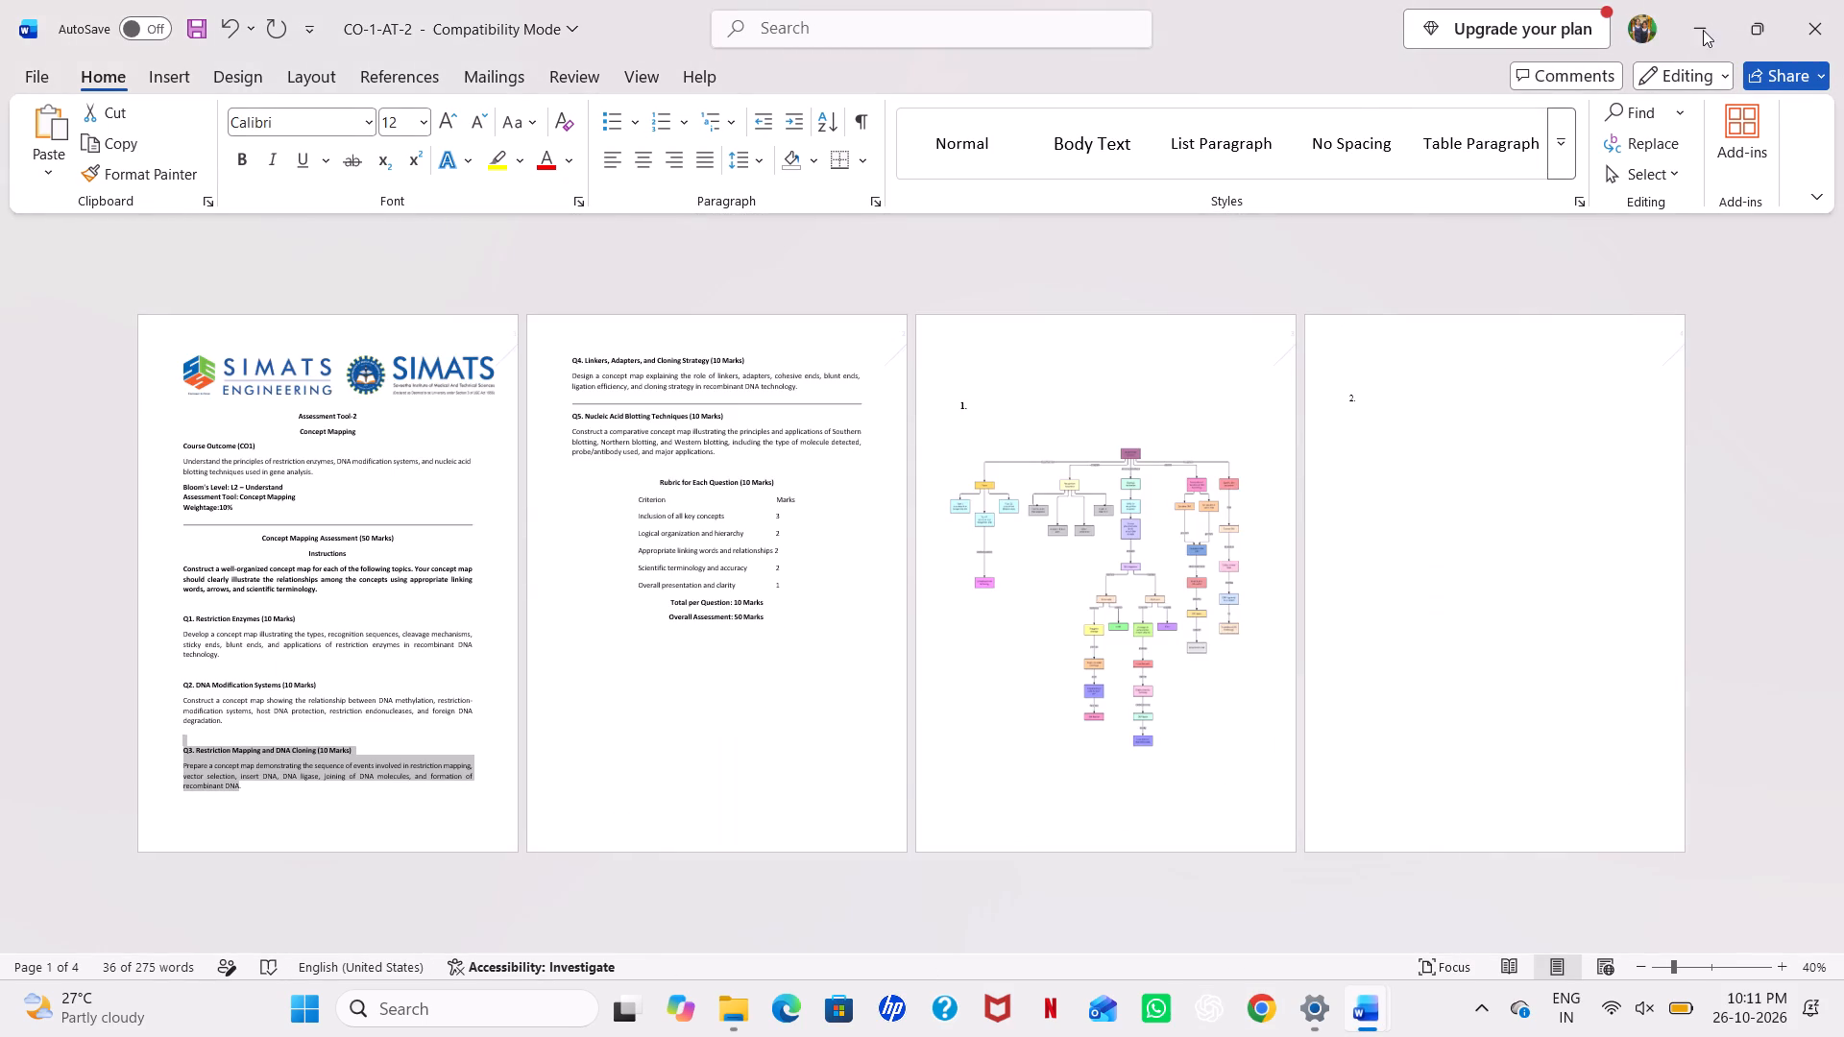
click(1704, 29)
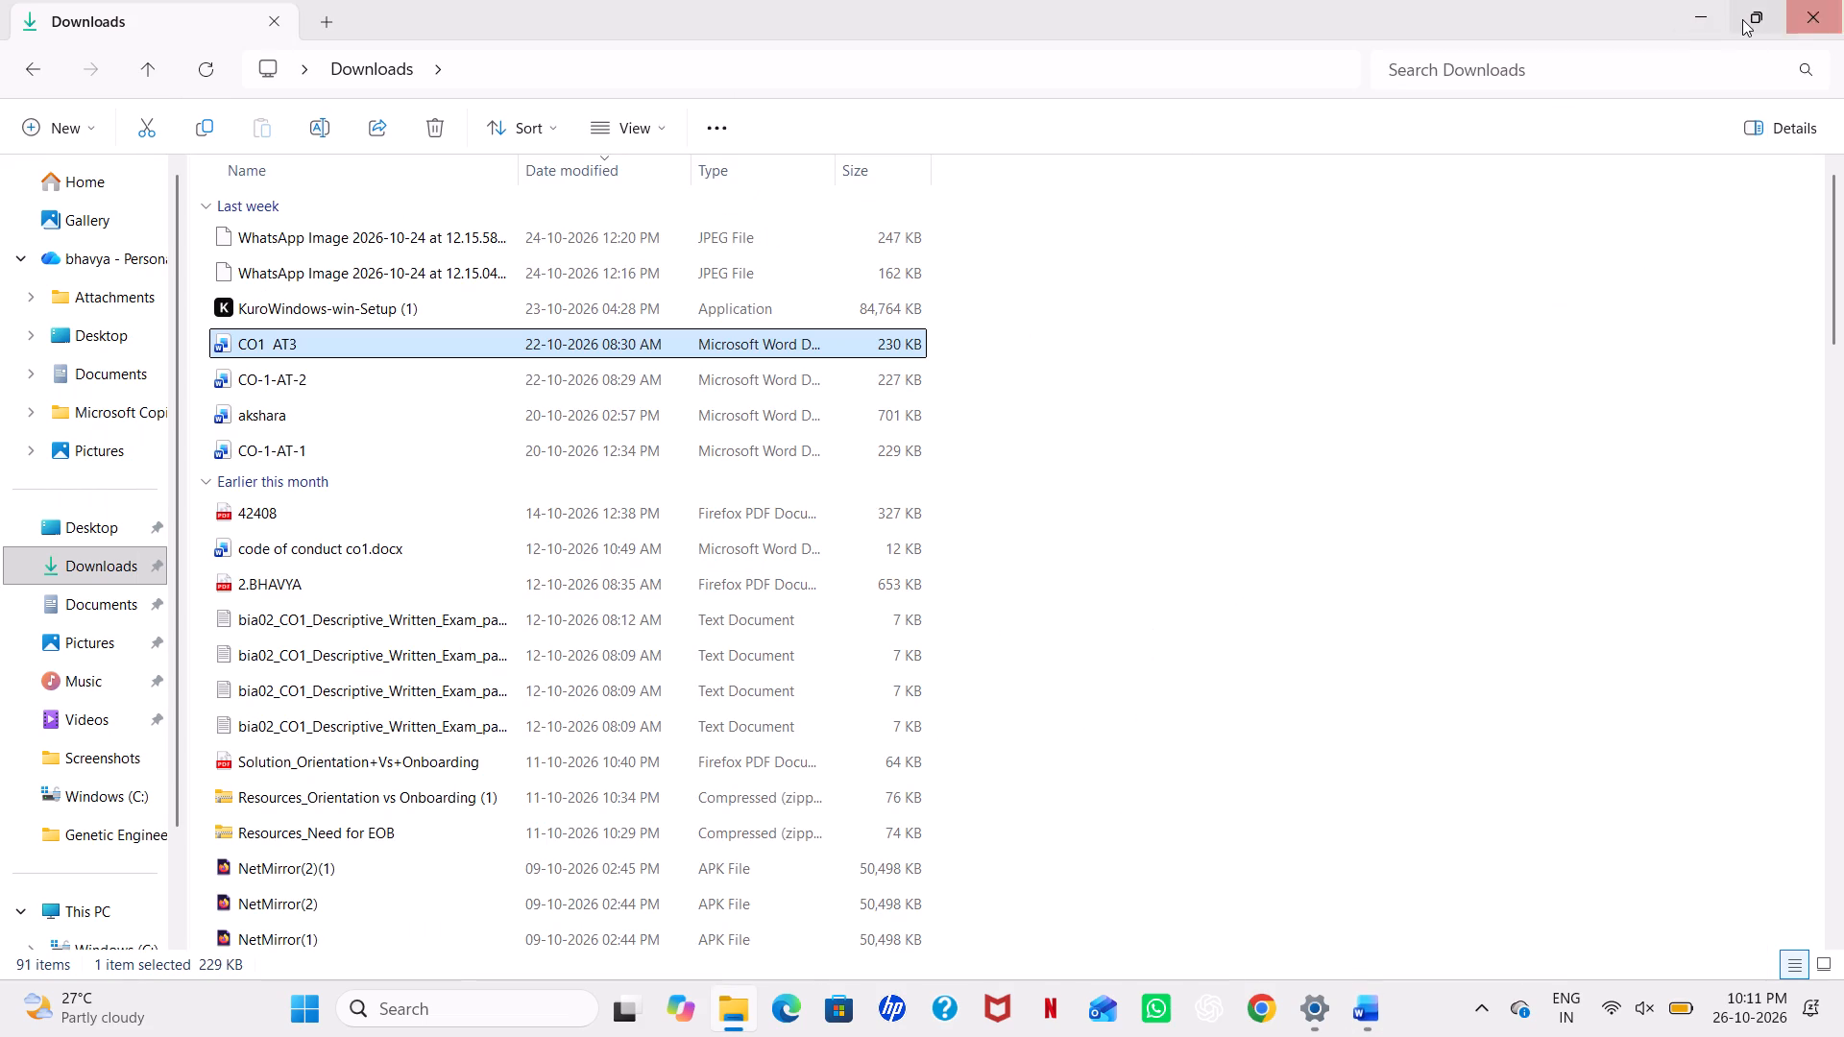
click(1727, 22)
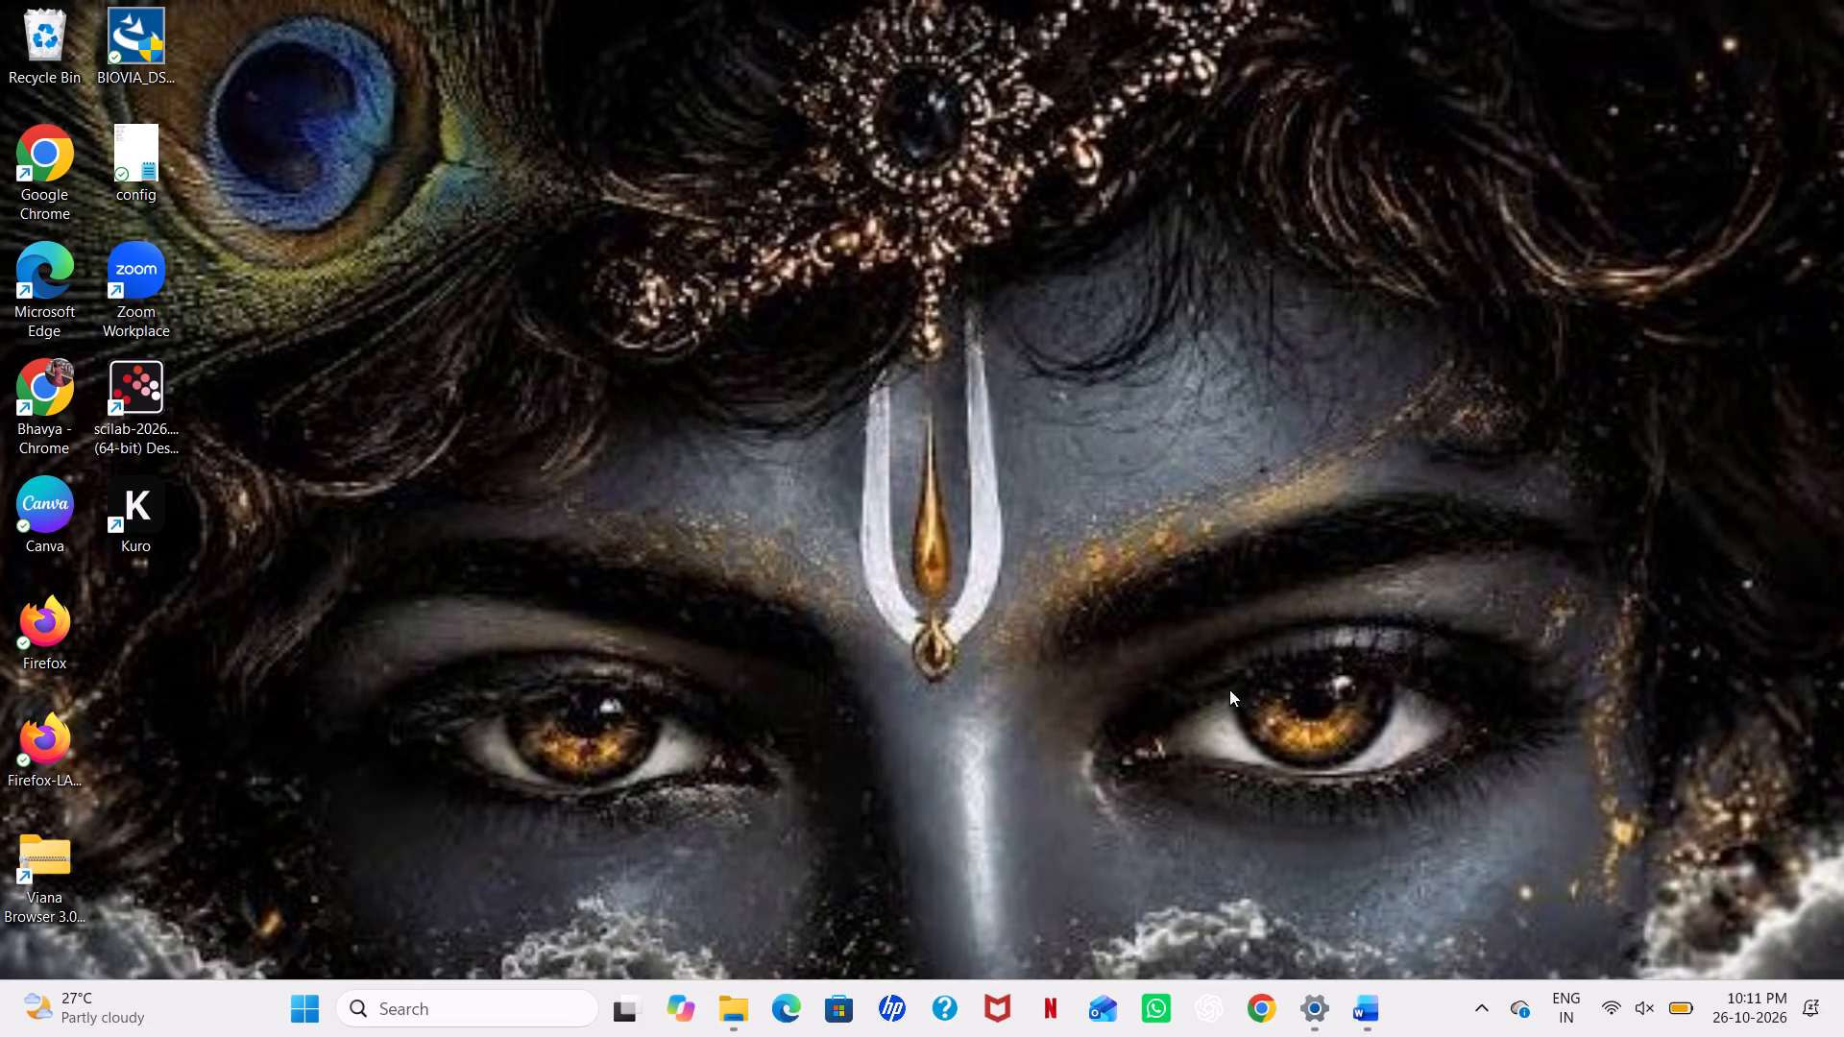
Open Chrome with the personal profile from the desktop and search Google for draw io.
double_click(52, 414)
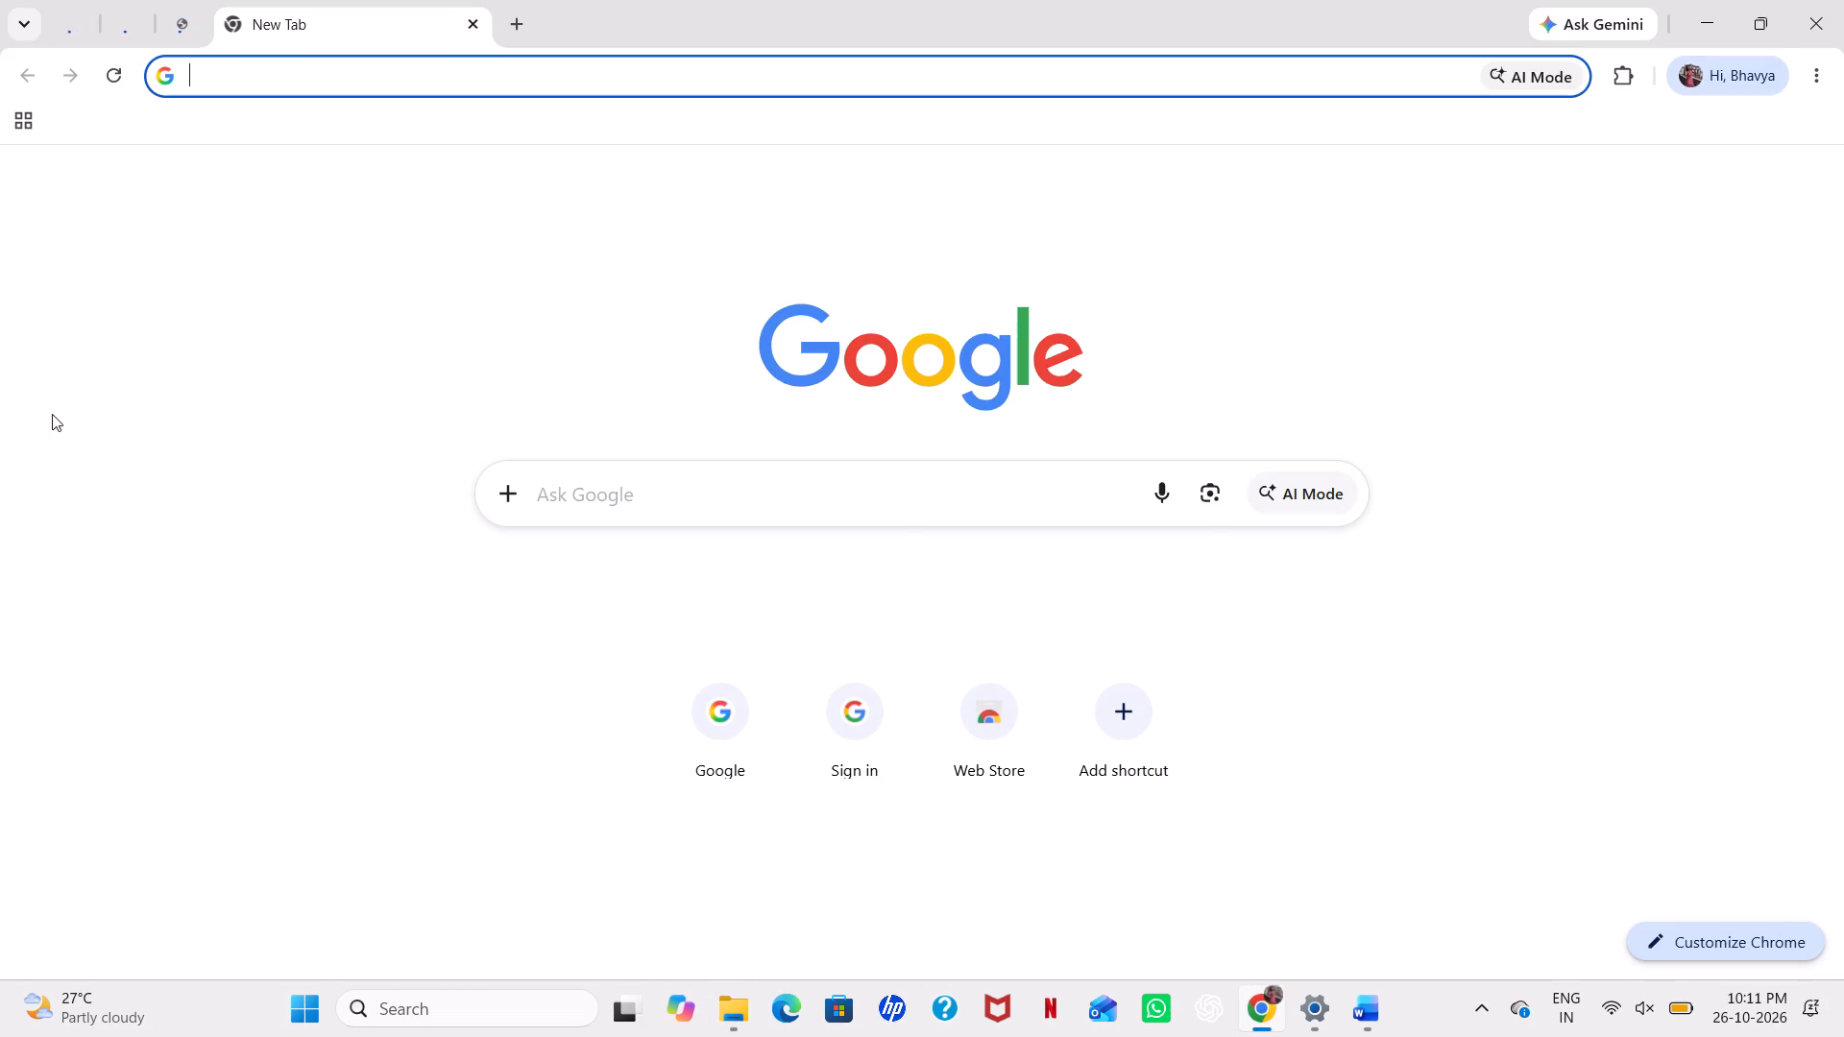
click(541, 506)
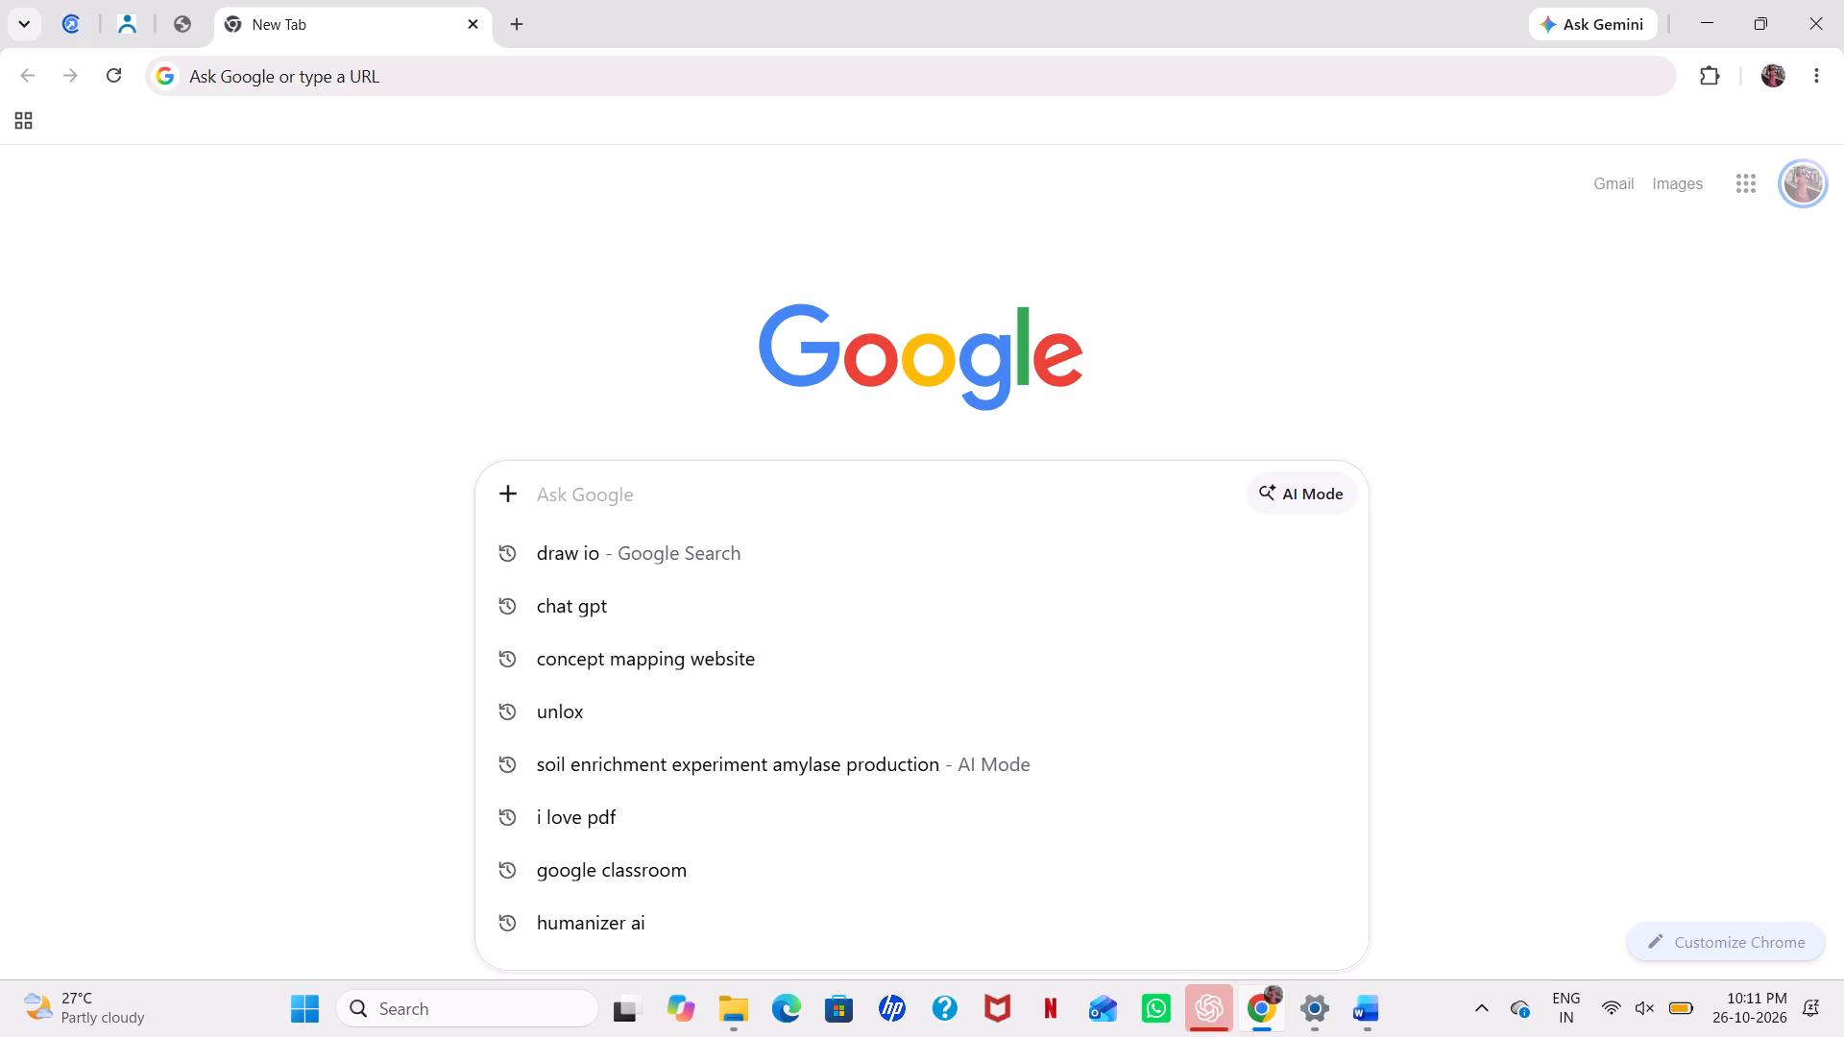
click(590, 553)
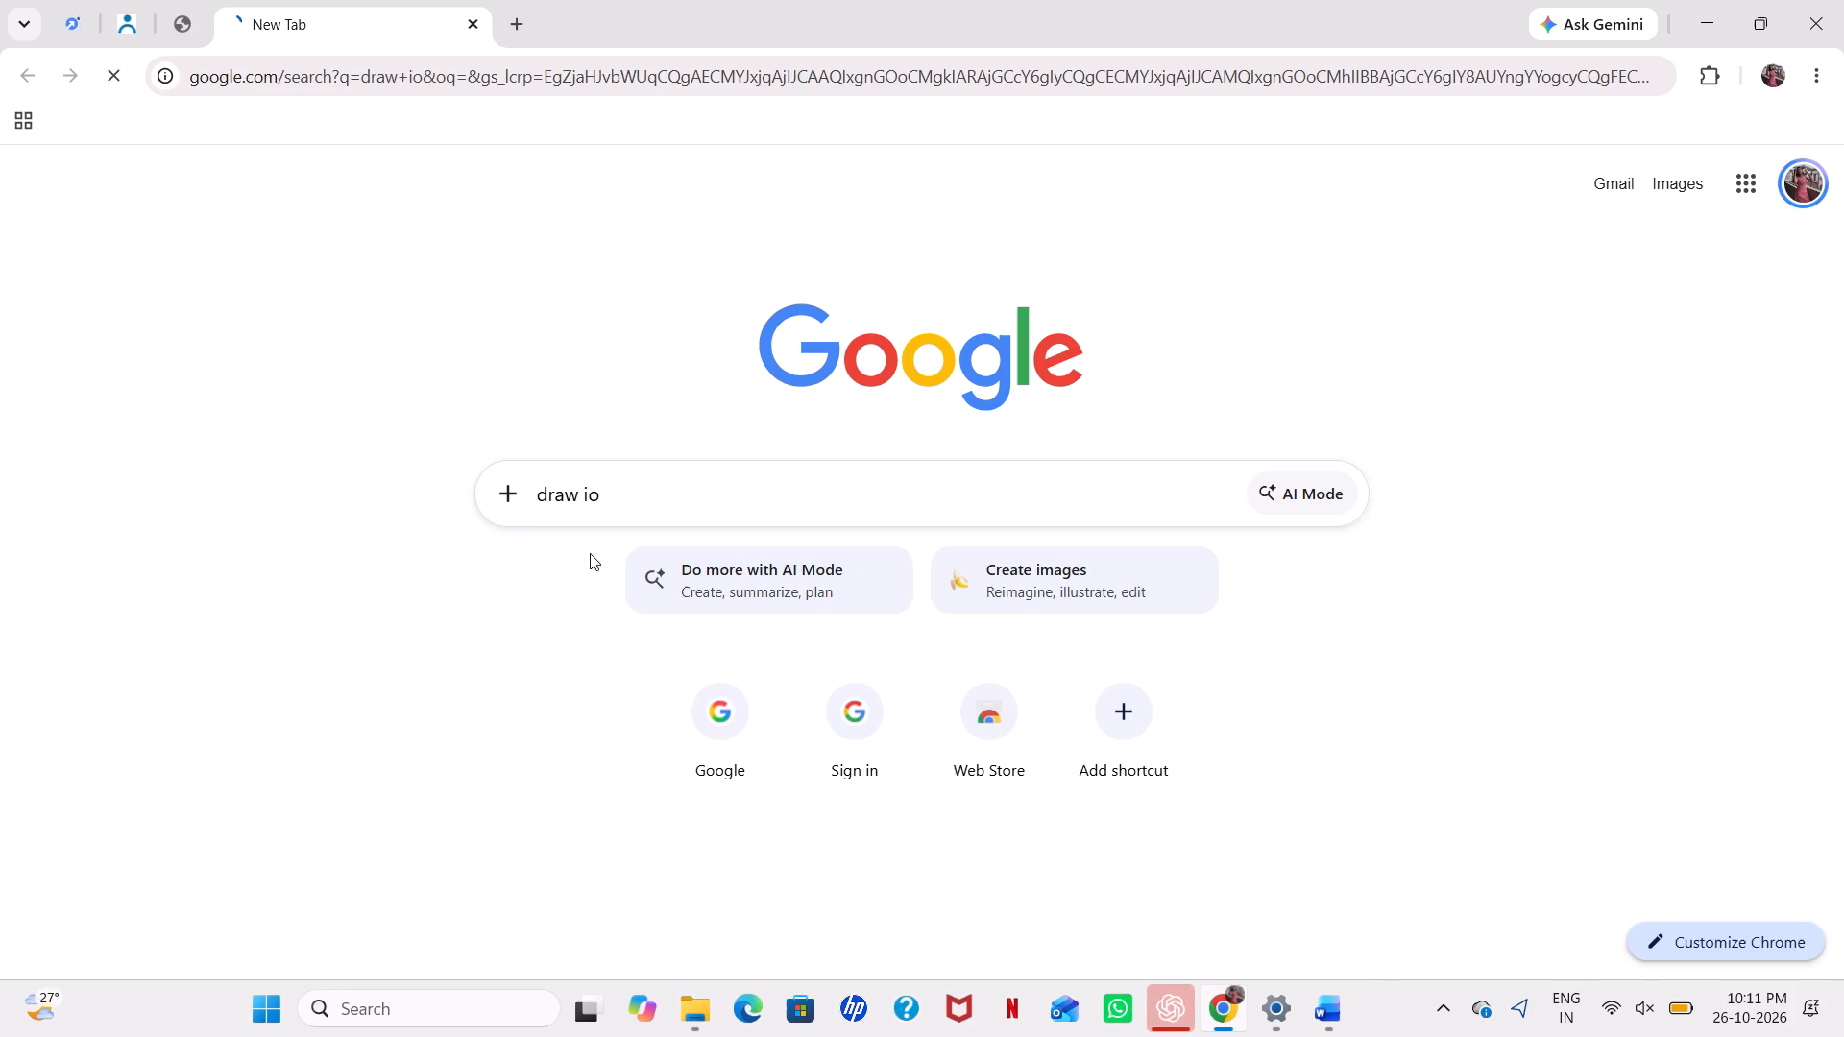
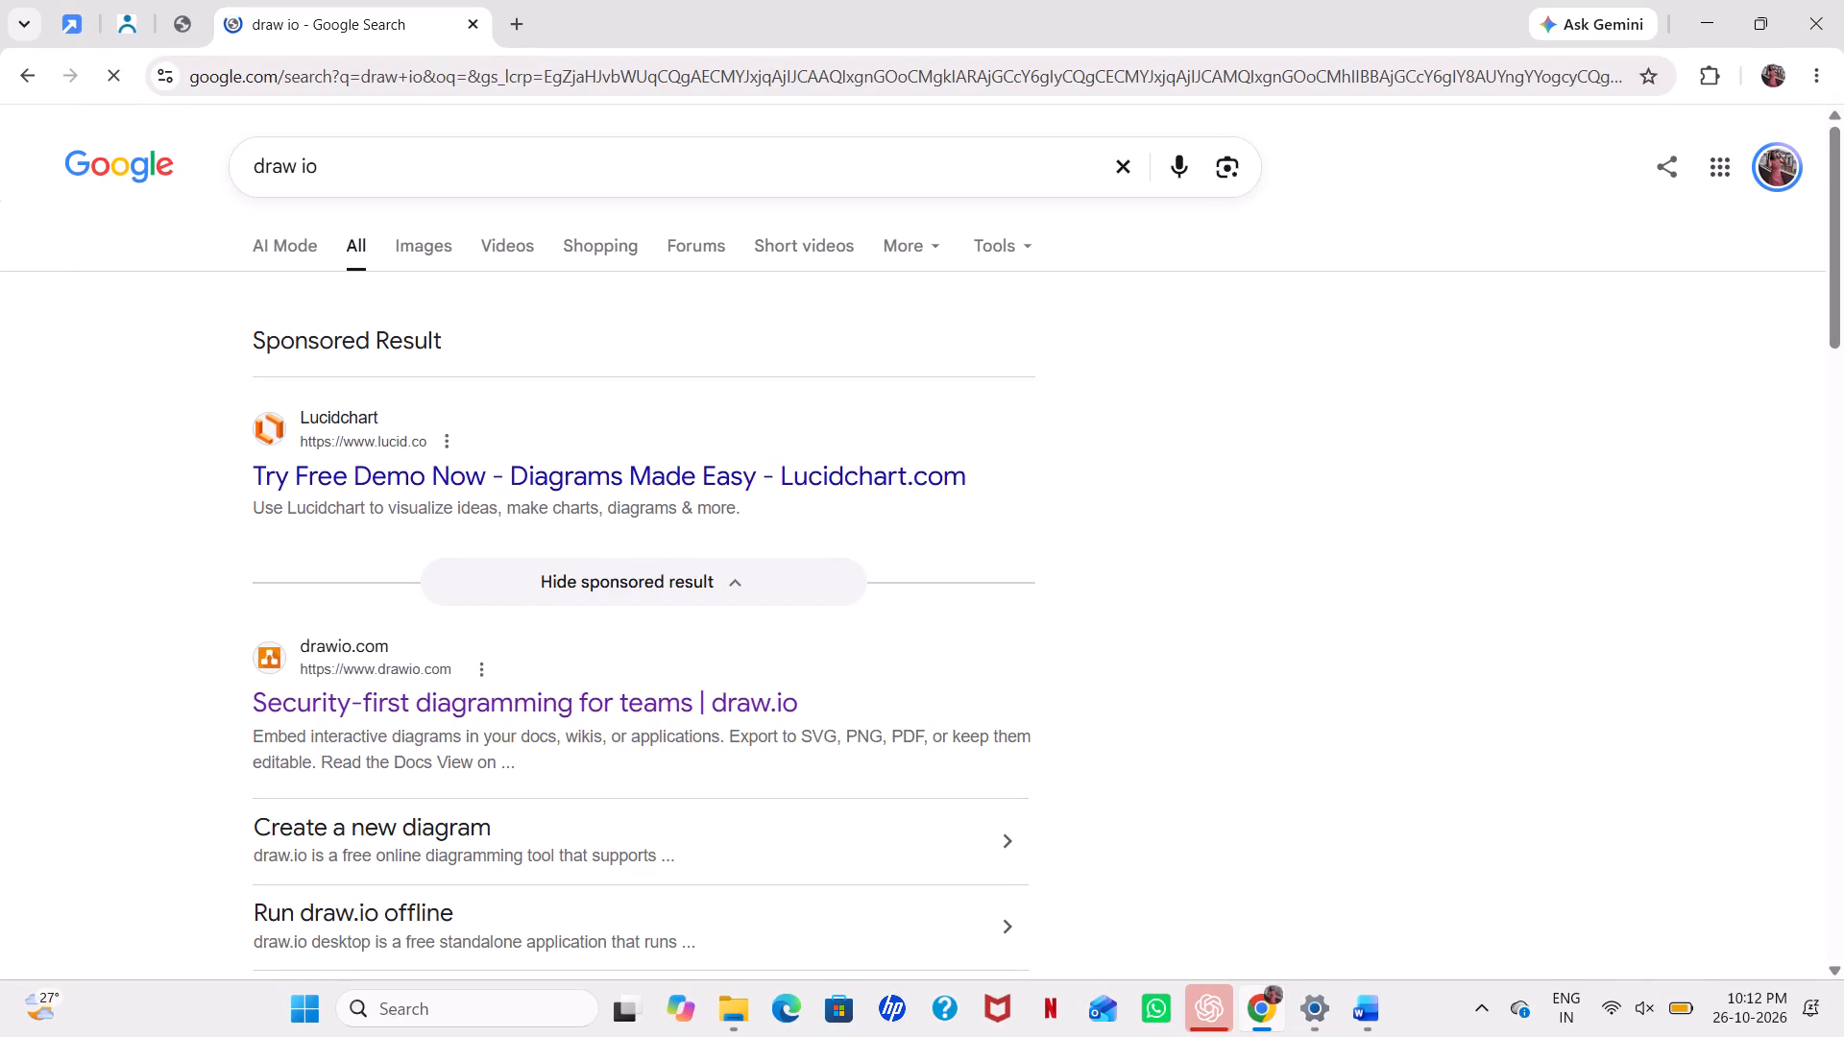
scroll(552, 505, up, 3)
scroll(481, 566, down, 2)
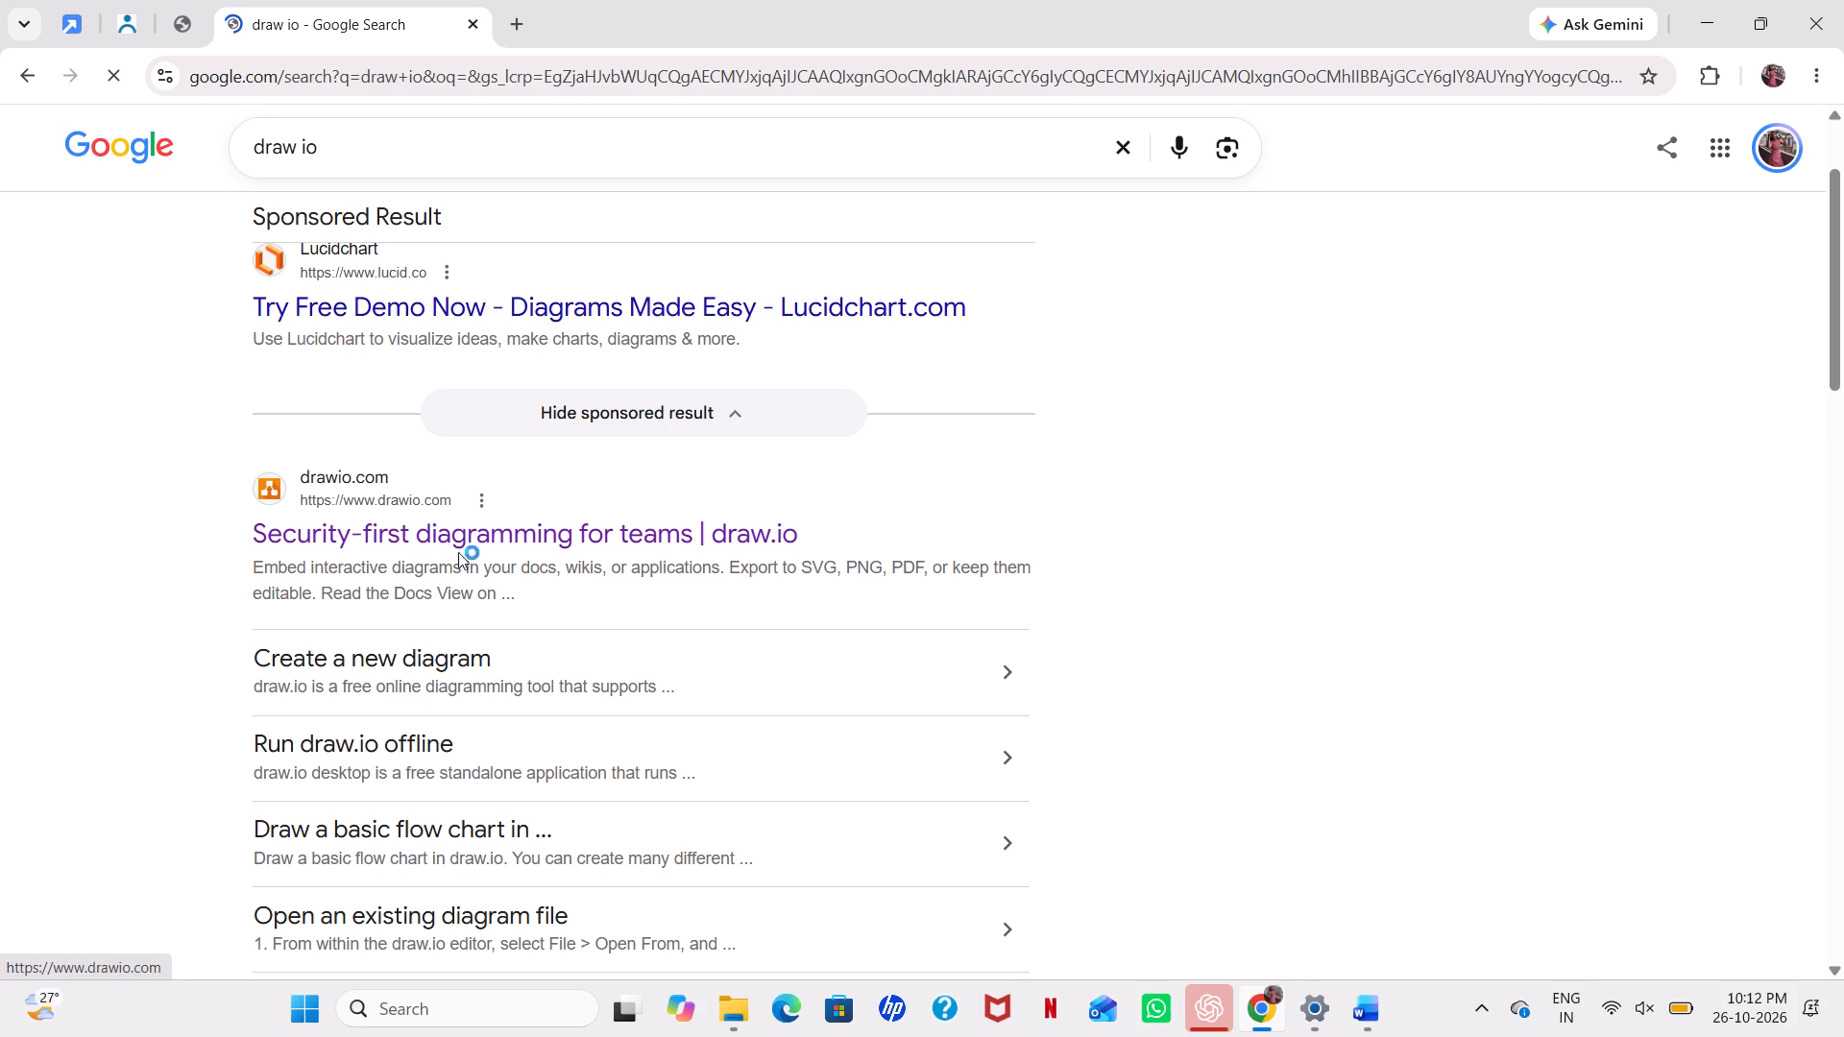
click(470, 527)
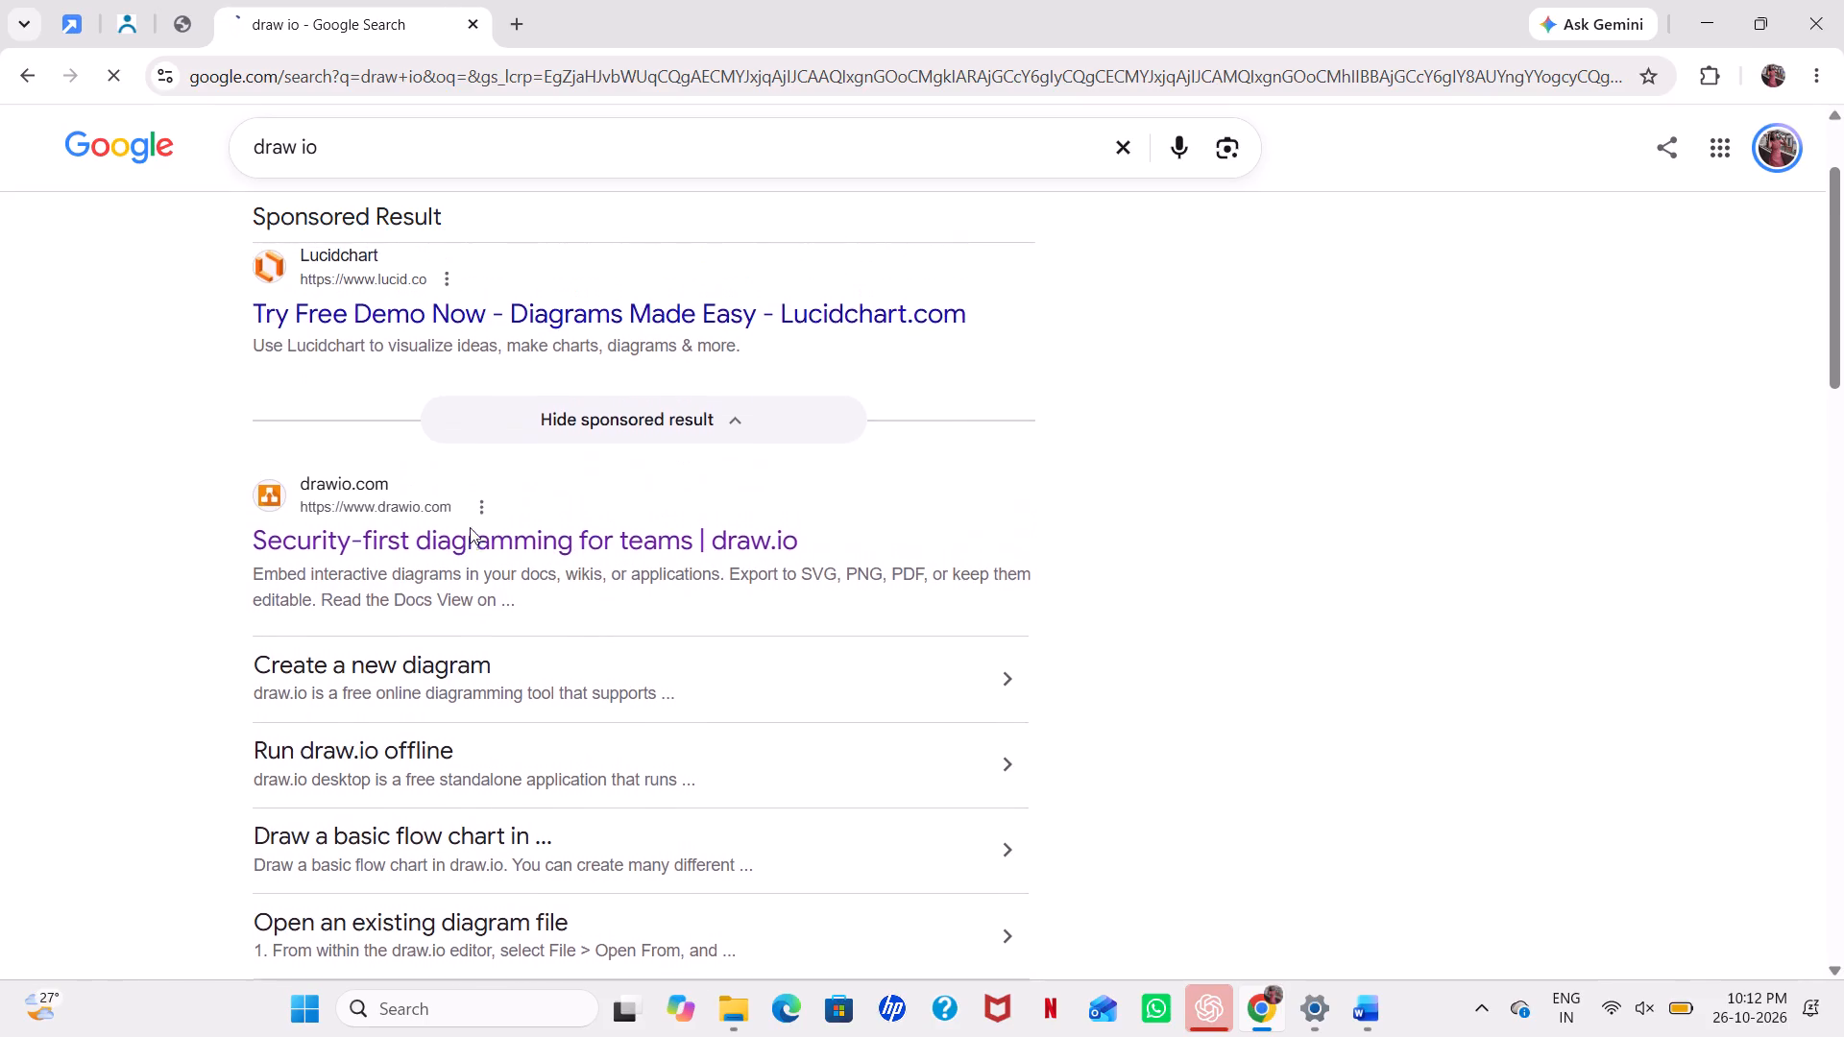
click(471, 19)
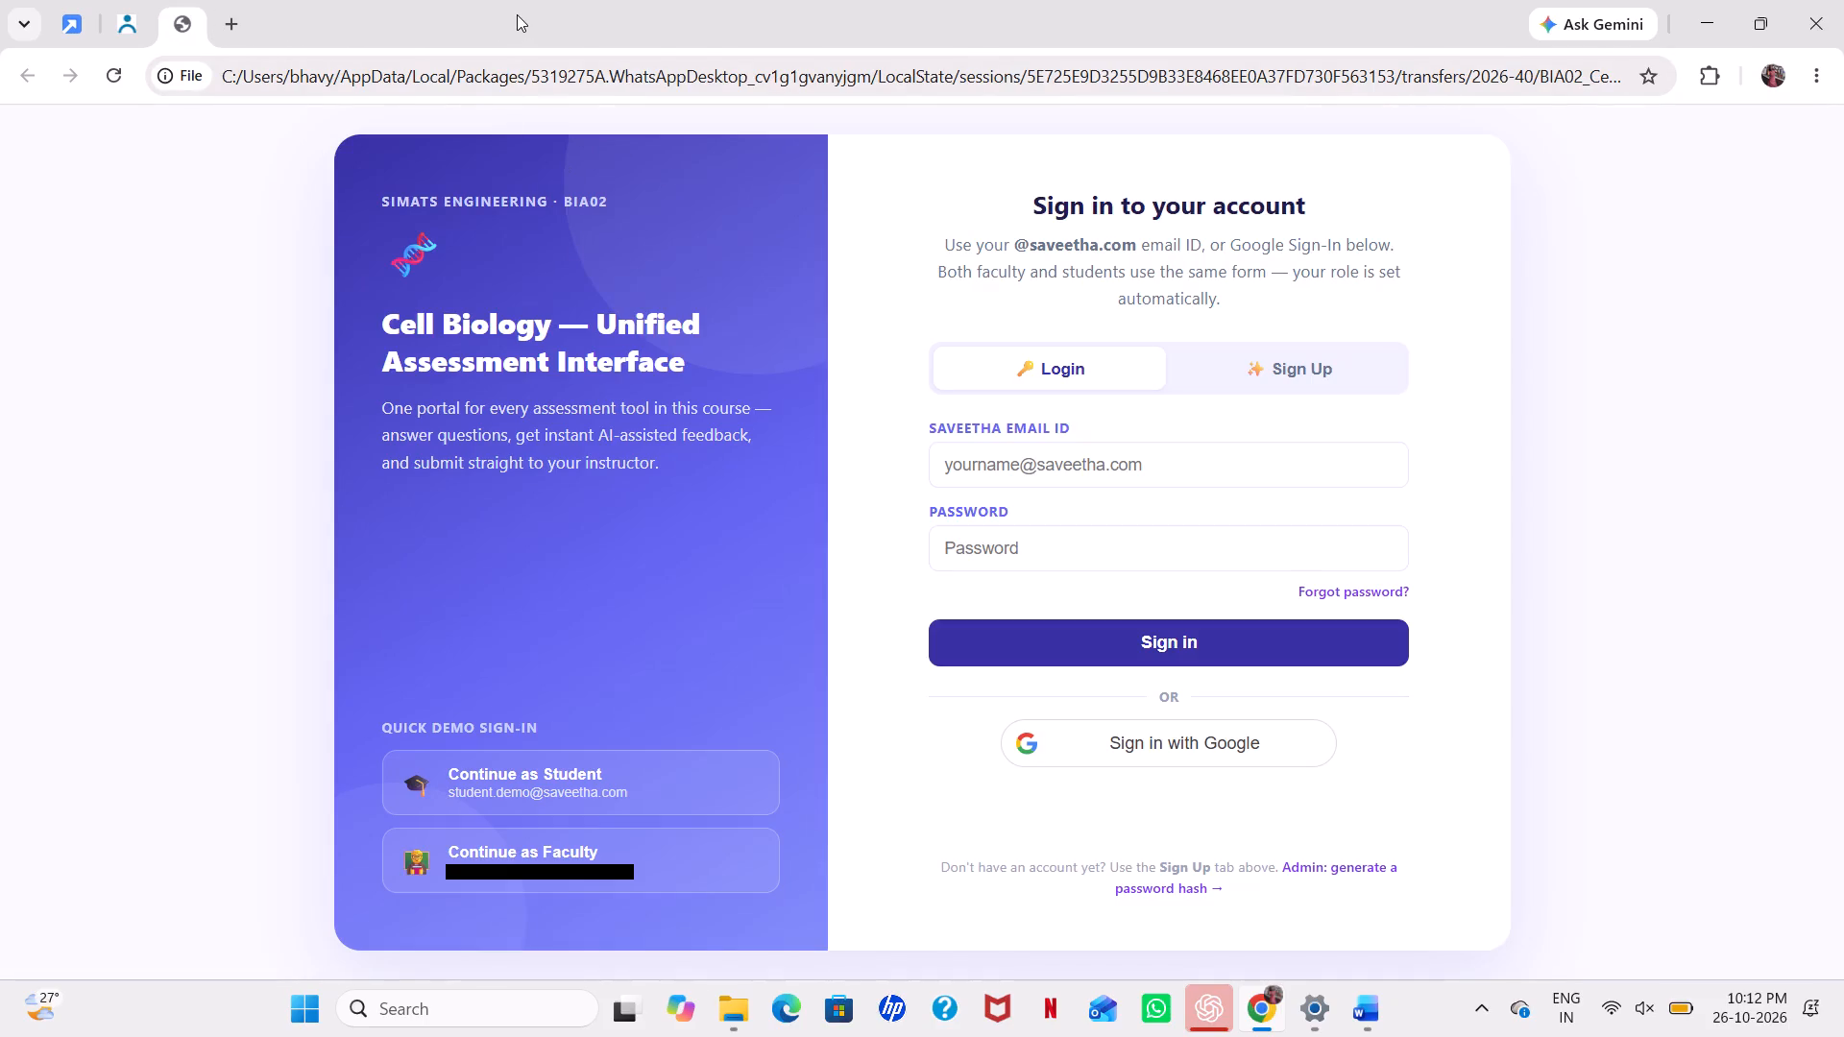
click(246, 21)
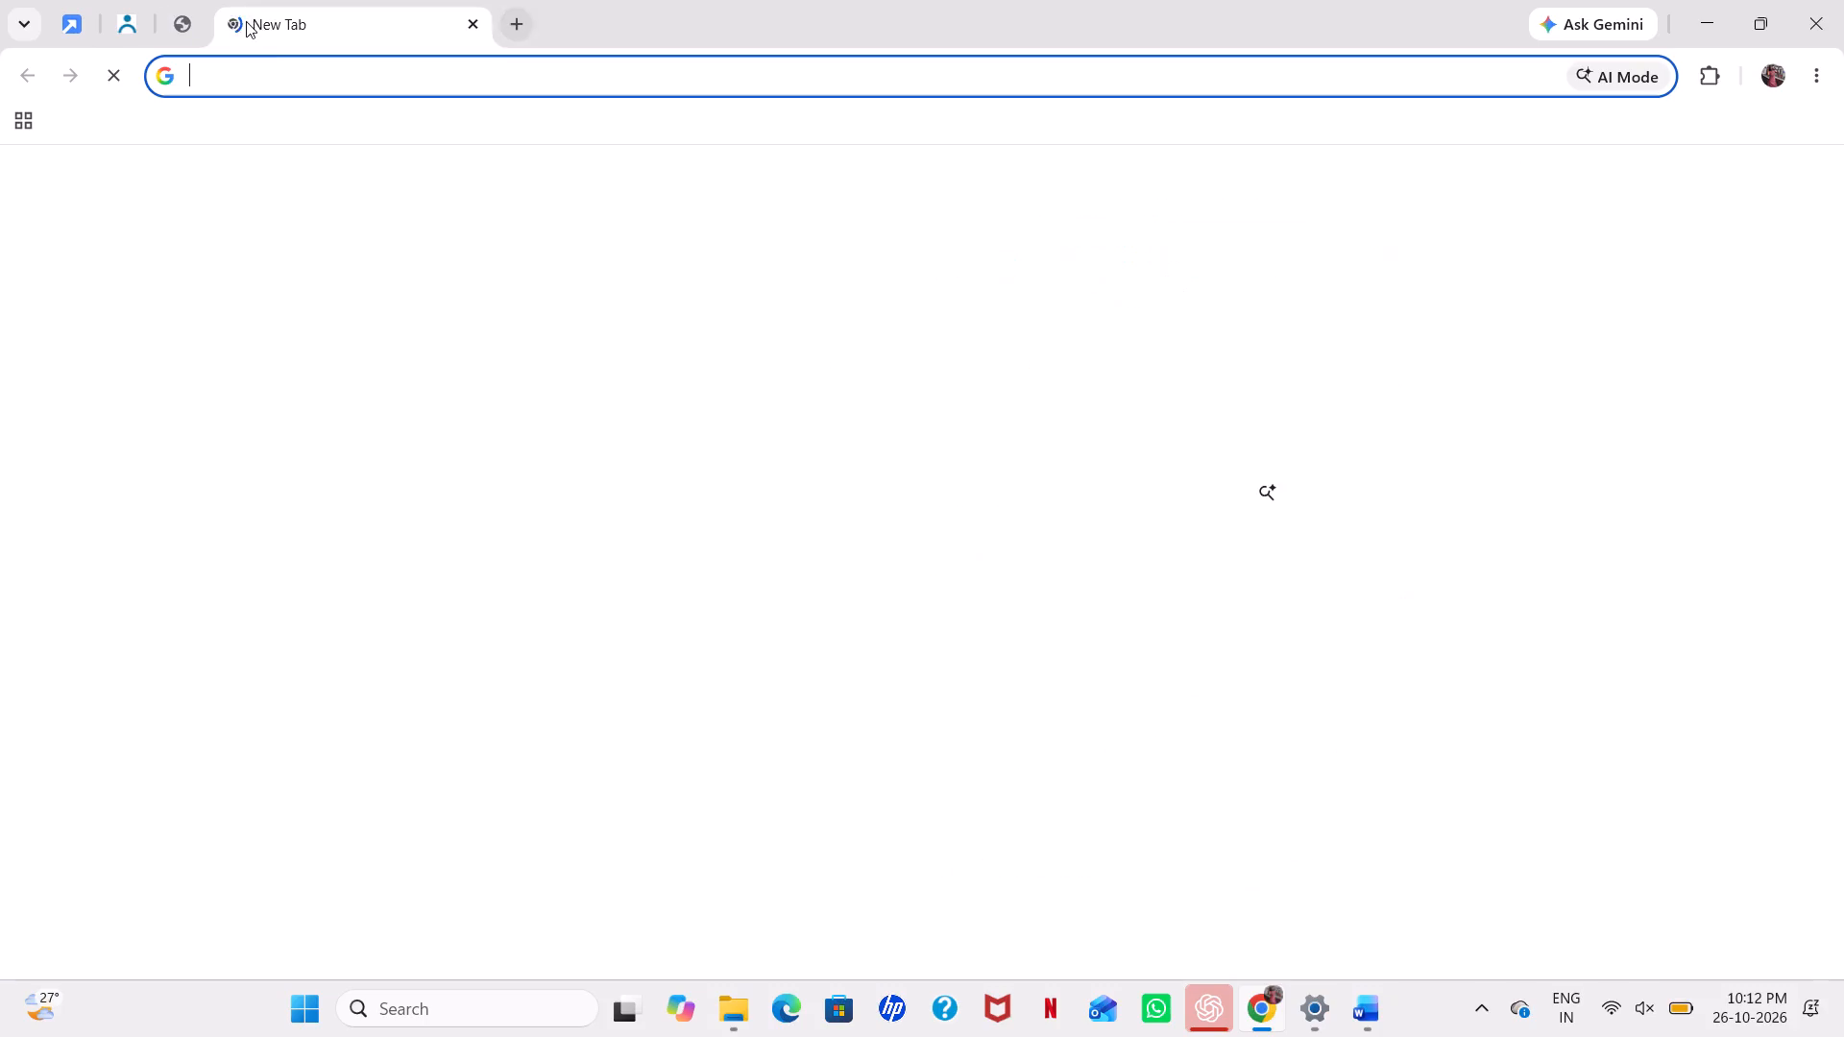
click(687, 484)
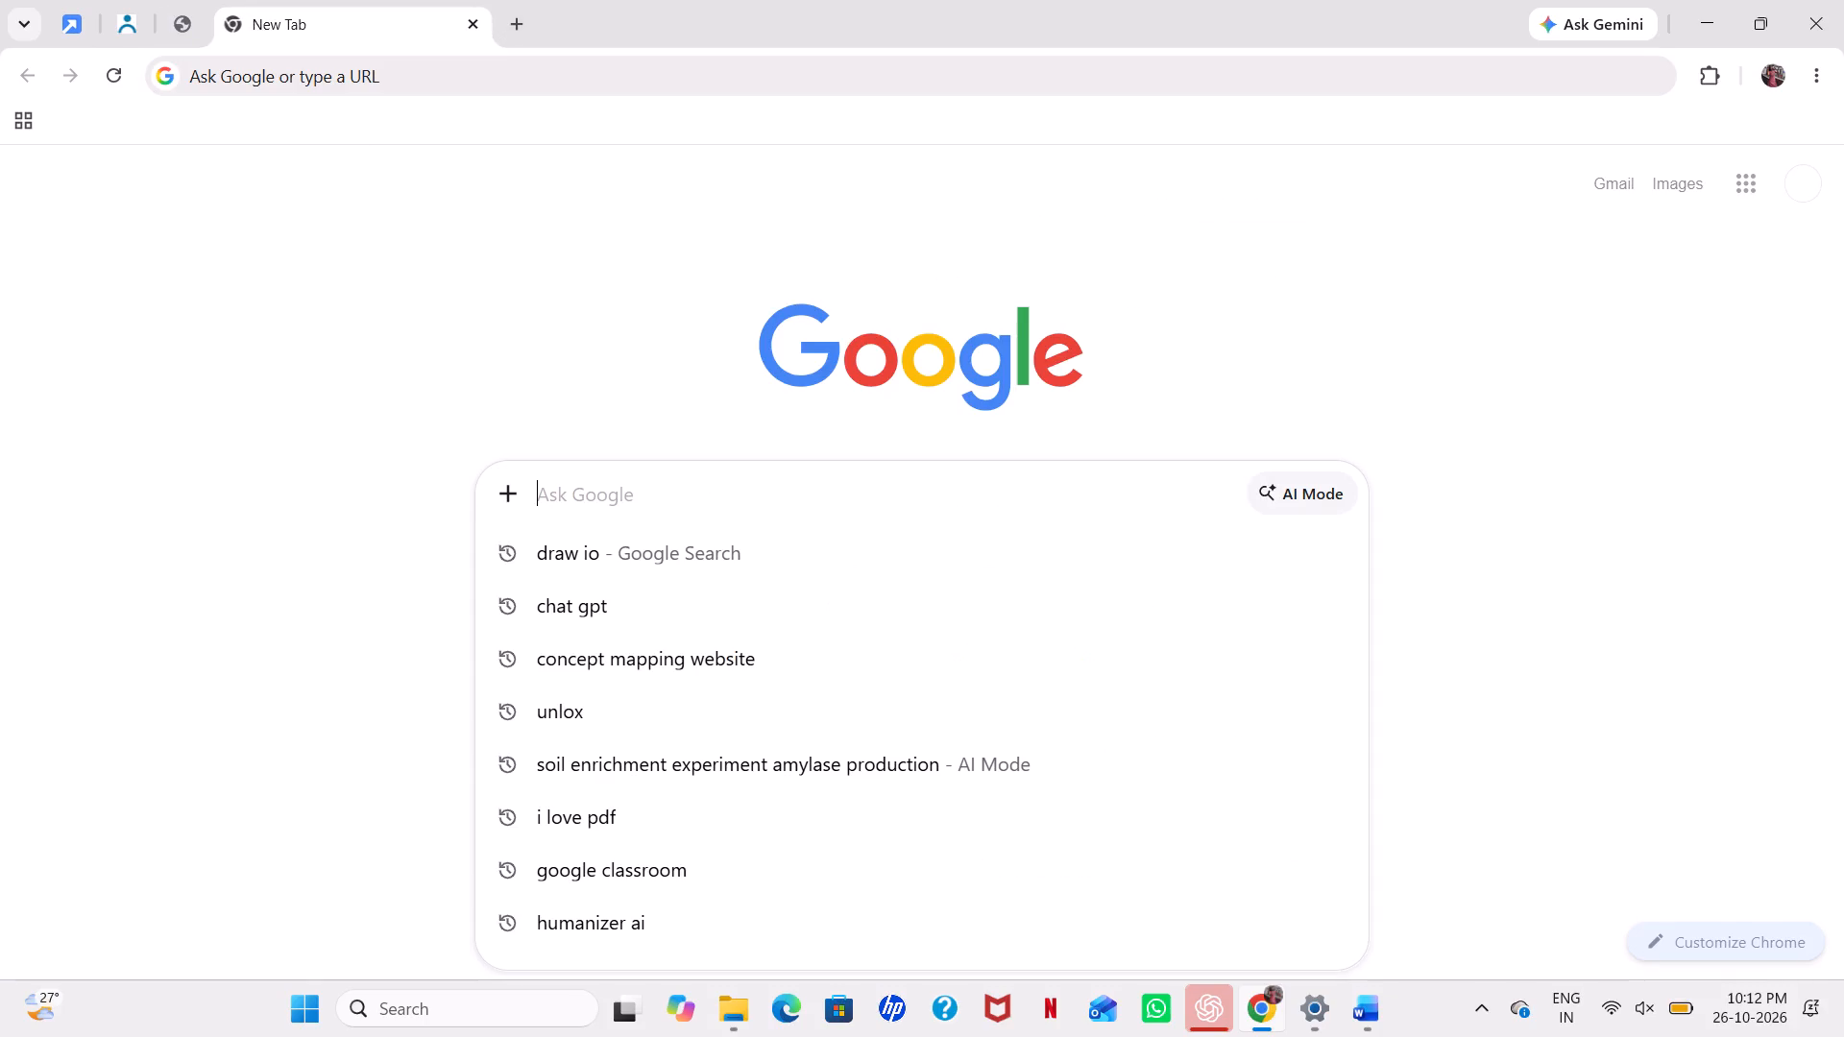
click(647, 582)
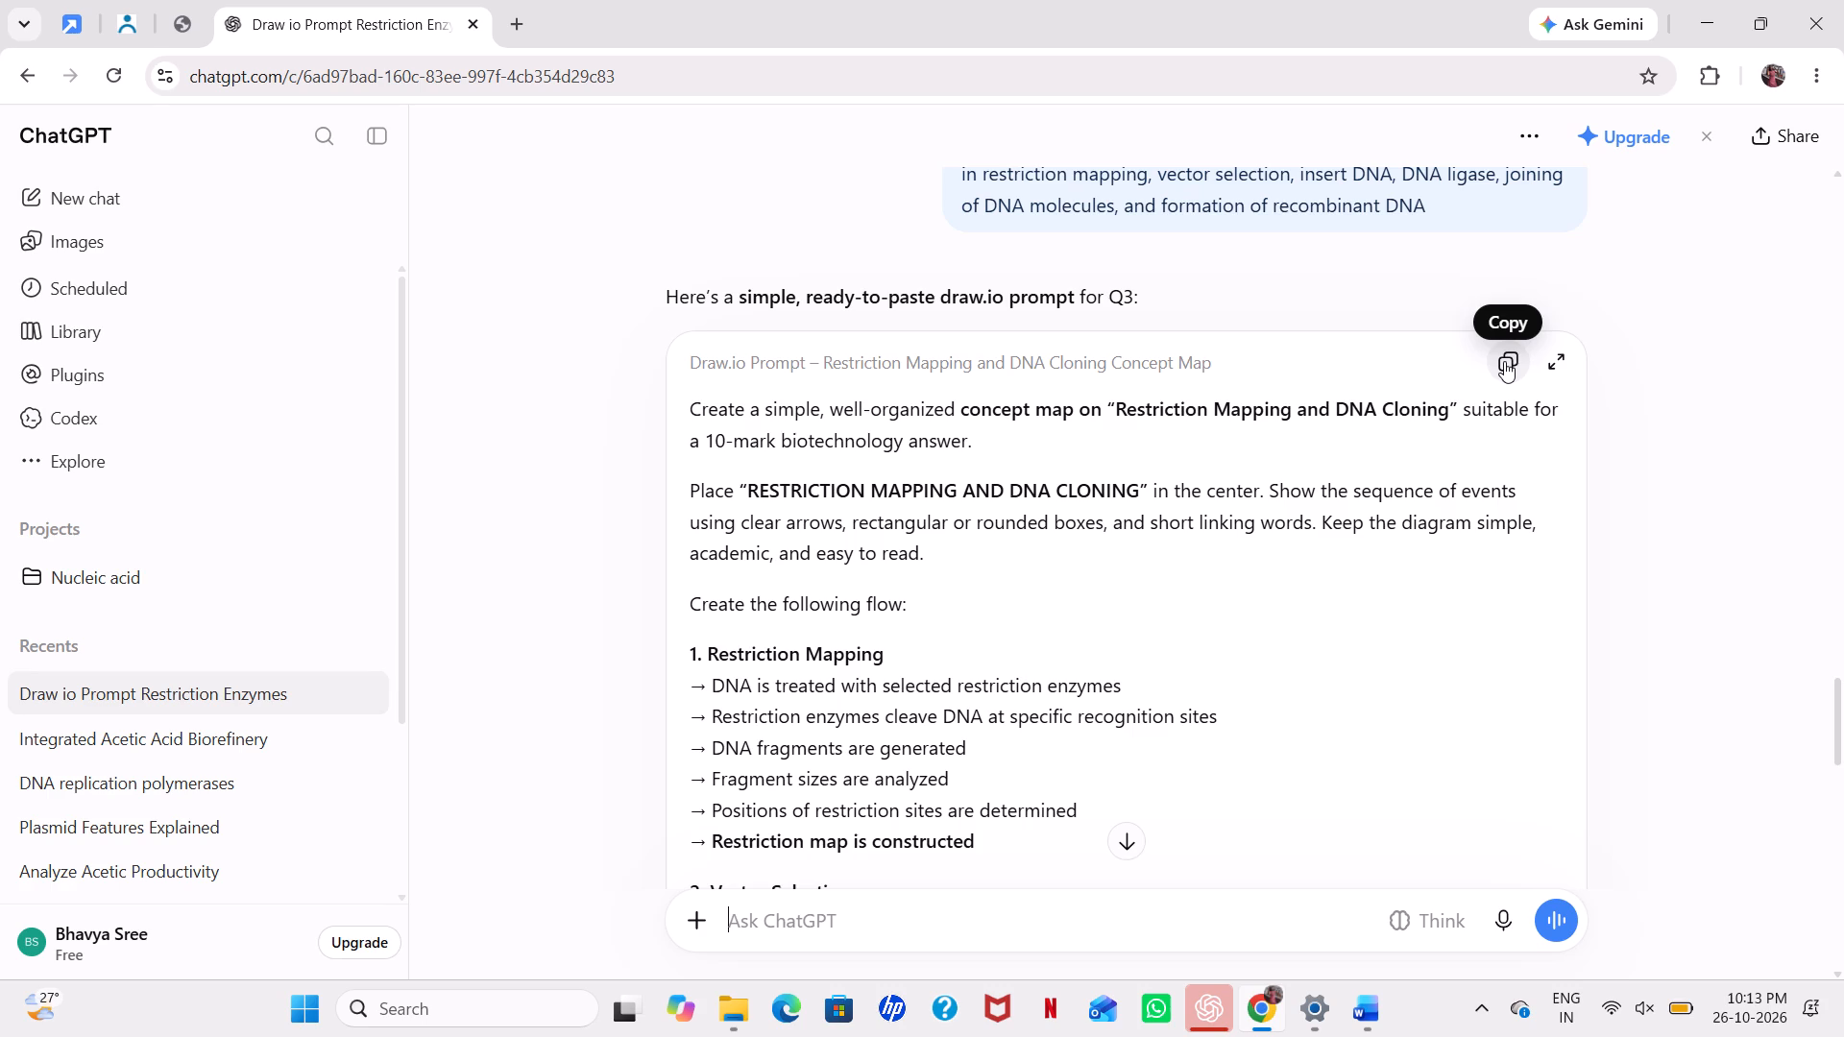
click(1504, 361)
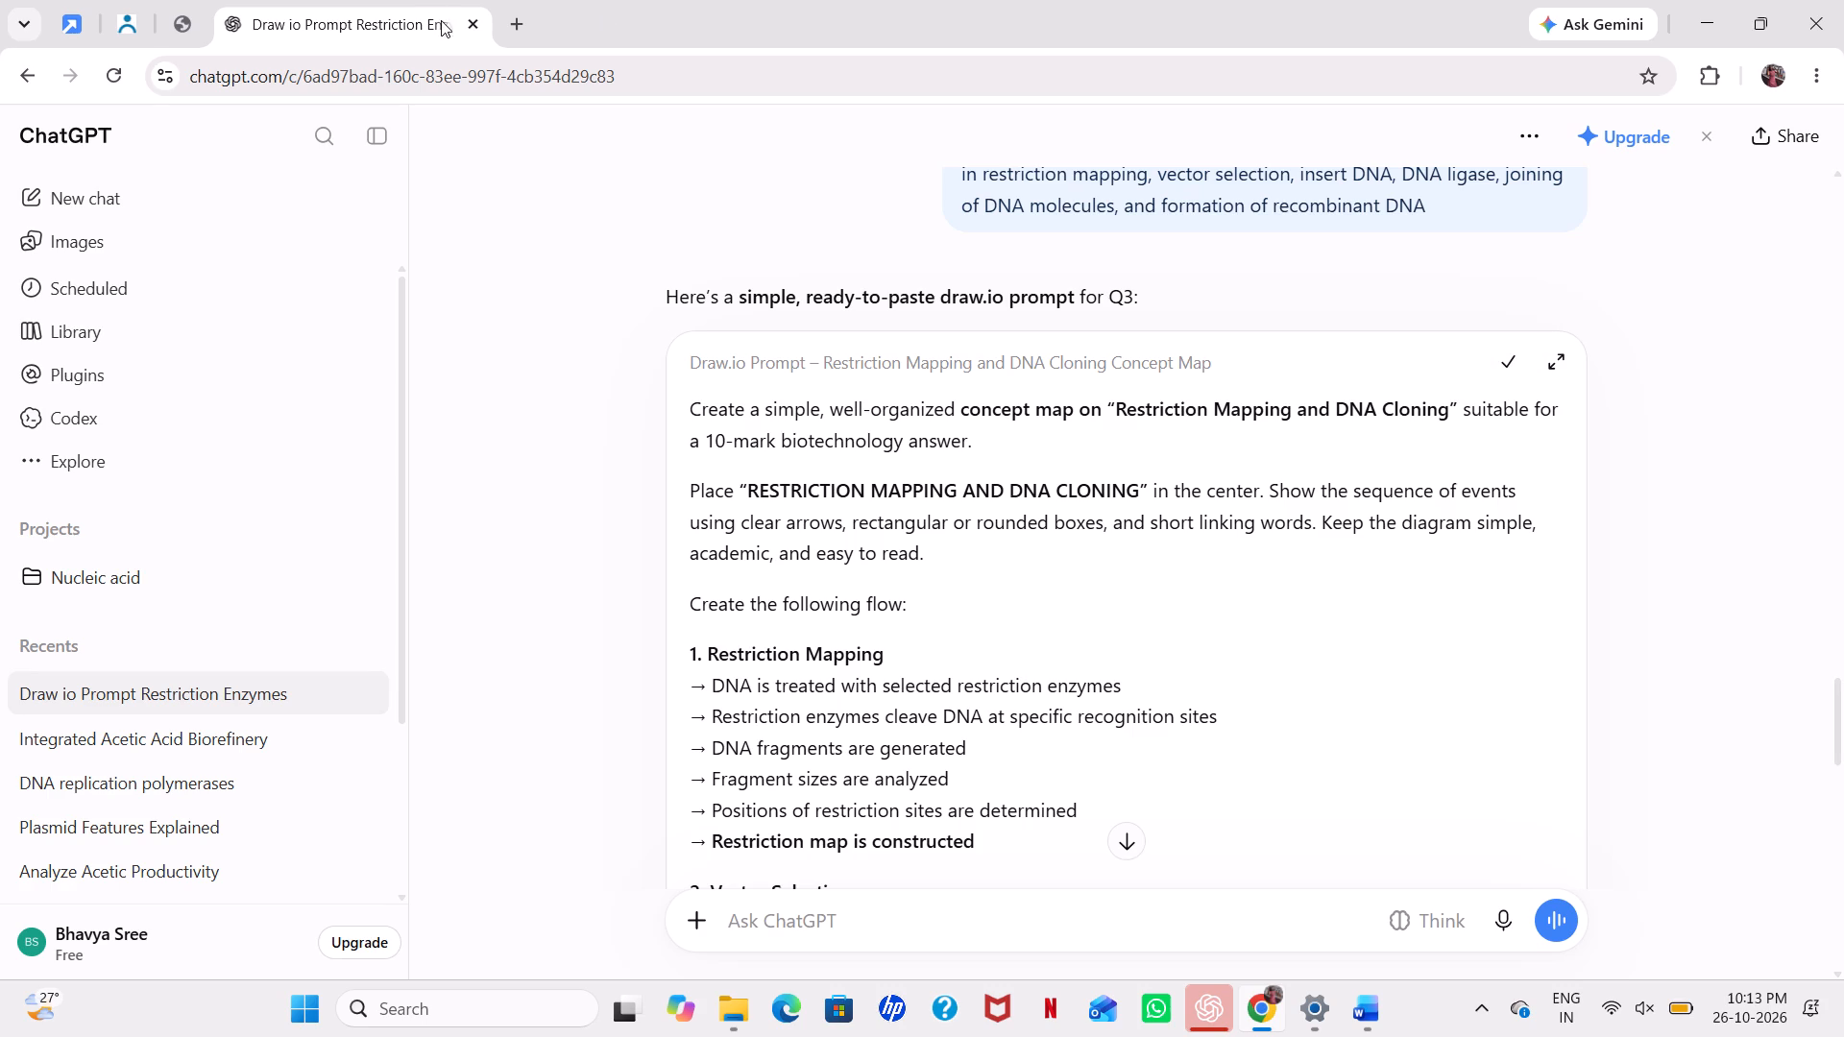
Search Google for draw io in a new tab, open the draw.io site and start a blank diagram.
click(508, 27)
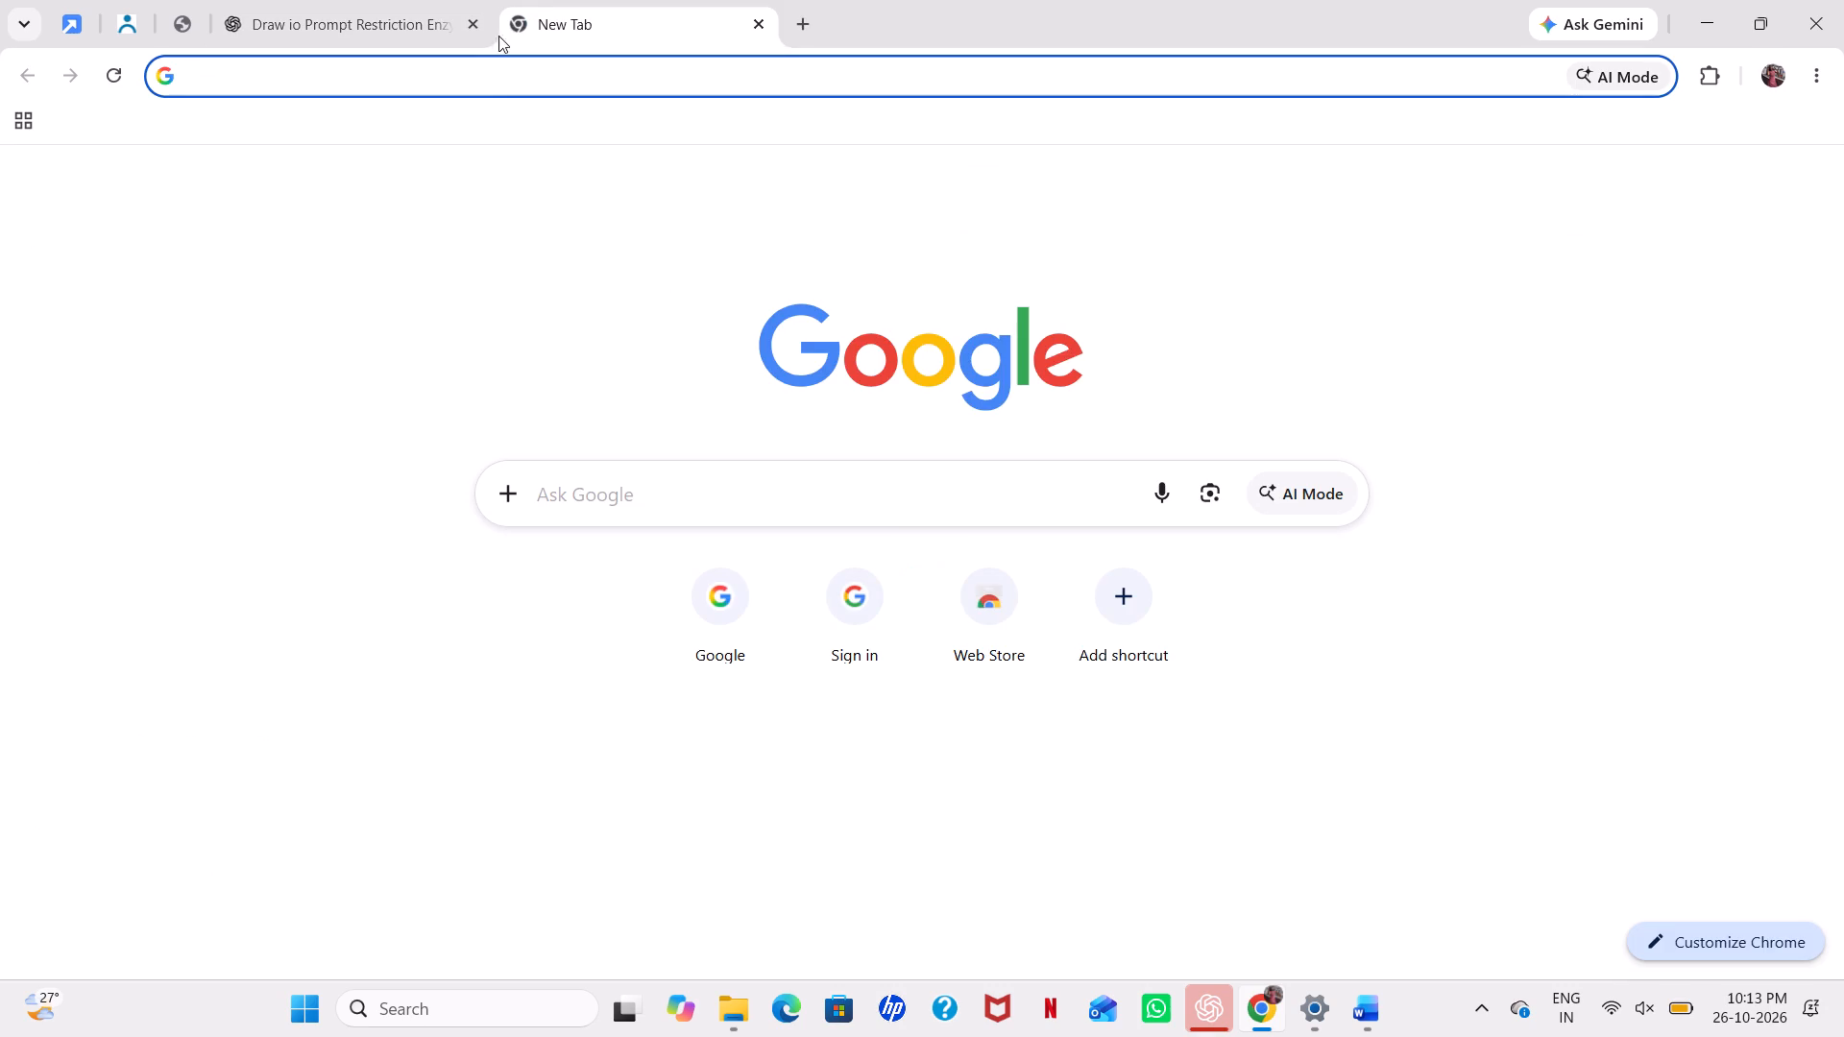
click(596, 482)
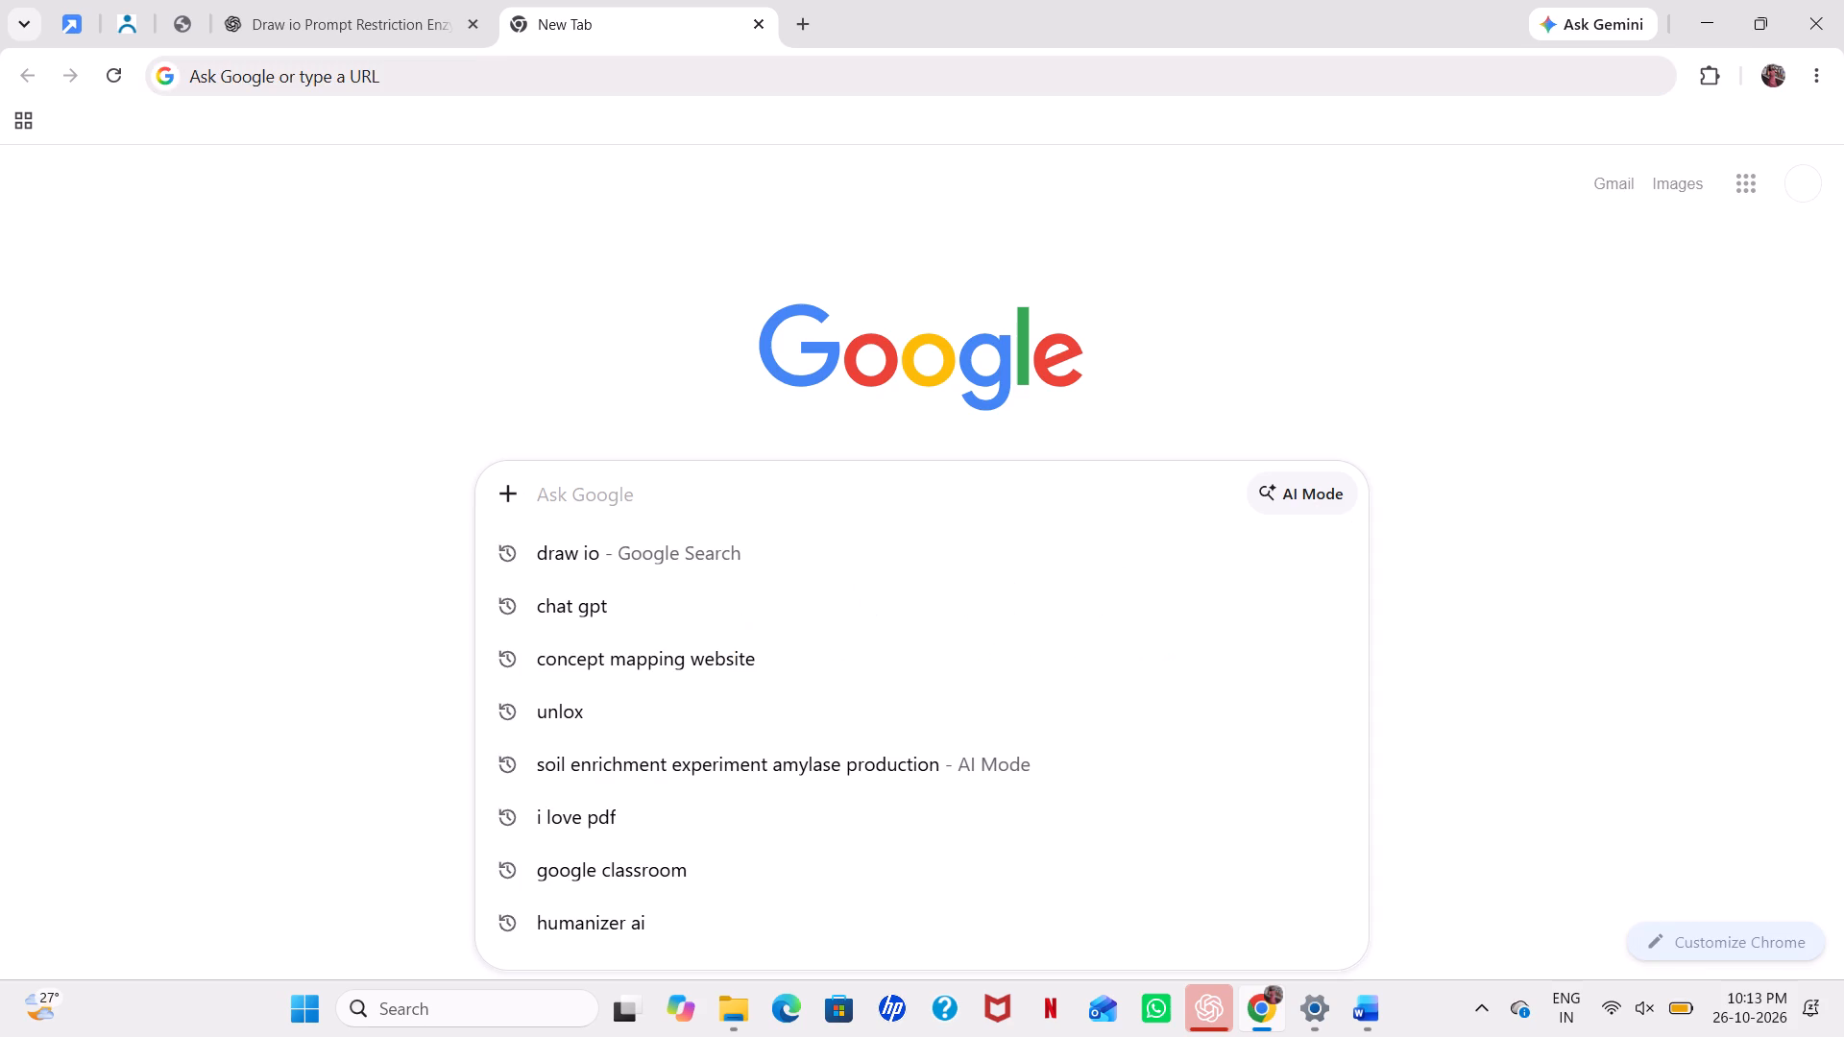
click(582, 555)
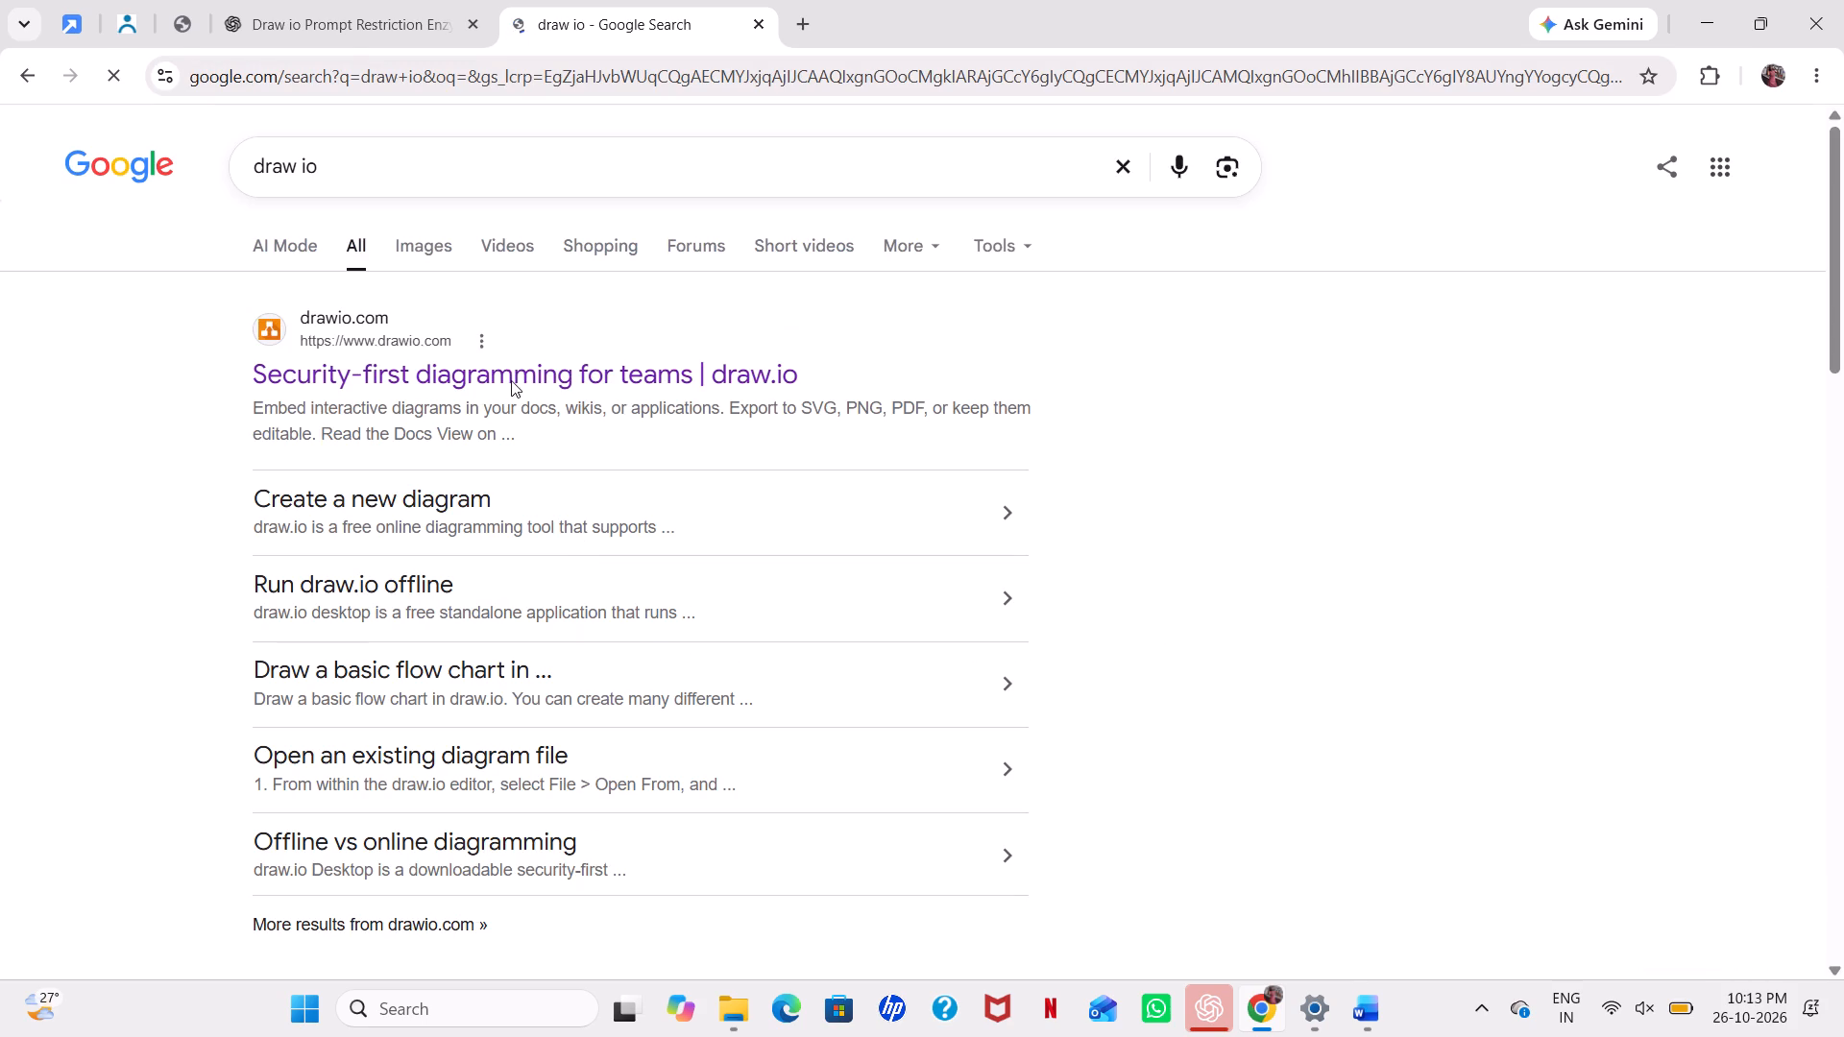
click(510, 375)
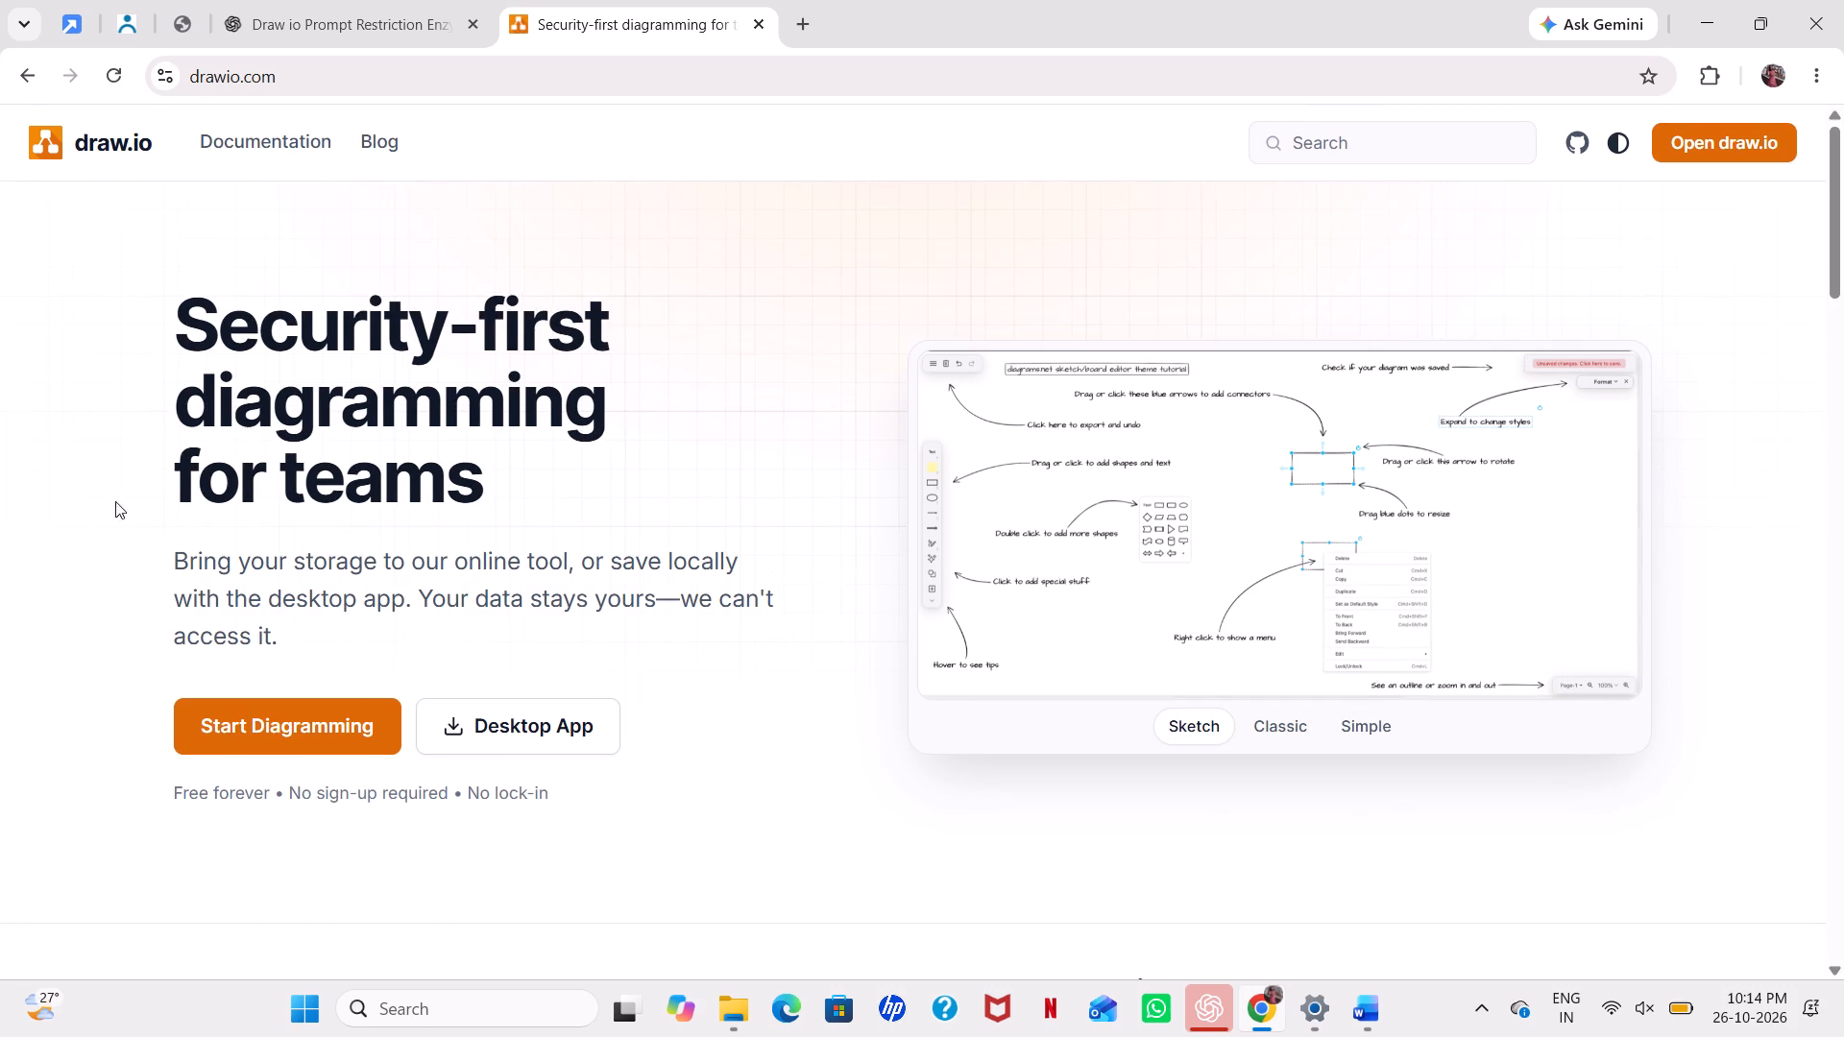
click(233, 752)
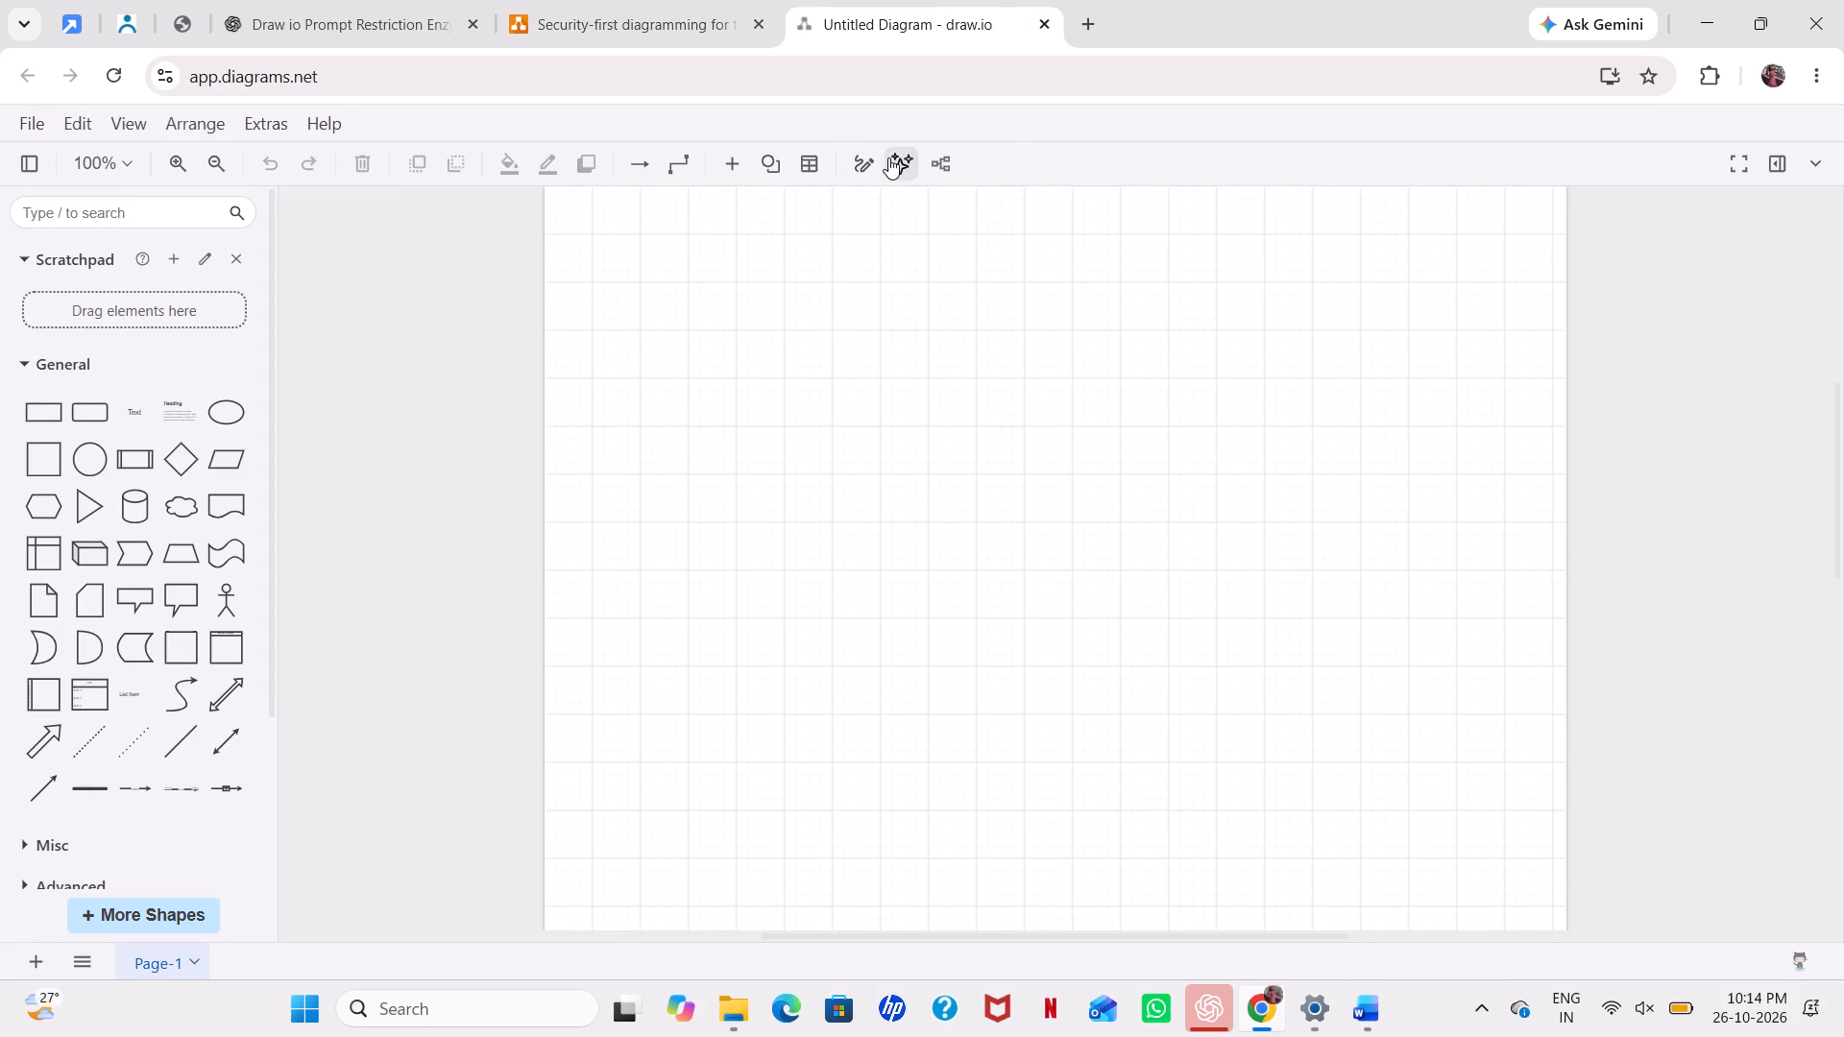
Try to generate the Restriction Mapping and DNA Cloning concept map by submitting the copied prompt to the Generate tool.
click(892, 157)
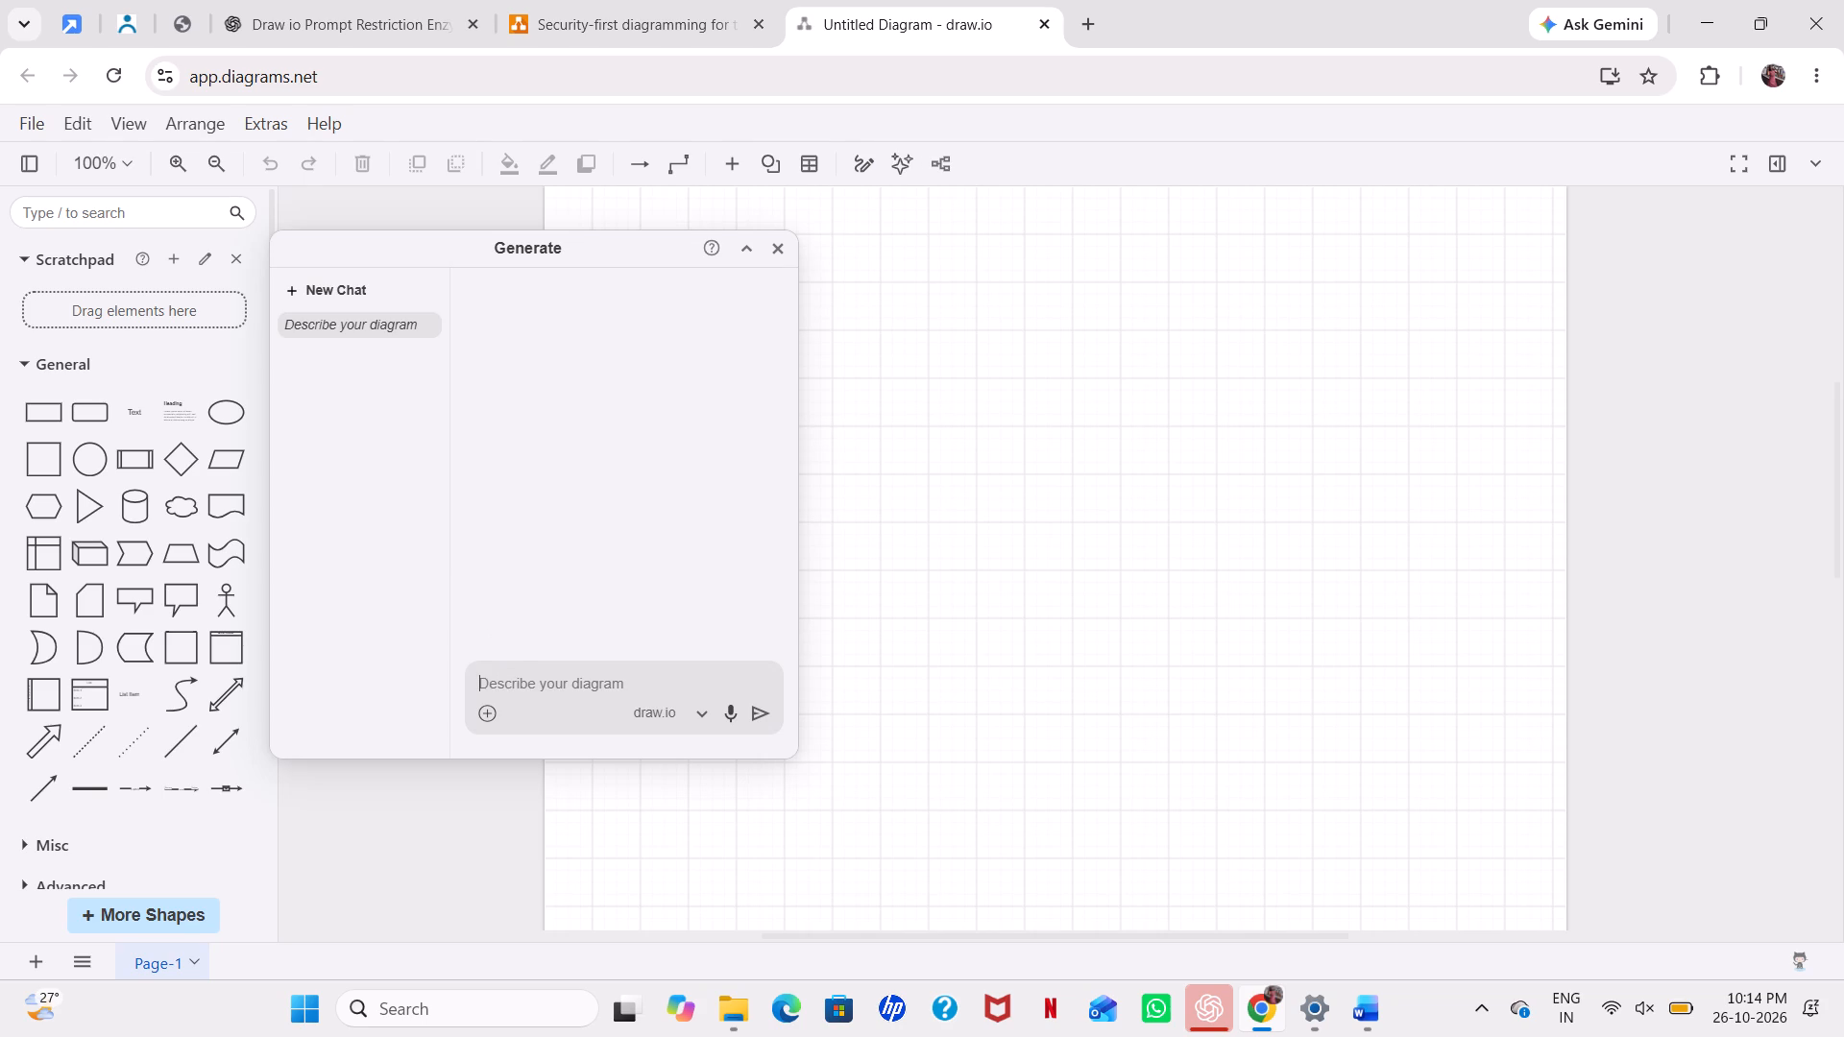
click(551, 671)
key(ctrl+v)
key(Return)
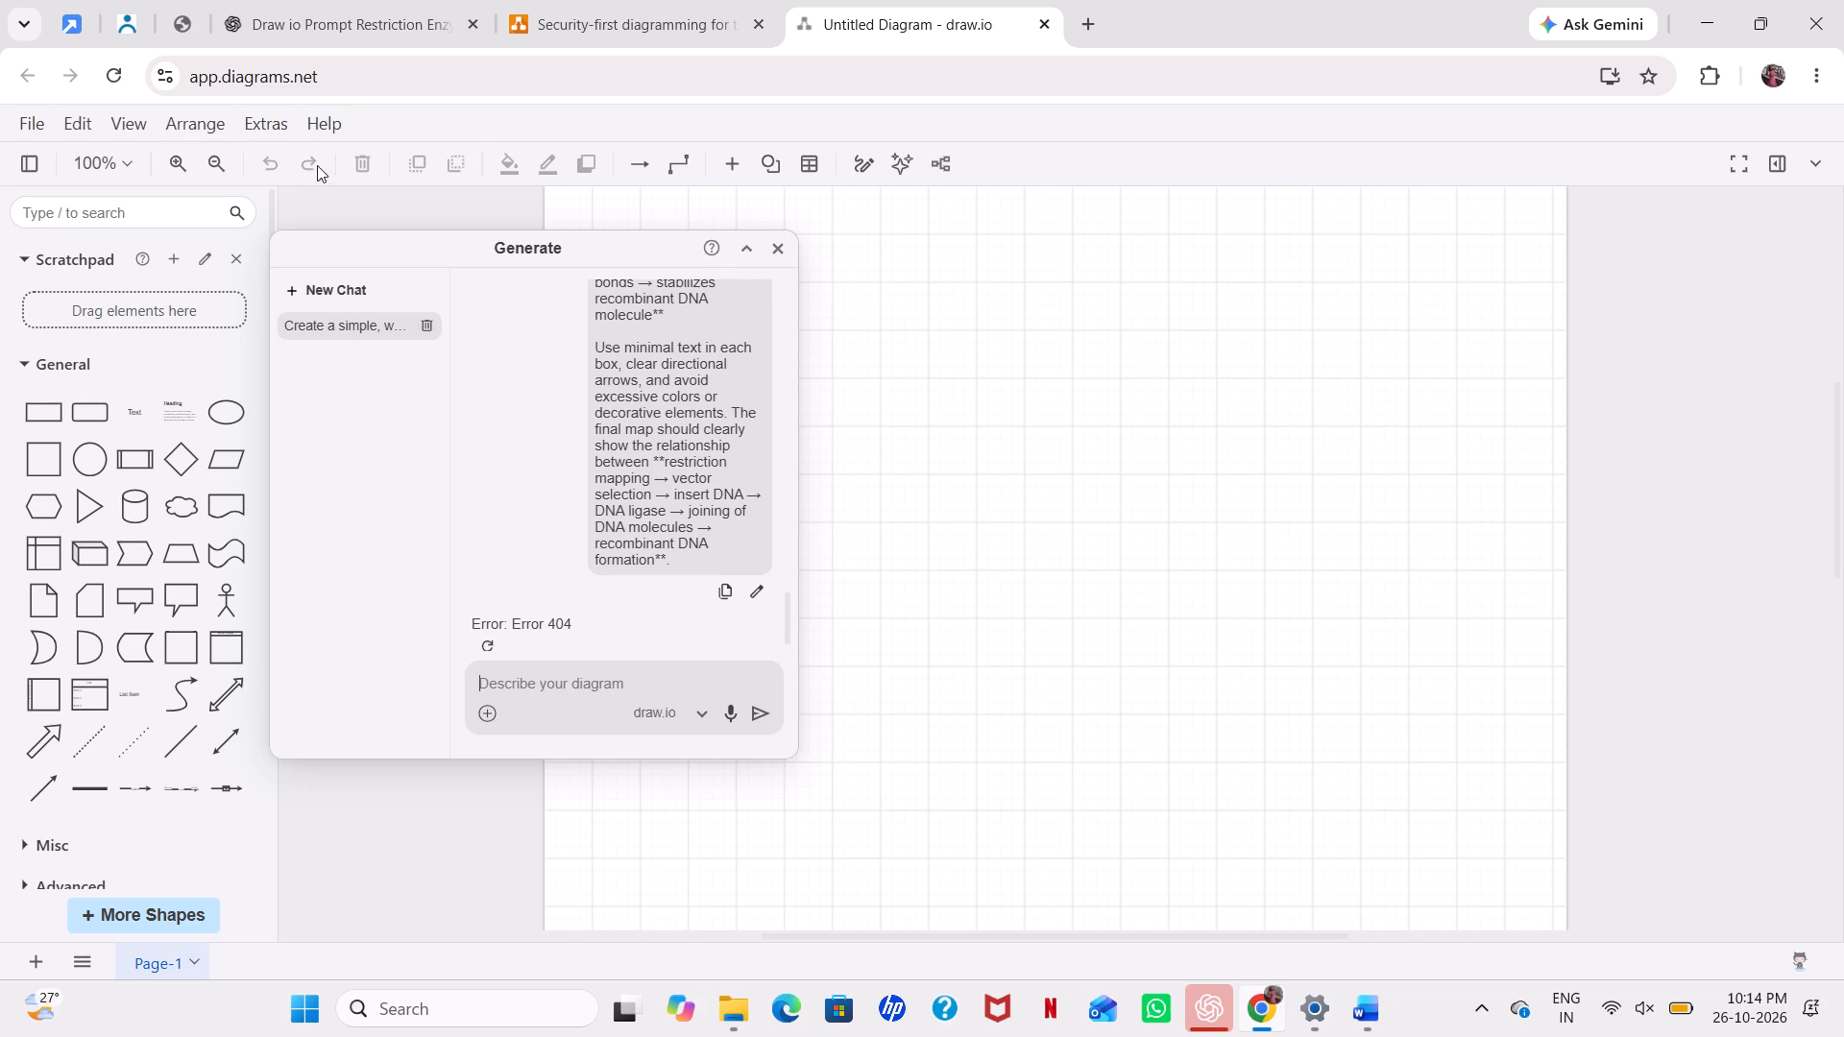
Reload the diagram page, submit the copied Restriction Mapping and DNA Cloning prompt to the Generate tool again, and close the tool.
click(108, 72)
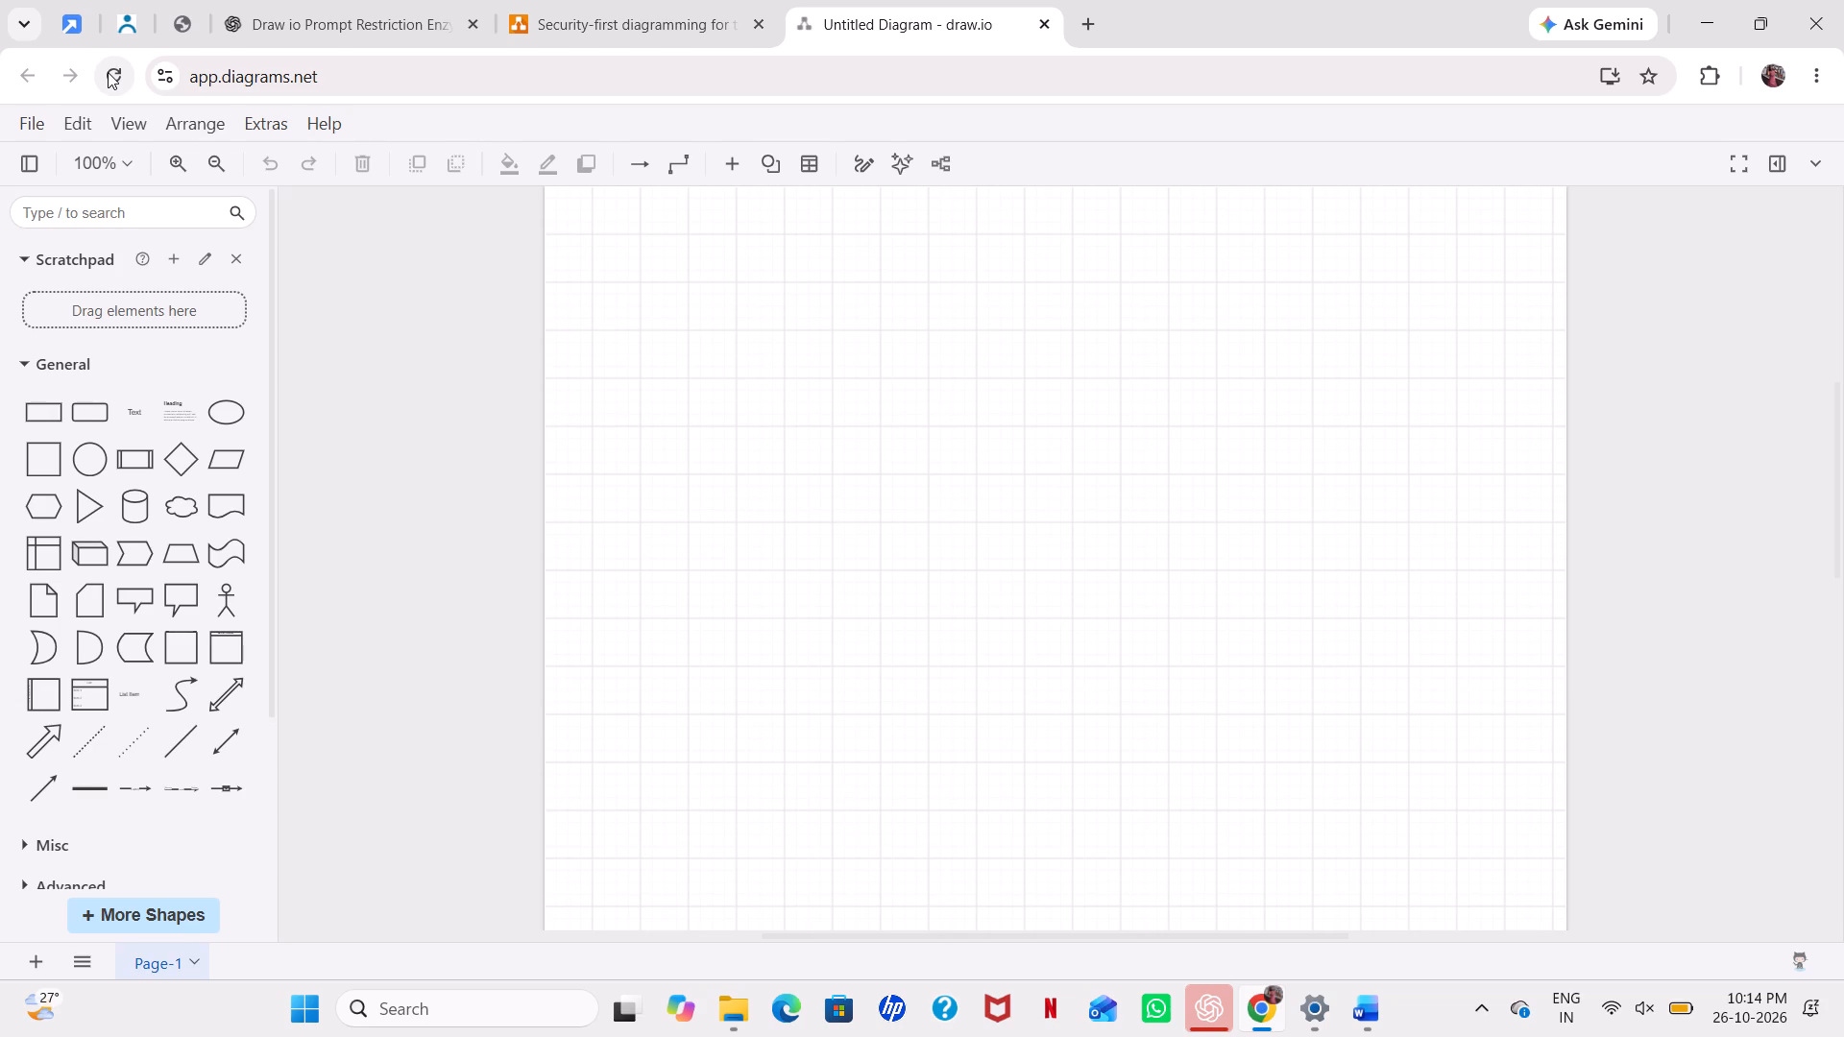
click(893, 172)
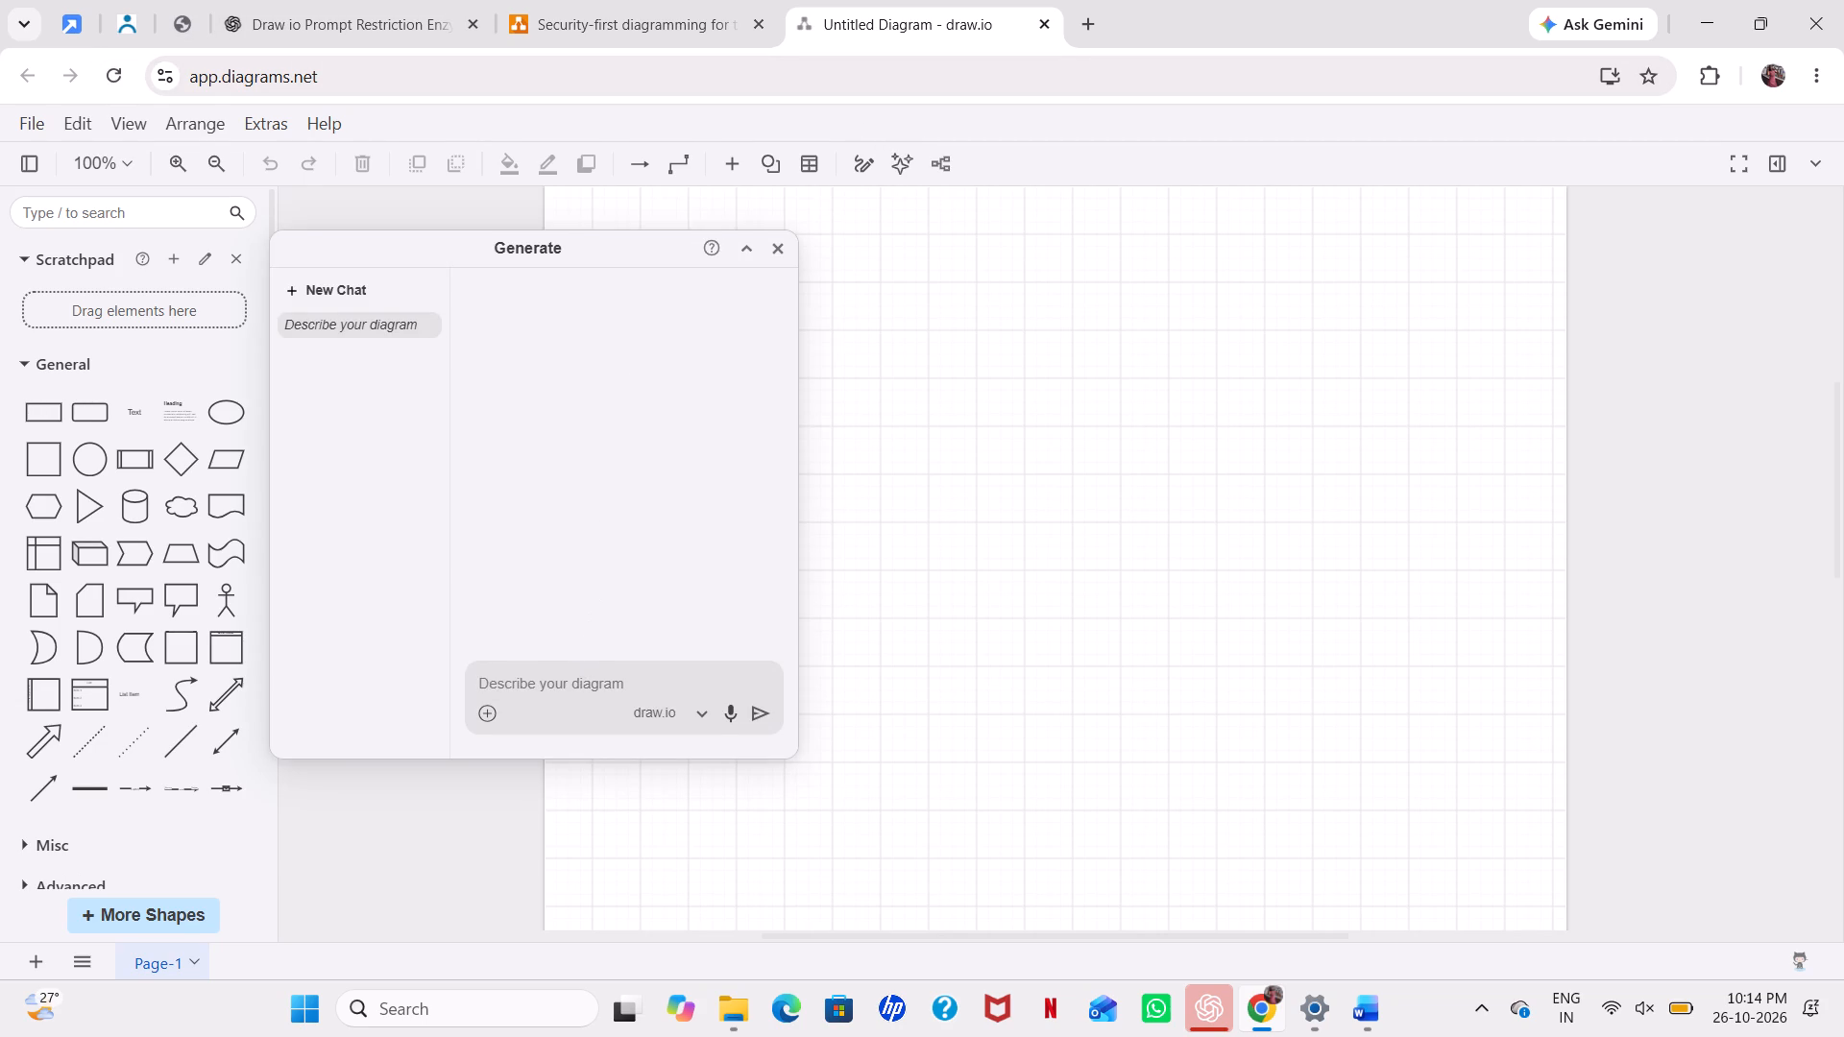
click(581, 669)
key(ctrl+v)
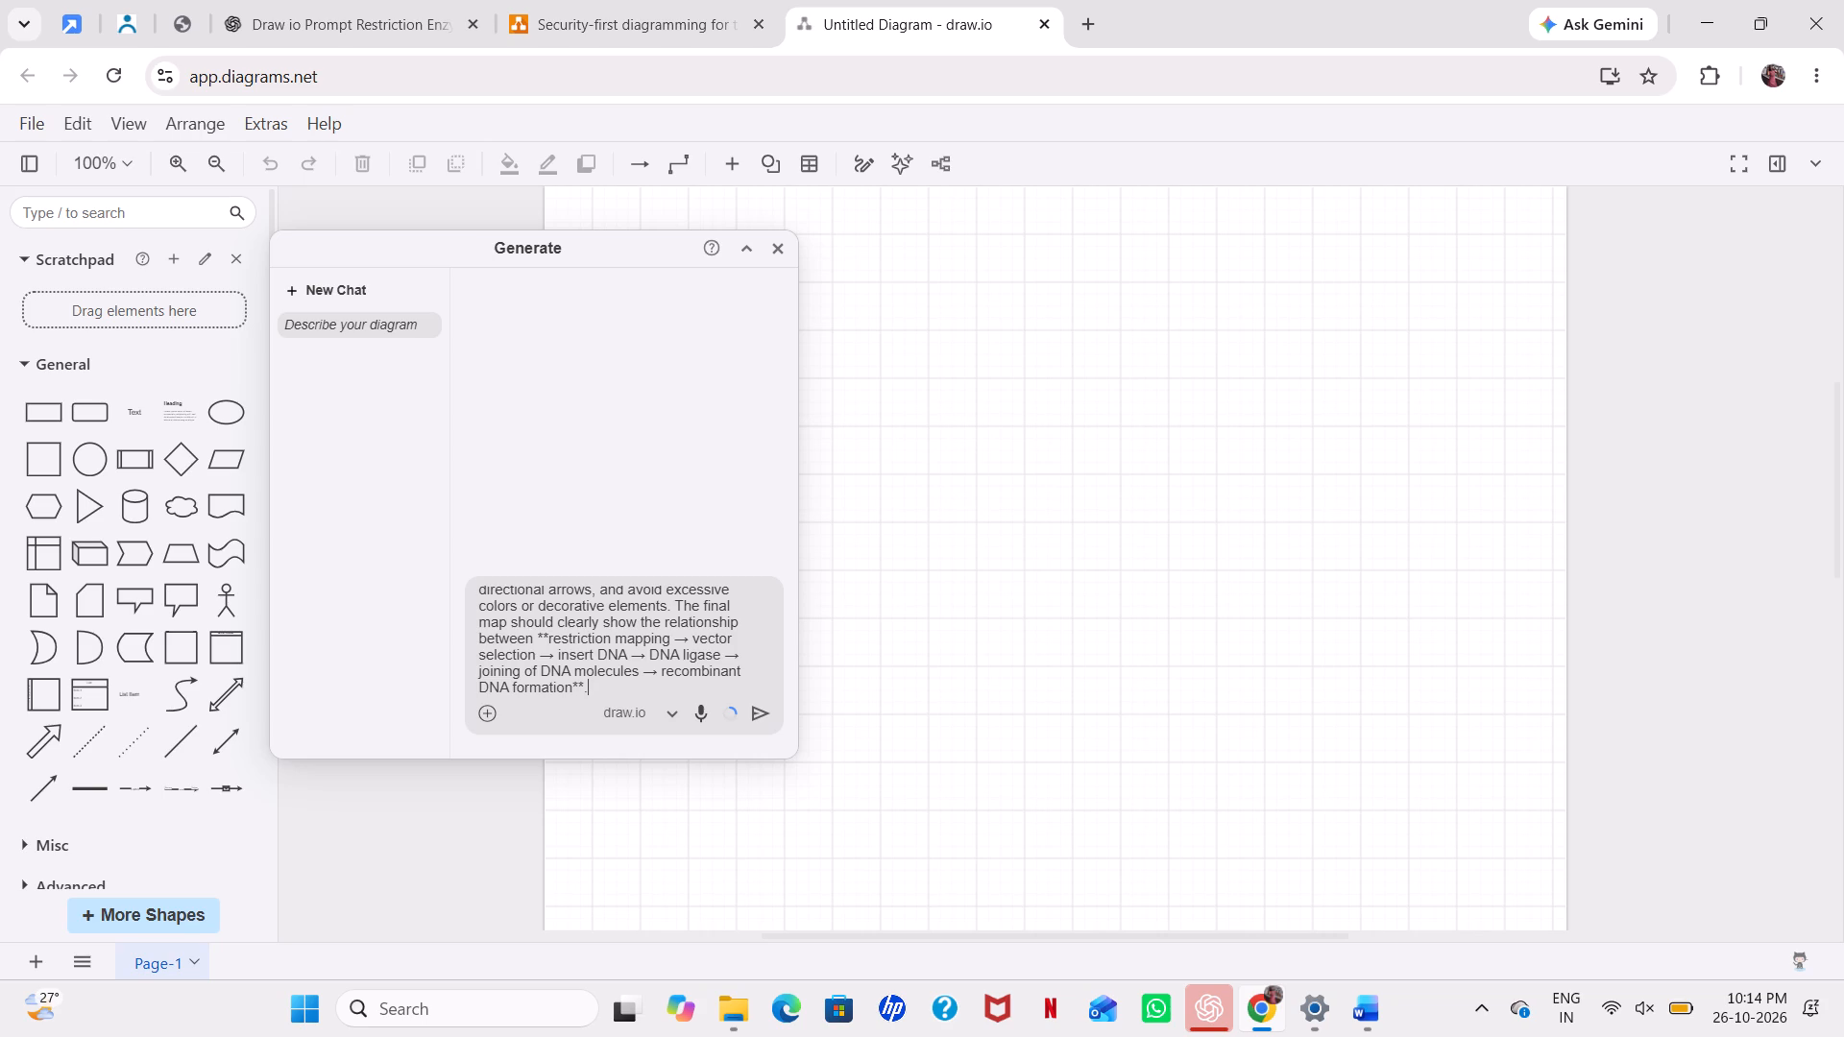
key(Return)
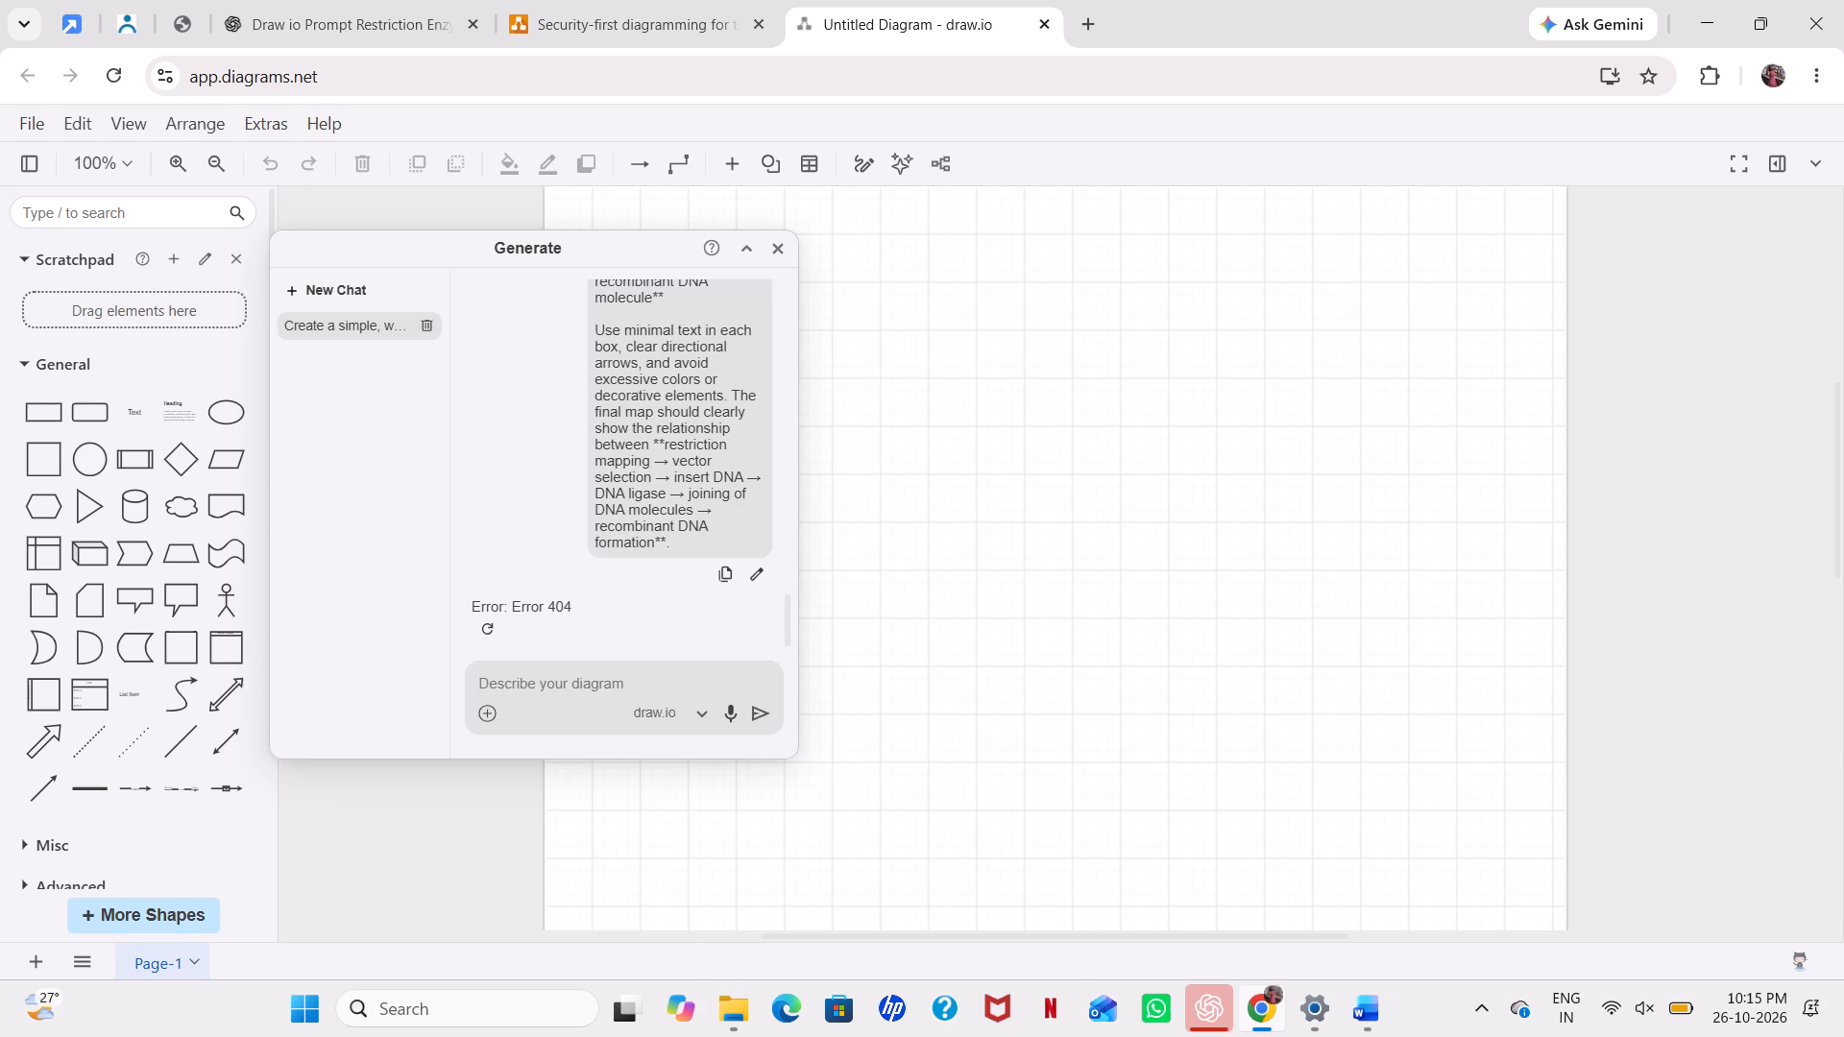